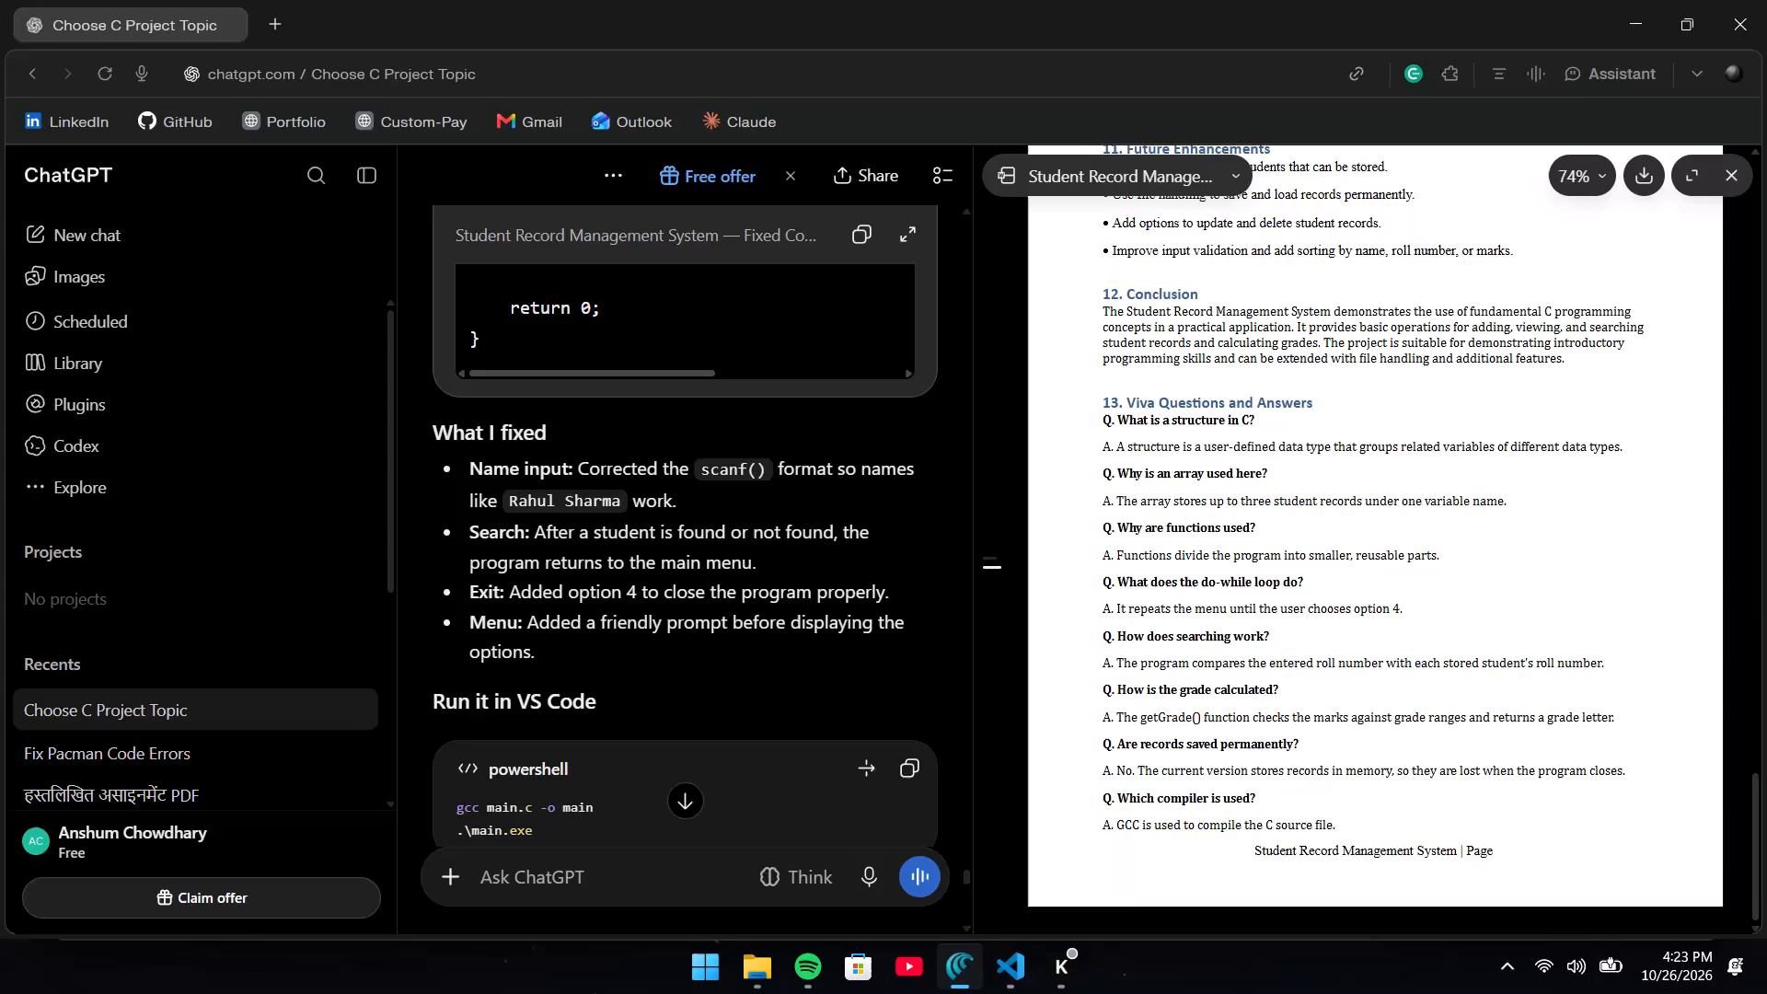
# Look through the main.c code in Visual Studio Code and close the editor window.
pyautogui.click(999, 977)
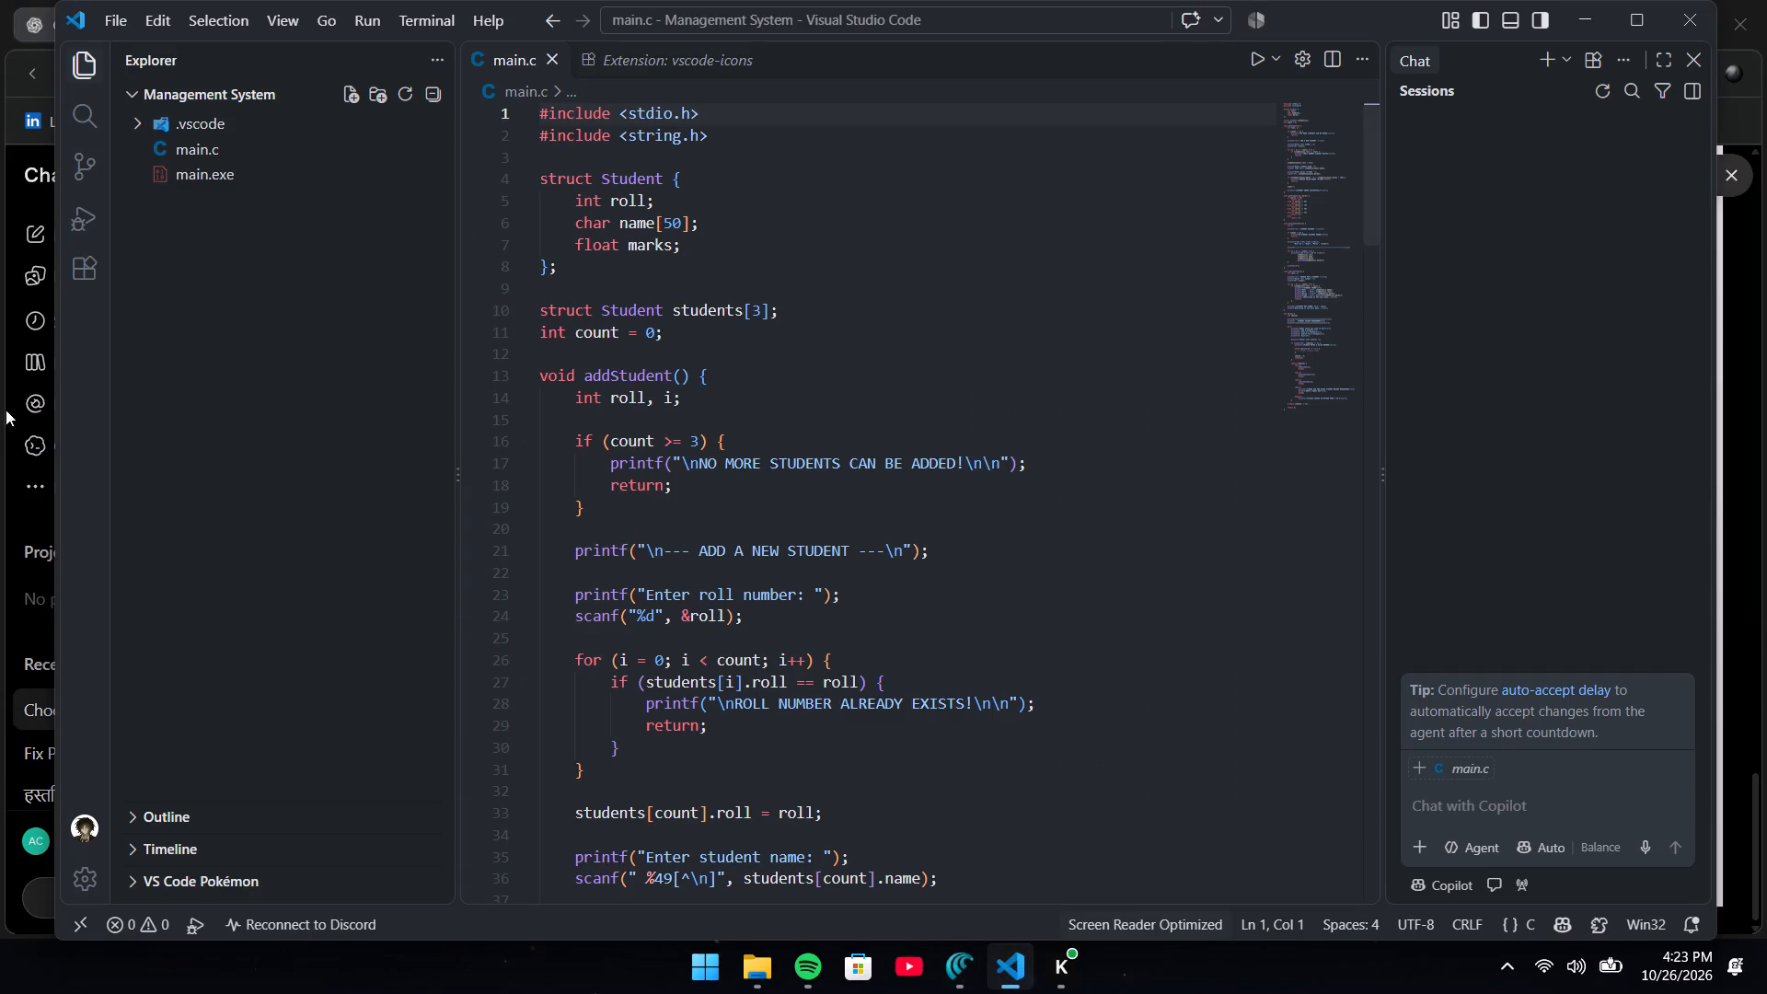
pyautogui.scroll(-20, 570, 425)
pyautogui.scroll(-7, 570, 425)
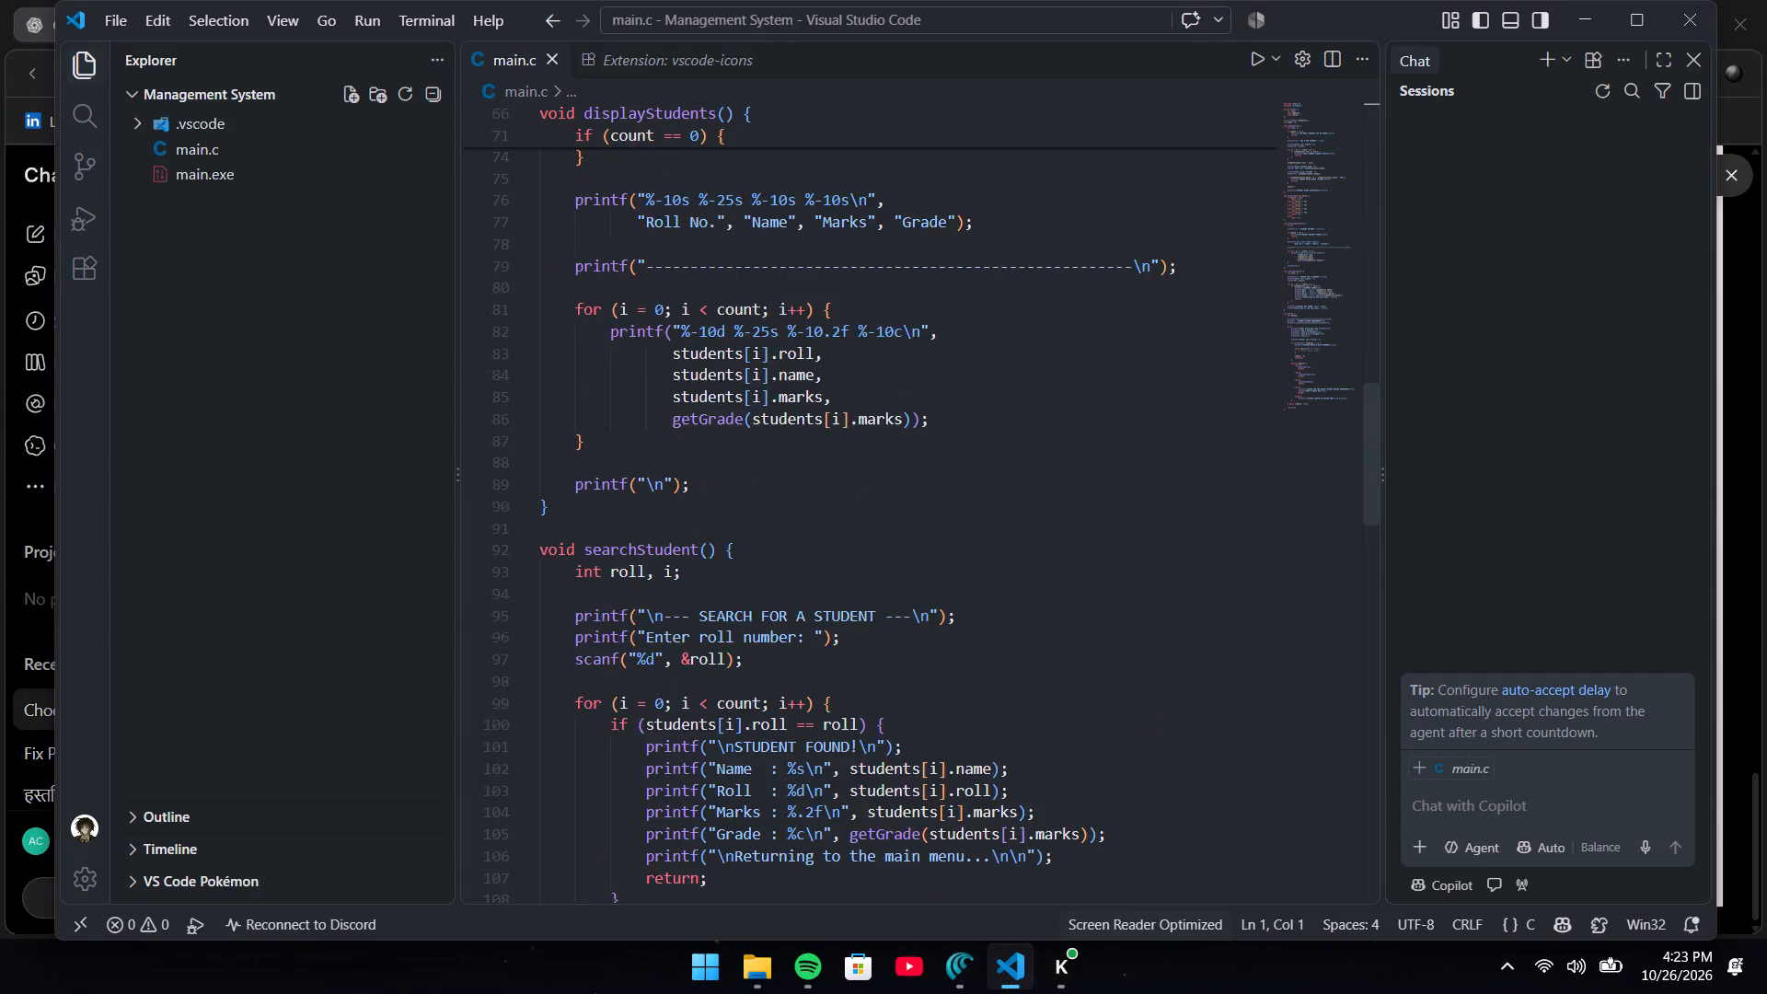
pyautogui.scroll(-20, 777, 595)
pyautogui.scroll(-7, 777, 595)
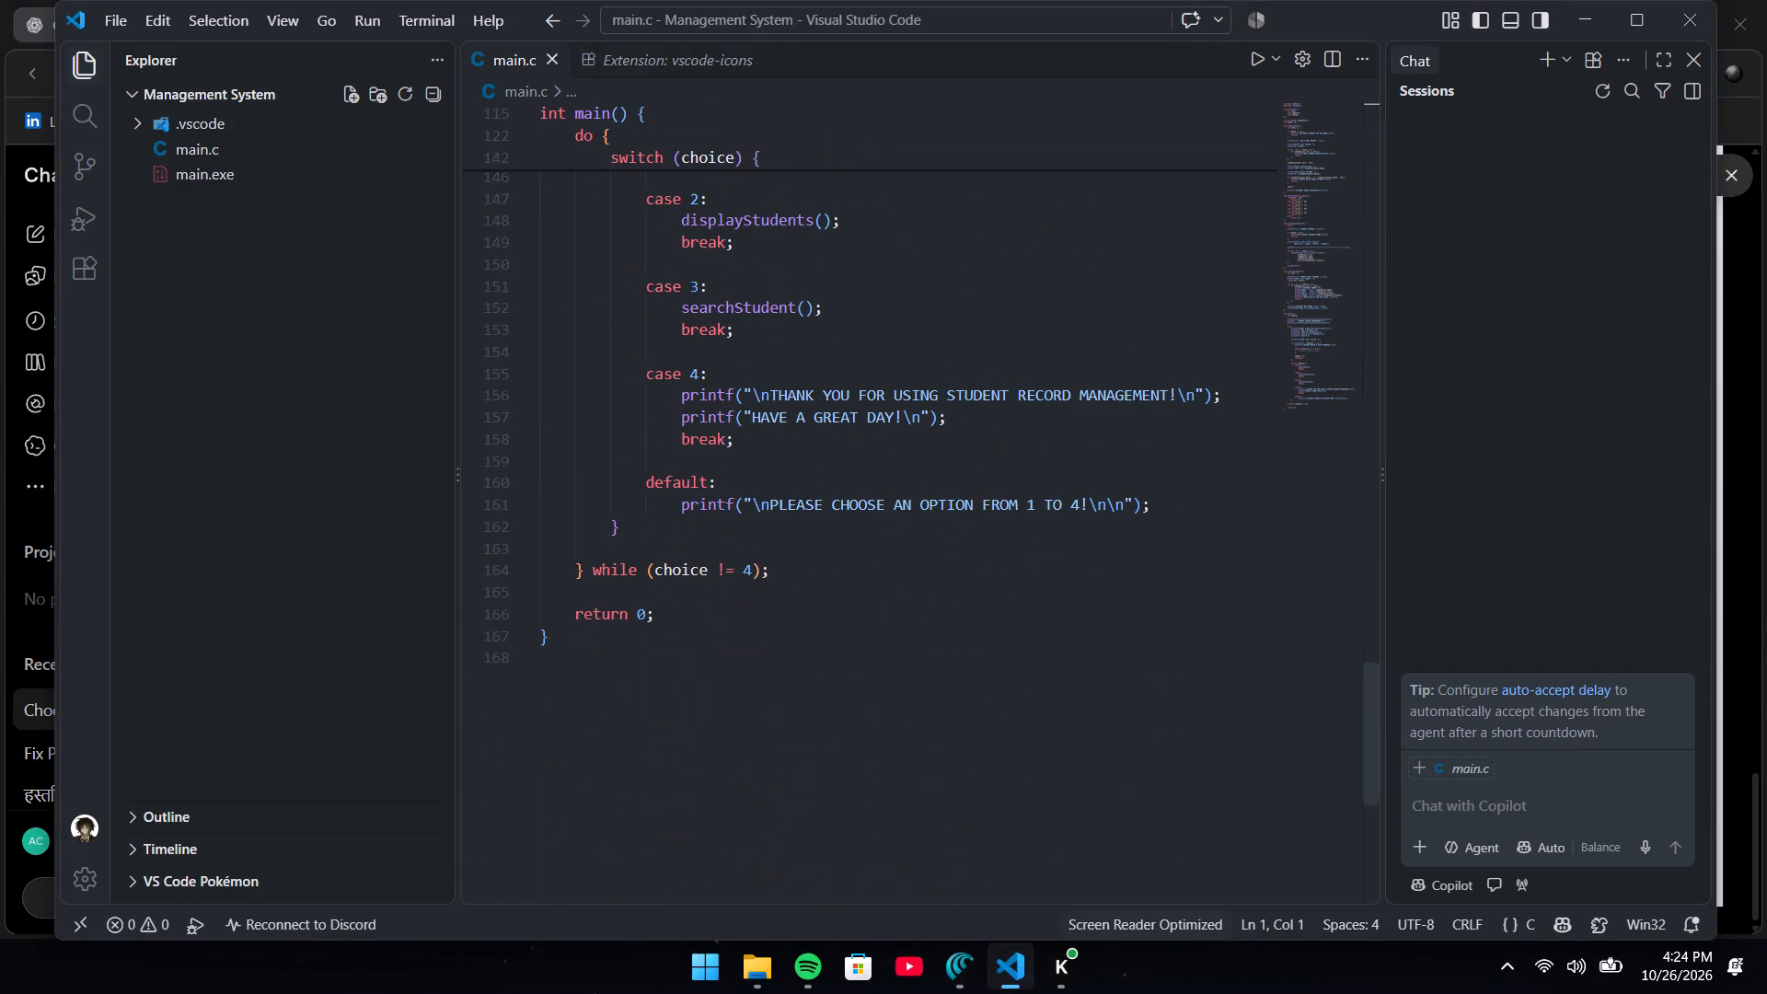
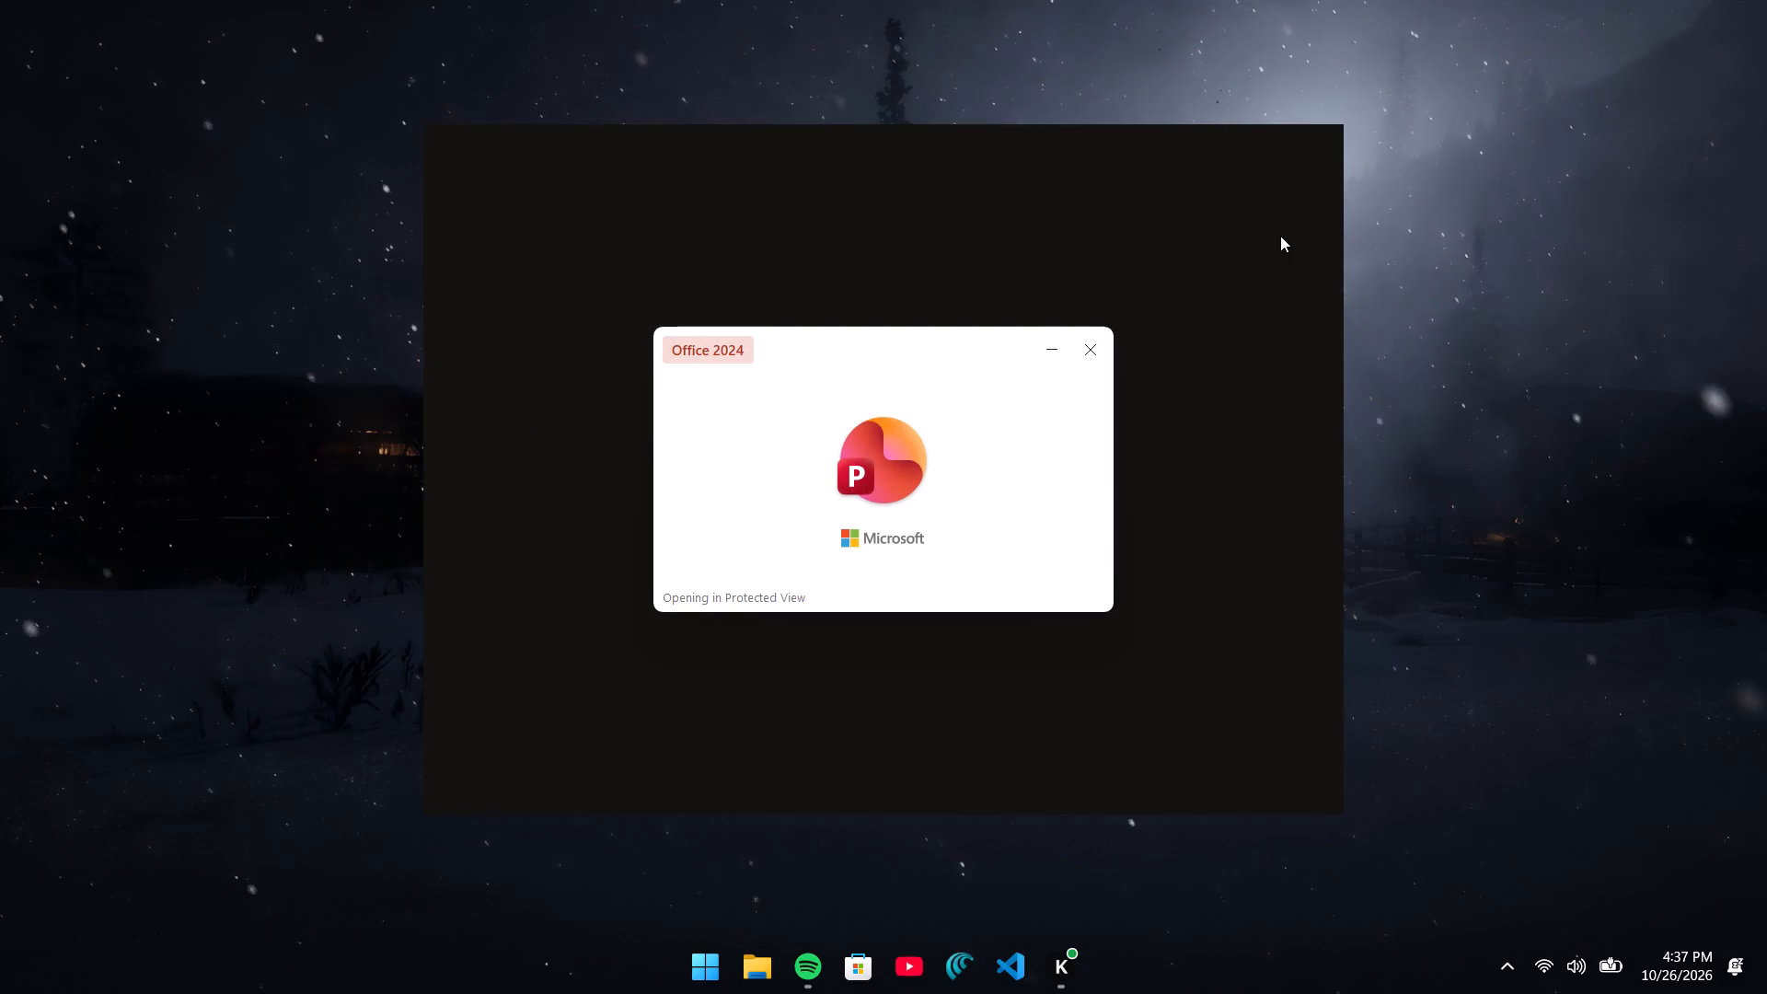
pyautogui.click(1391, 405)
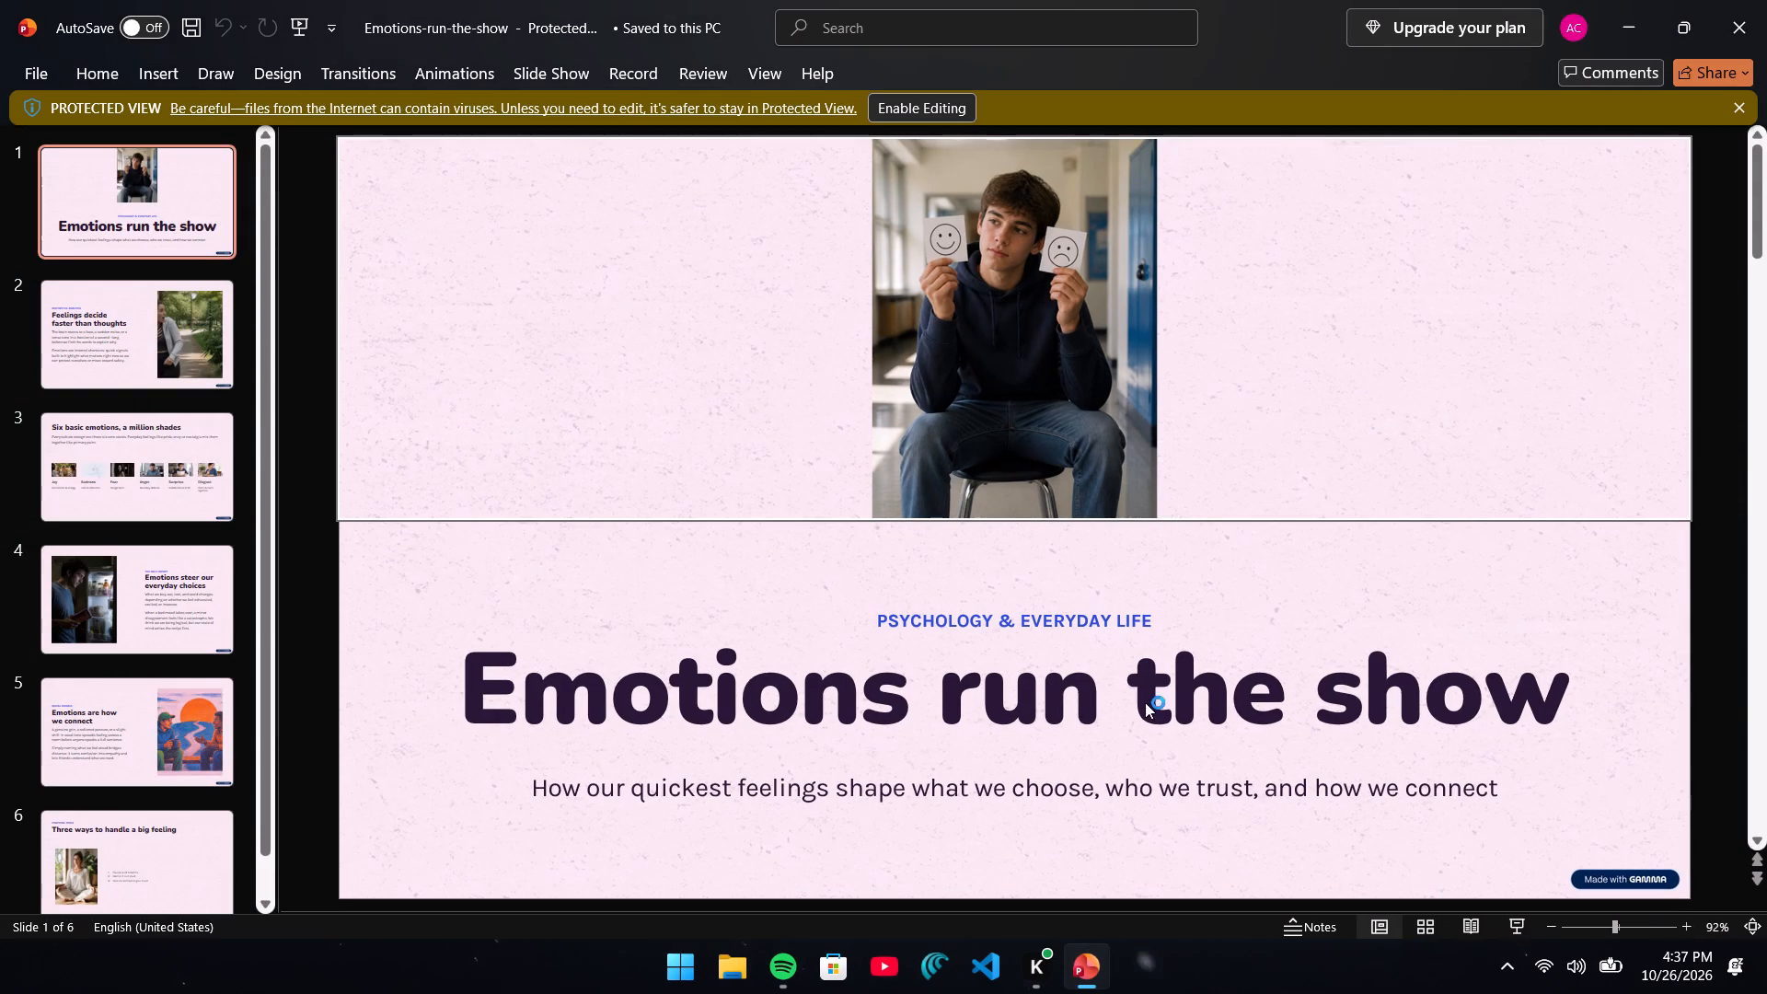
pyautogui.scroll(-4, 910, 503)
pyautogui.scroll(2, 910, 503)
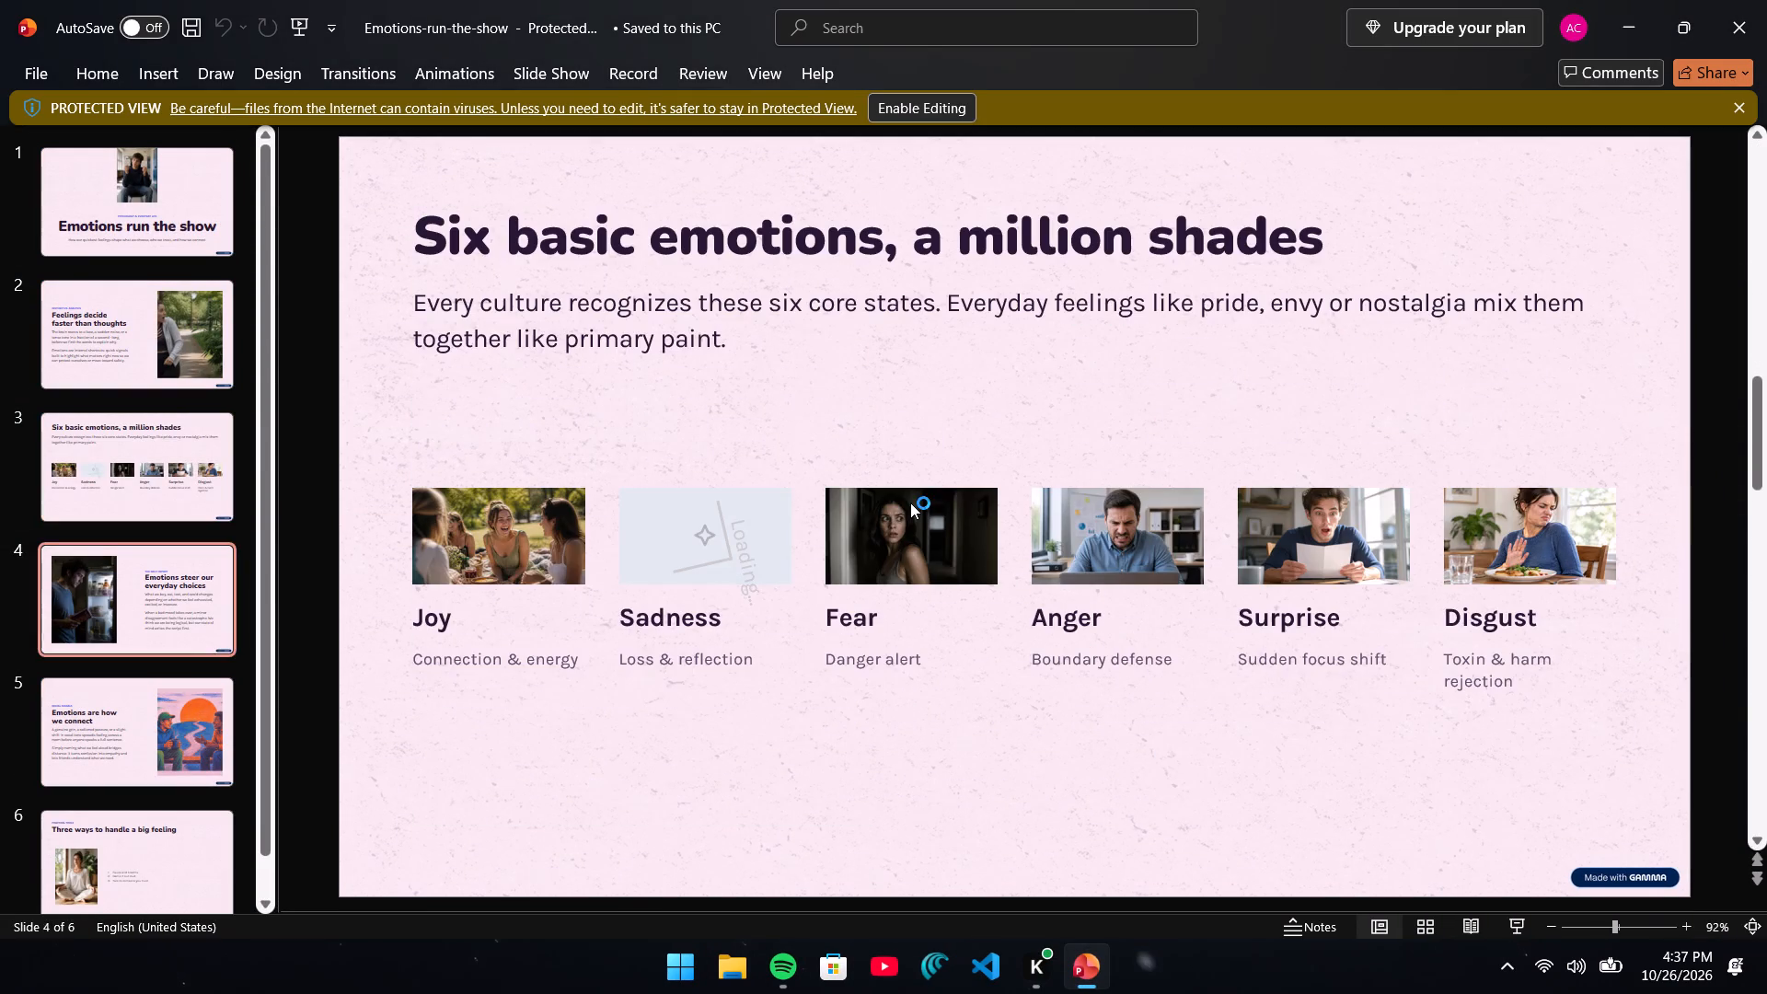
pyautogui.click(758, 535)
pyautogui.scroll(-4, 995, 506)
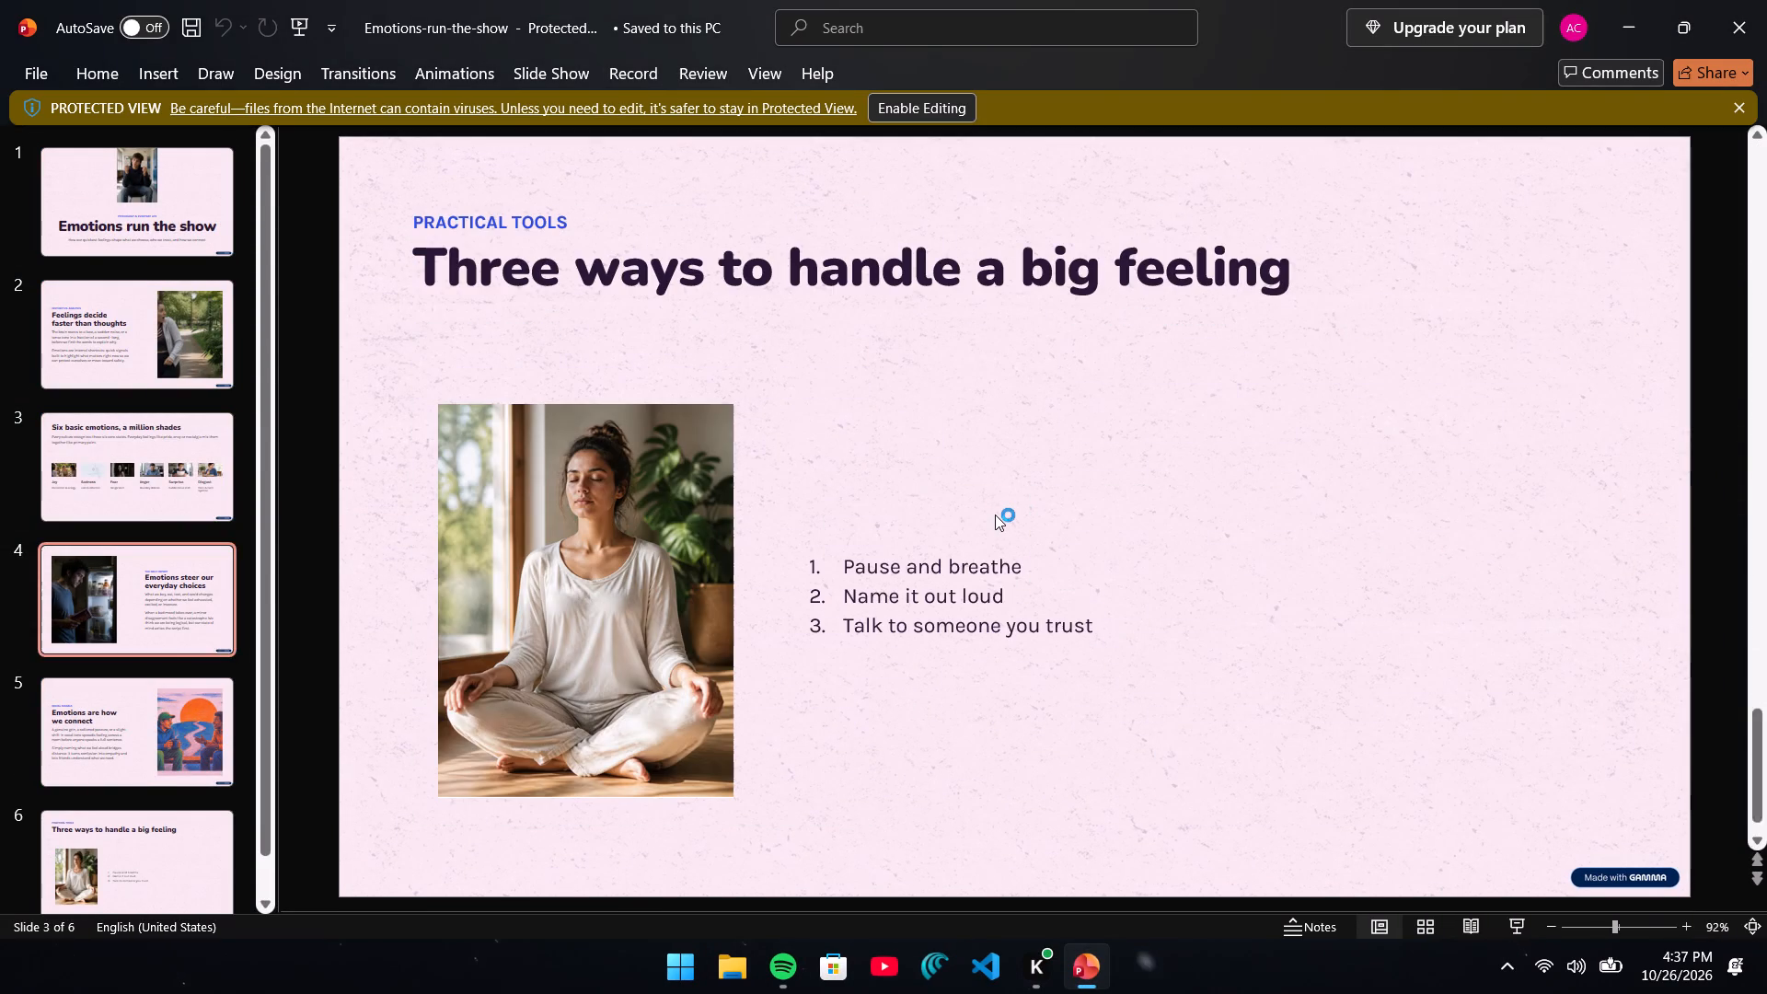
pyautogui.scroll(-3, 995, 514)
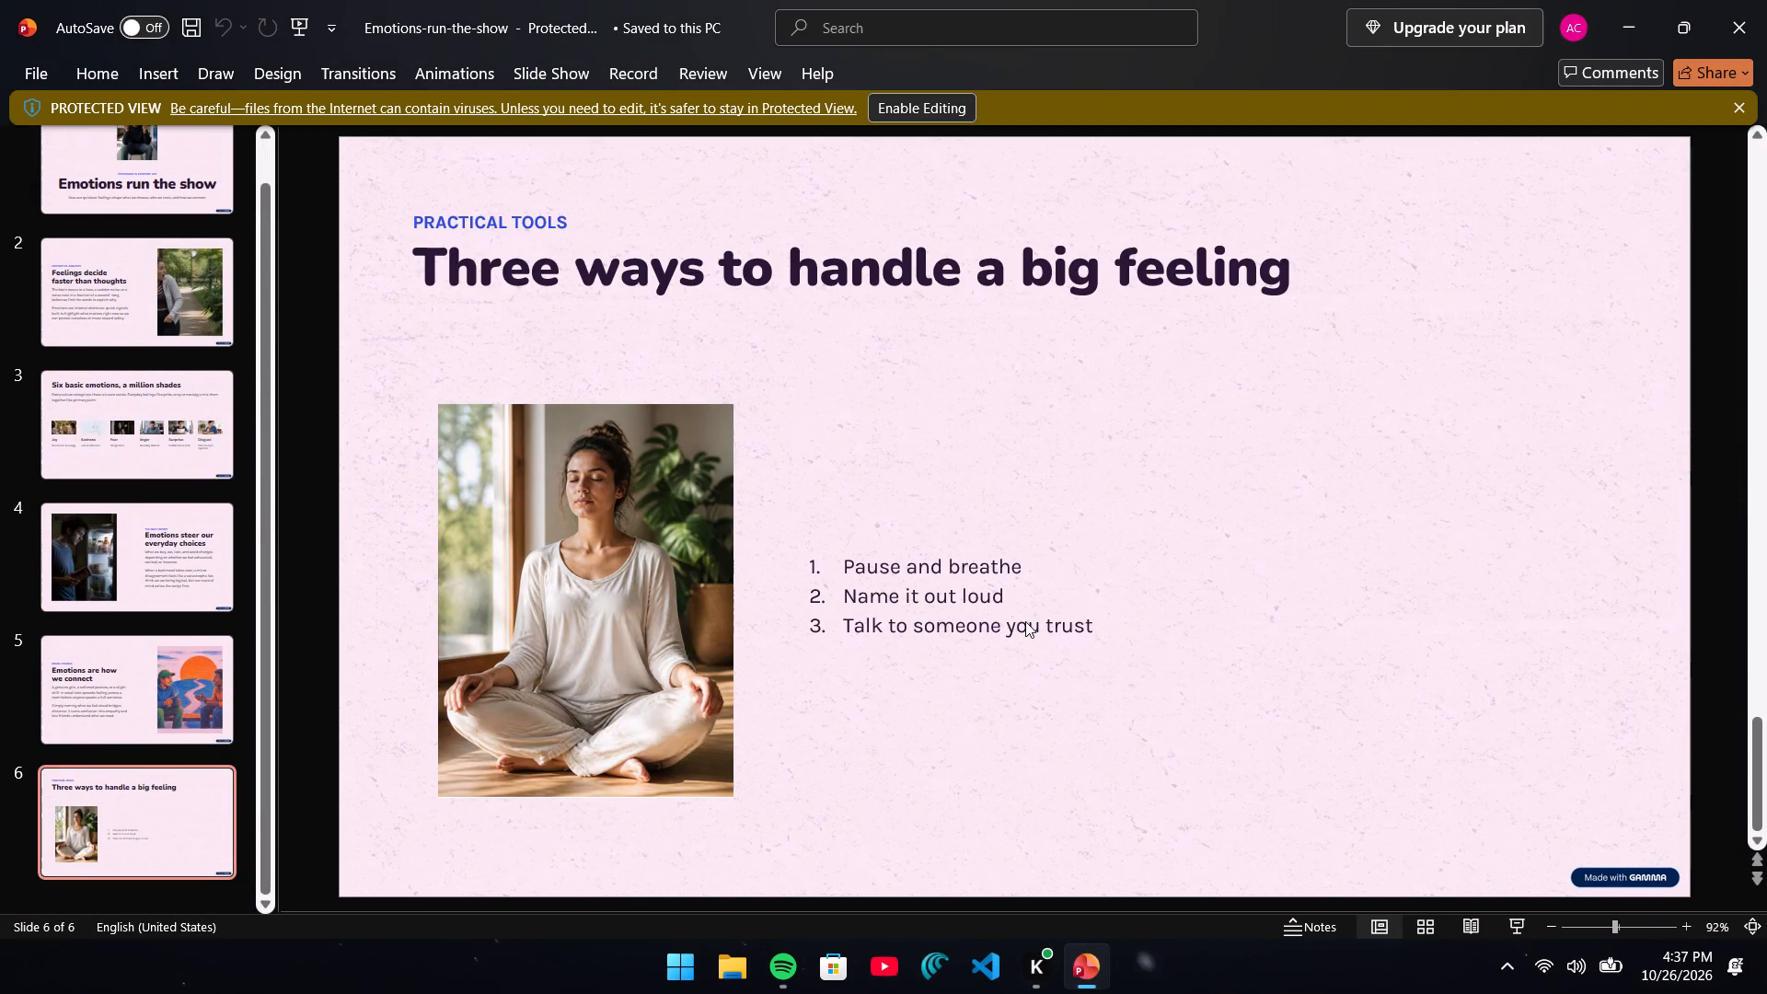
pyautogui.scroll(10, 1265, 710)
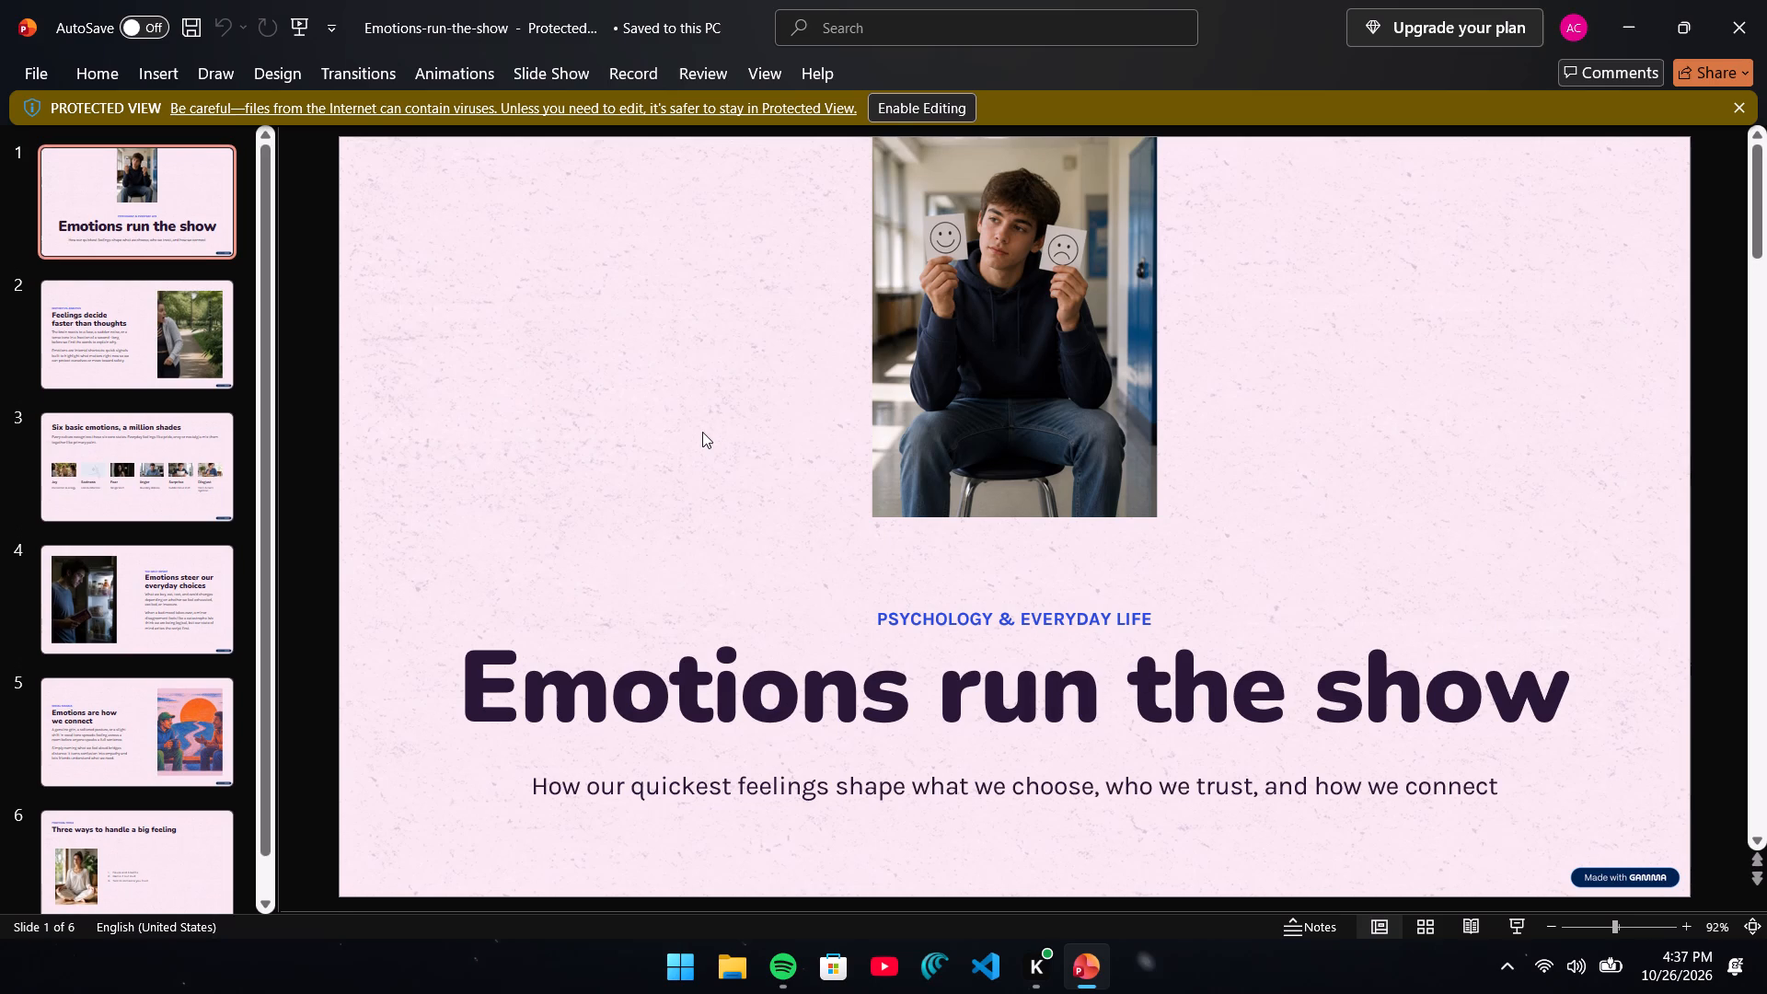
pyautogui.rightClick(702, 432)
pyautogui.click(581, 556)
pyautogui.click(580, 528)
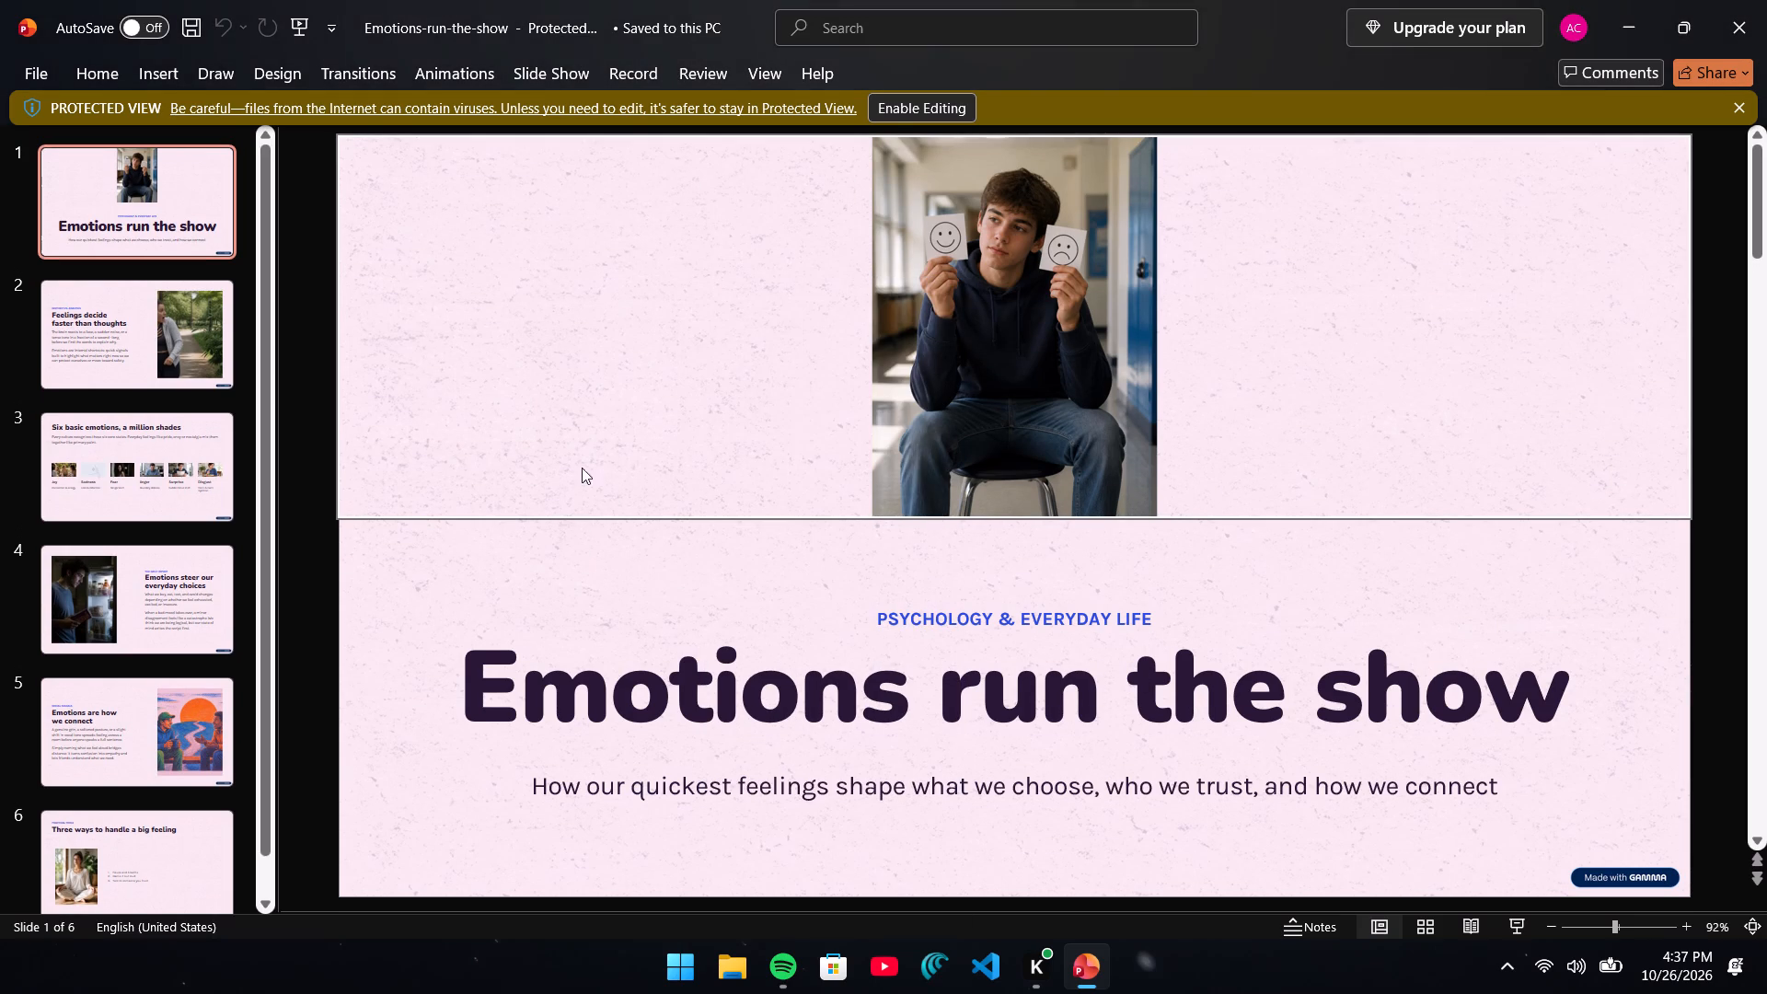
pyautogui.click(598, 392)
pyautogui.click(1380, 552)
pyautogui.click(1520, 565)
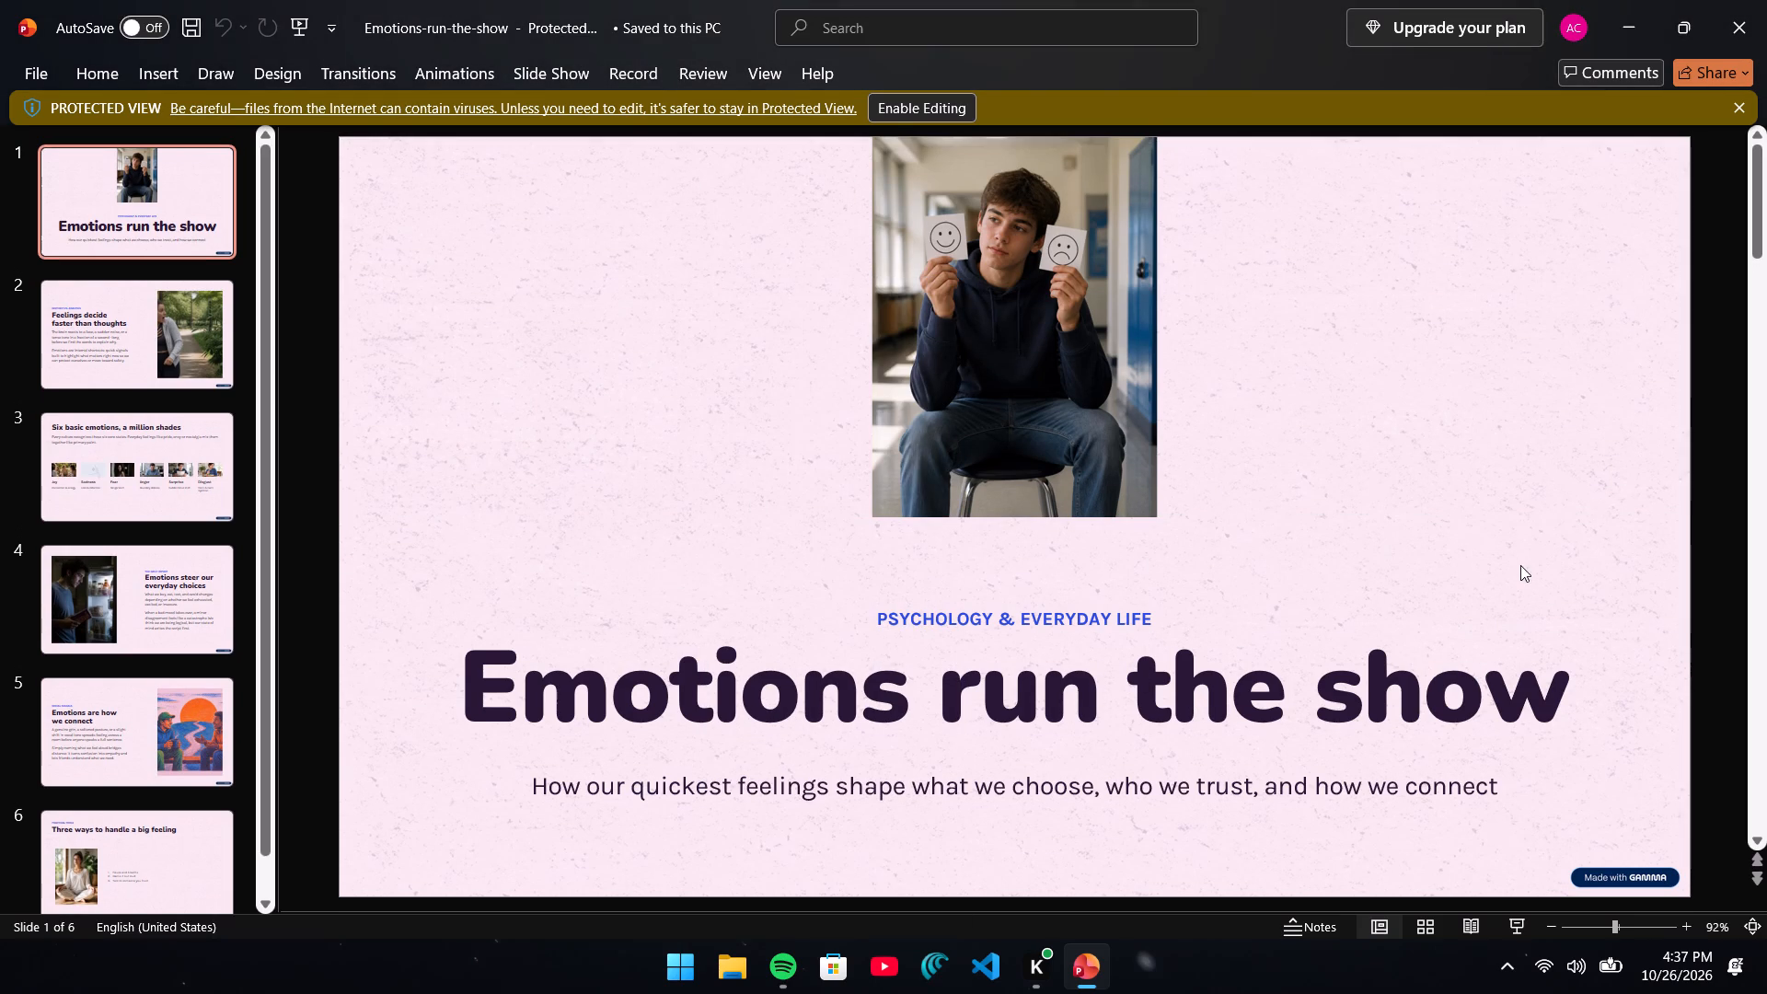
# Switch to the Comet browser, open Pinterest and search for "bg for ppt".
pyautogui.click(944, 956)
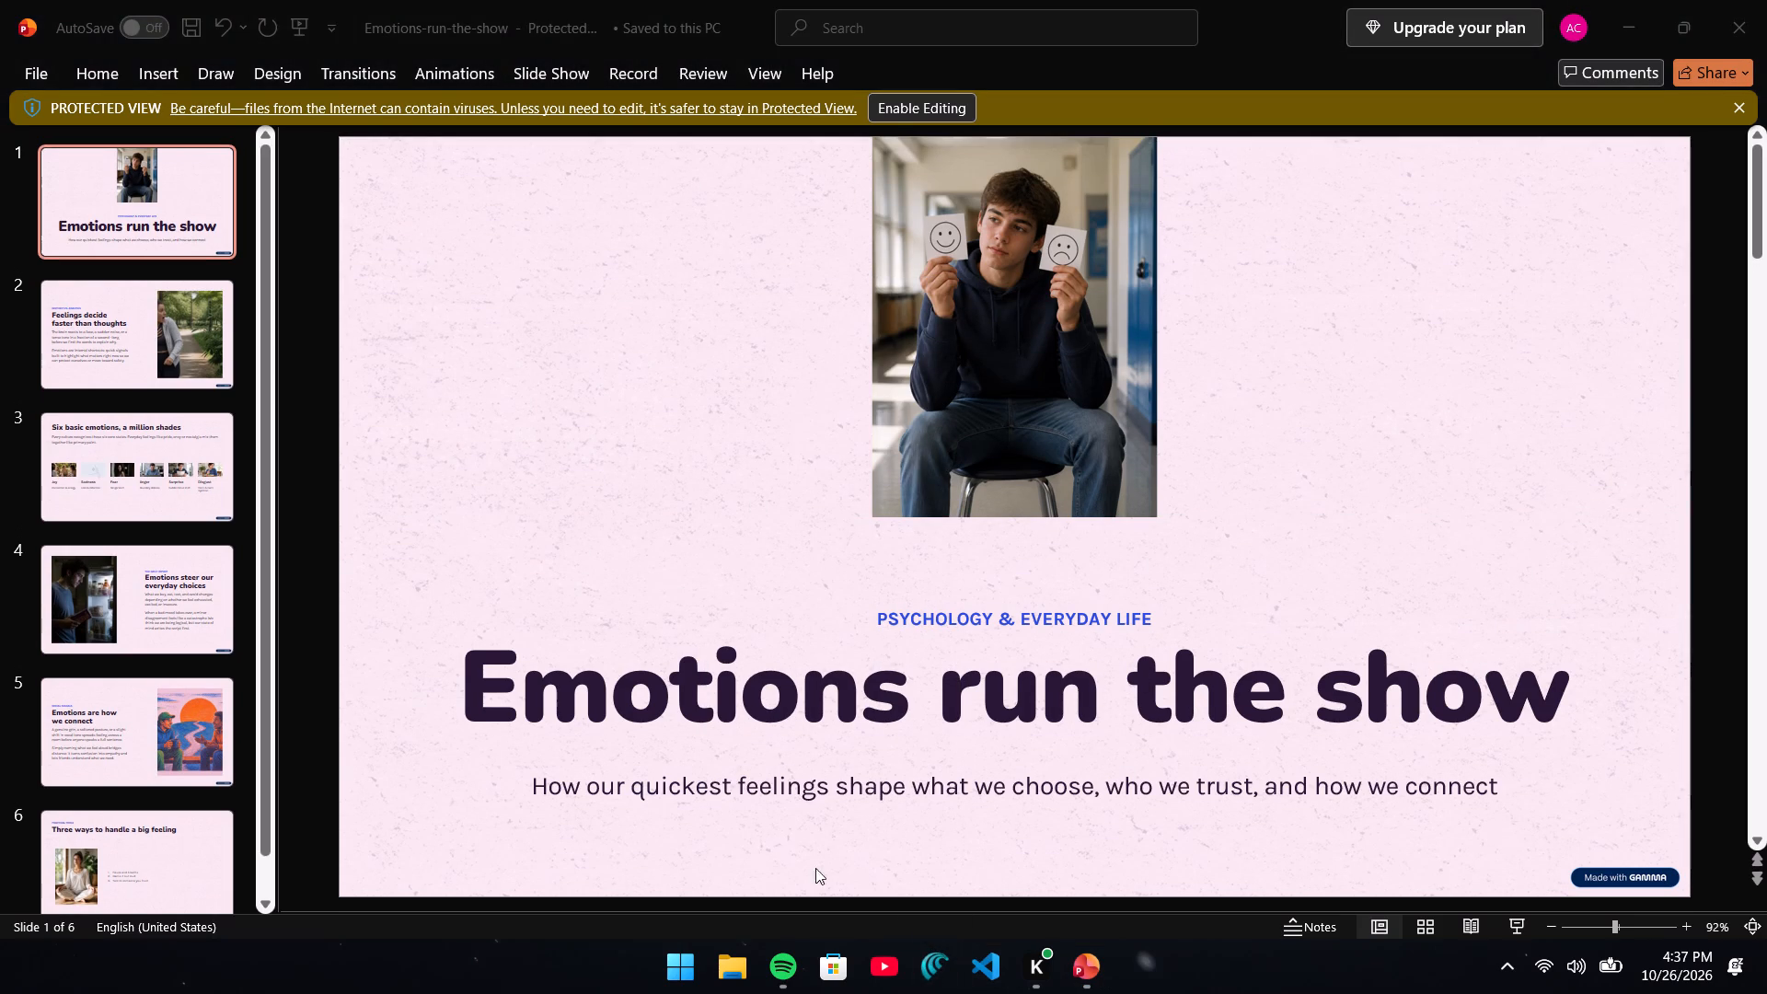
pyautogui.click(372, 73)
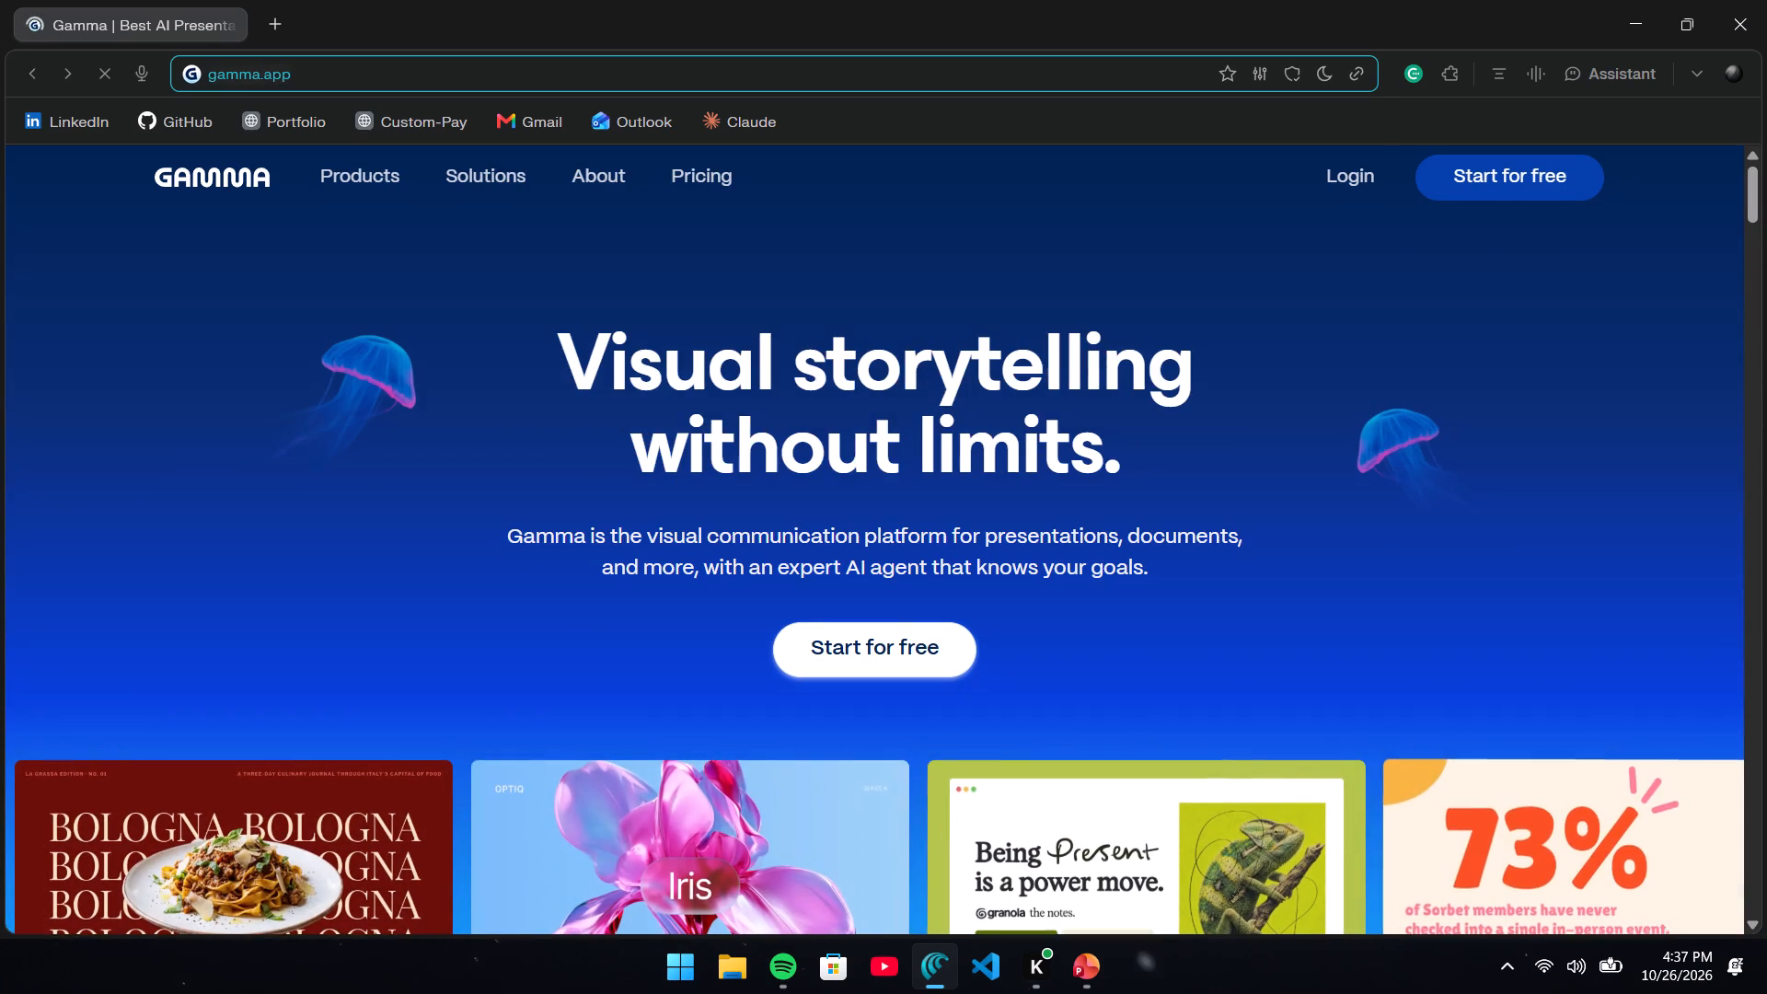
pyautogui.write('pin')
pyautogui.click(330, 141)
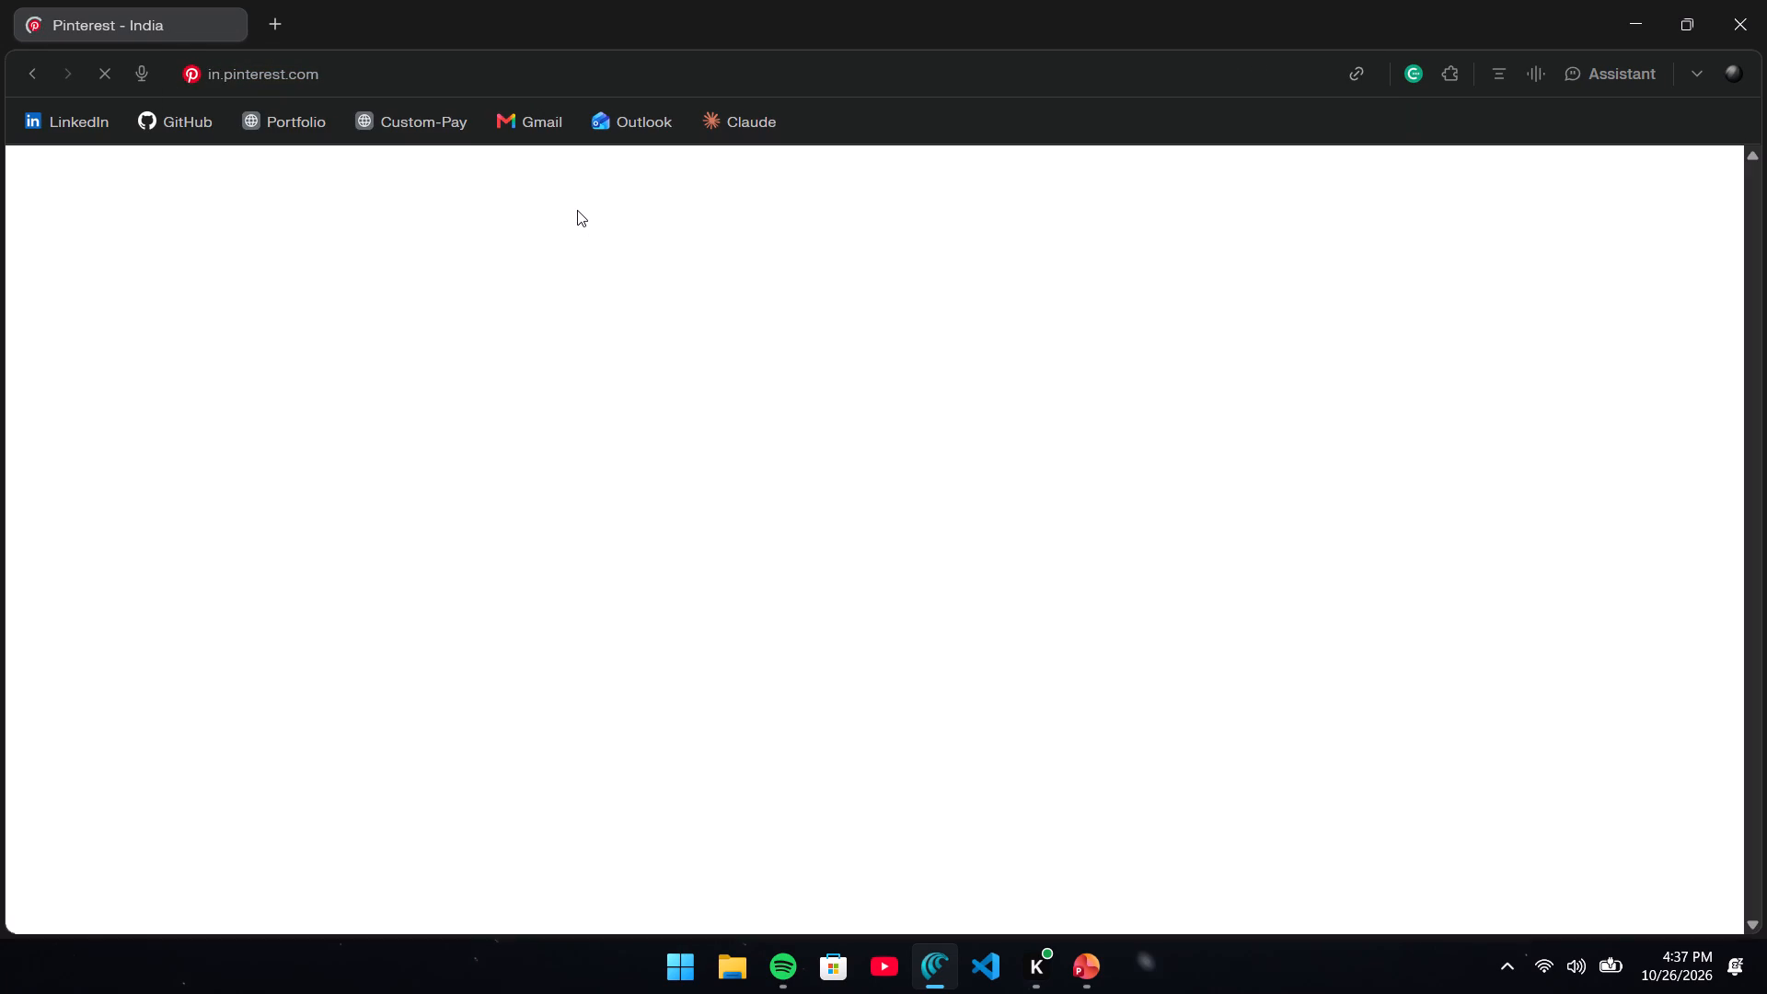
pyautogui.click(588, 190)
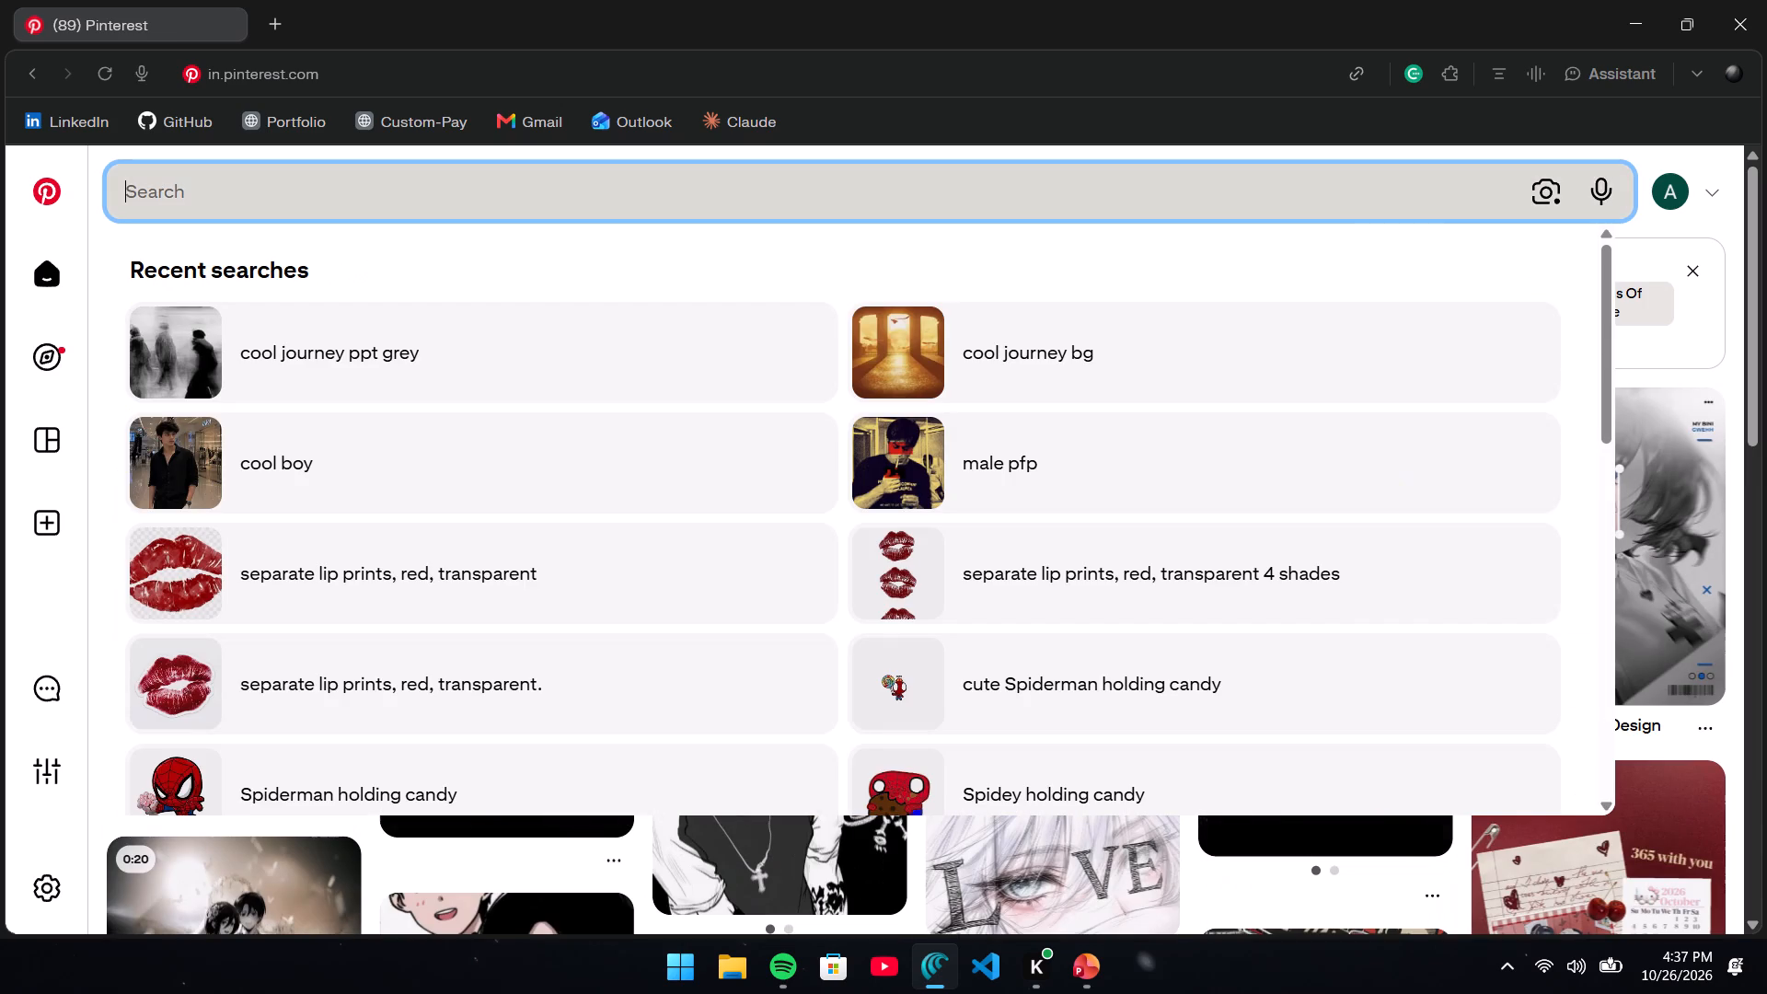
pyautogui.press('n')
pyautogui.press('BackSpace')
pyautogui.write('norm')
pyautogui.moveTo(528, 113); pyautogui.dragTo(519, 115)
pyautogui.click(491, 175)
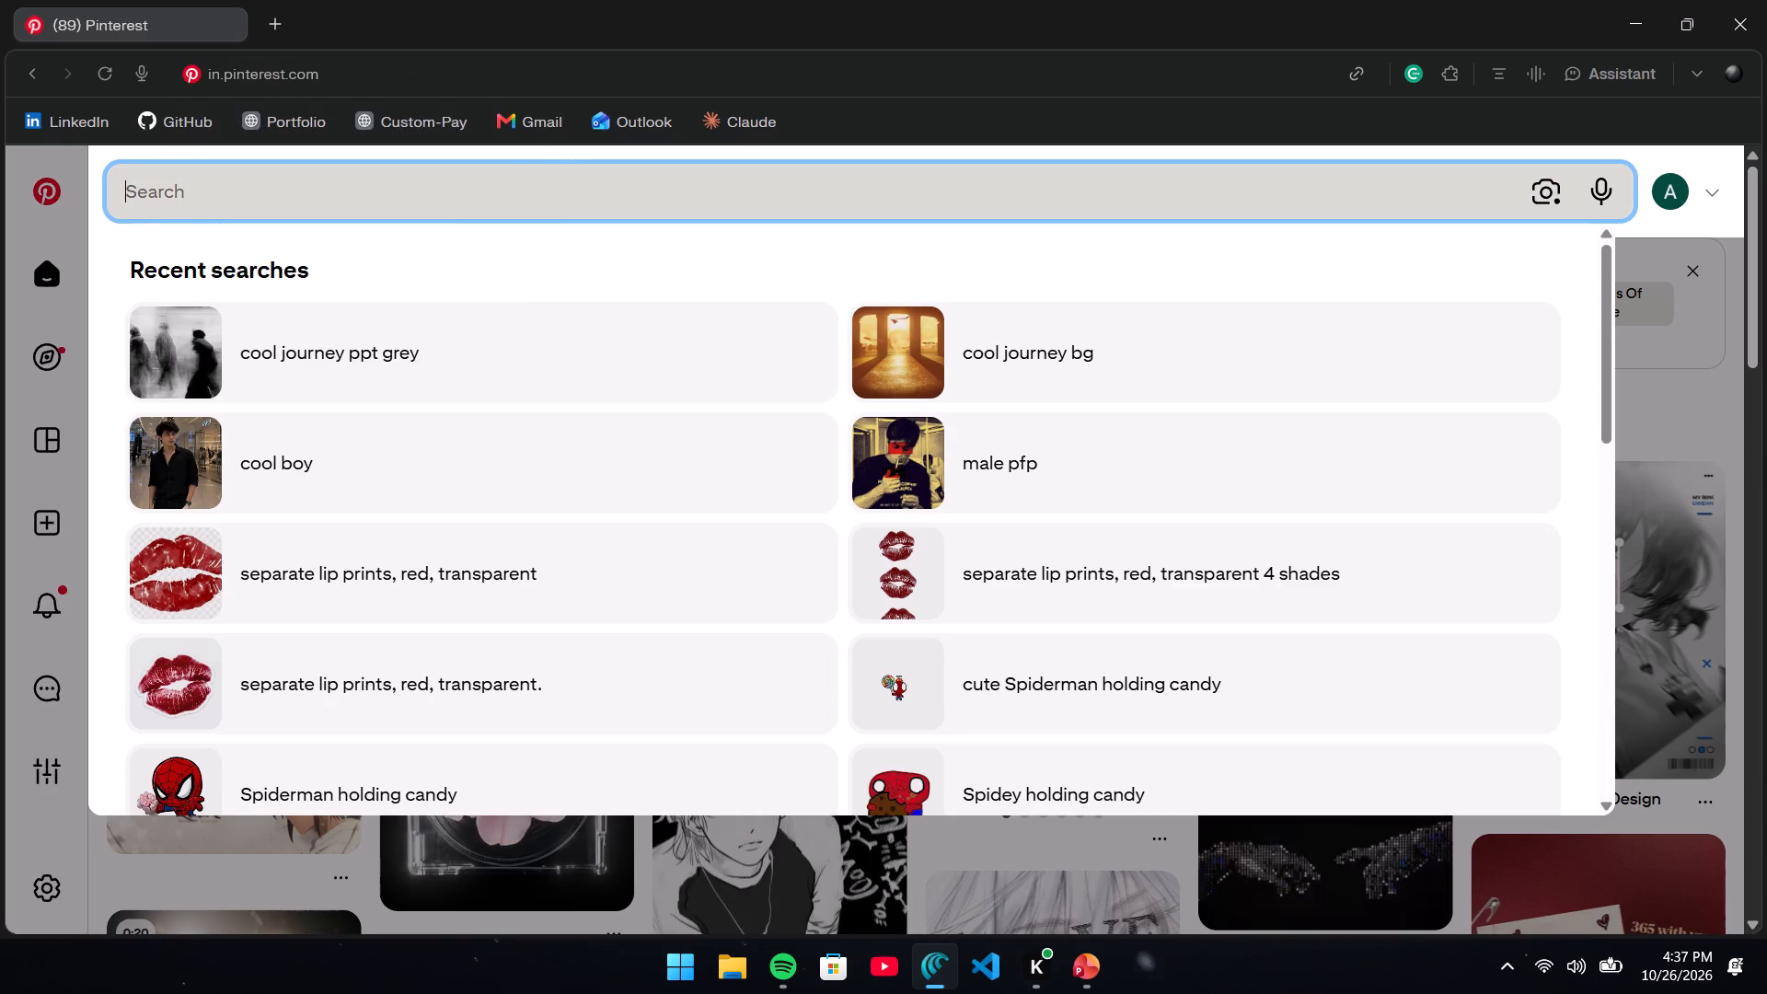
pyautogui.write('bg for ppt')
pyautogui.press('Return')
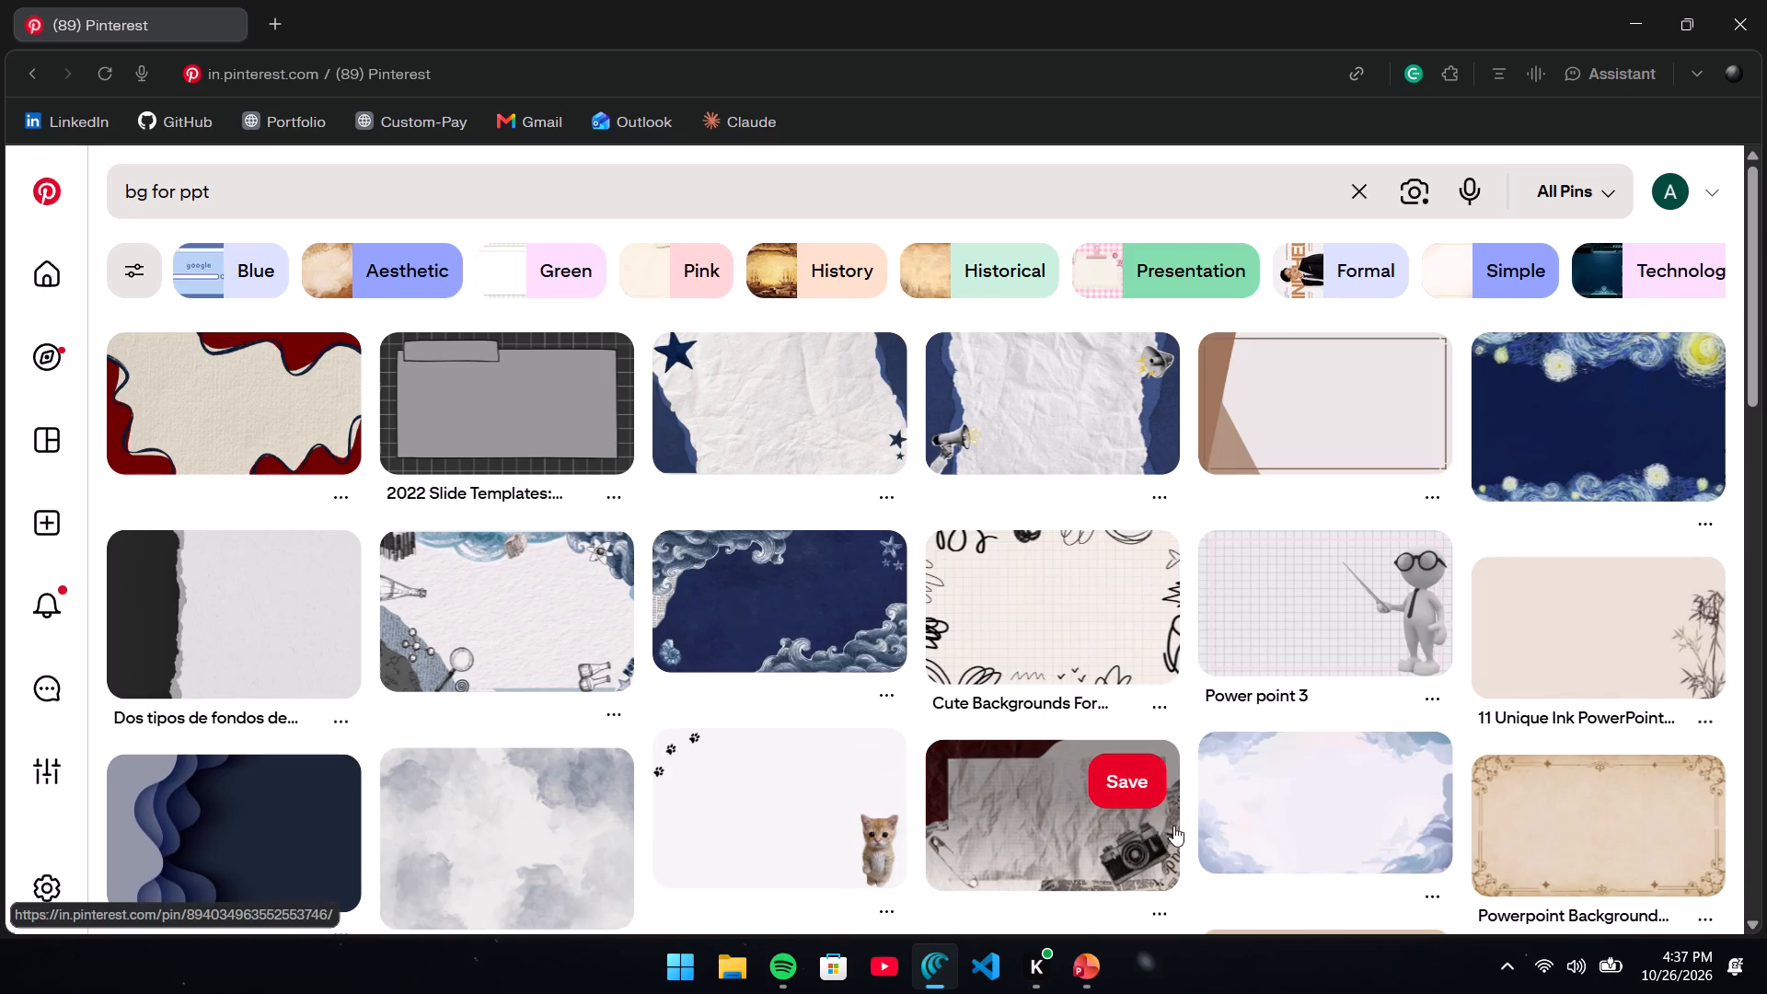
# Download the Cute Backgrounds image with the doodled border and grid from the Pinterest results, after glancing at the deck in PowerPoint.
pyautogui.click(1086, 980)
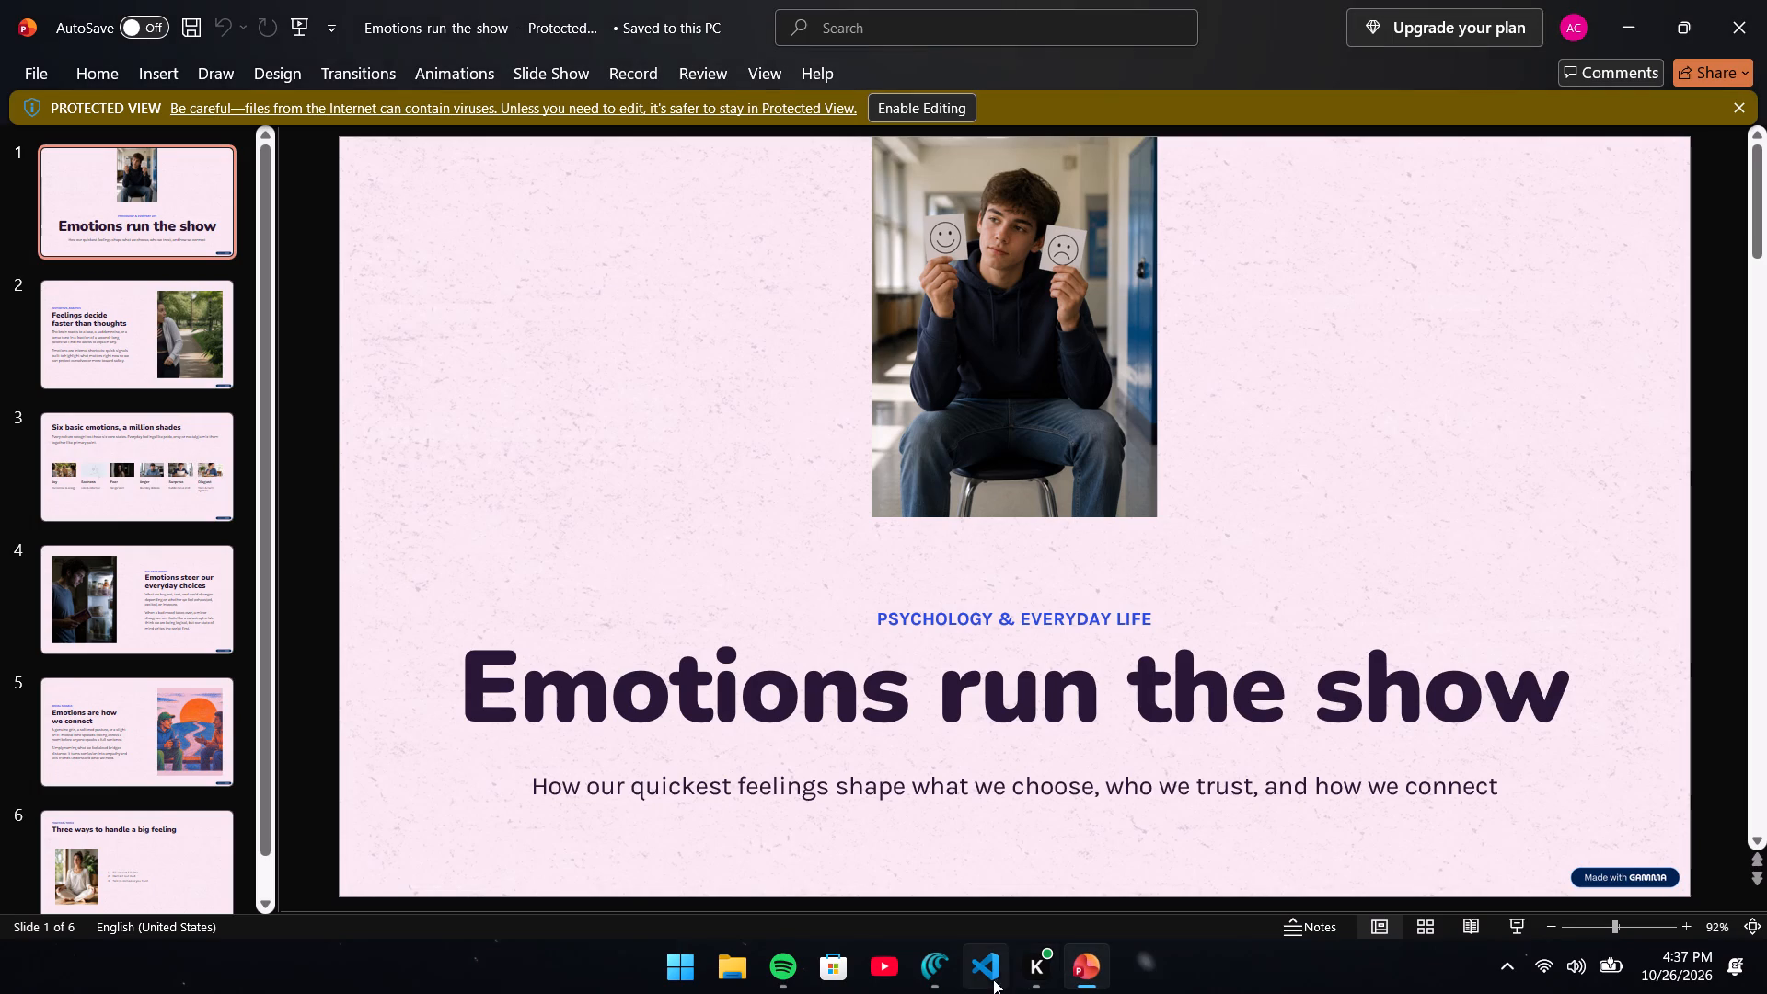
pyautogui.click(944, 973)
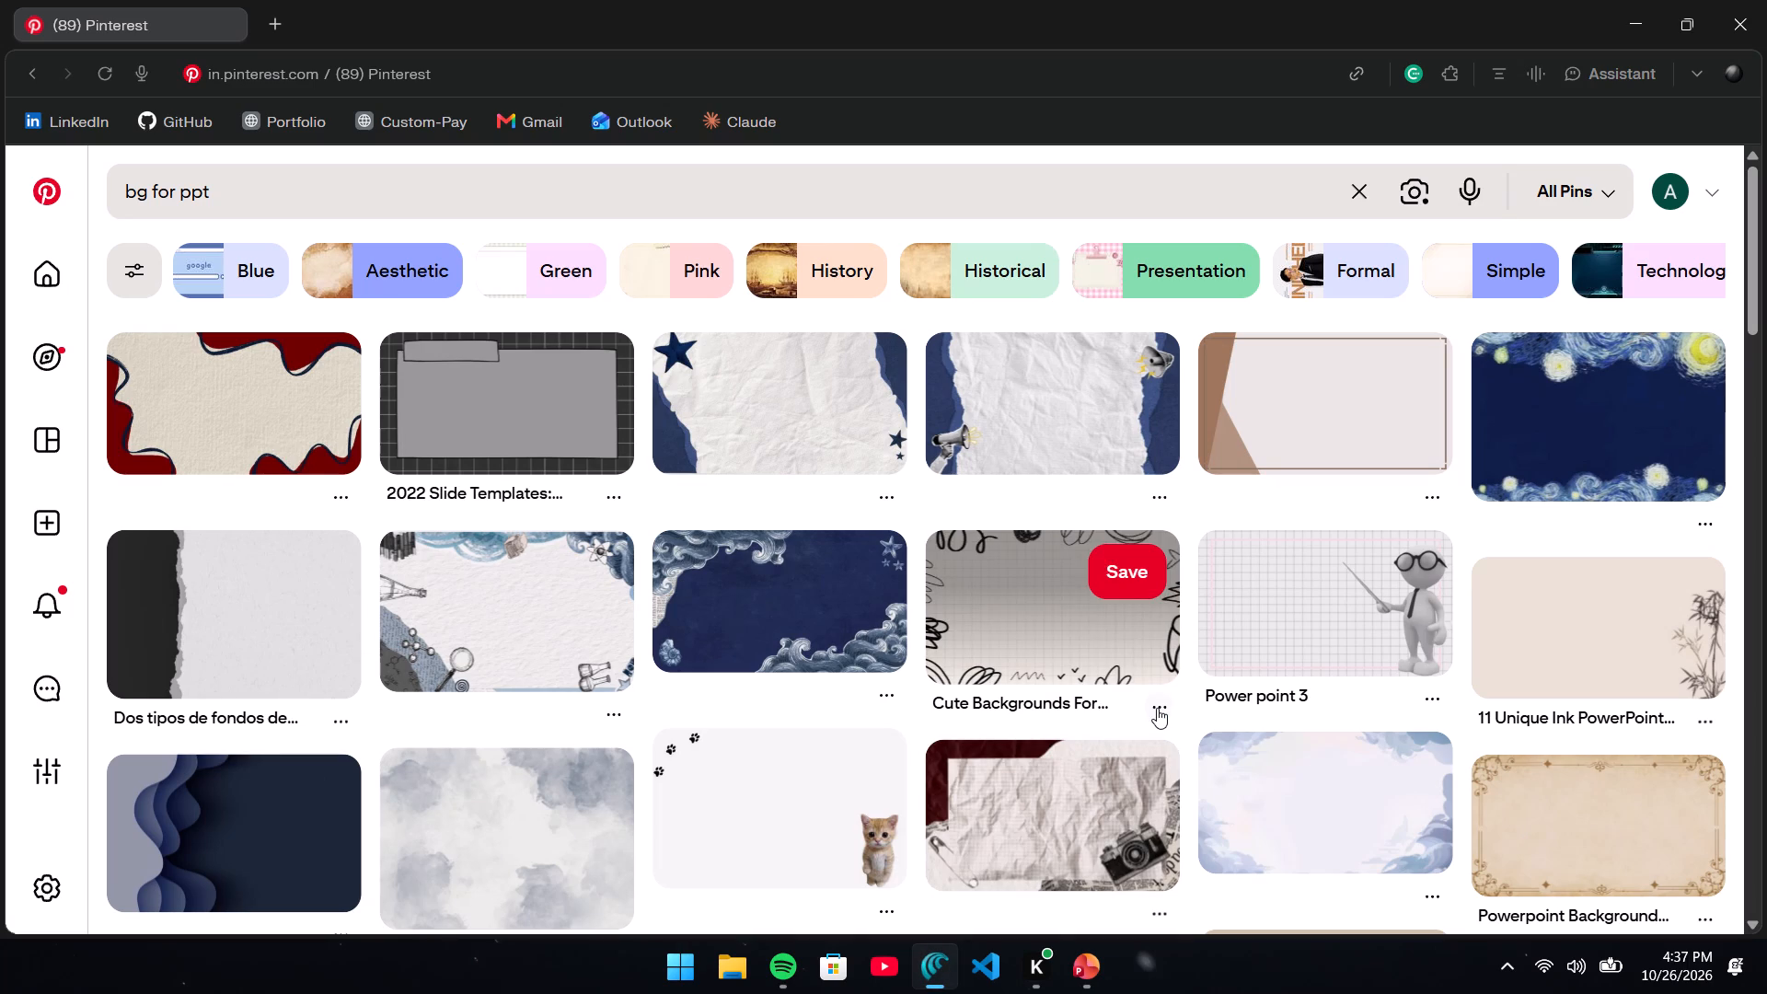
pyautogui.click(1157, 708)
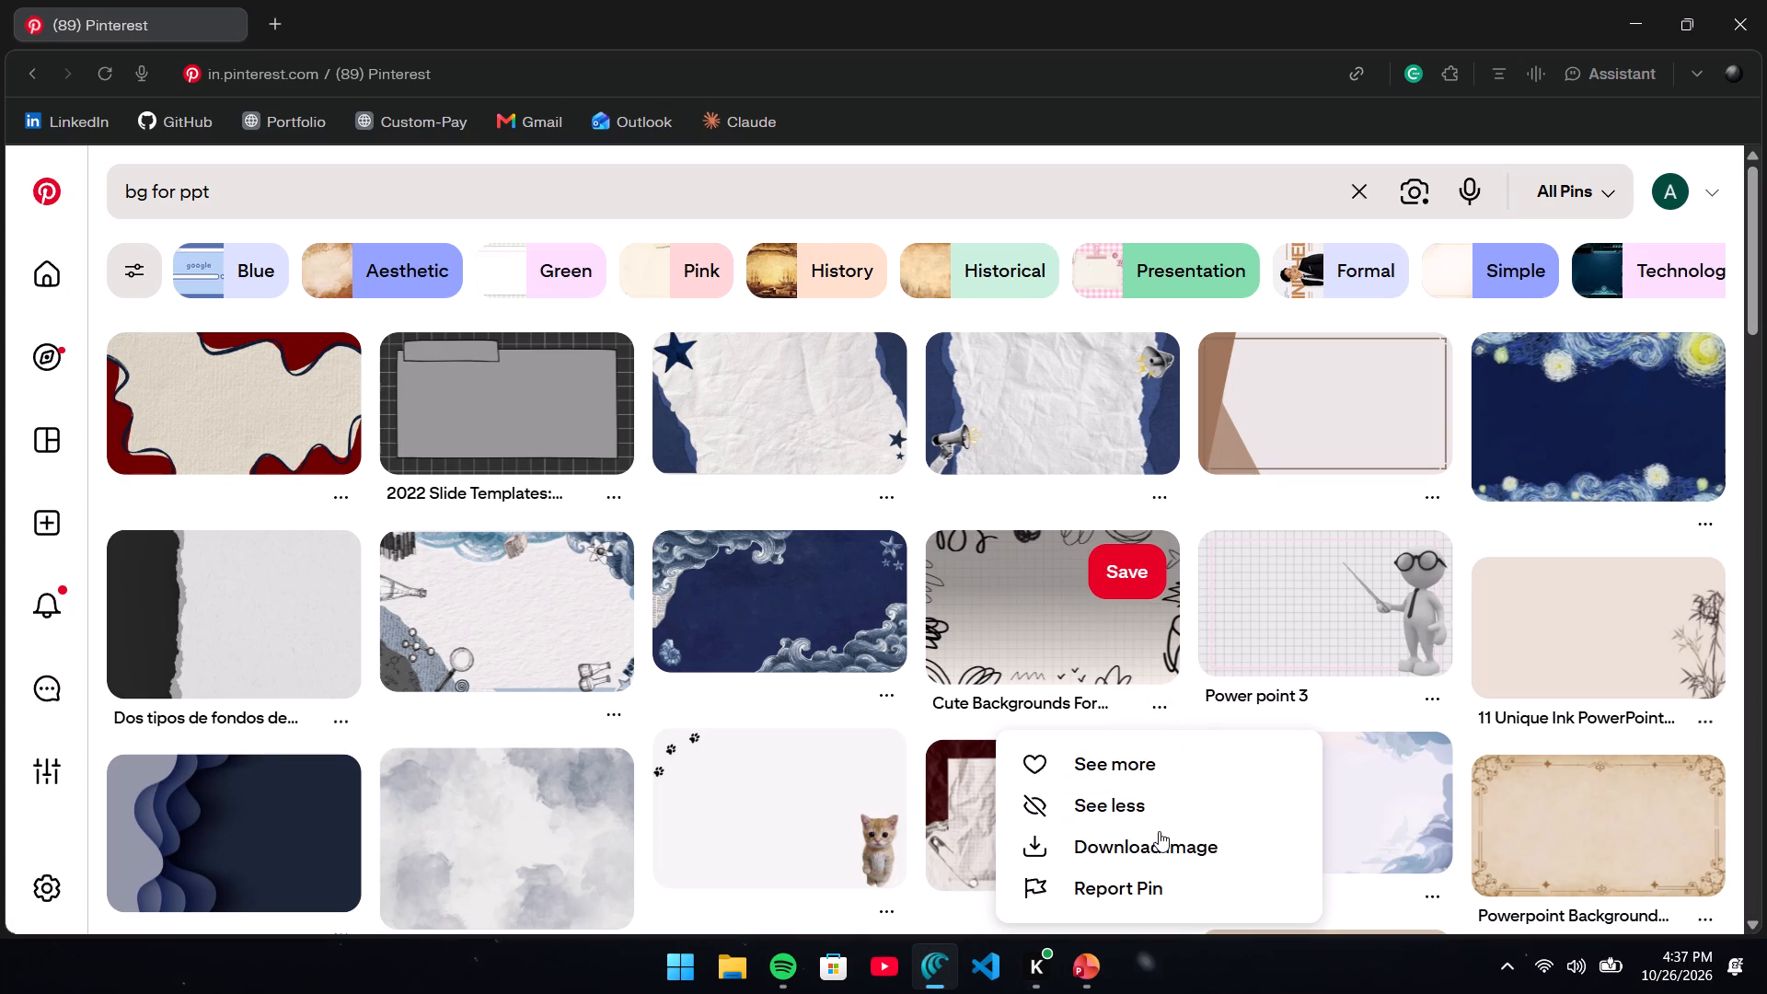
pyautogui.click(1159, 831)
# Examine more slide backgrounds in the Pinterest results, comparing them with the deck in PowerPoint.
pyautogui.scroll(-3, 1150, 838)
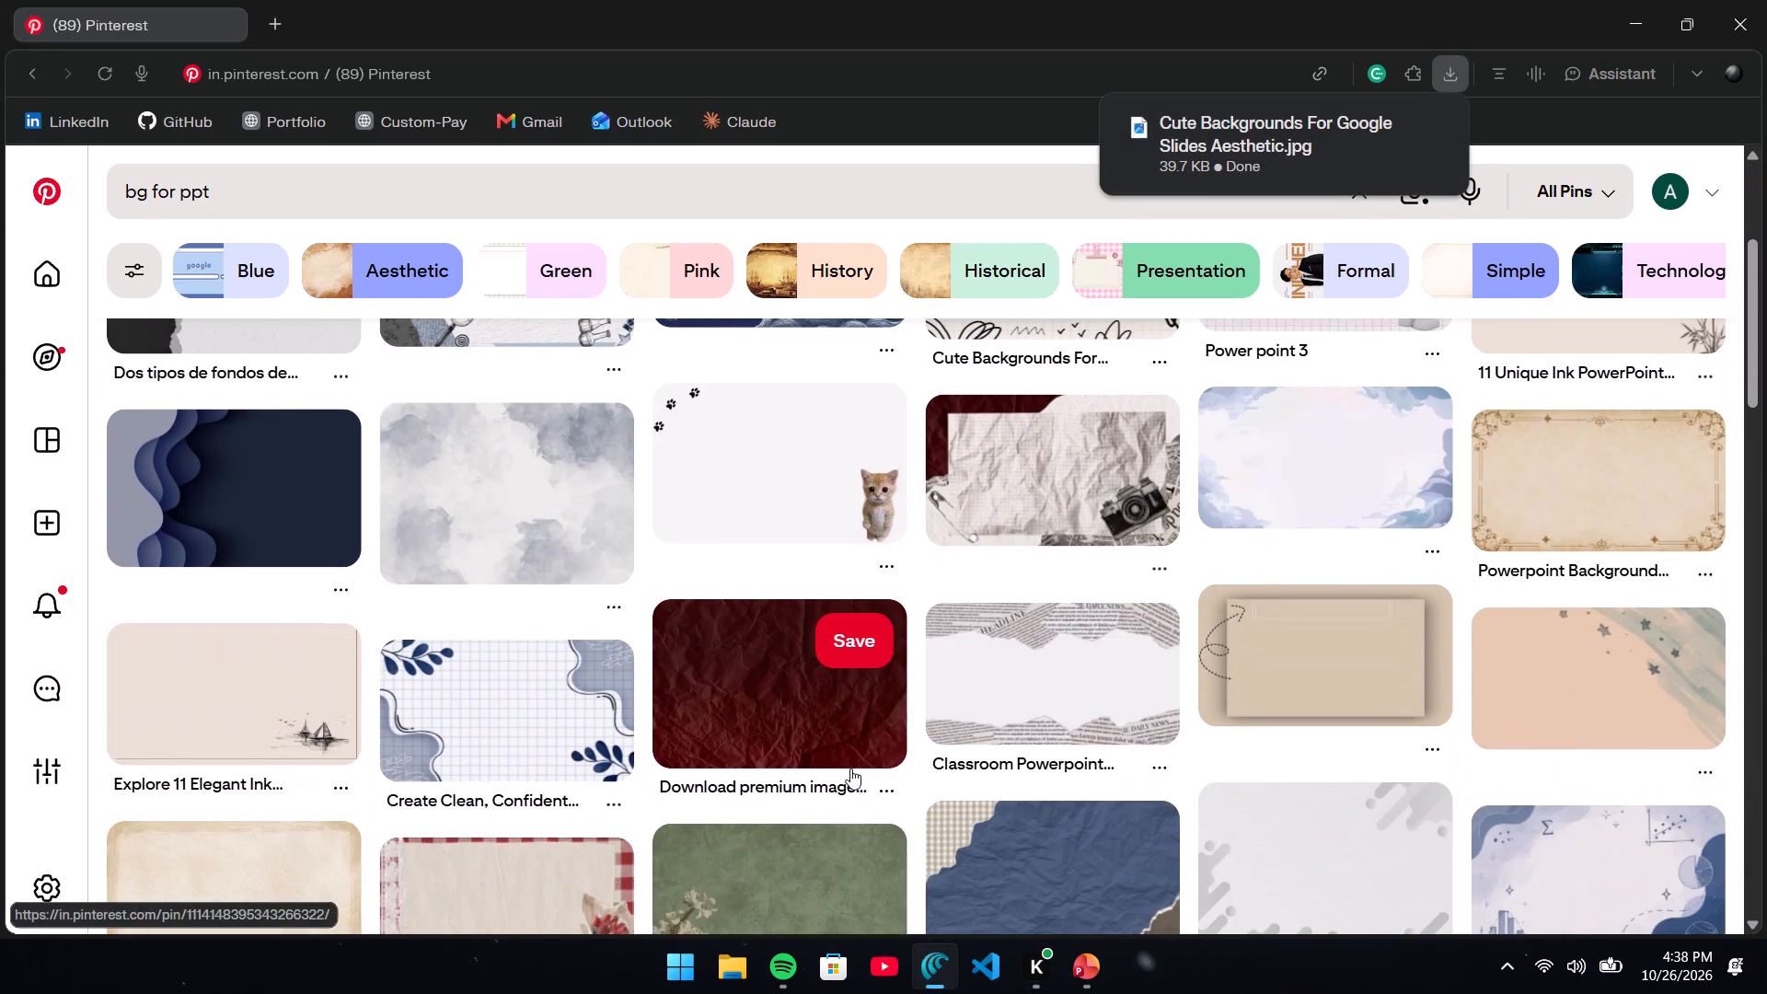
pyautogui.click(1097, 962)
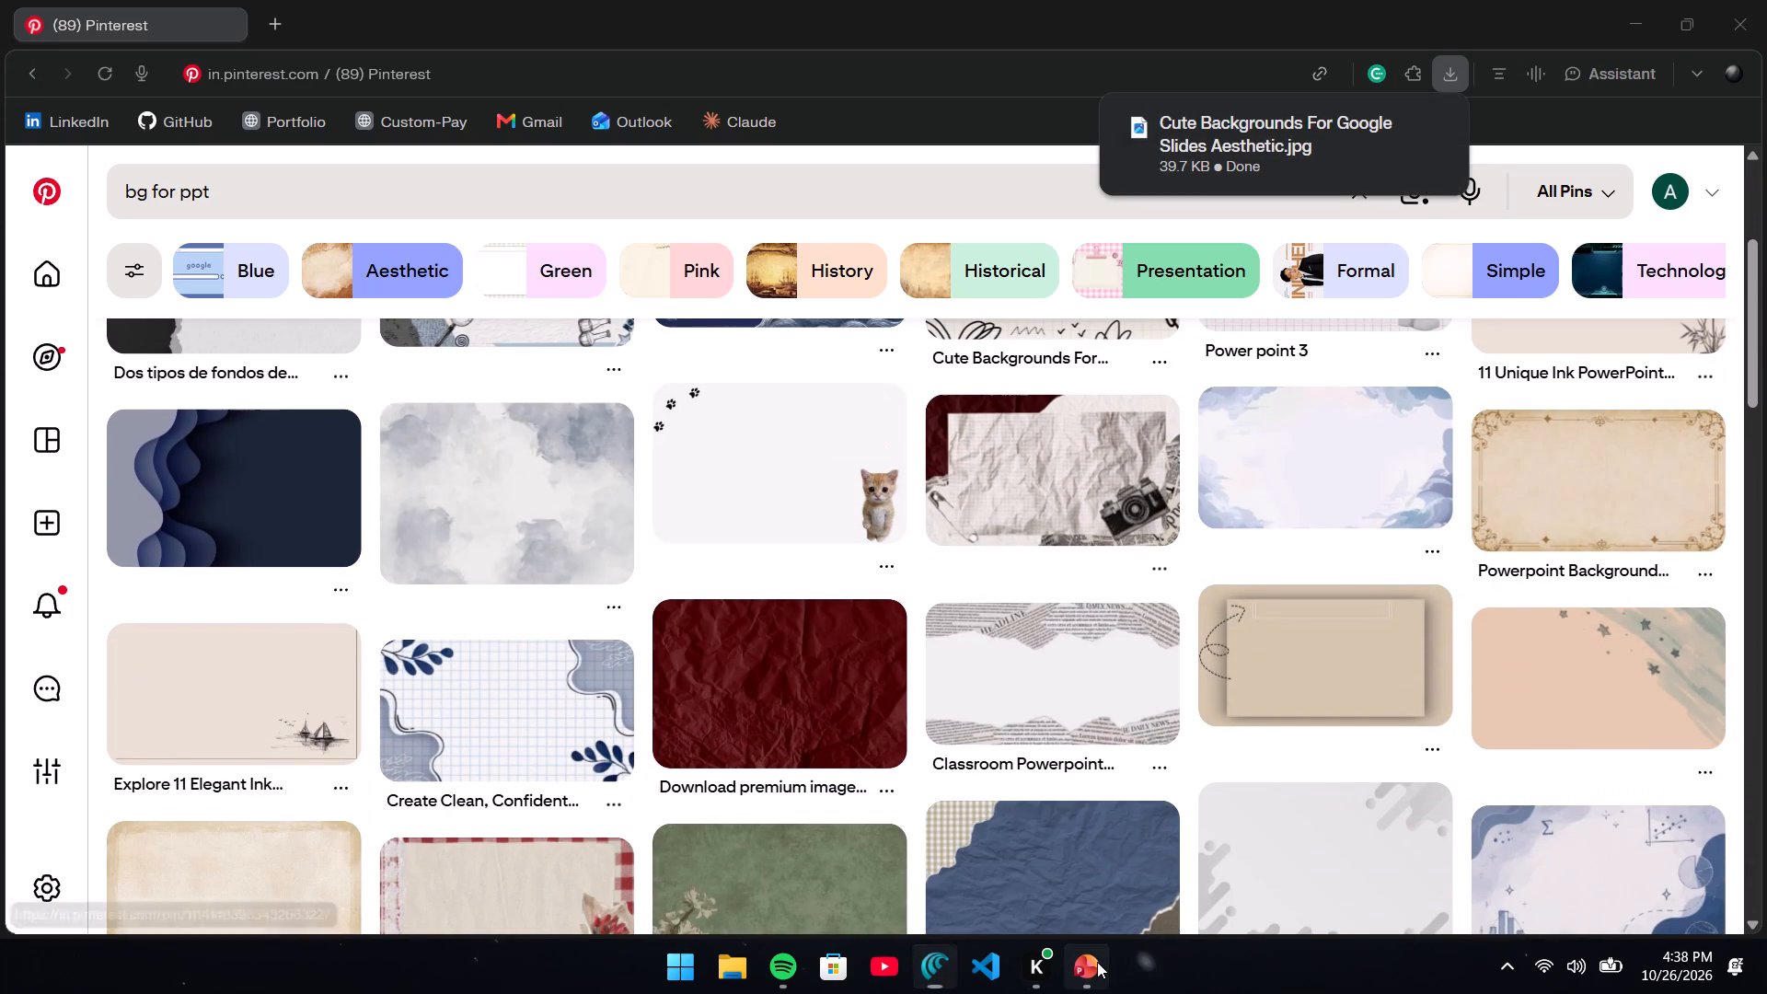
pyautogui.click(1091, 972)
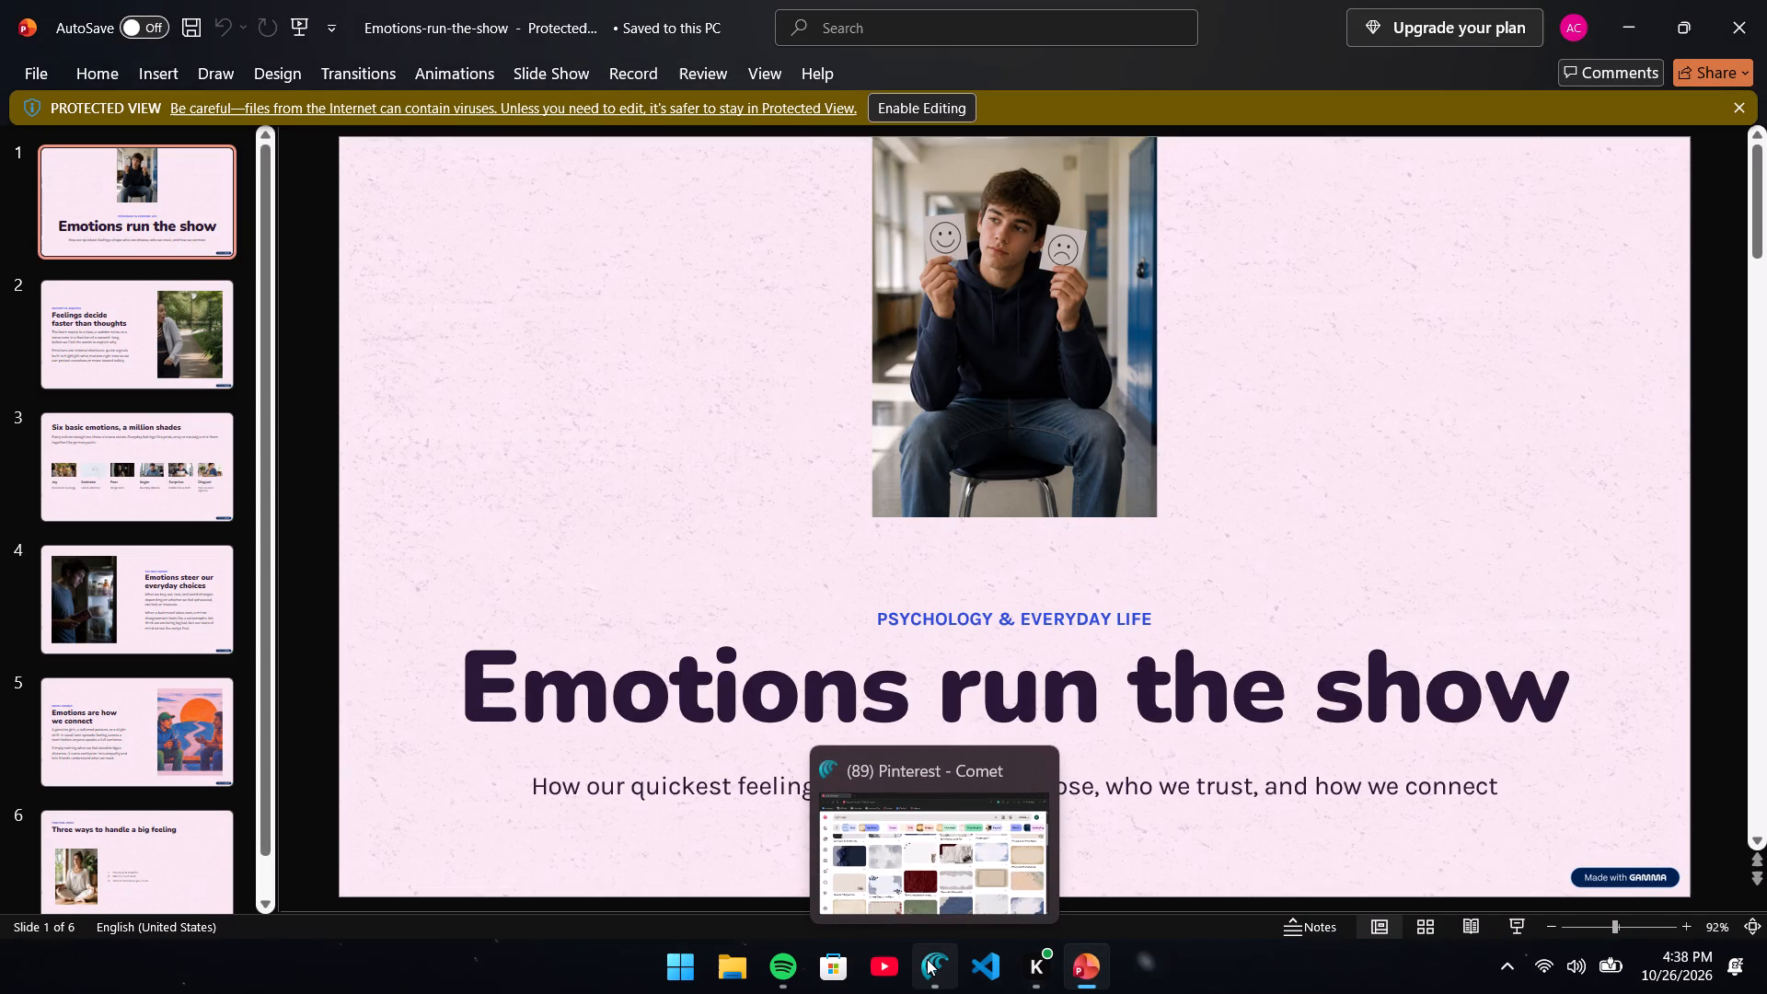
pyautogui.click(927, 959)
pyautogui.scroll(-5, 1228, 818)
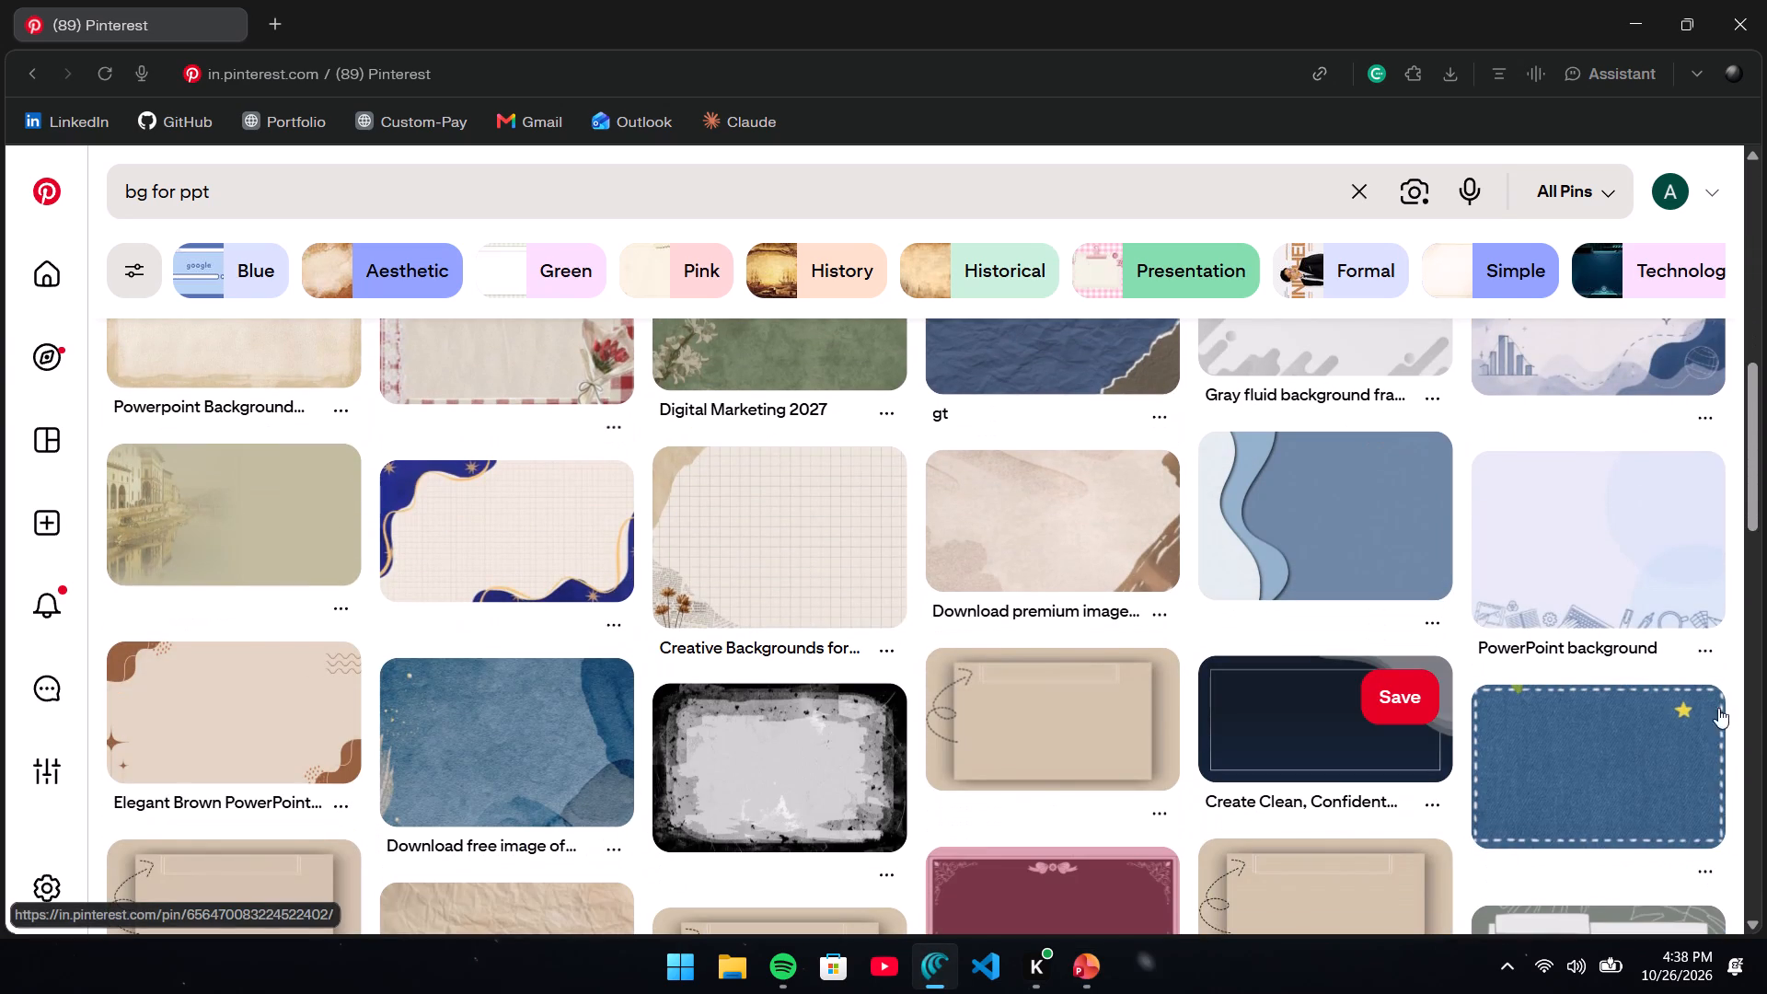
pyautogui.scroll(-3, 1461, 772)
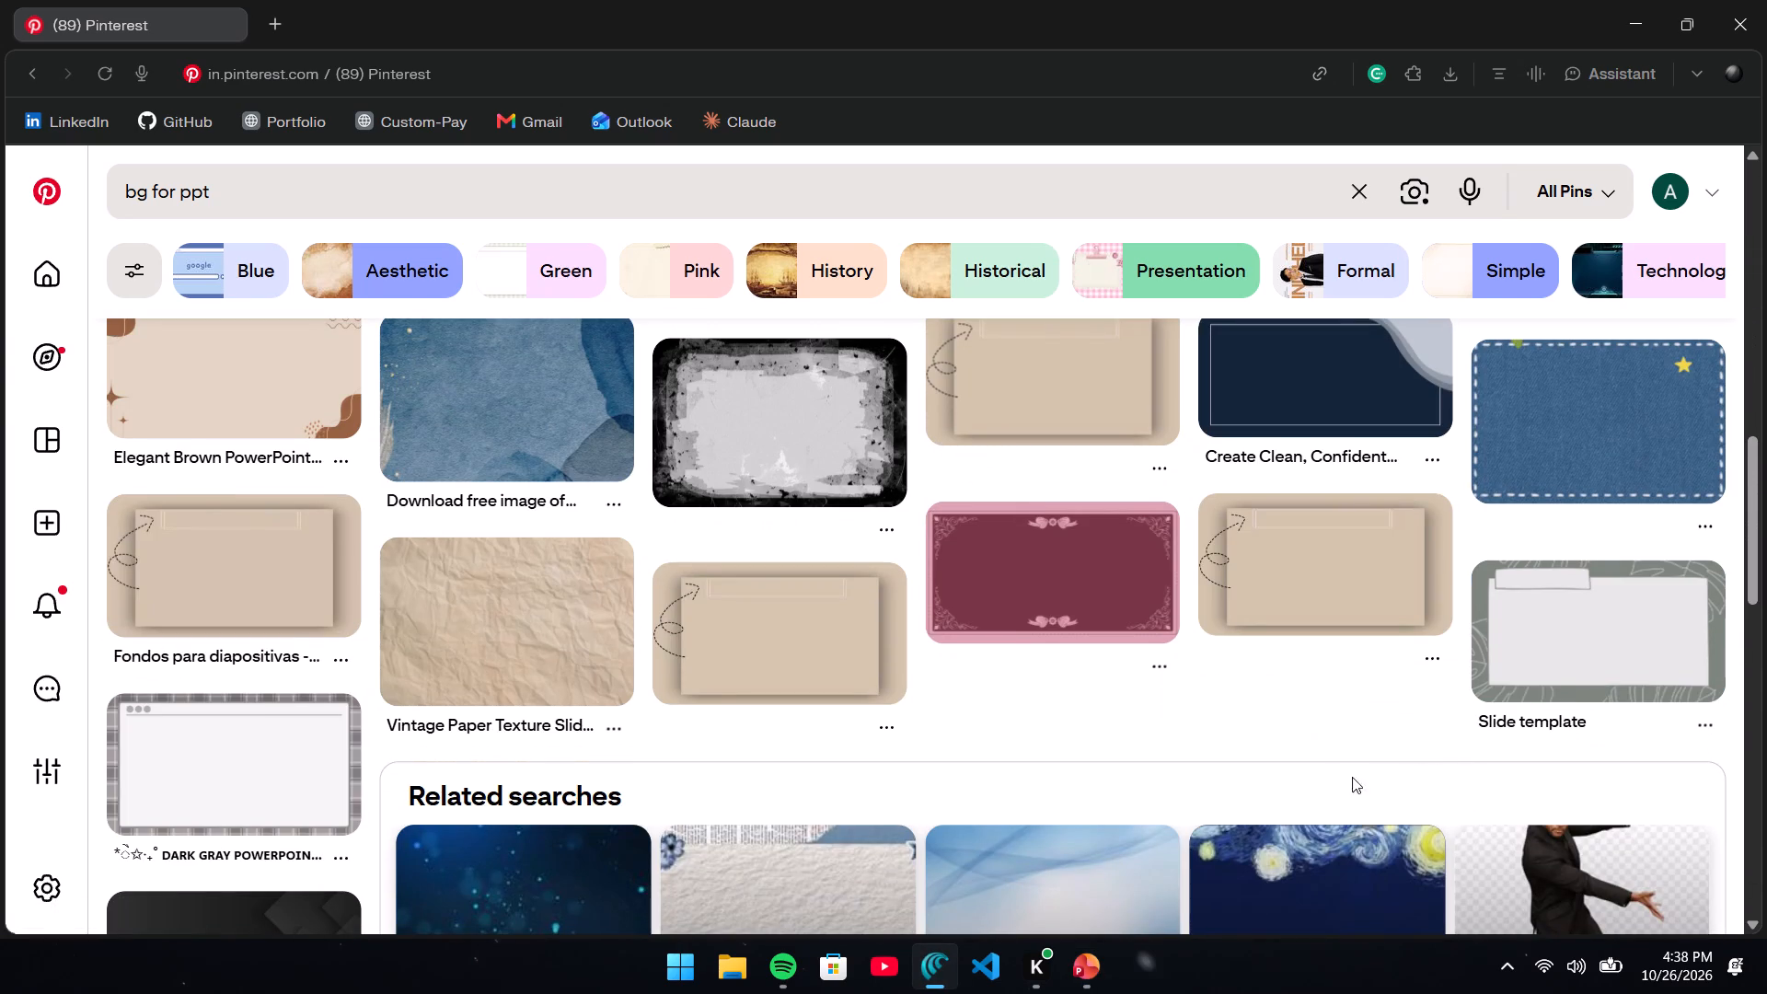
pyautogui.scroll(11, 996, 832)
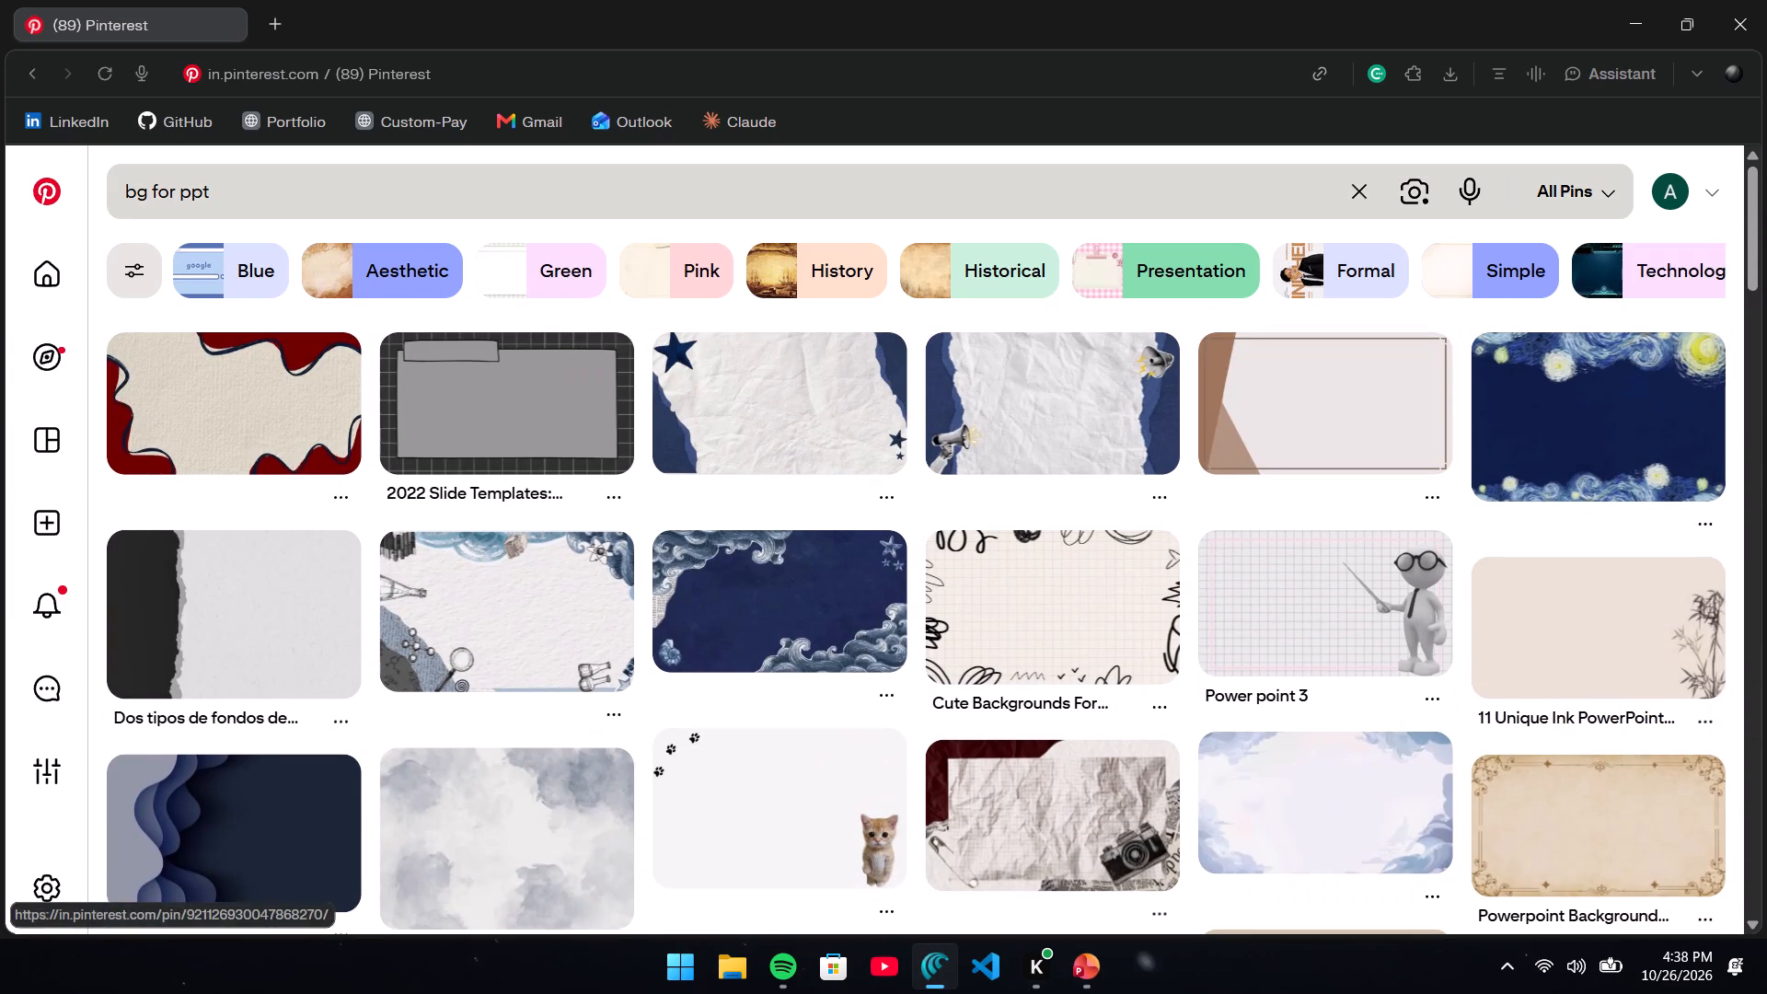
# Refine the Pinterest search to "simple bg for ppt".
pyautogui.click(121, 190)
pyautogui.click(129, 190)
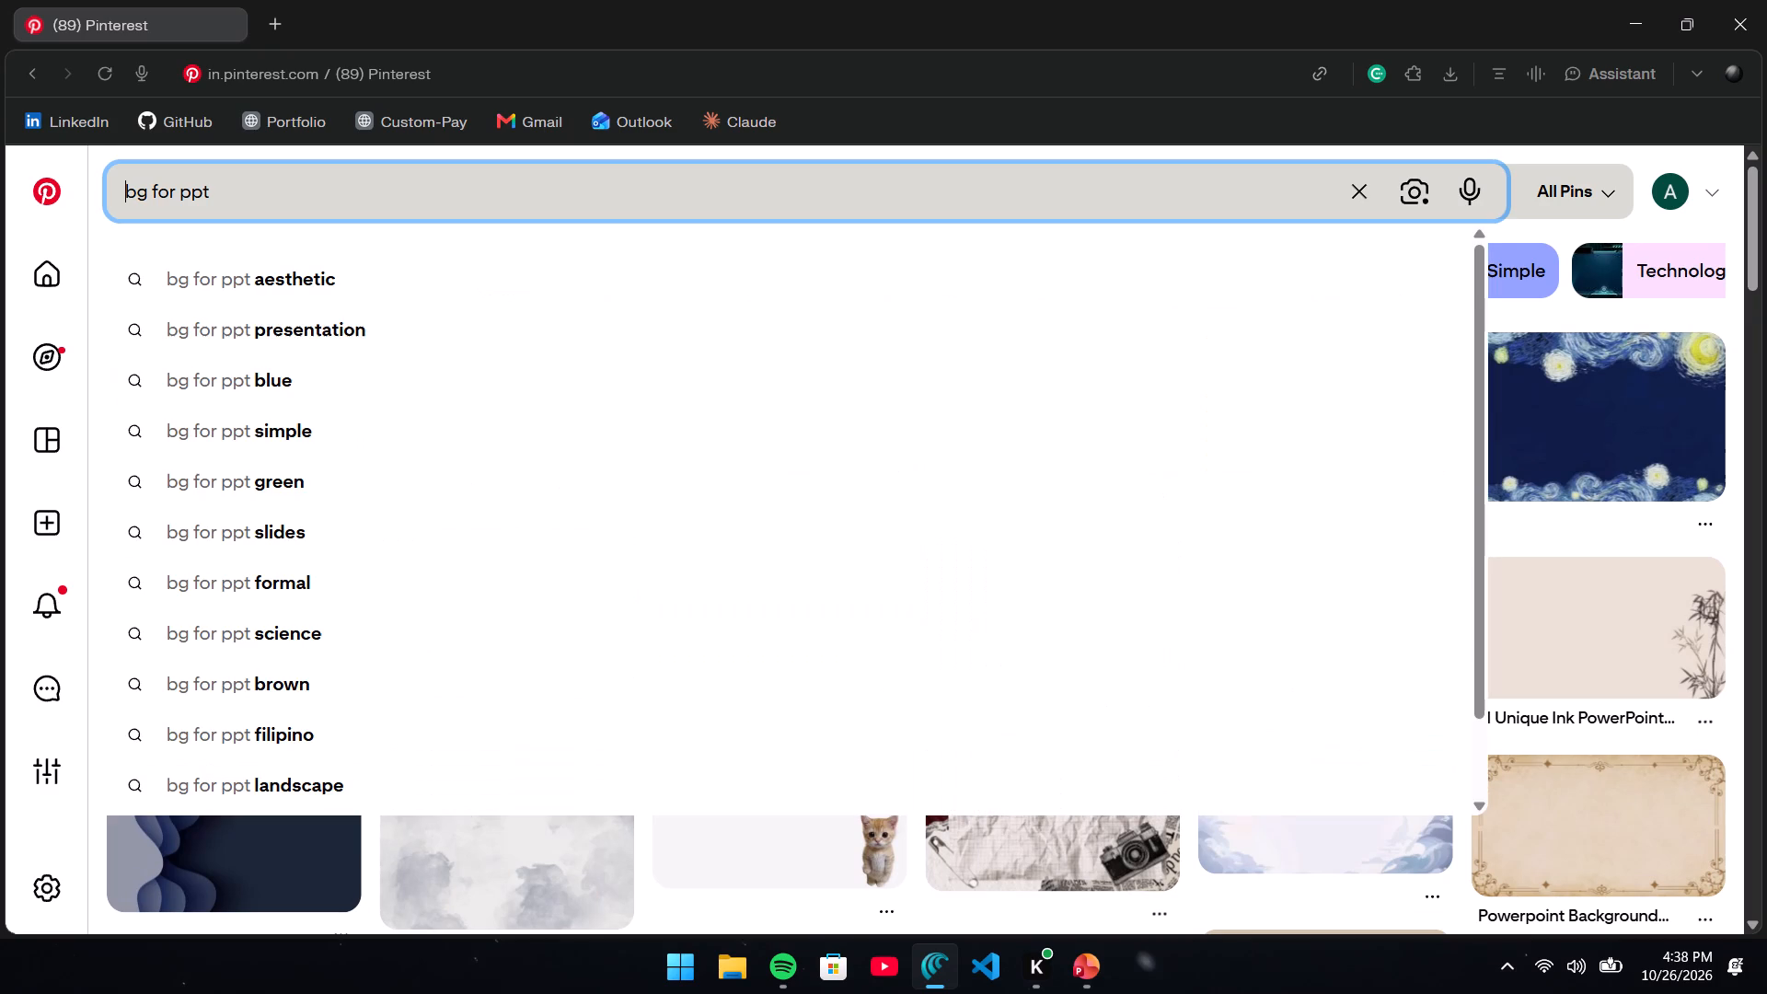
pyautogui.write('simple')
pyautogui.press('space')
pyautogui.press('Return')
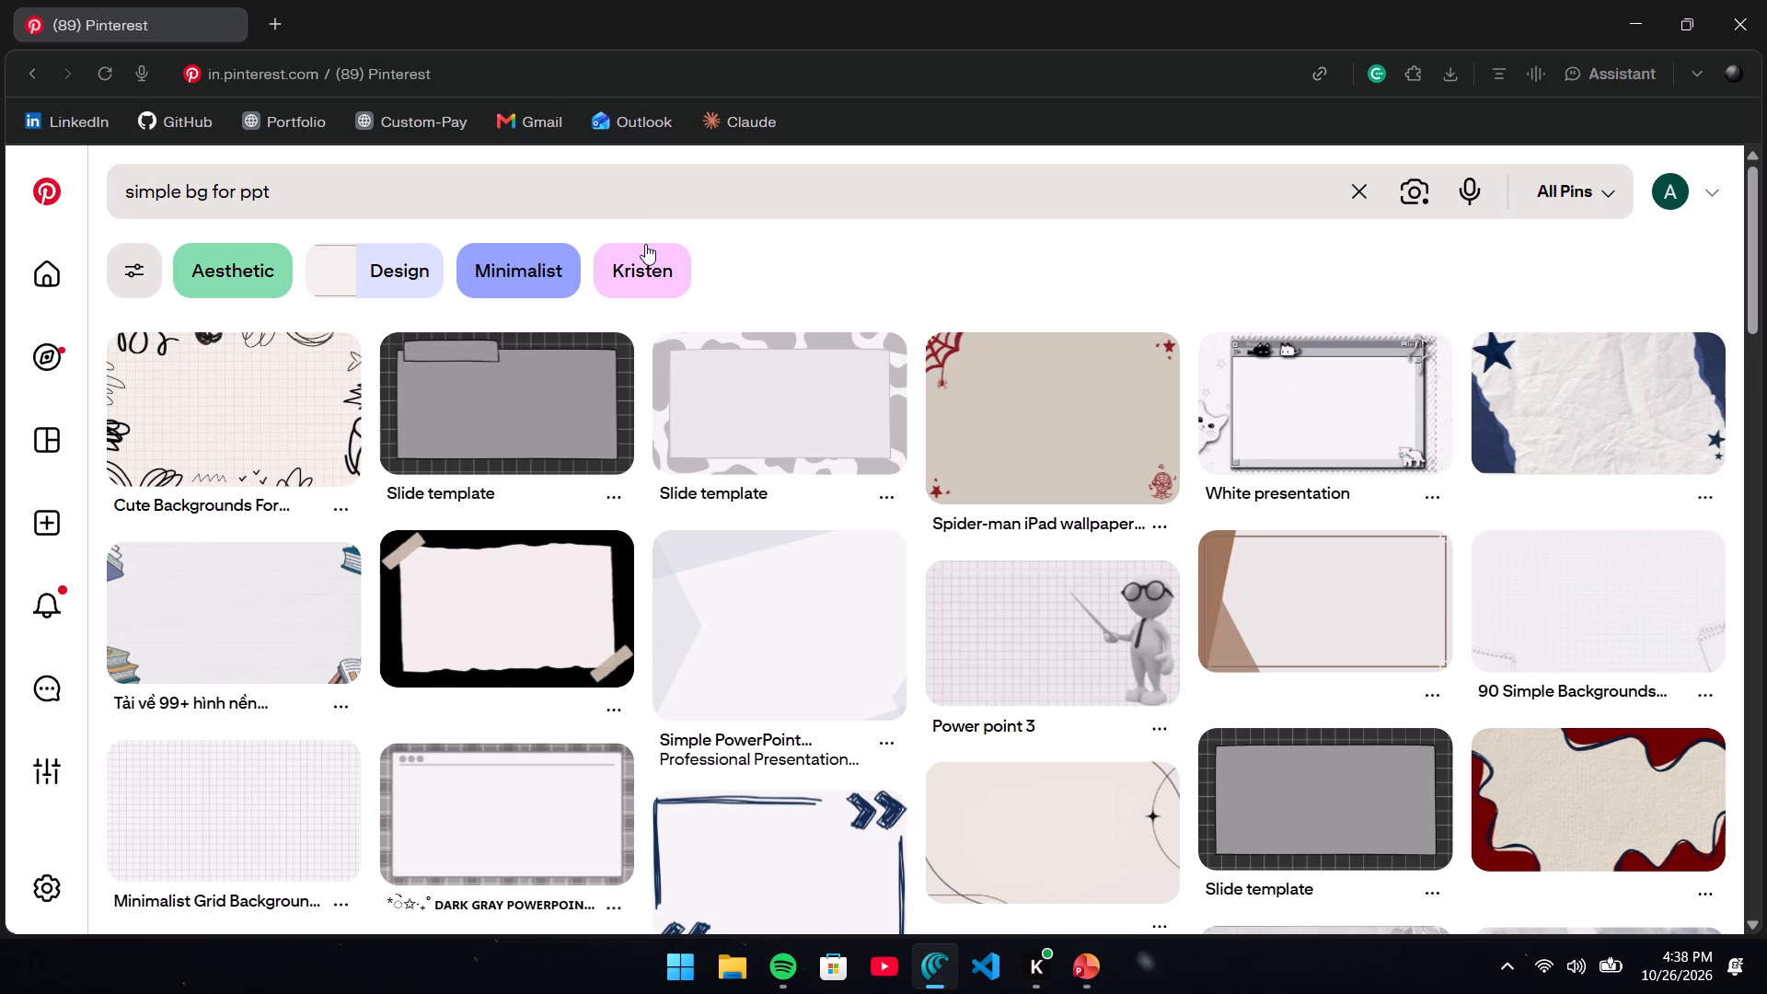
# Download the plain Minimalist Grid Background image from the Pinterest results.
pyautogui.scroll(-1, 645, 244)
pyautogui.click(1080, 965)
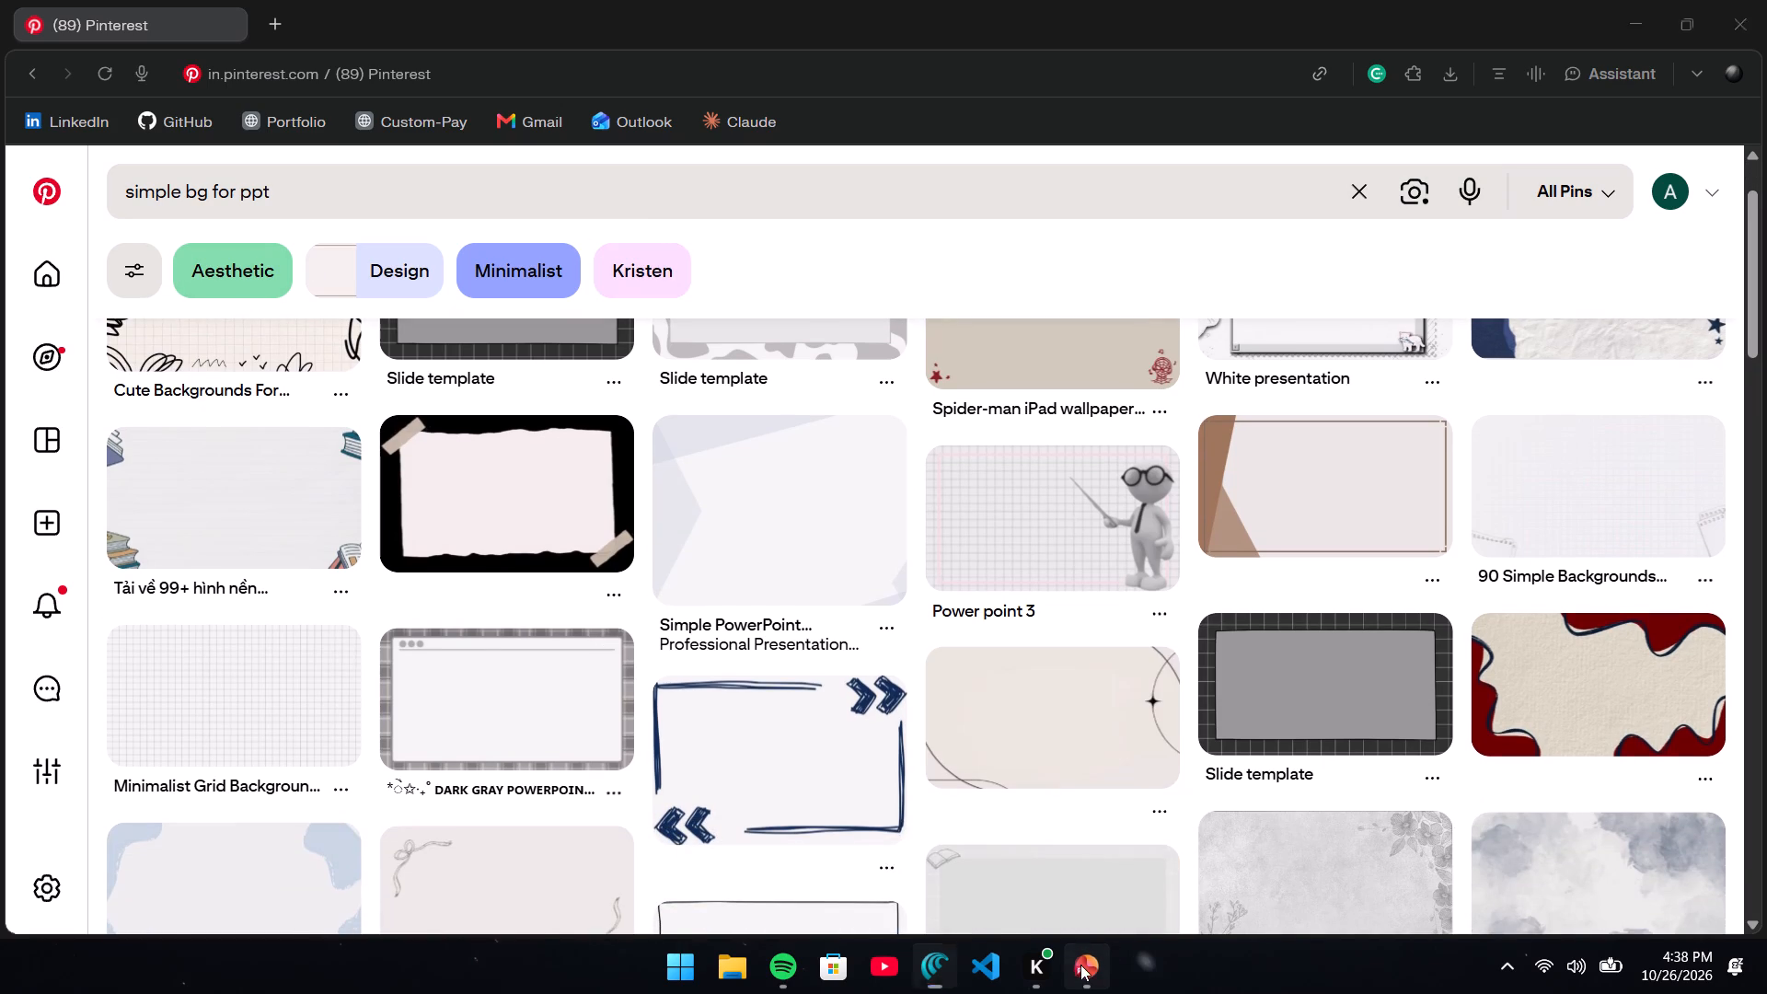
pyautogui.click(938, 970)
pyautogui.click(341, 780)
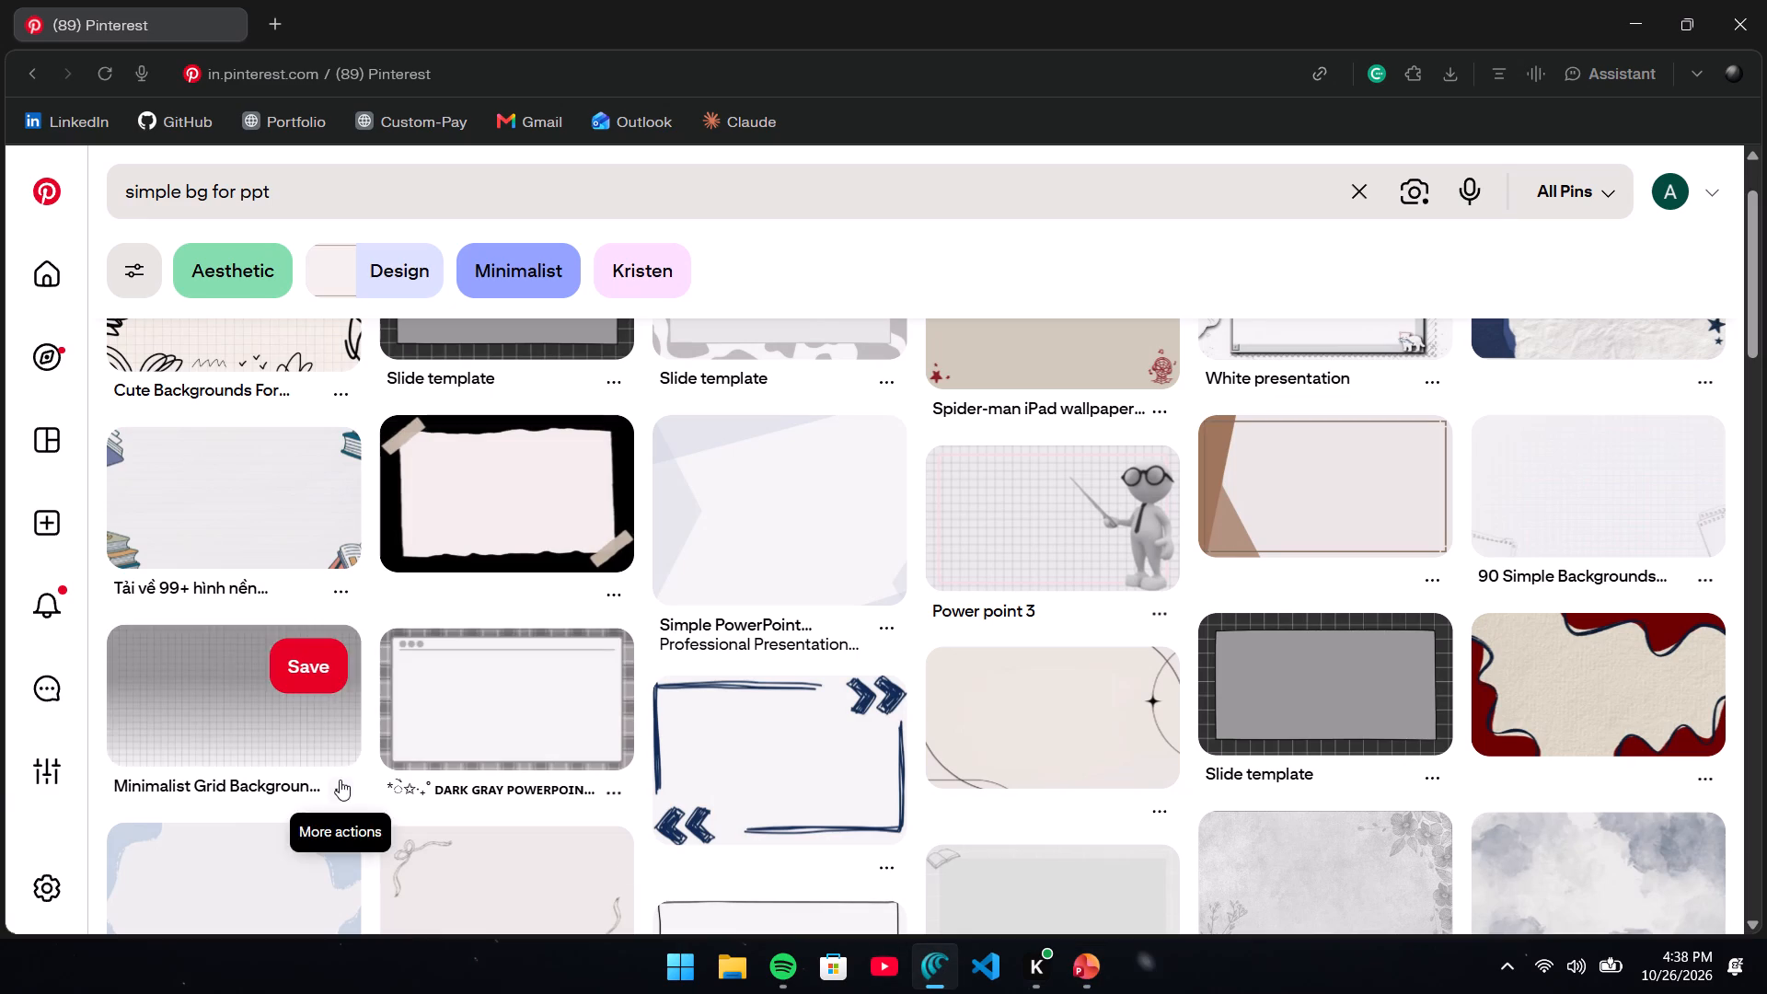
pyautogui.click(327, 686)
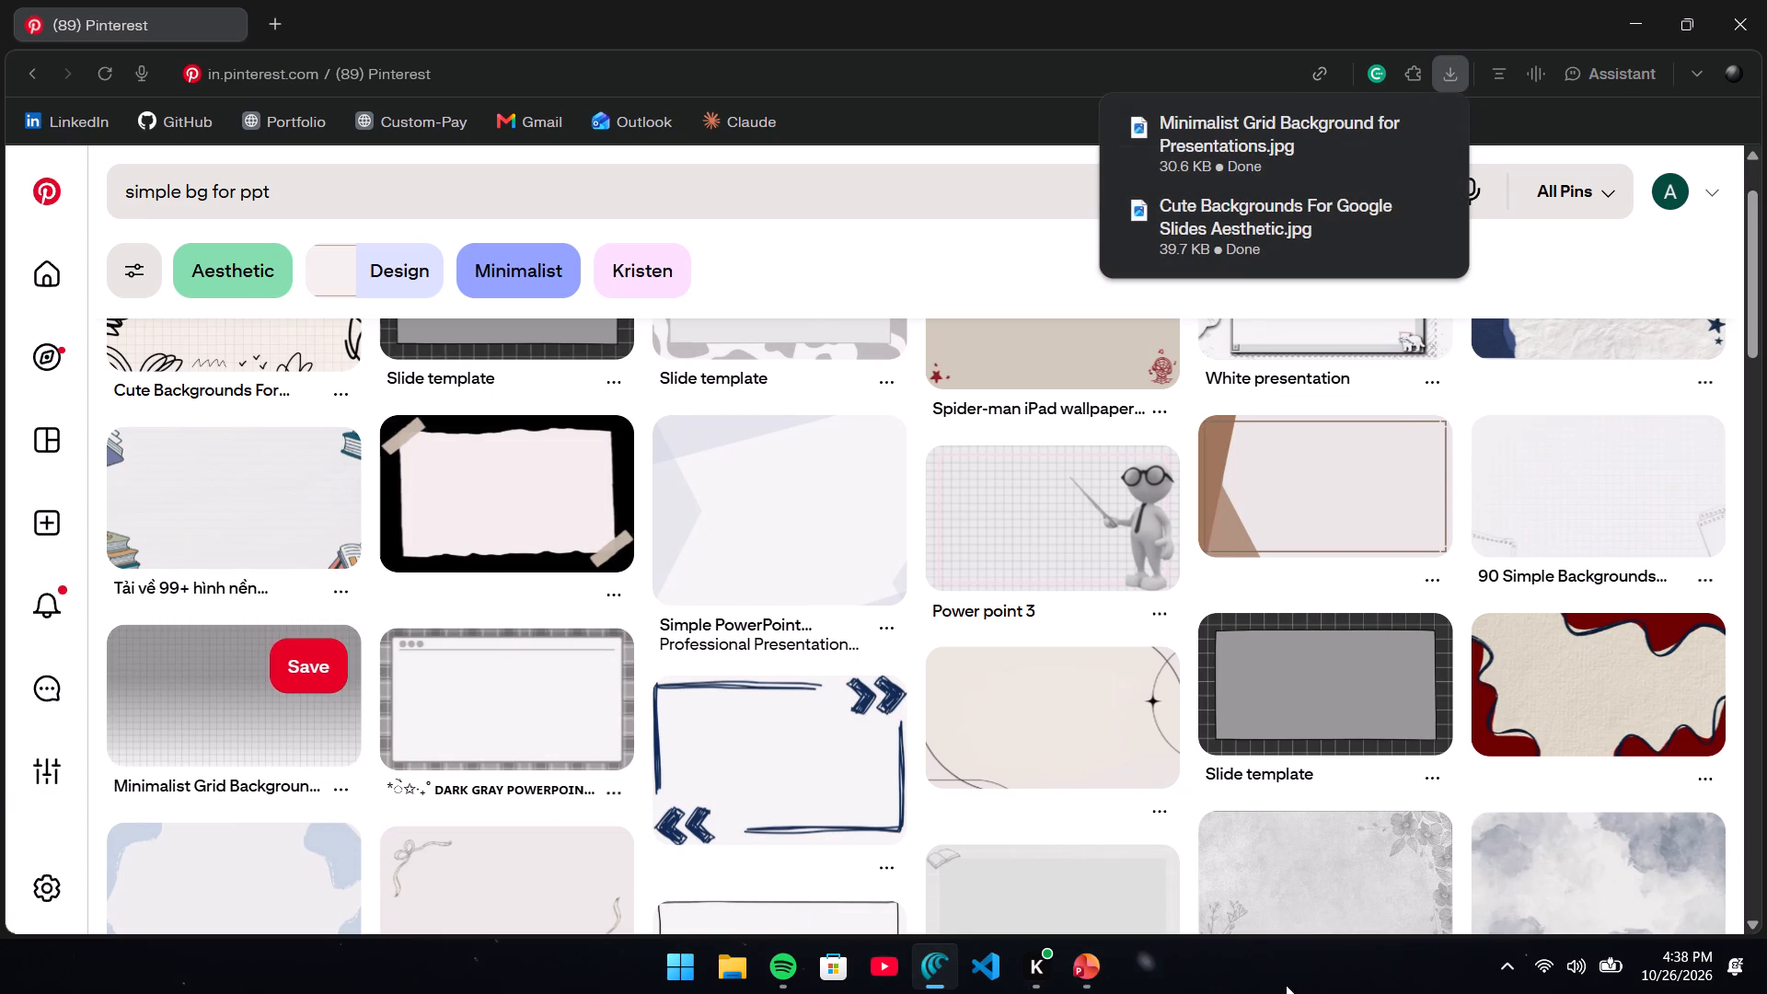
pyautogui.scroll(-2, 1084, 843)
# Switch to PowerPoint and enable editing of the protected Emotions-run-the-show deck.
pyautogui.click(1081, 965)
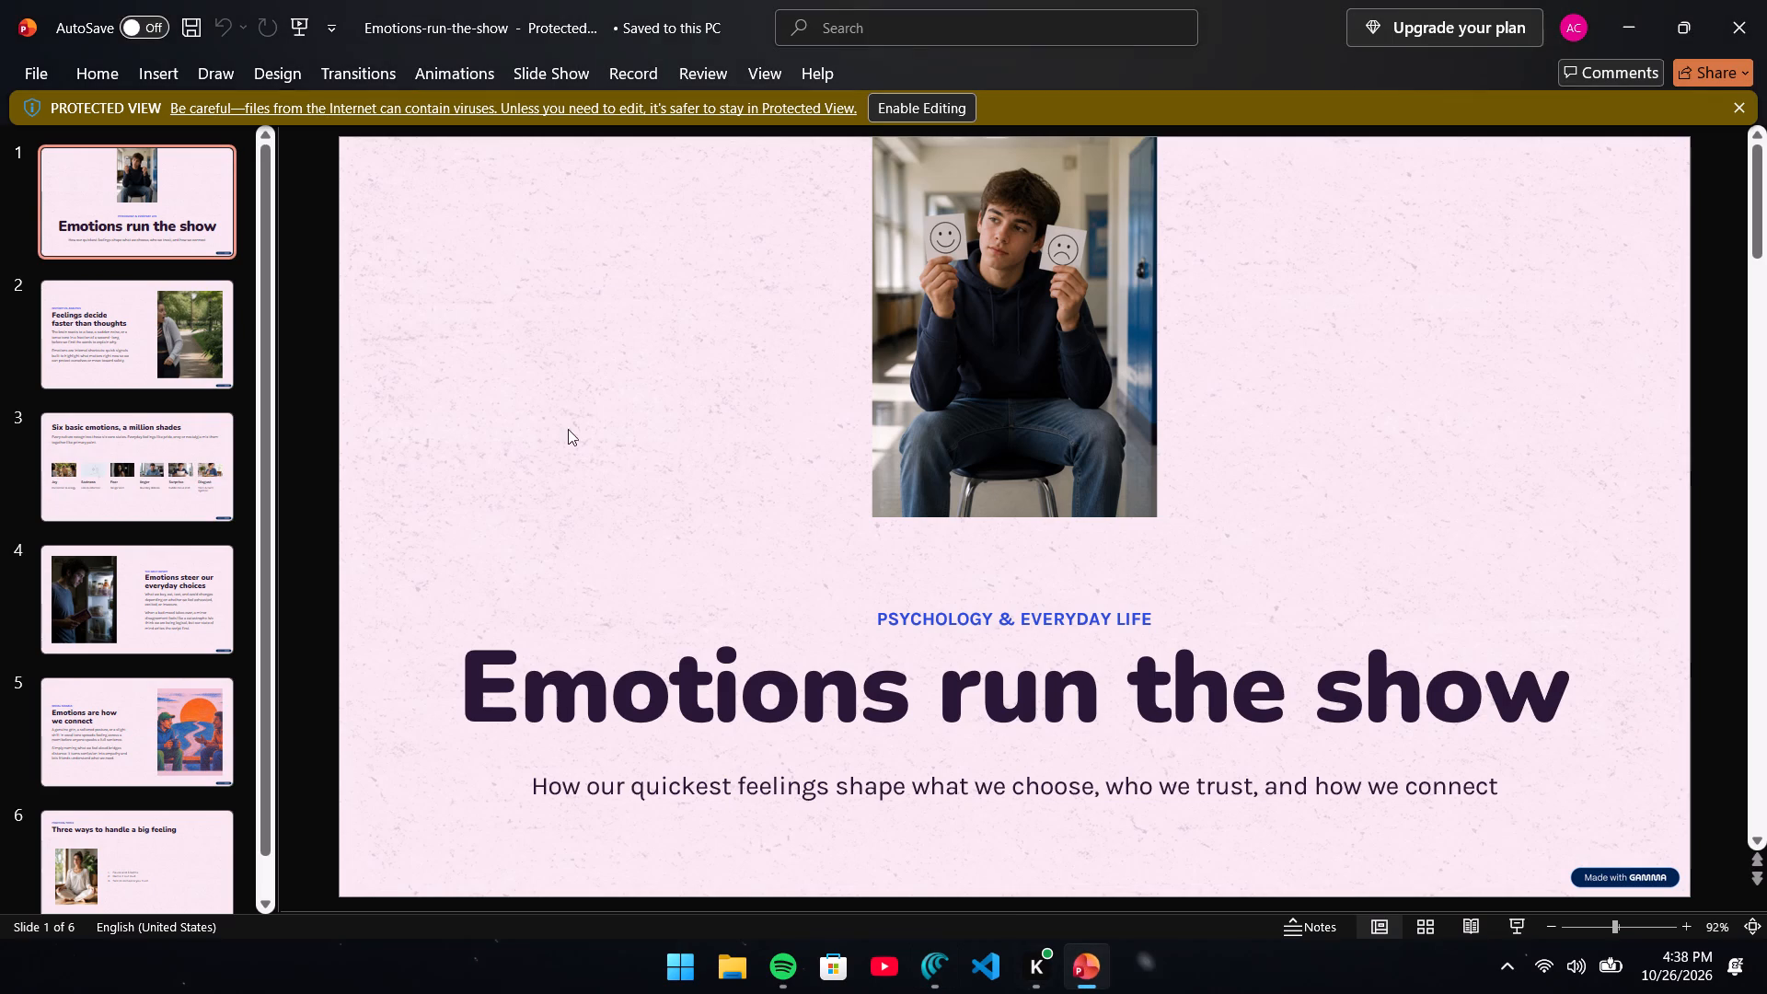
pyautogui.click(941, 114)
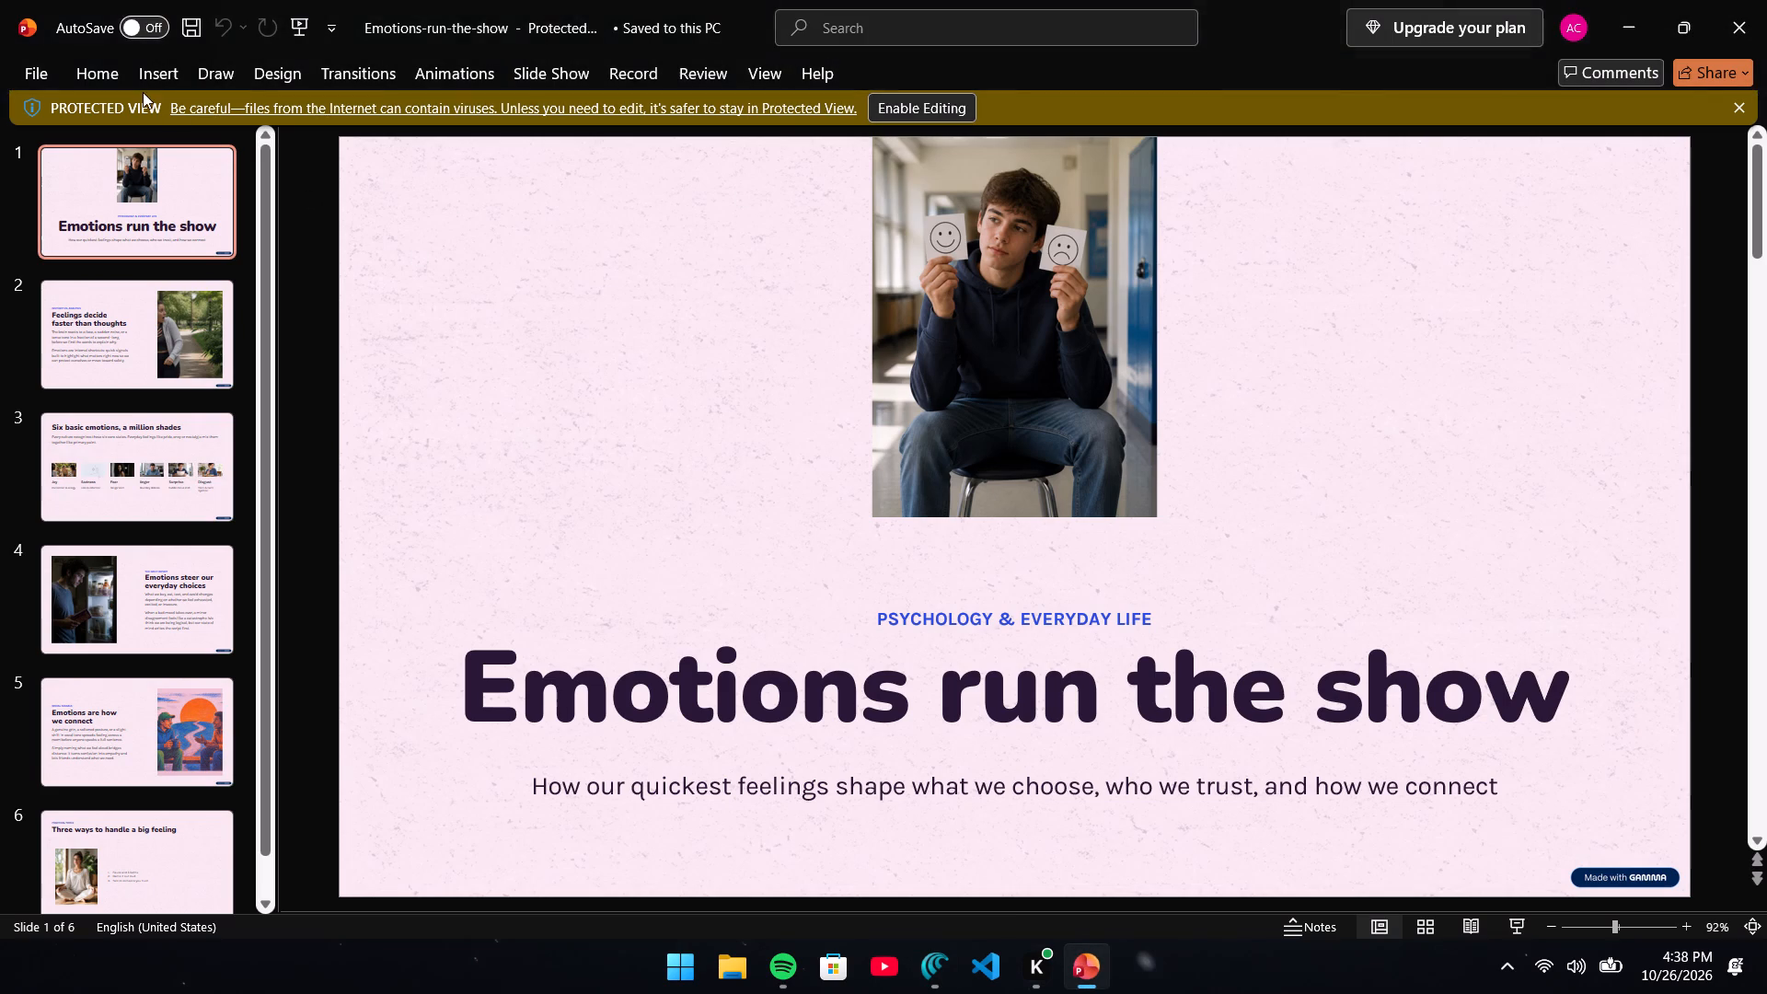
# Insert the Minimalist Grid Background for Presentations picture from the Downloads folder onto the title slide.
pyautogui.click(167, 80)
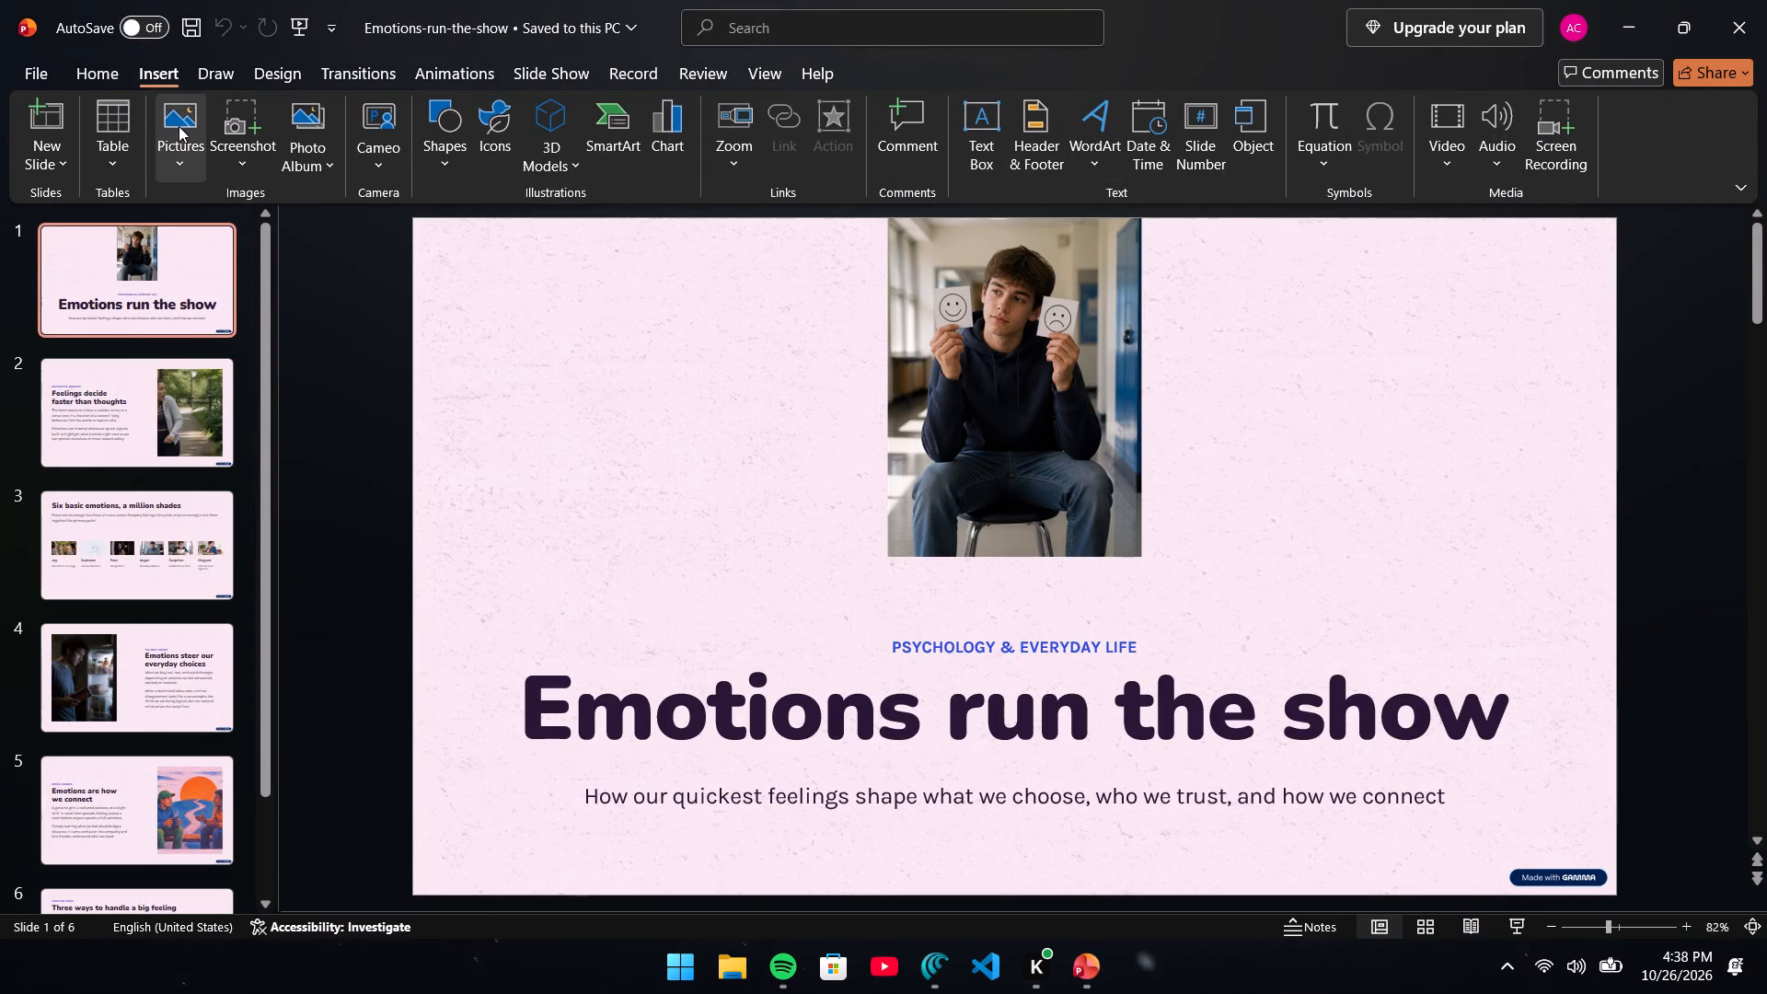
pyautogui.click(179, 126)
pyautogui.click(230, 231)
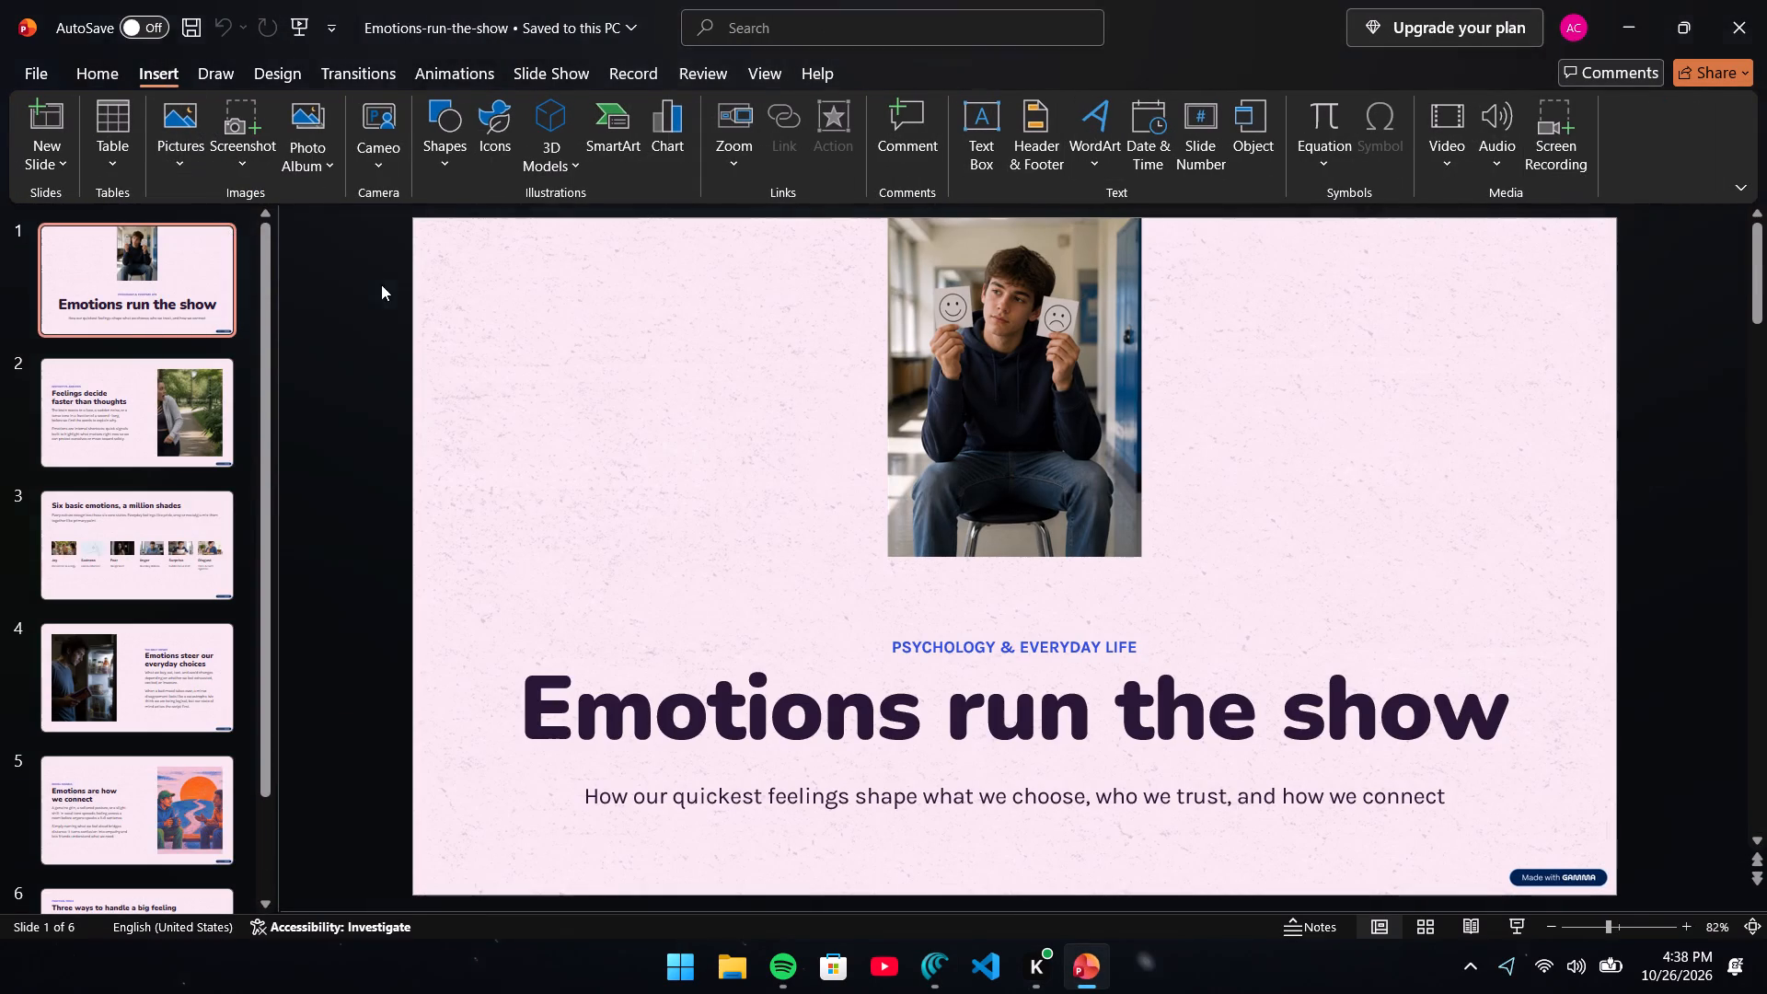
pyautogui.click(168, 248)
pyautogui.click(129, 252)
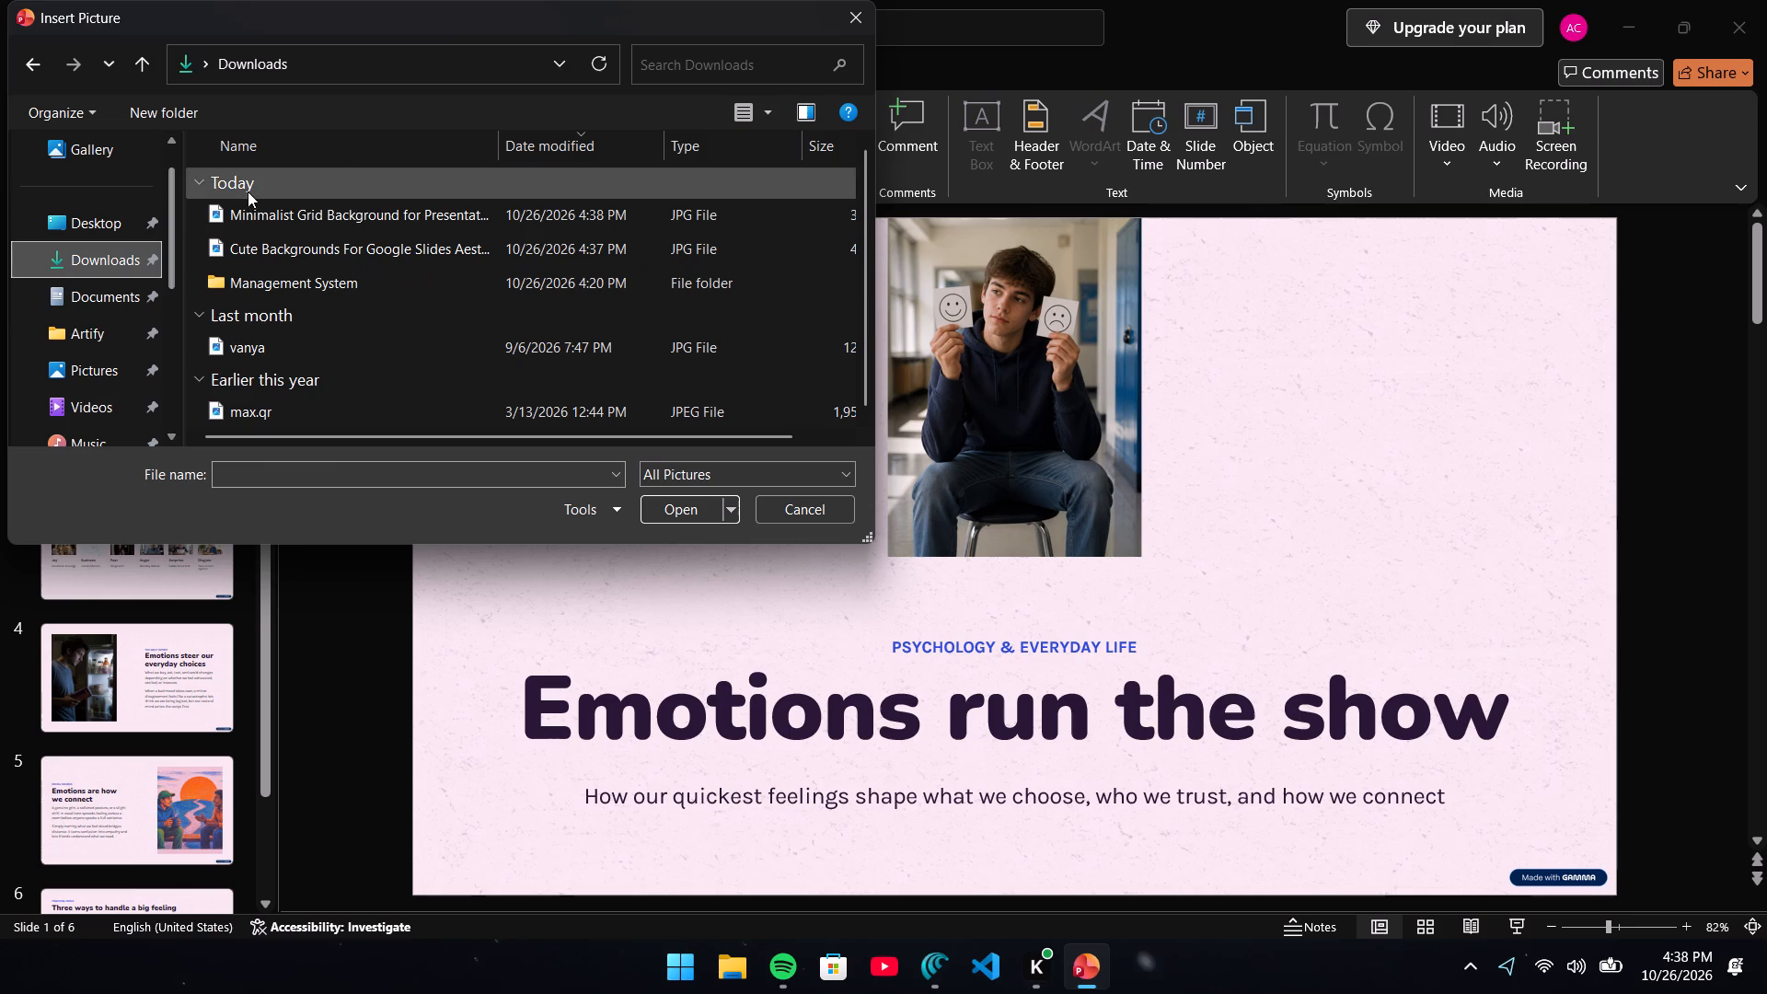
pyautogui.click(248, 191)
pyautogui.click(260, 208)
pyautogui.click(288, 240)
pyautogui.click(302, 226)
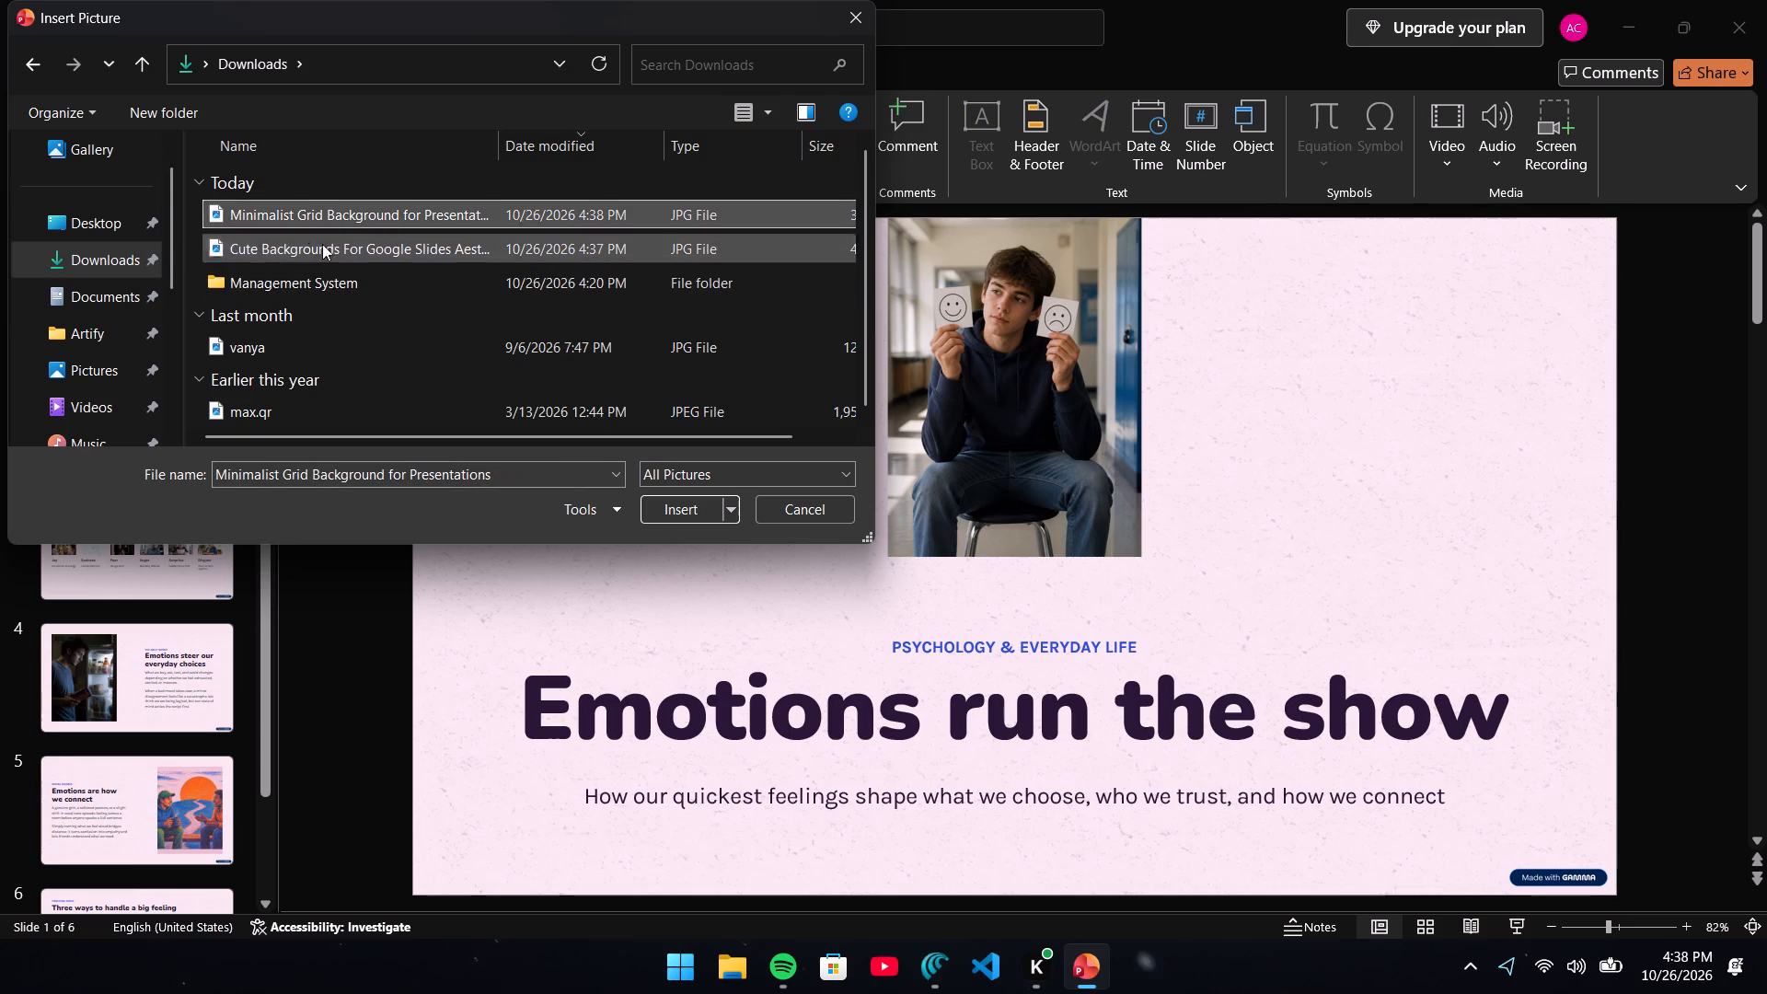
pyautogui.click(669, 508)
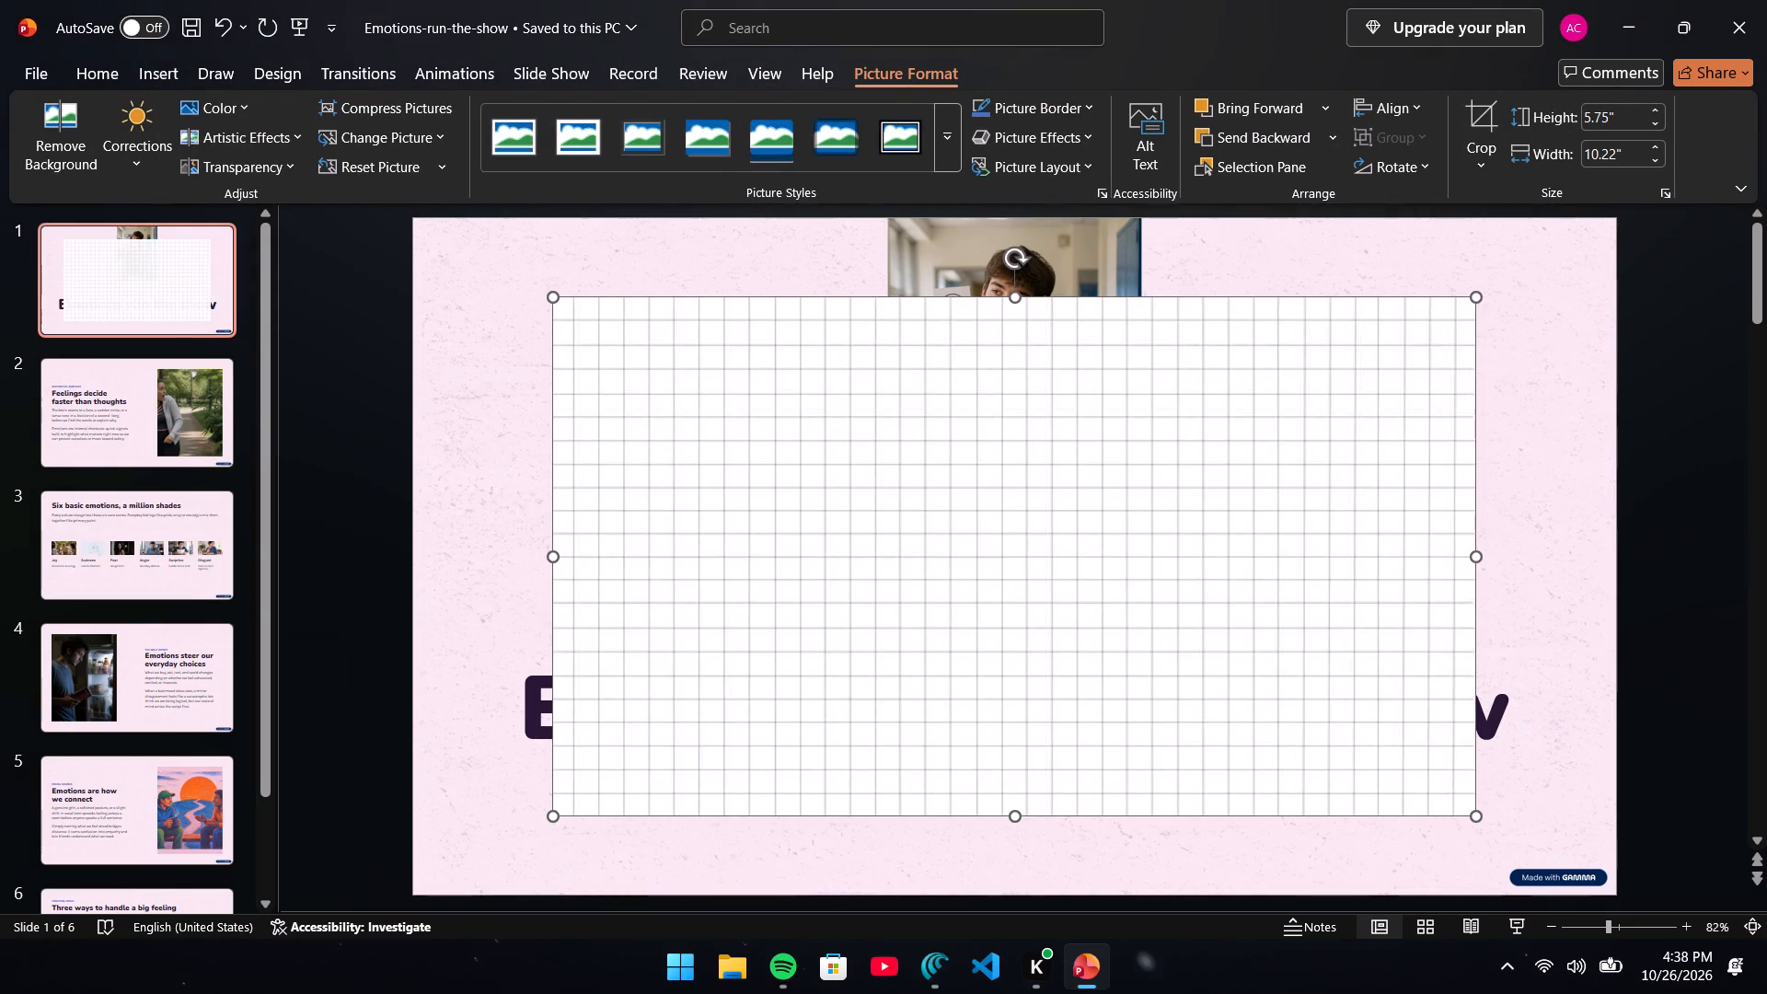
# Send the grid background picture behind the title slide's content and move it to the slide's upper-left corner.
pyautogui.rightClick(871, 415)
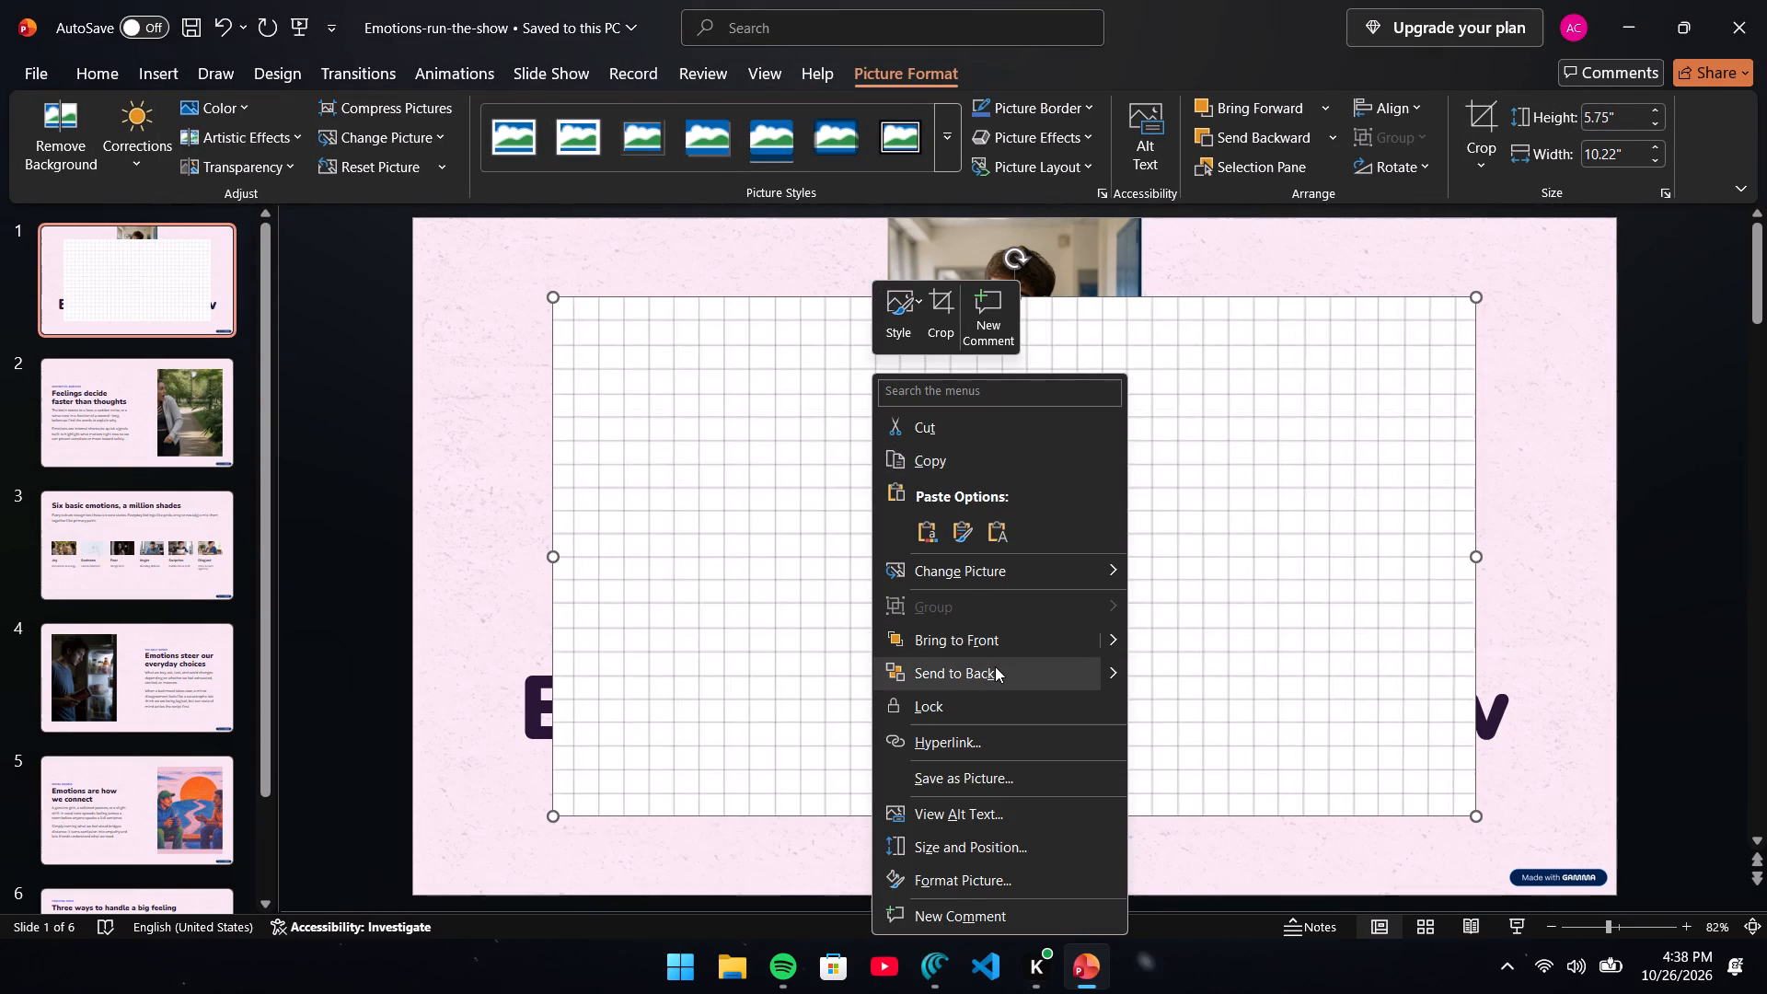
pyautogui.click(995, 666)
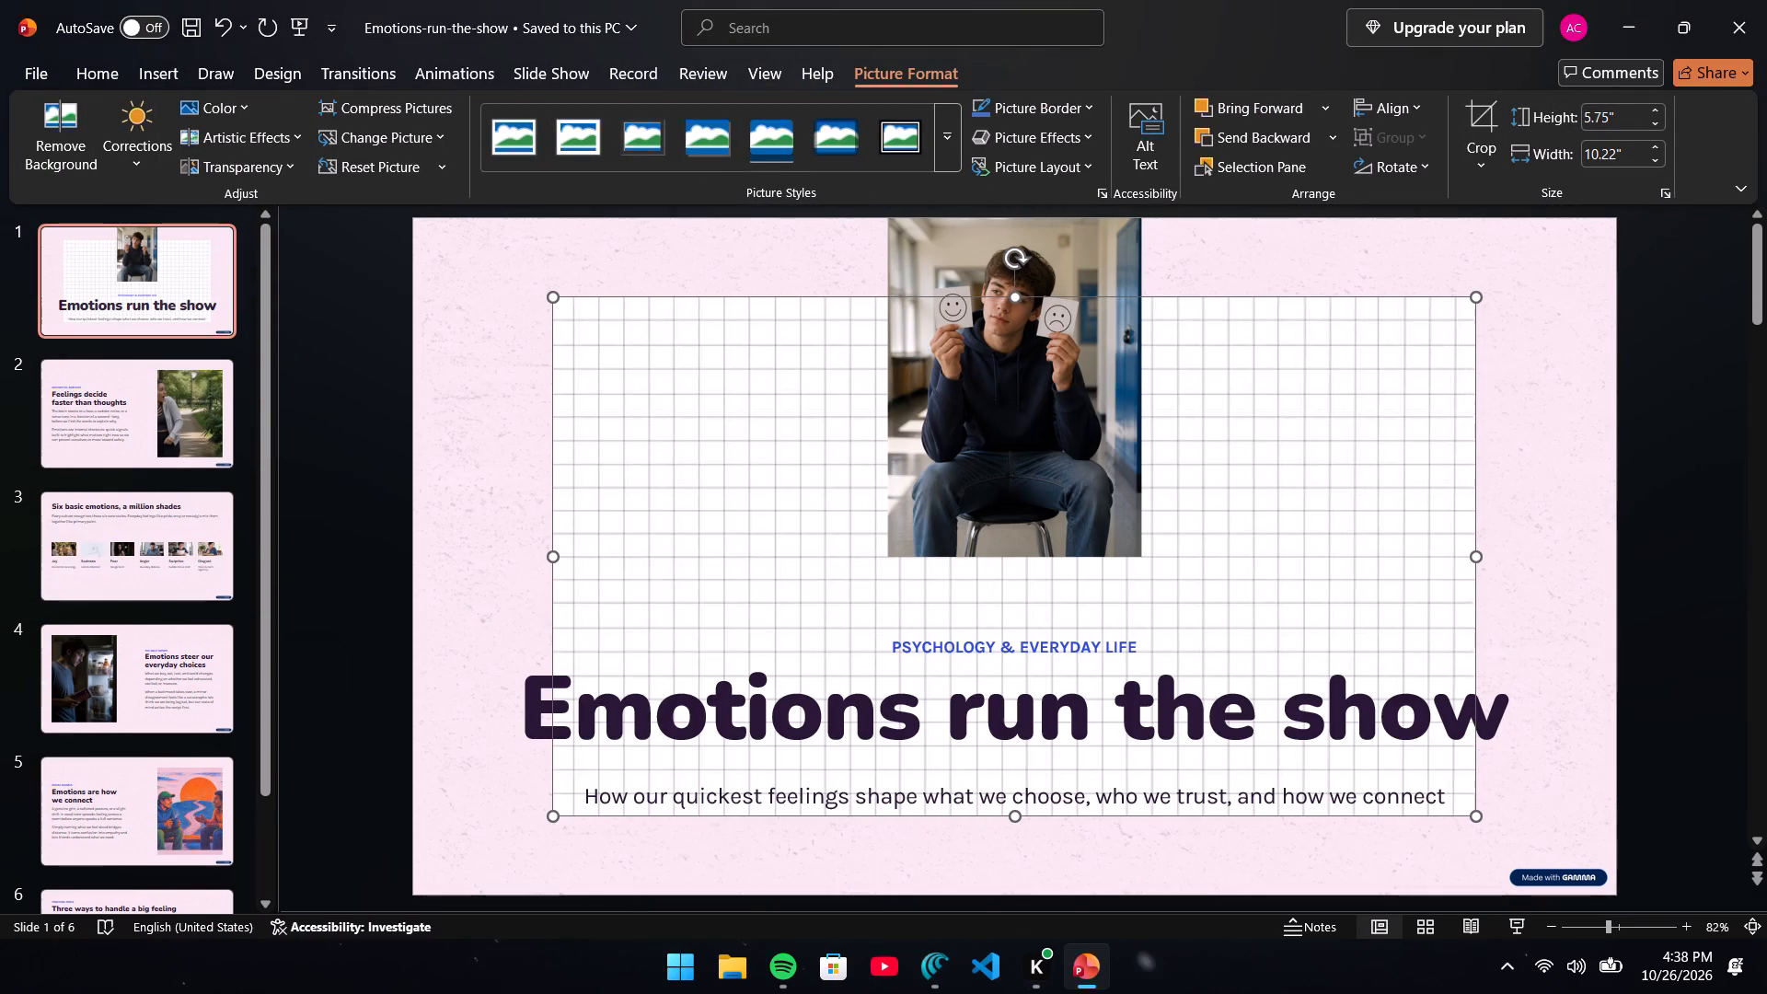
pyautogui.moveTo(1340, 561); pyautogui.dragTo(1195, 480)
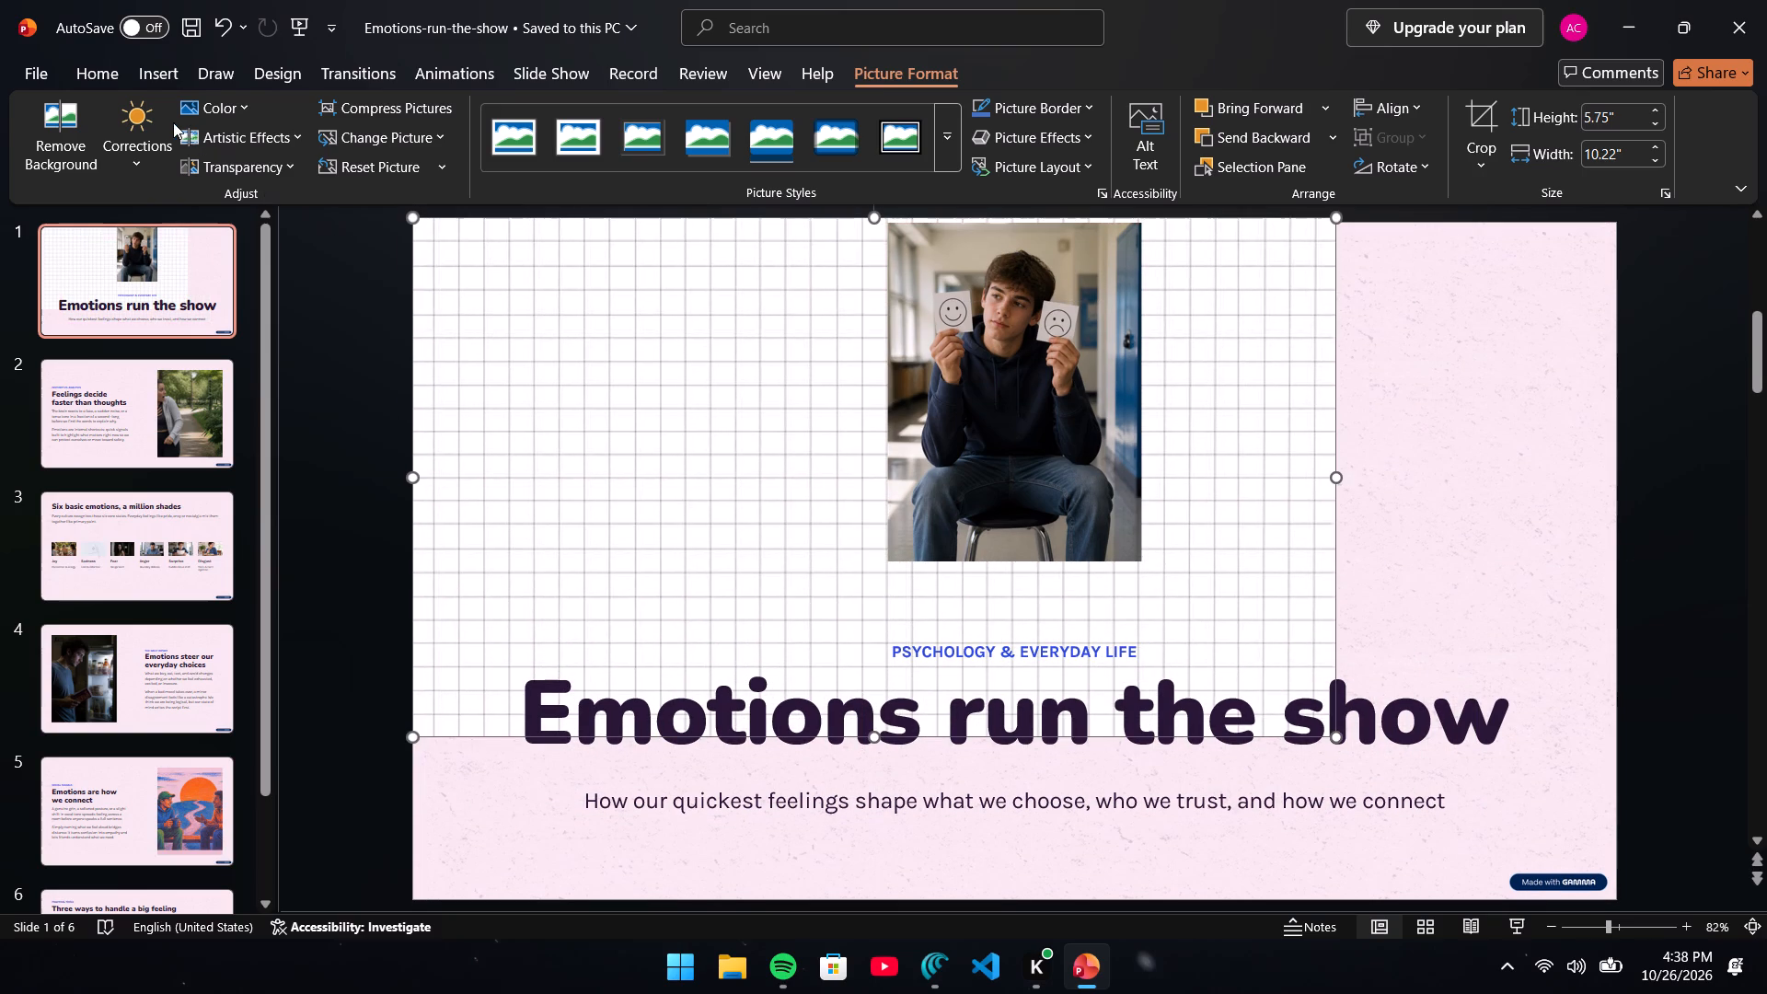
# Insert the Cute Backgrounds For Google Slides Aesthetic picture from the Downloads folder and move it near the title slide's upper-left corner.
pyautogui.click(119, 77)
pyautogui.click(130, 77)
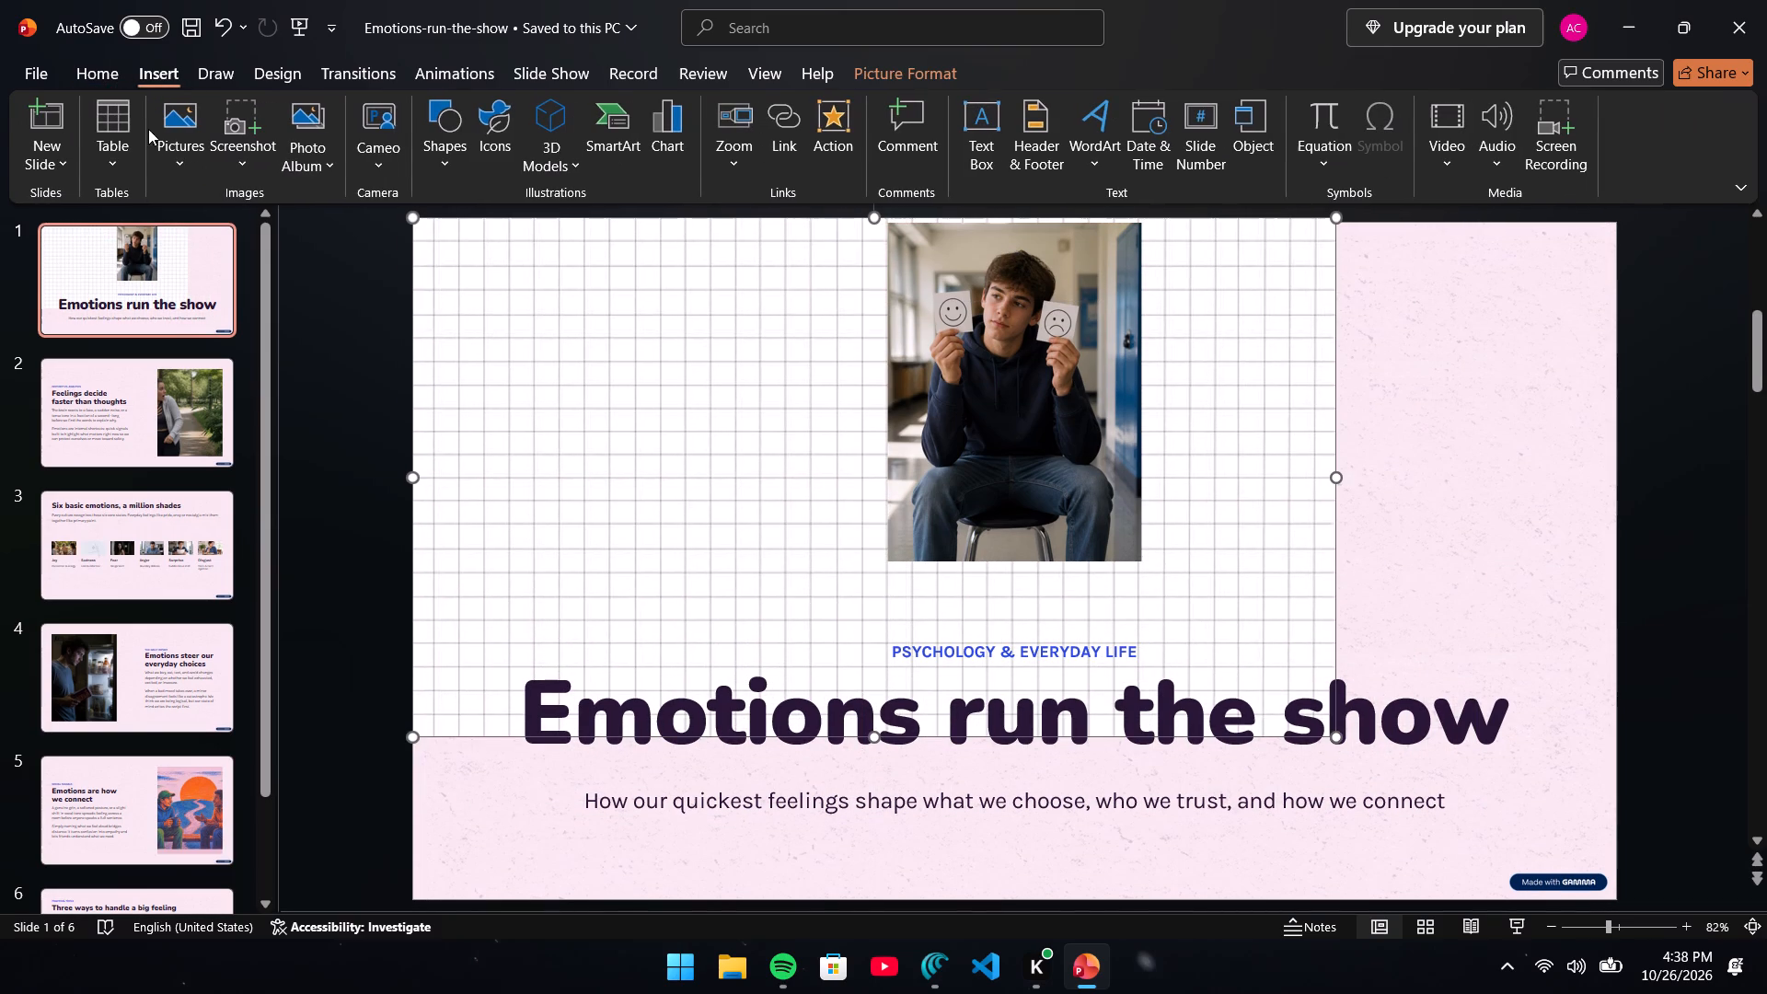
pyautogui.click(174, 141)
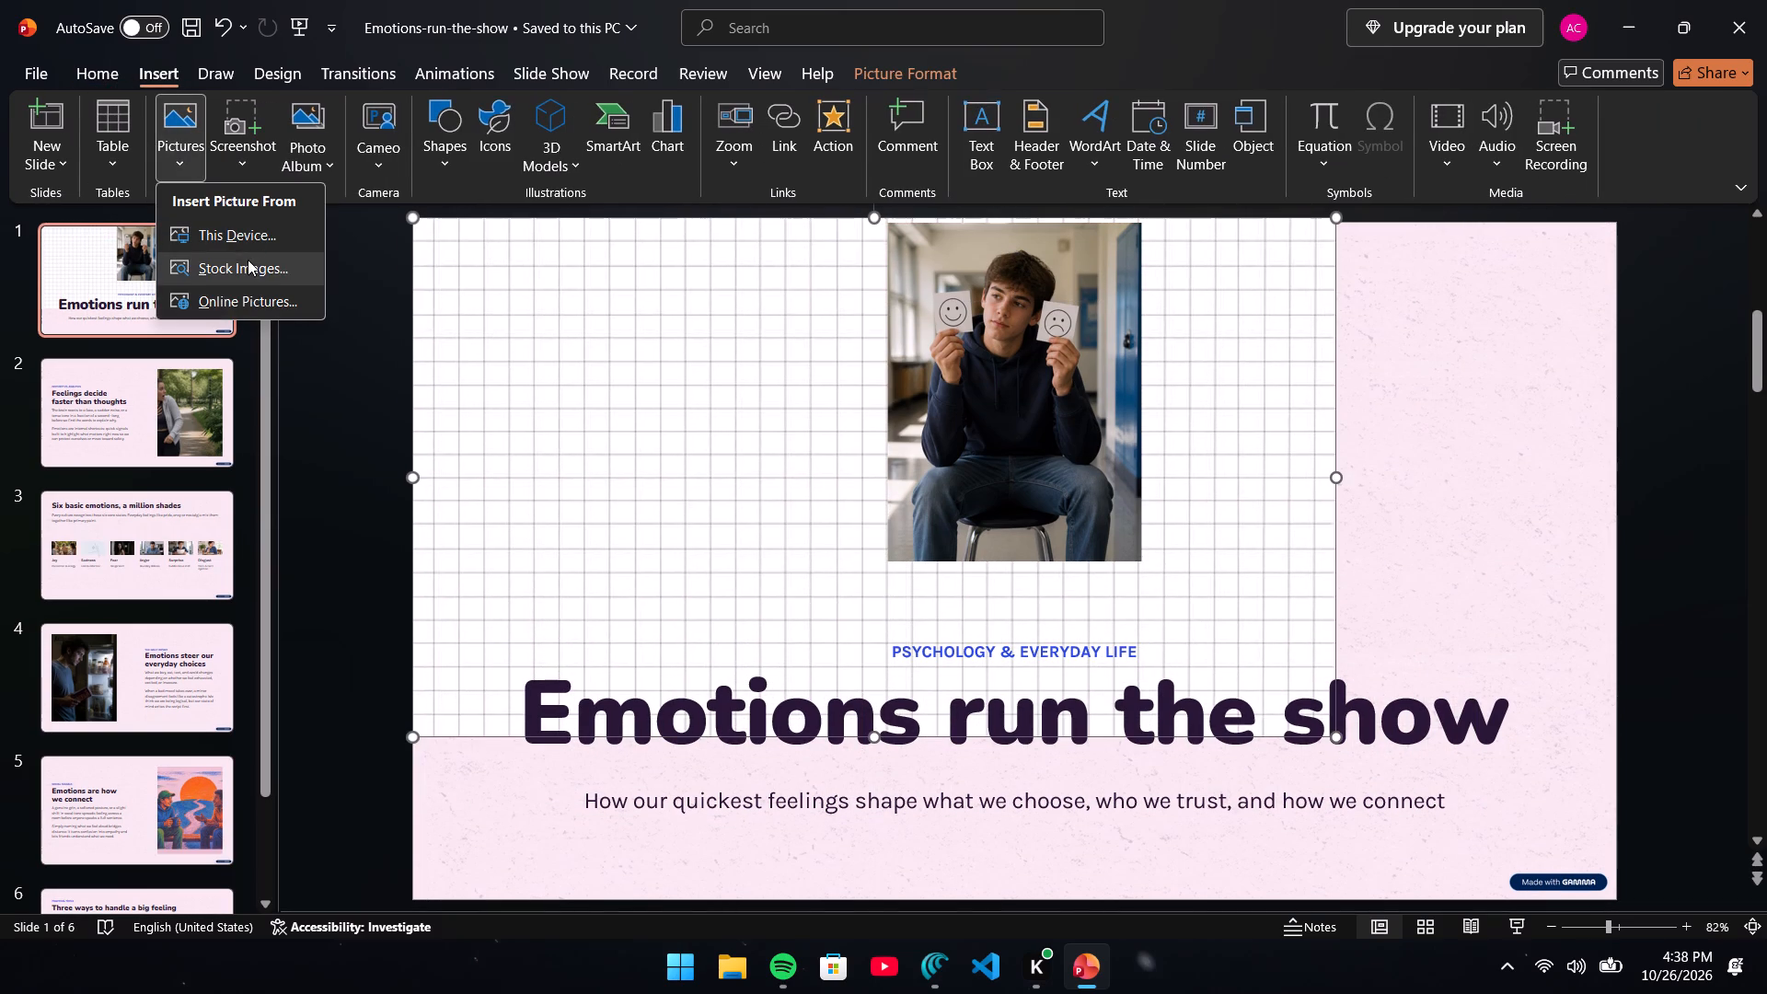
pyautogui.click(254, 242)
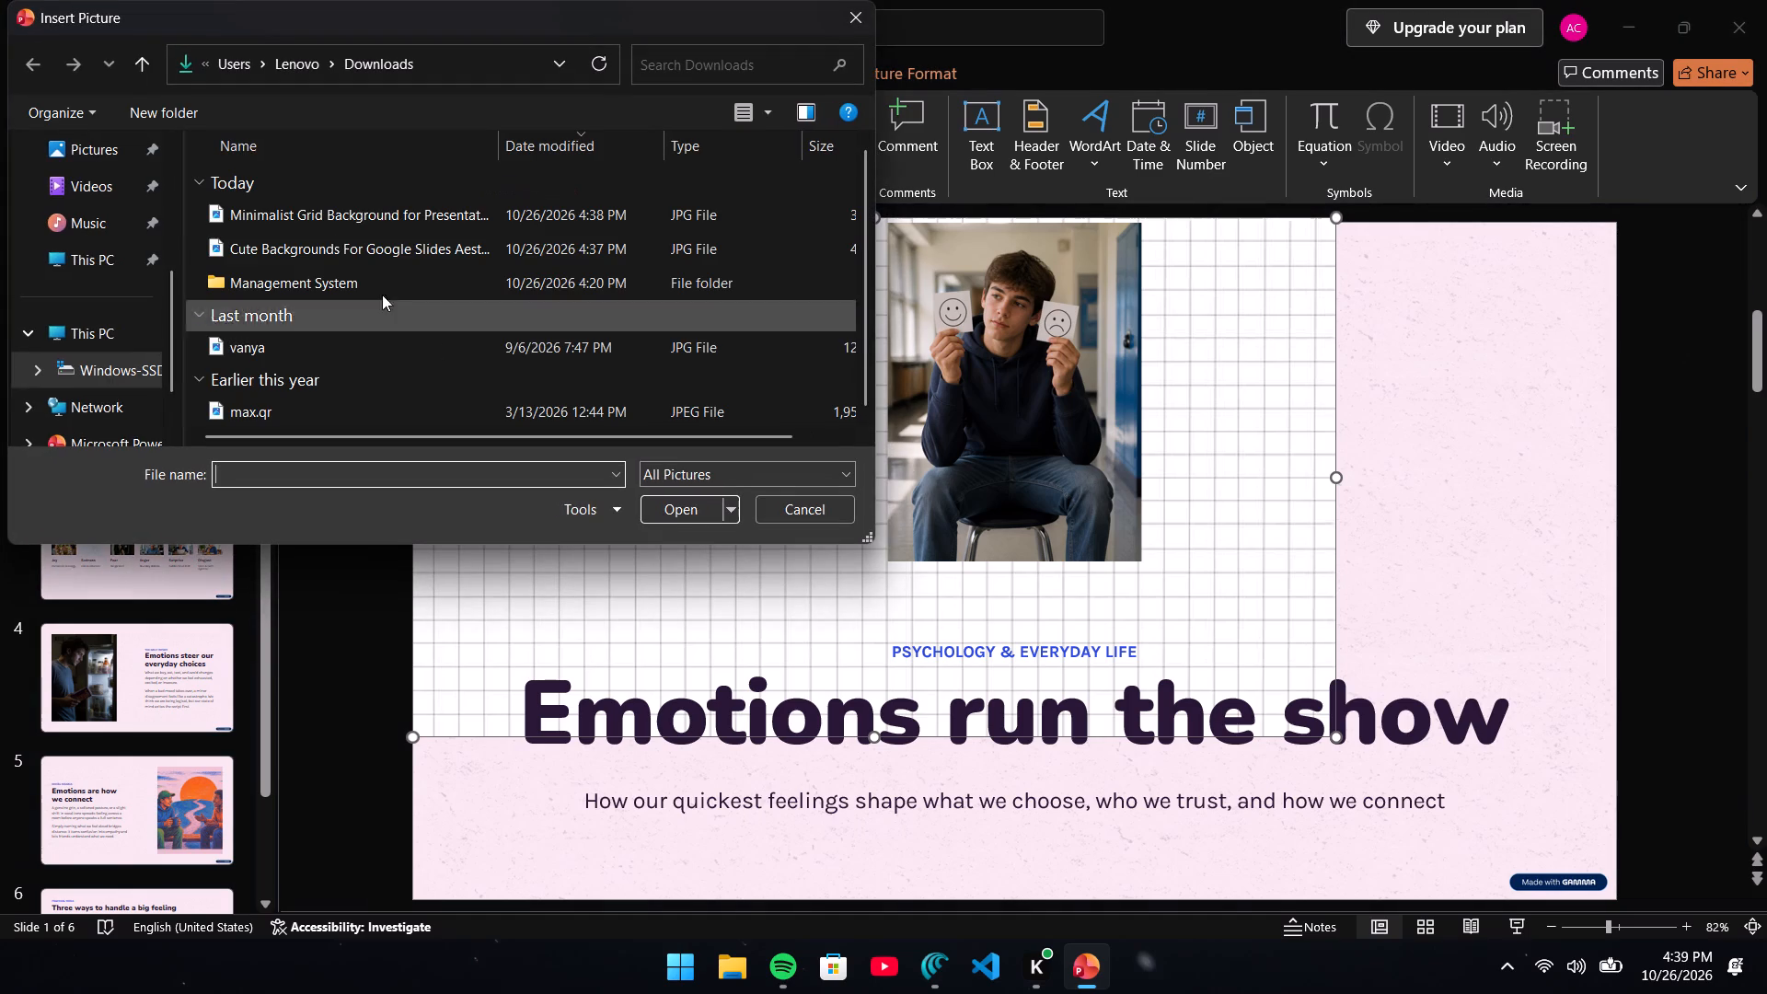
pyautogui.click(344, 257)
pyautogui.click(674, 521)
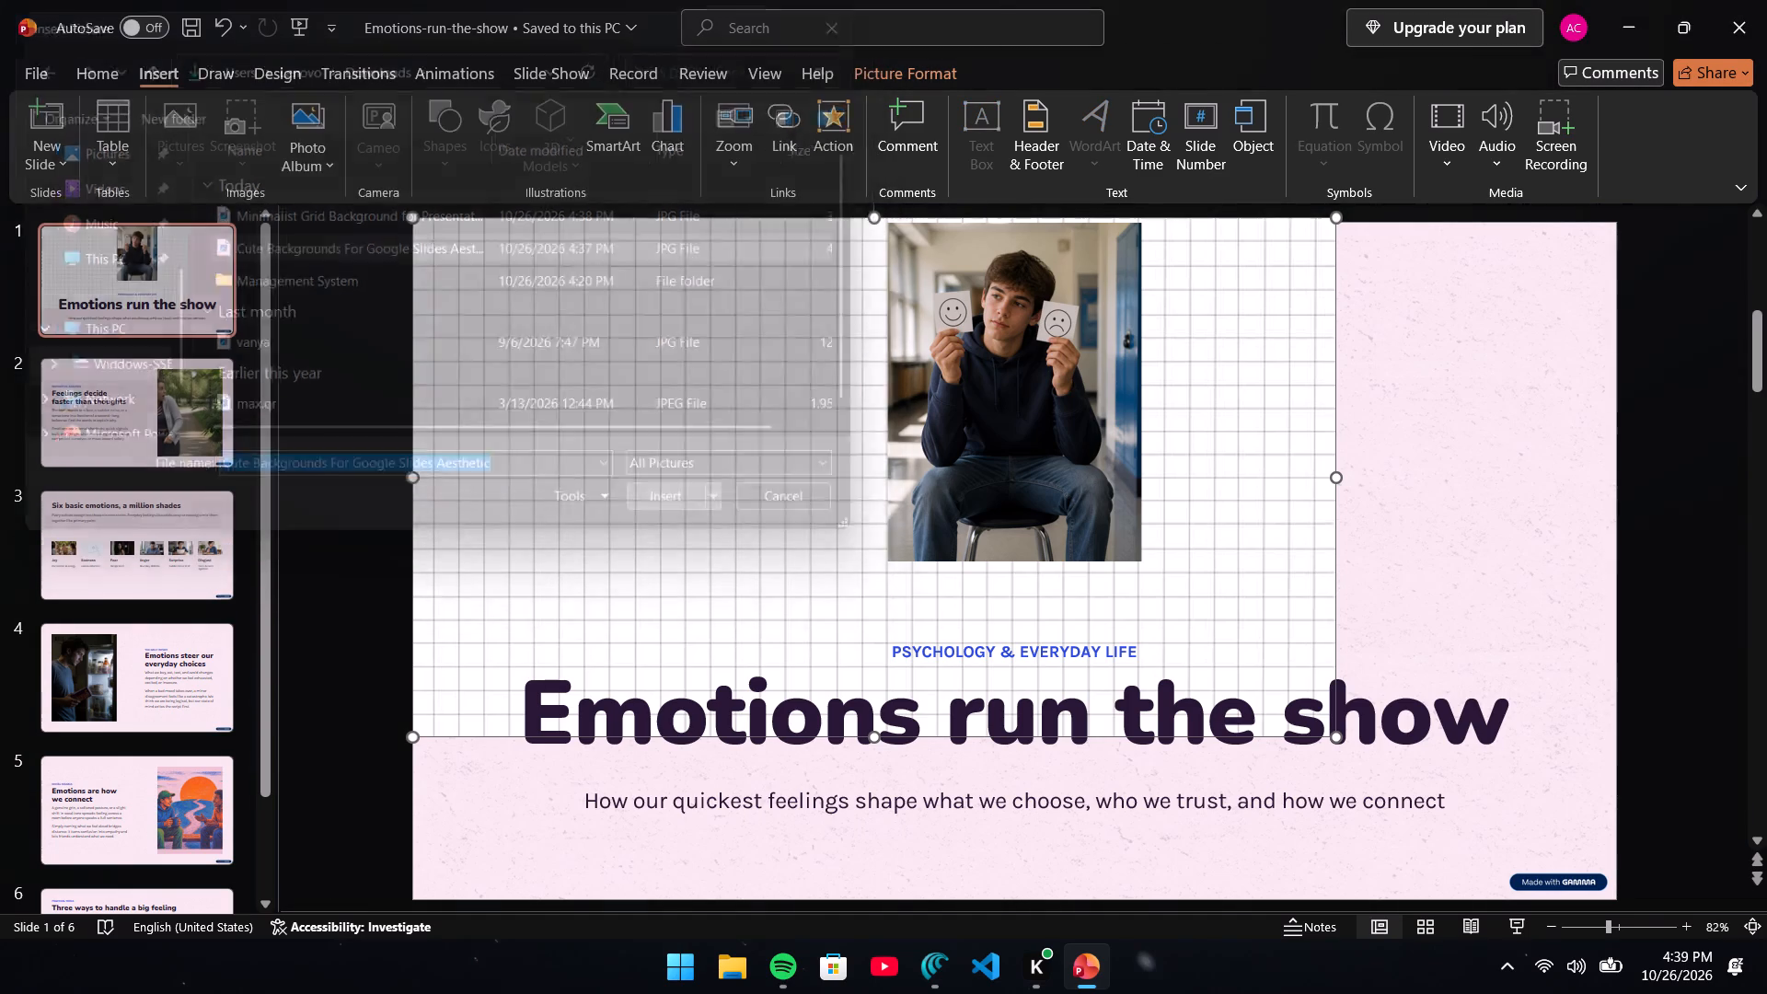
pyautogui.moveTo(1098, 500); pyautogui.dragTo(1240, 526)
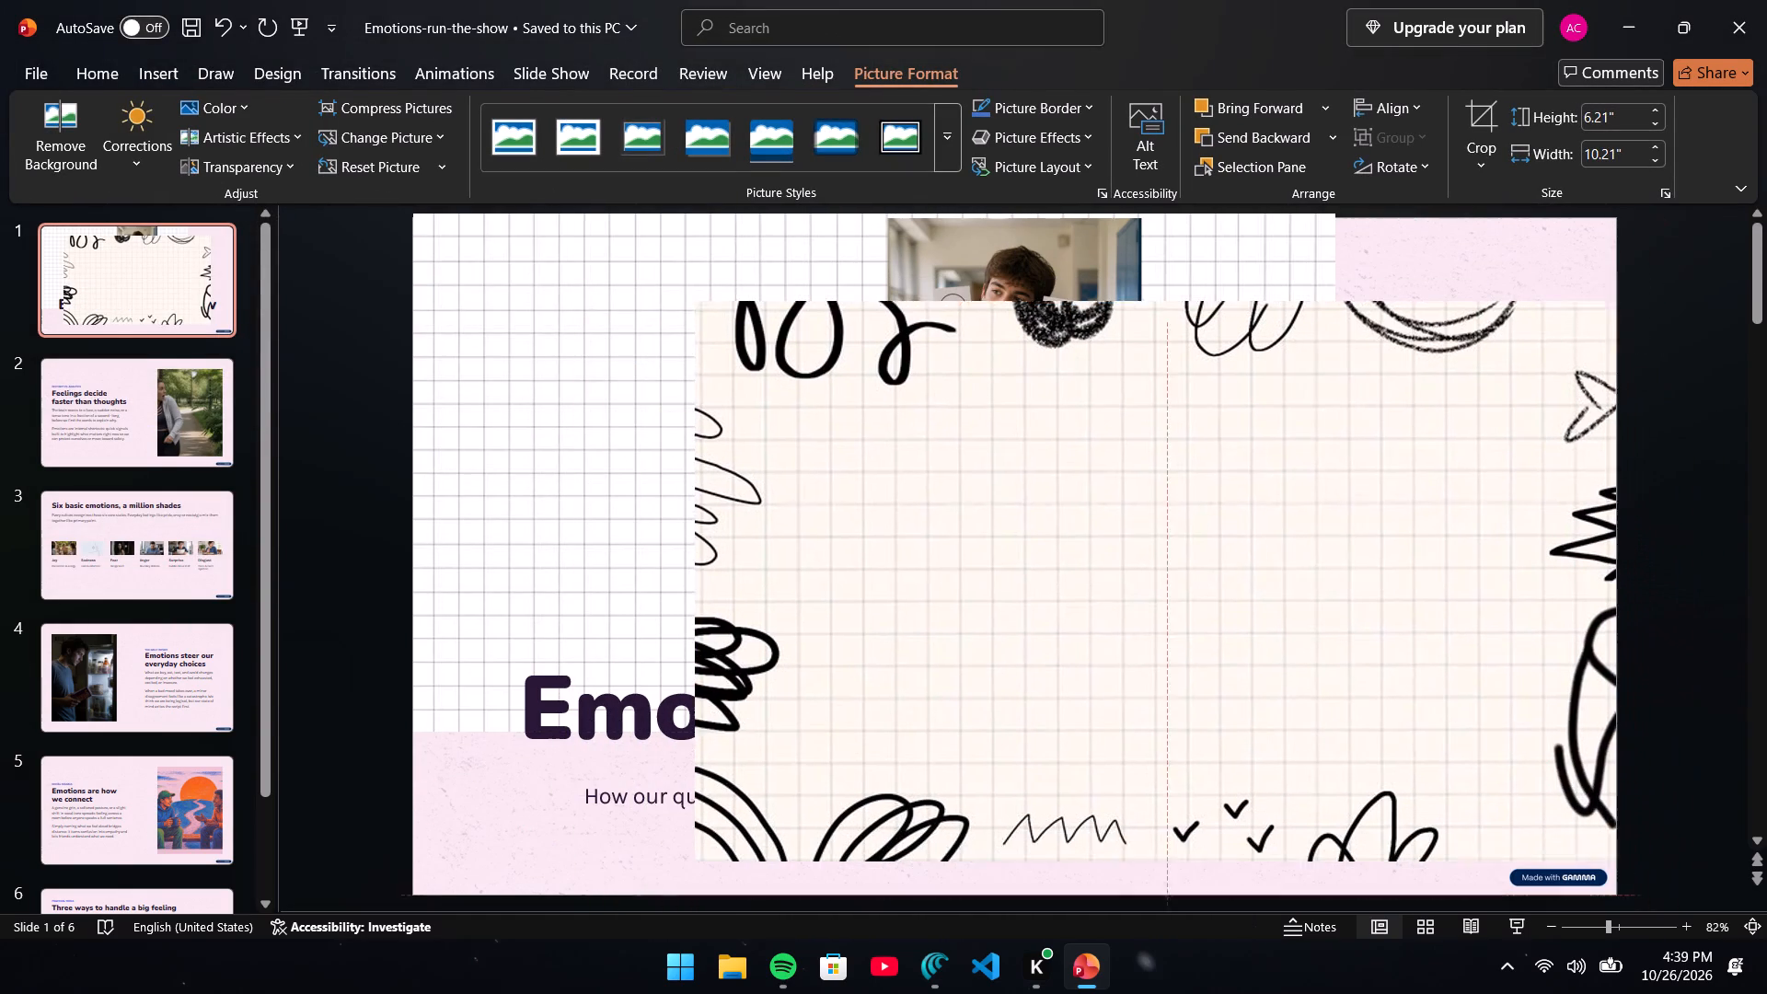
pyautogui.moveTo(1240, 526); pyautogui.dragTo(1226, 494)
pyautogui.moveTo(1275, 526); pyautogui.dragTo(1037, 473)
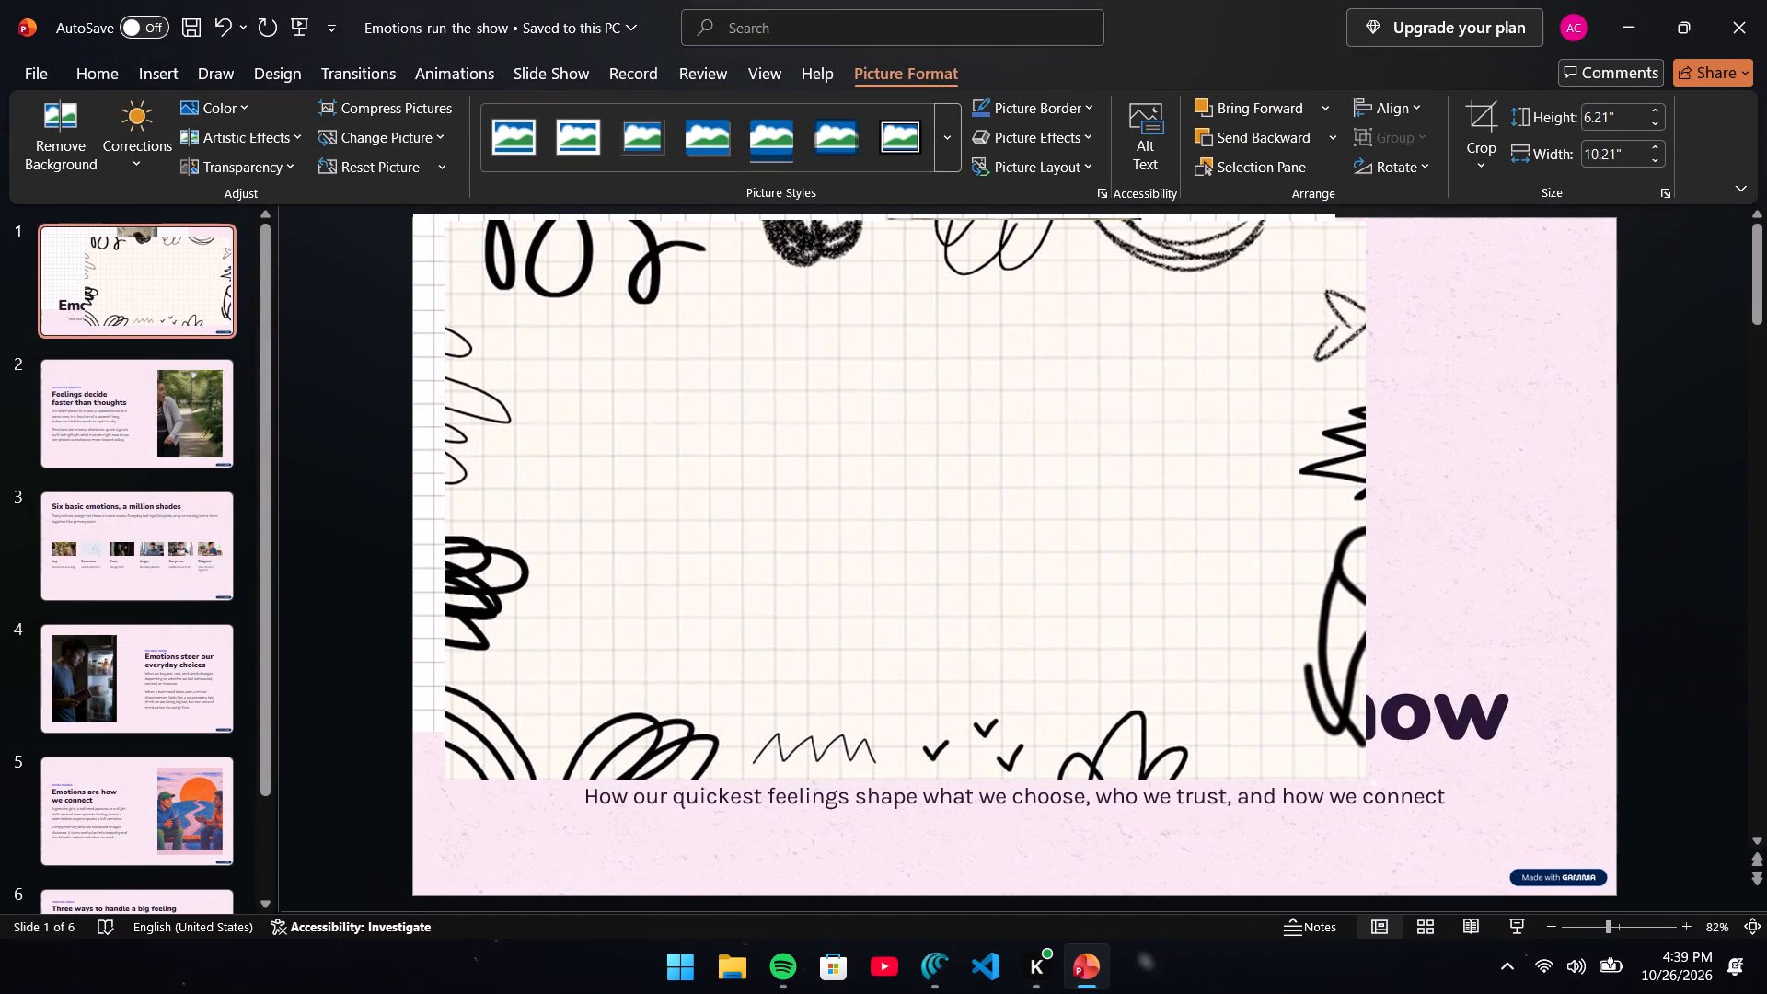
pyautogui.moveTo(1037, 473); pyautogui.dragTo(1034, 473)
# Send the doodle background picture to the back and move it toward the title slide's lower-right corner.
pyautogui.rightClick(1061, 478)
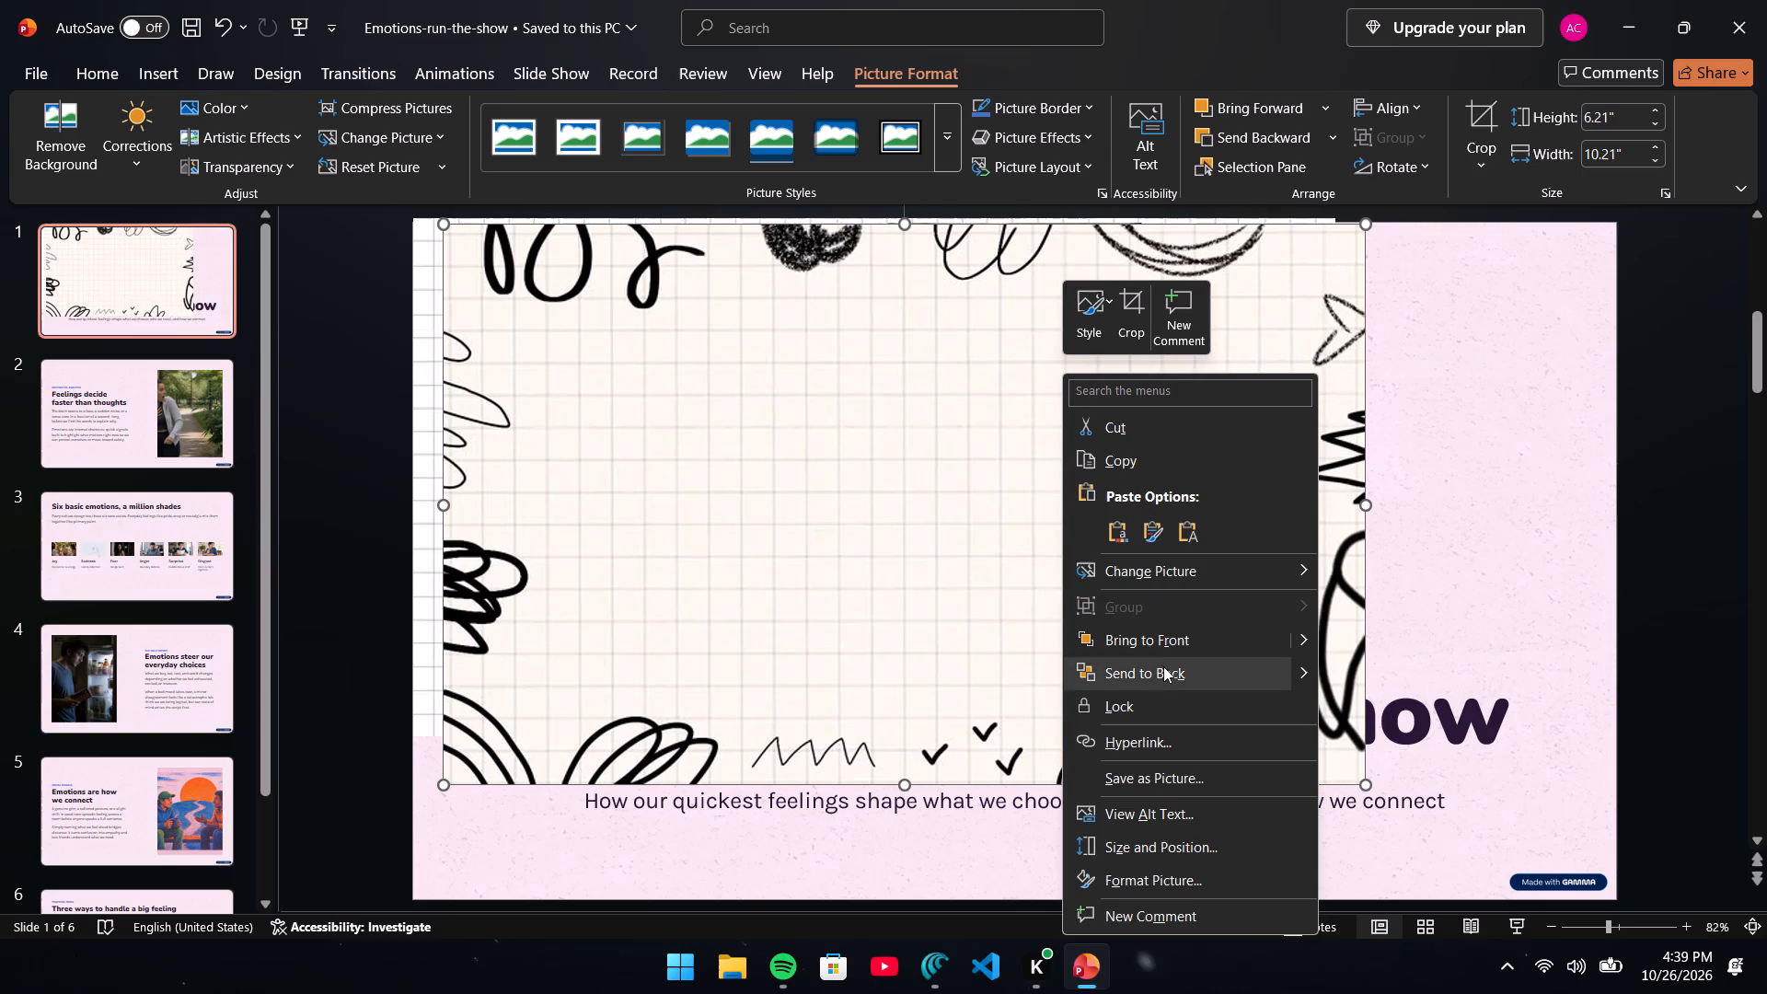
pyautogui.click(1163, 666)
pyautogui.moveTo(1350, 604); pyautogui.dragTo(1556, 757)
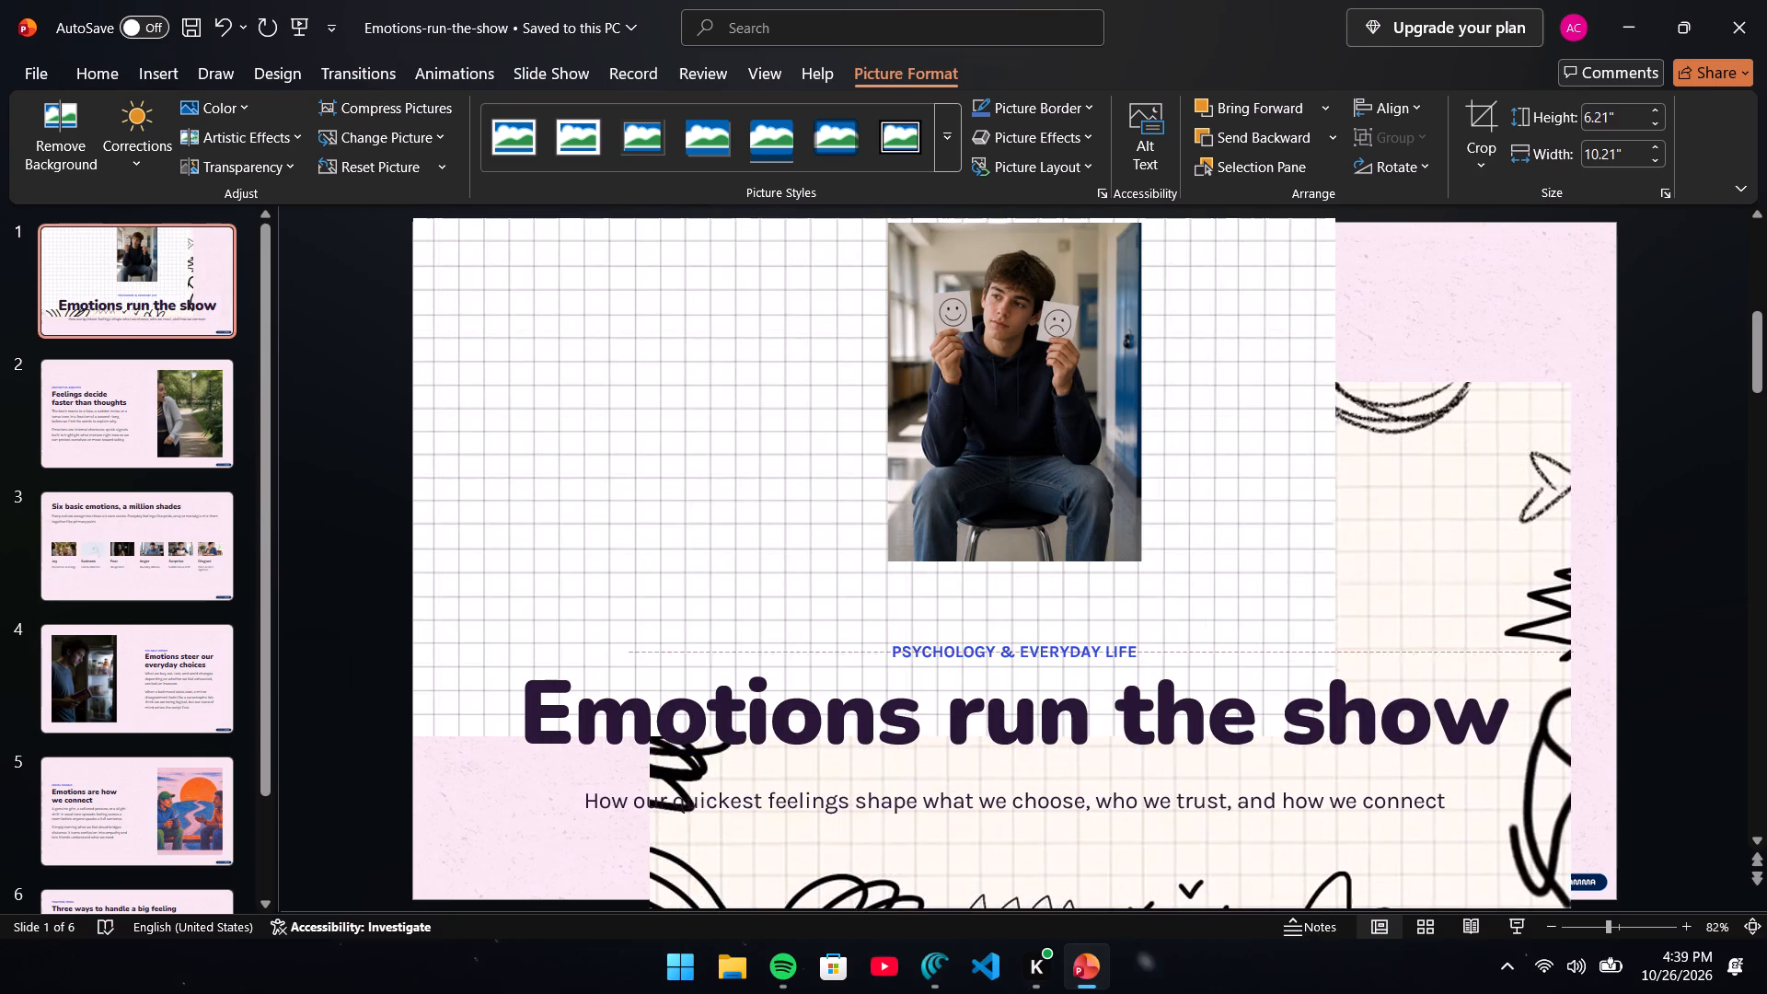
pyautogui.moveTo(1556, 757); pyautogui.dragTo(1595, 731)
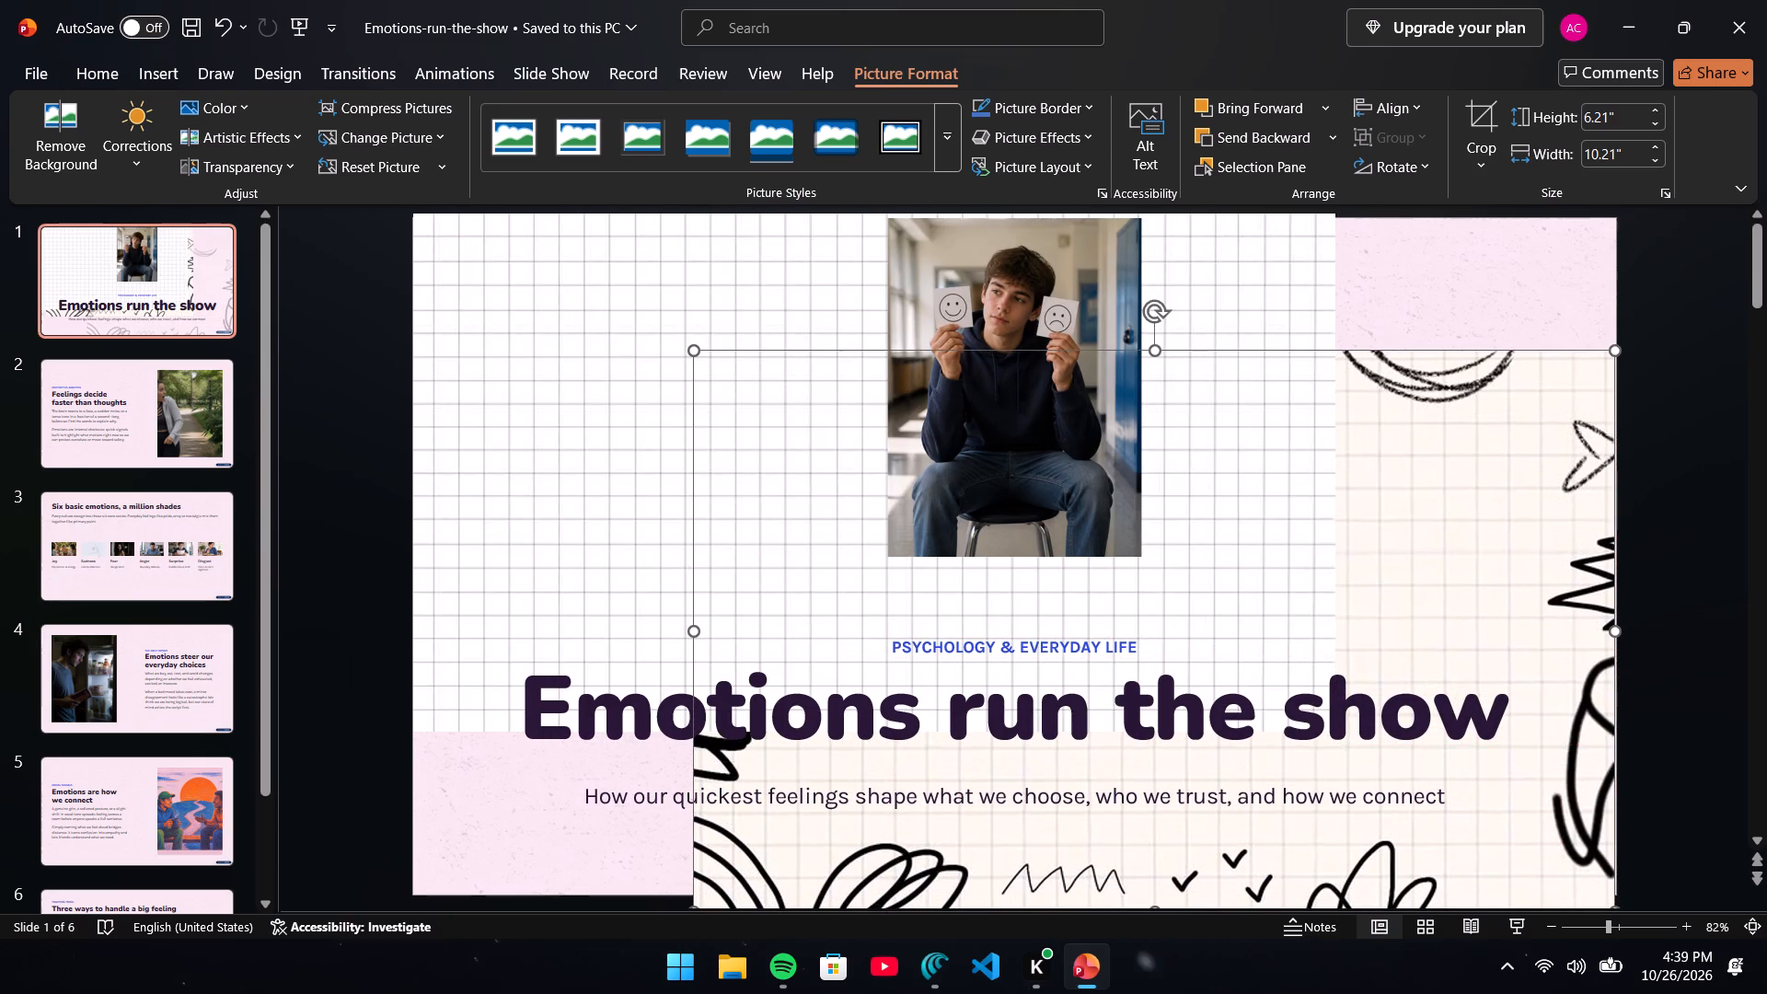
# Undo the title slide's picture edits back to before the grid background was inserted.
pyautogui.doubleClick(223, 33)
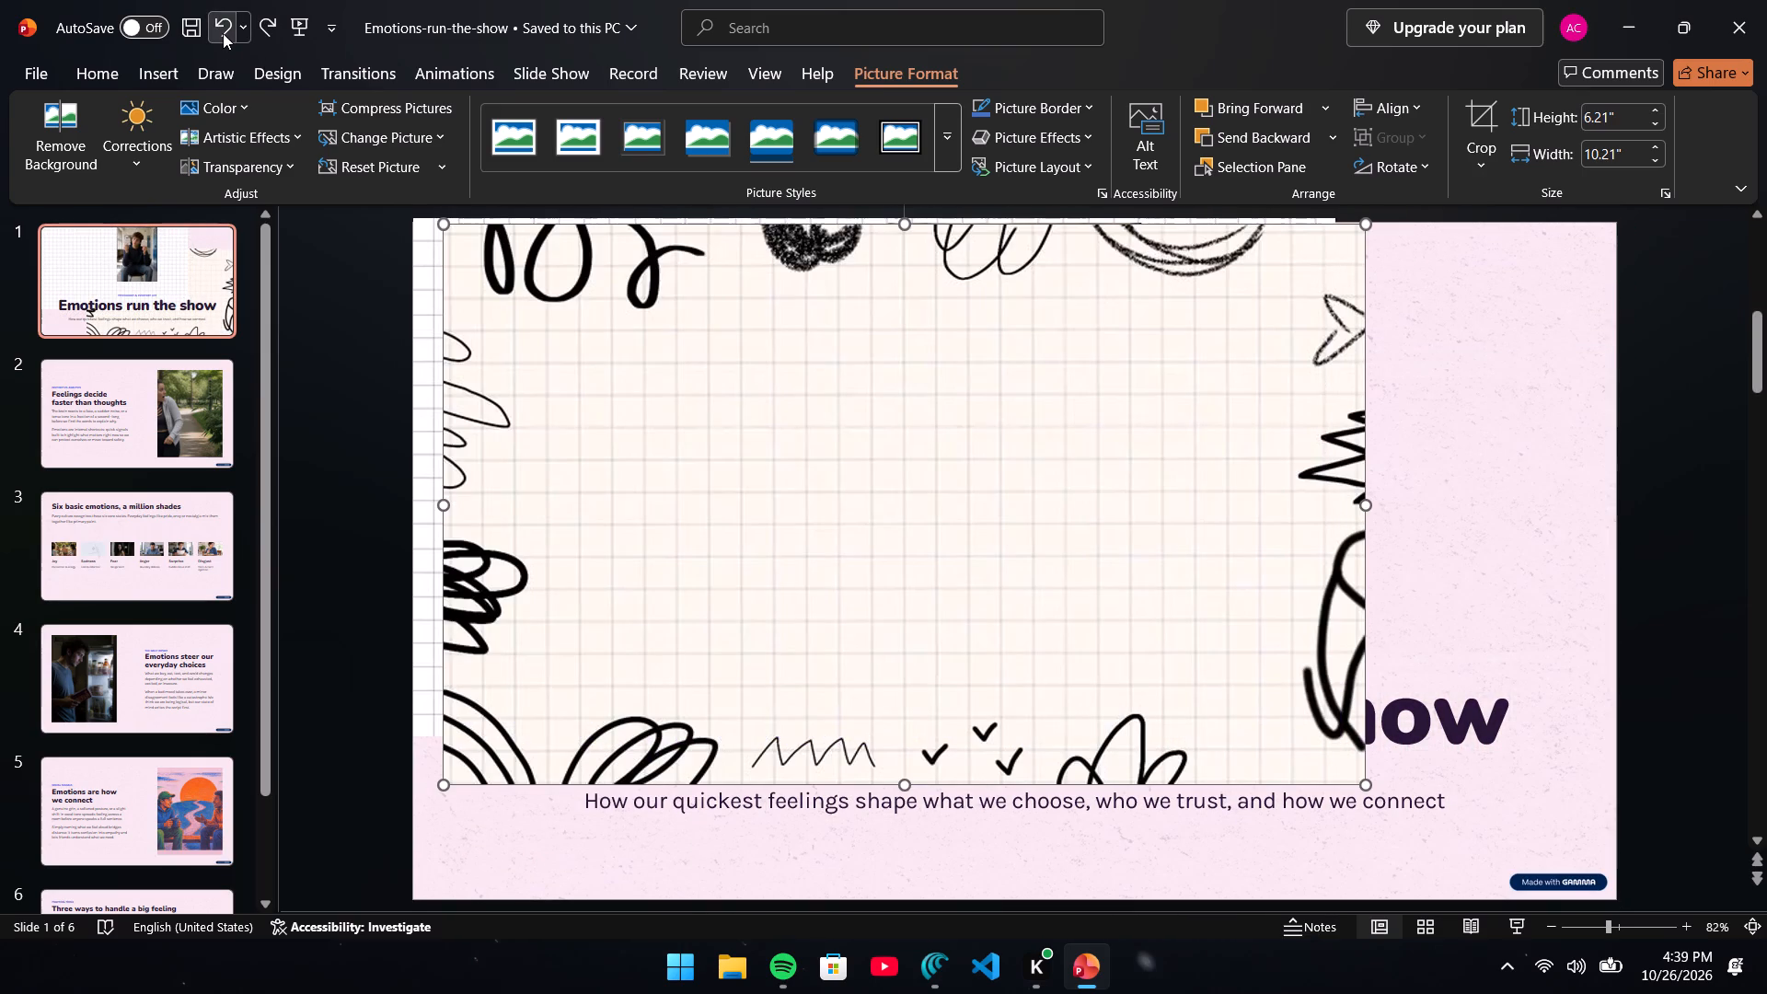
pyautogui.click(223, 33)
pyautogui.doubleClick(223, 33)
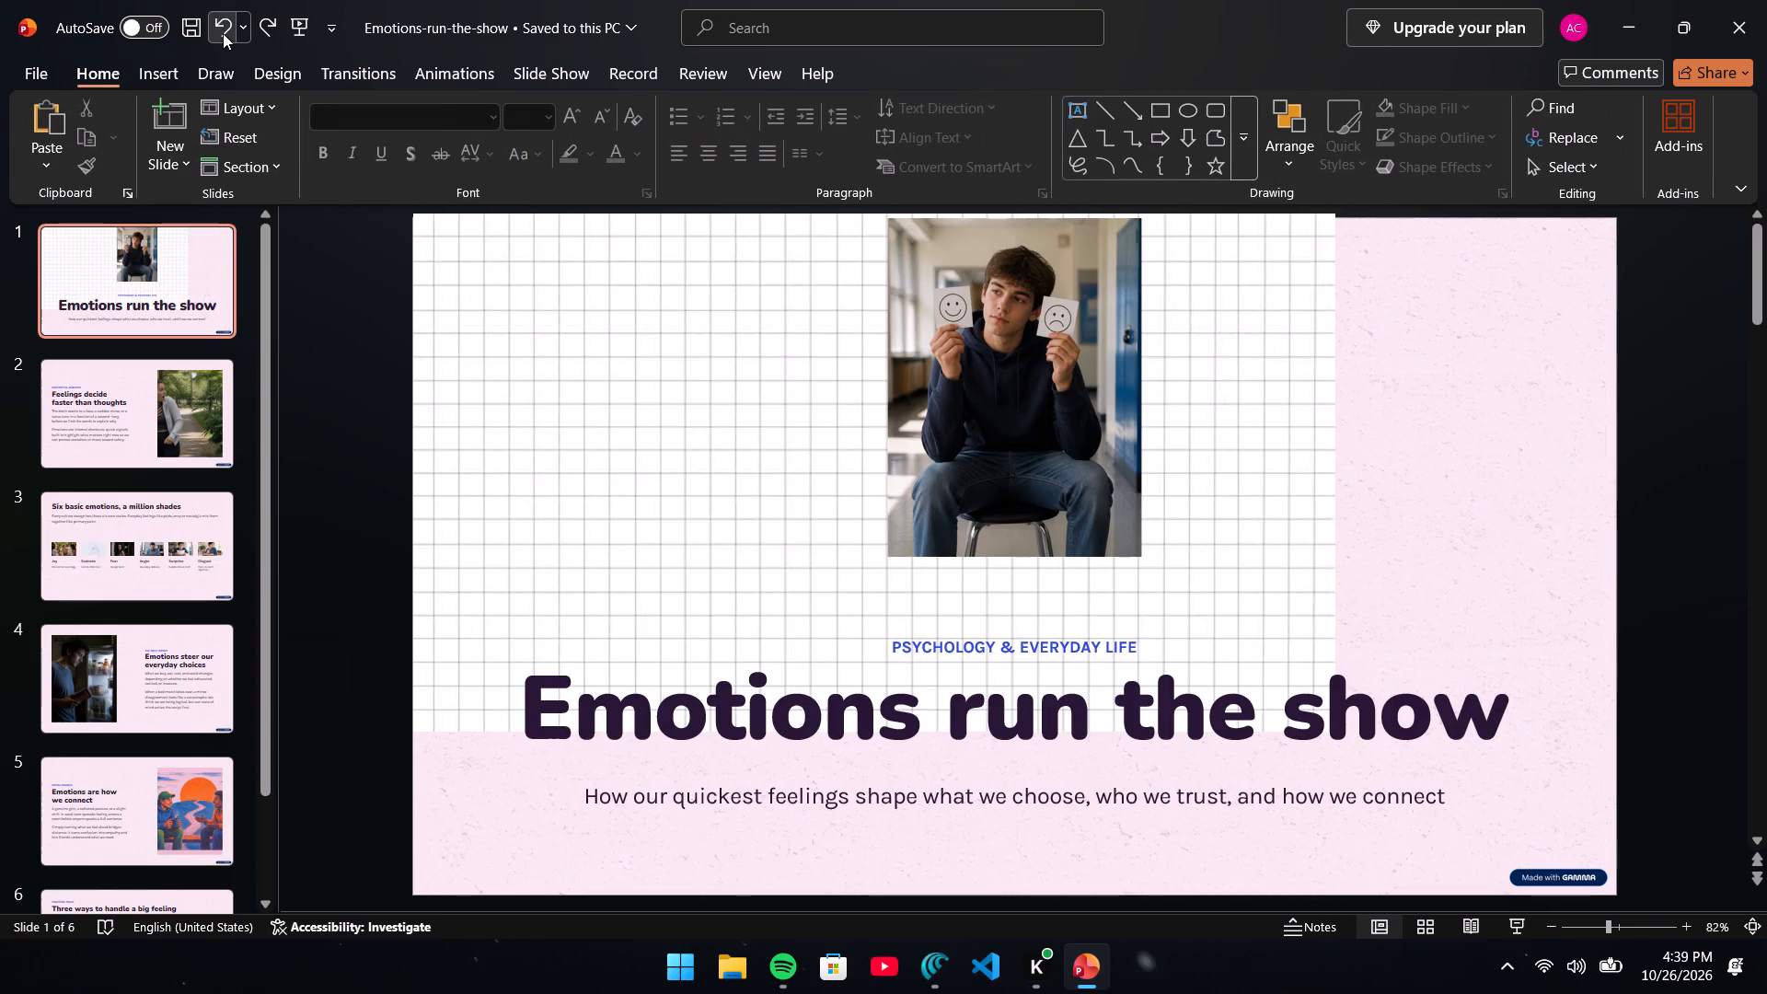
pyautogui.click(223, 33)
pyautogui.click(159, 87)
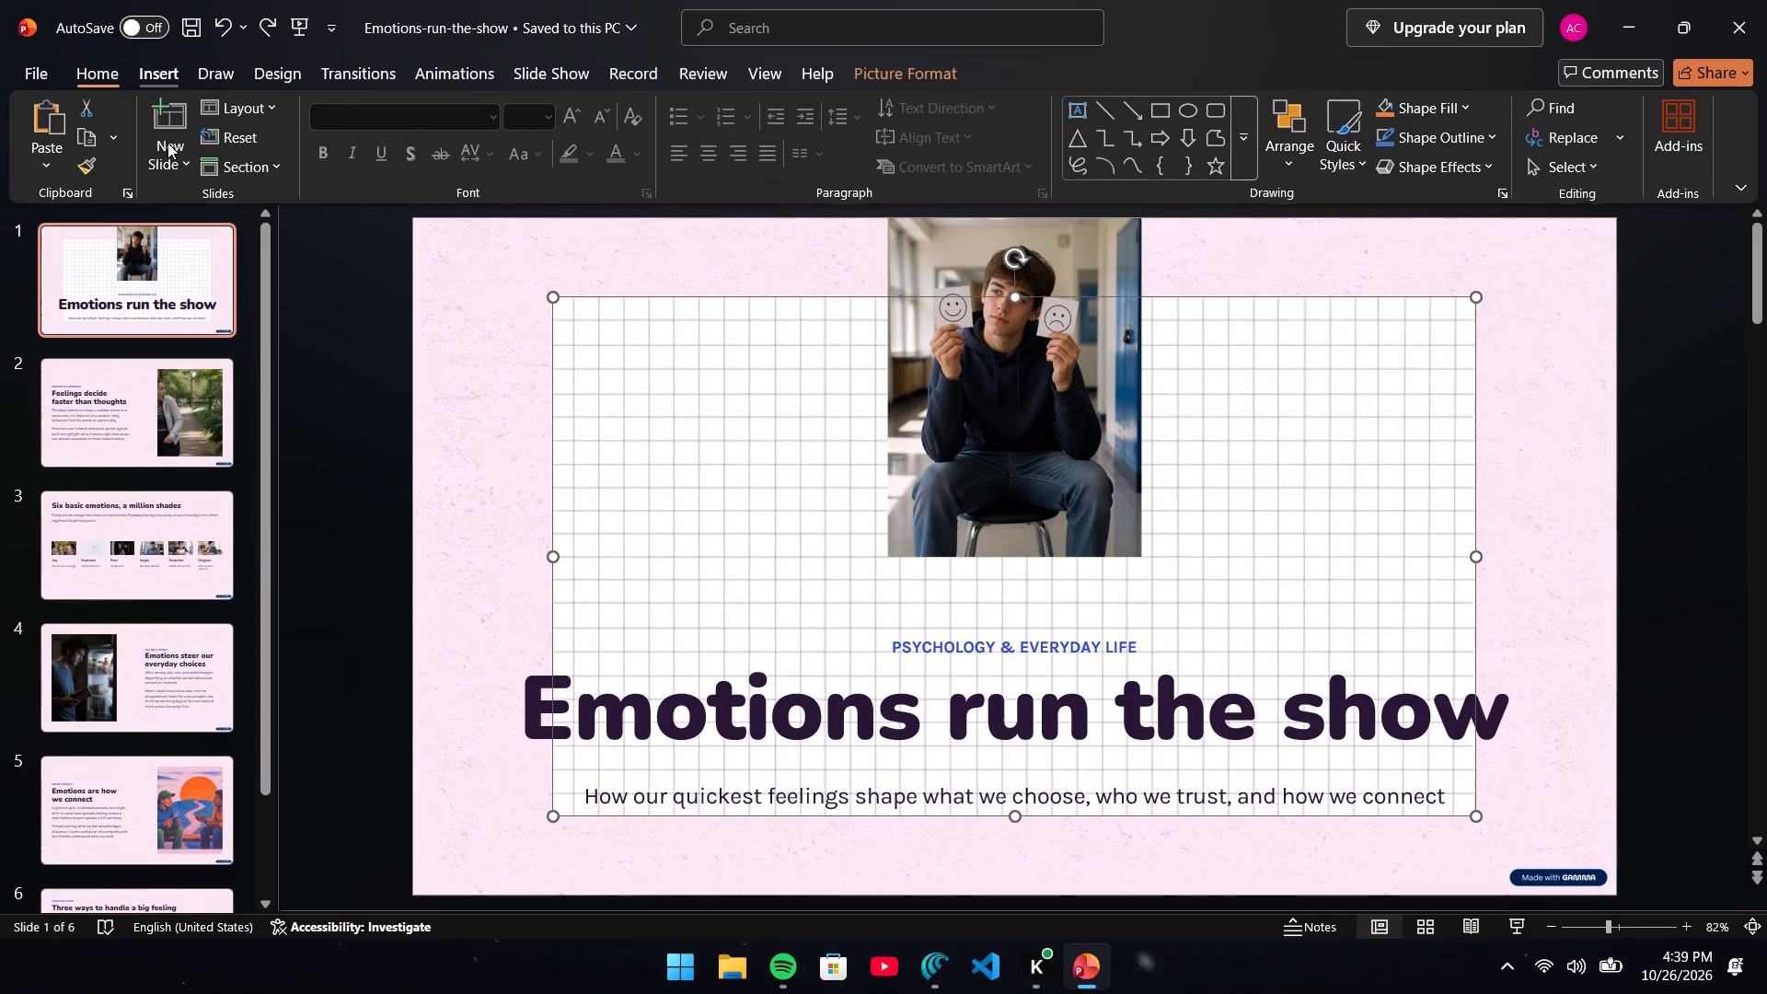
pyautogui.click(167, 144)
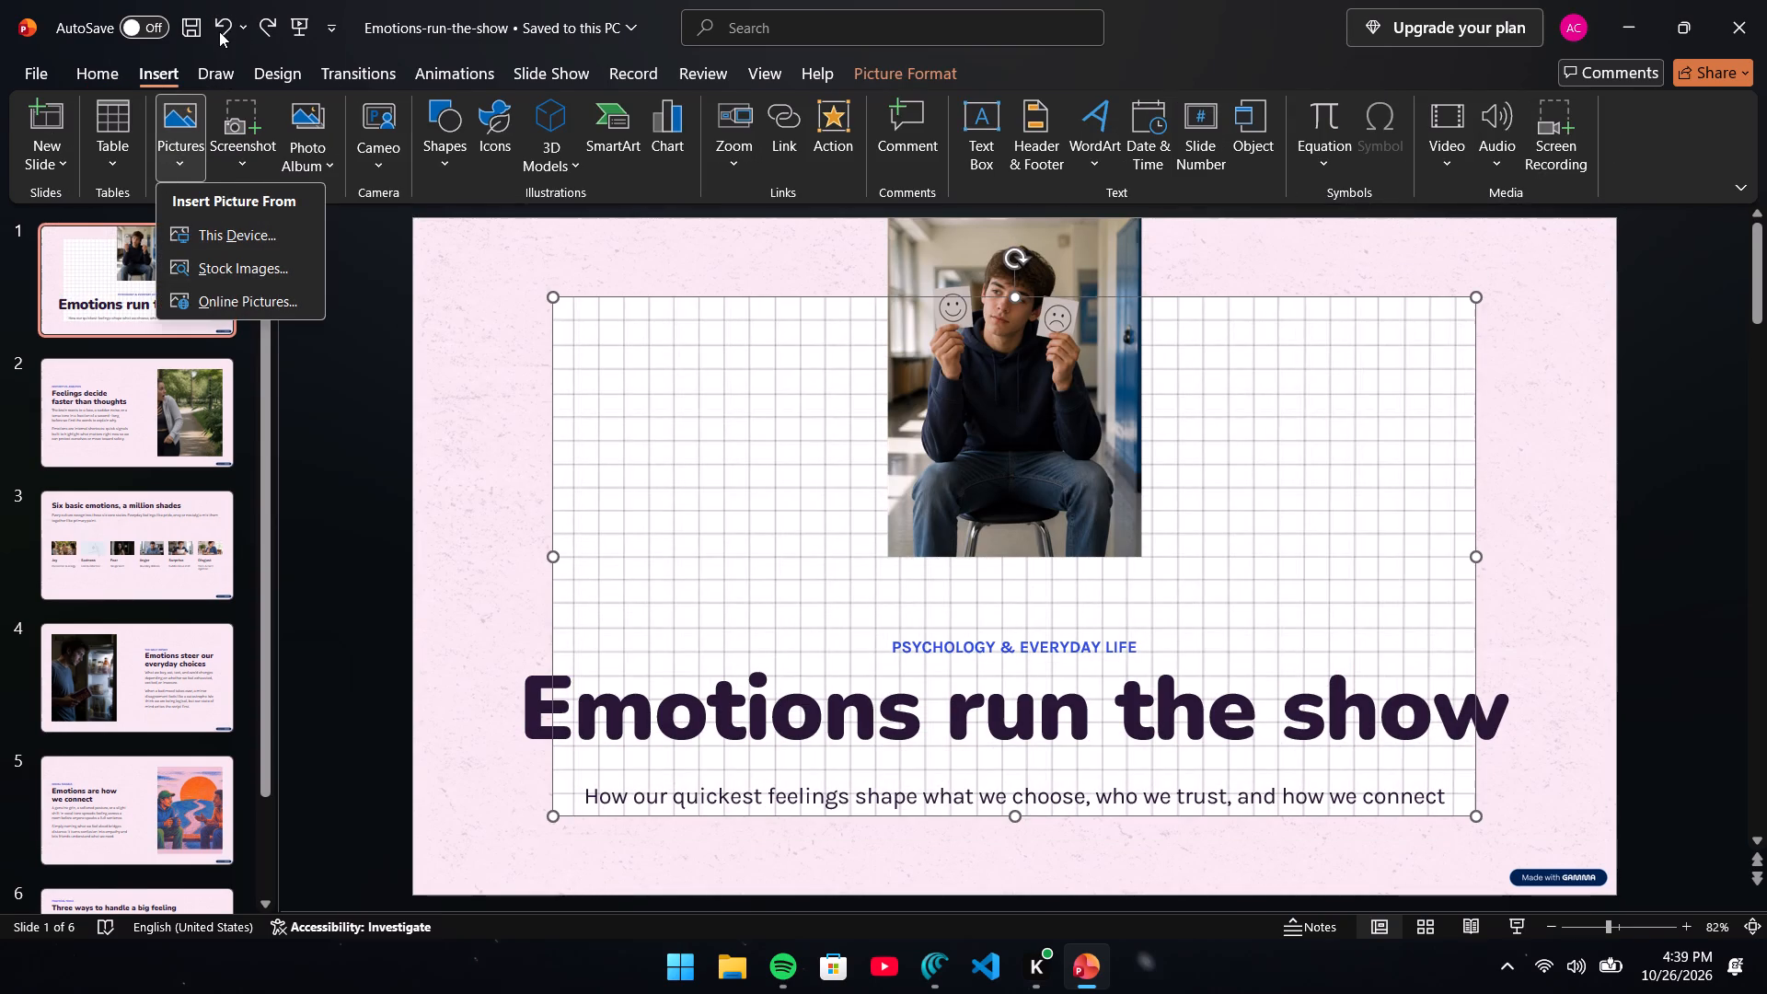
pyautogui.click(219, 31)
pyautogui.click(219, 33)
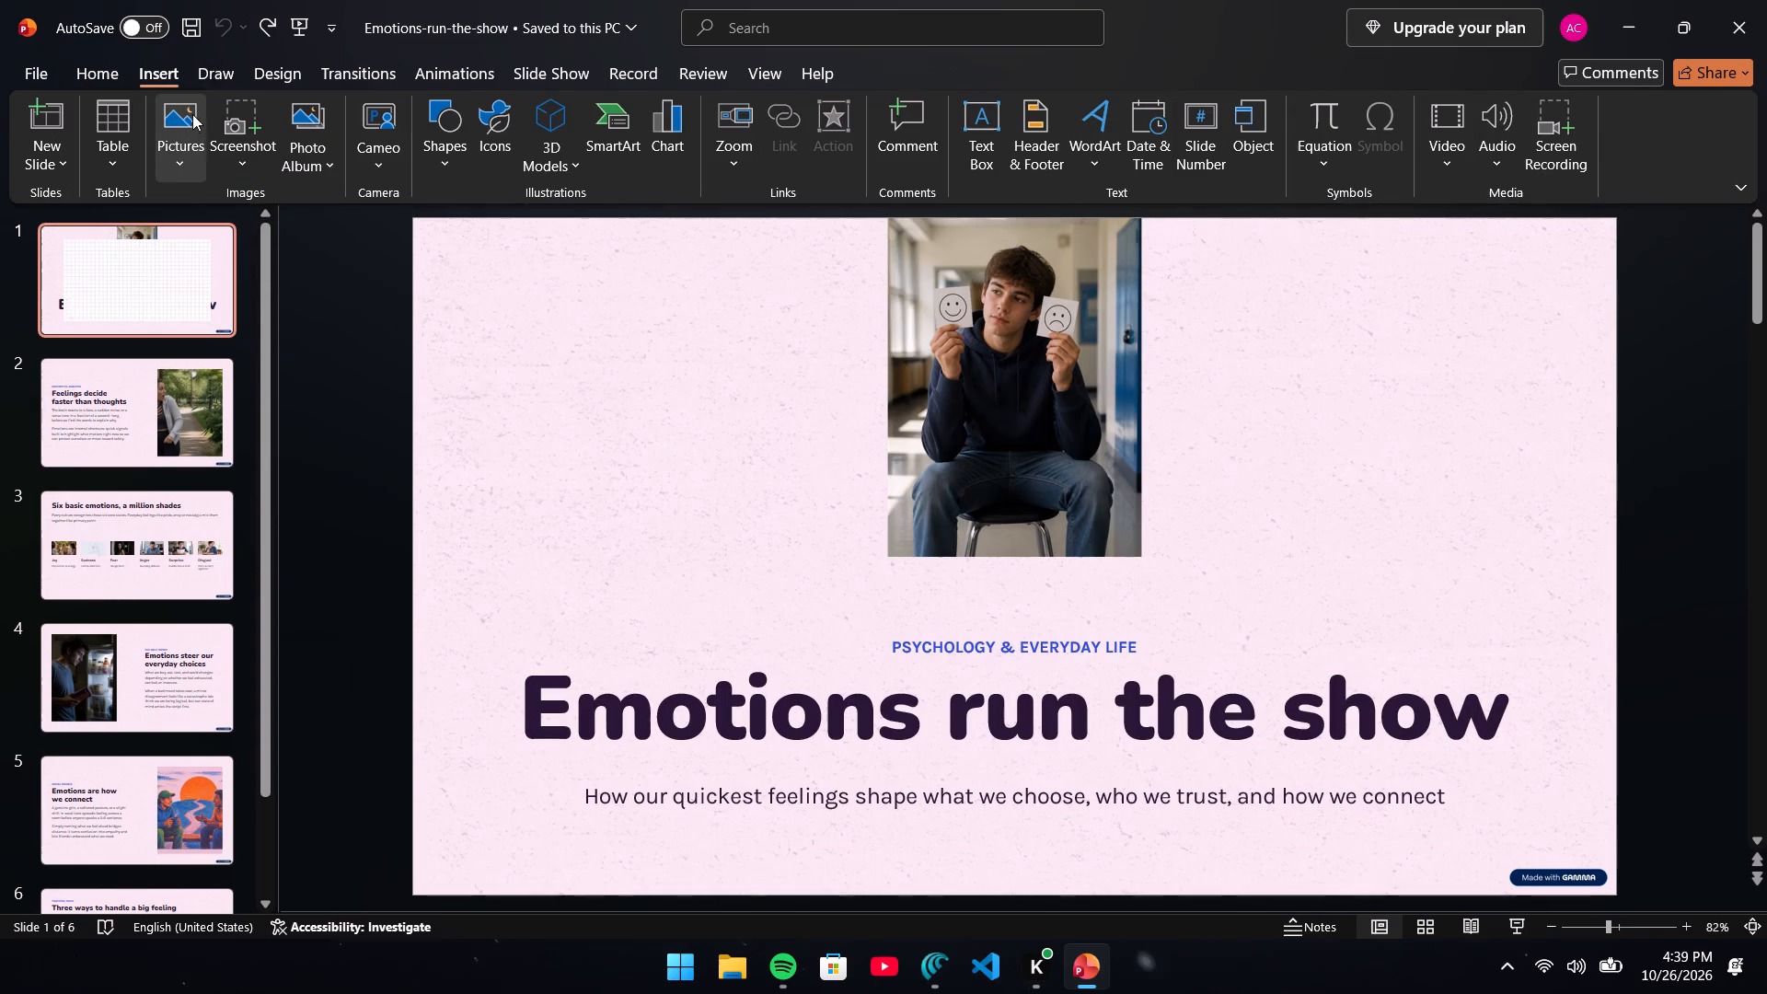
# Insert the Cute Backgrounds For Google Slides Aesthetic picture from the Downloads folder and align it to the title slide's upper-left corner.
pyautogui.click(190, 121)
pyautogui.click(244, 235)
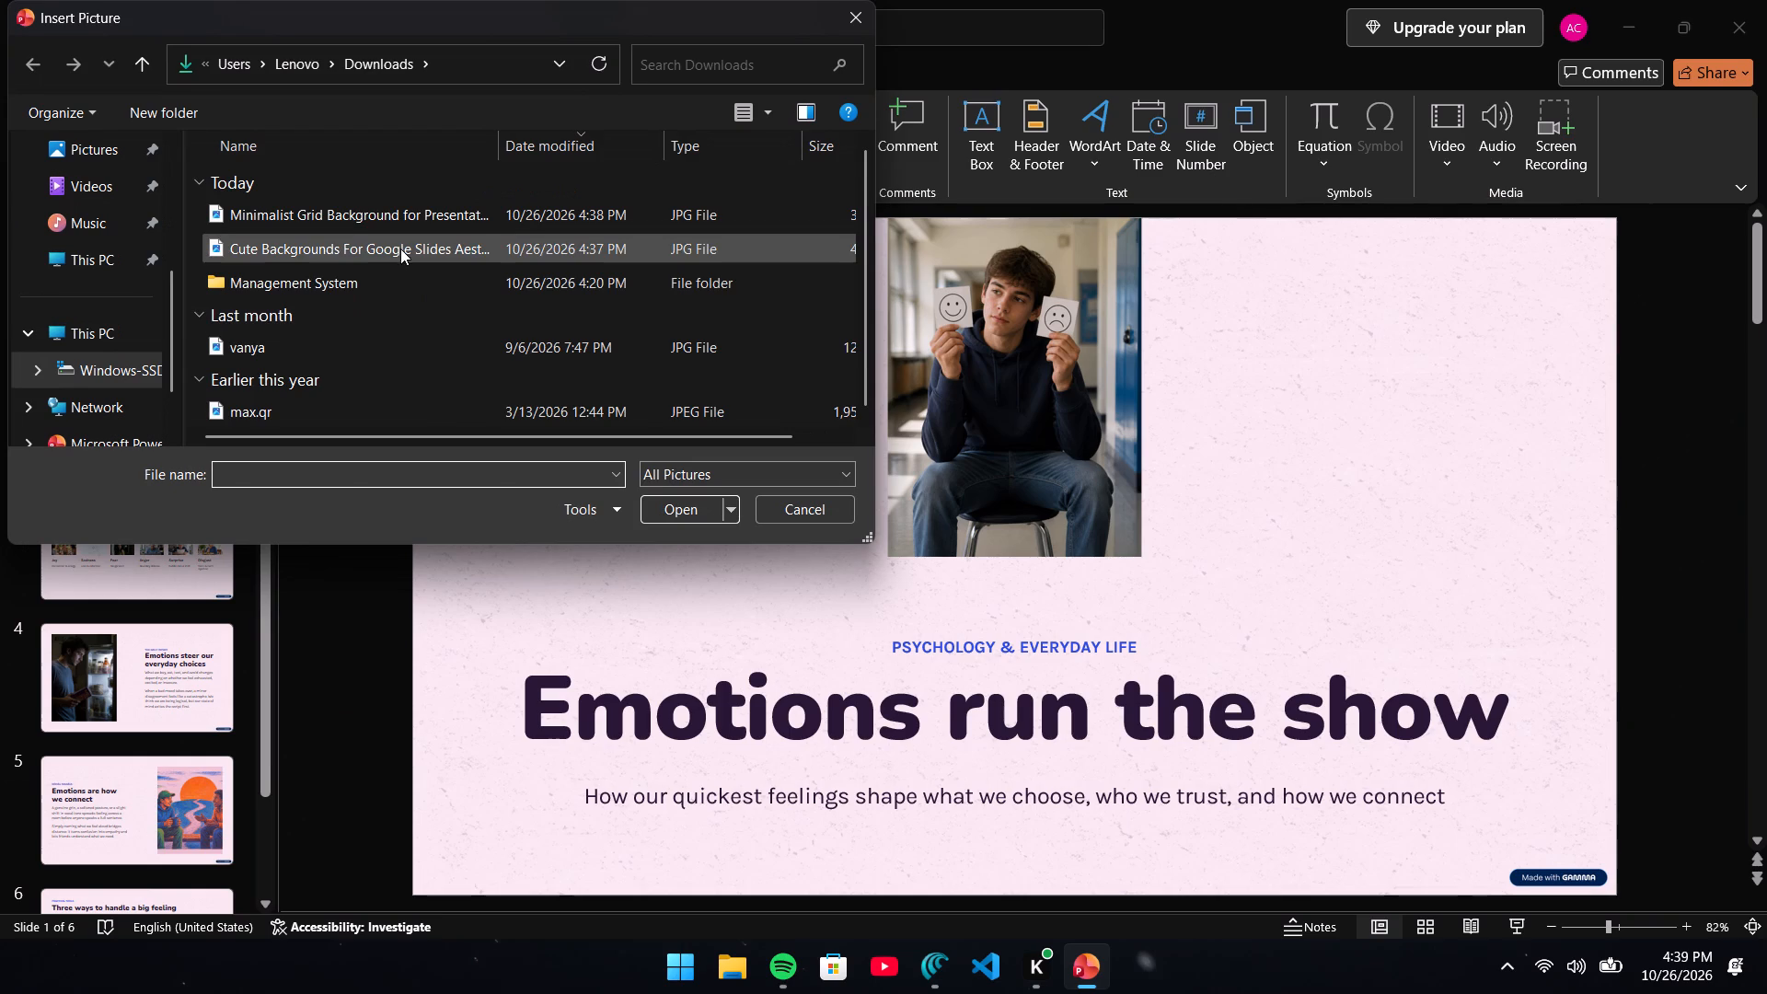
pyautogui.click(400, 248)
pyautogui.click(687, 513)
pyautogui.moveTo(1103, 549); pyautogui.dragTo(1032, 526)
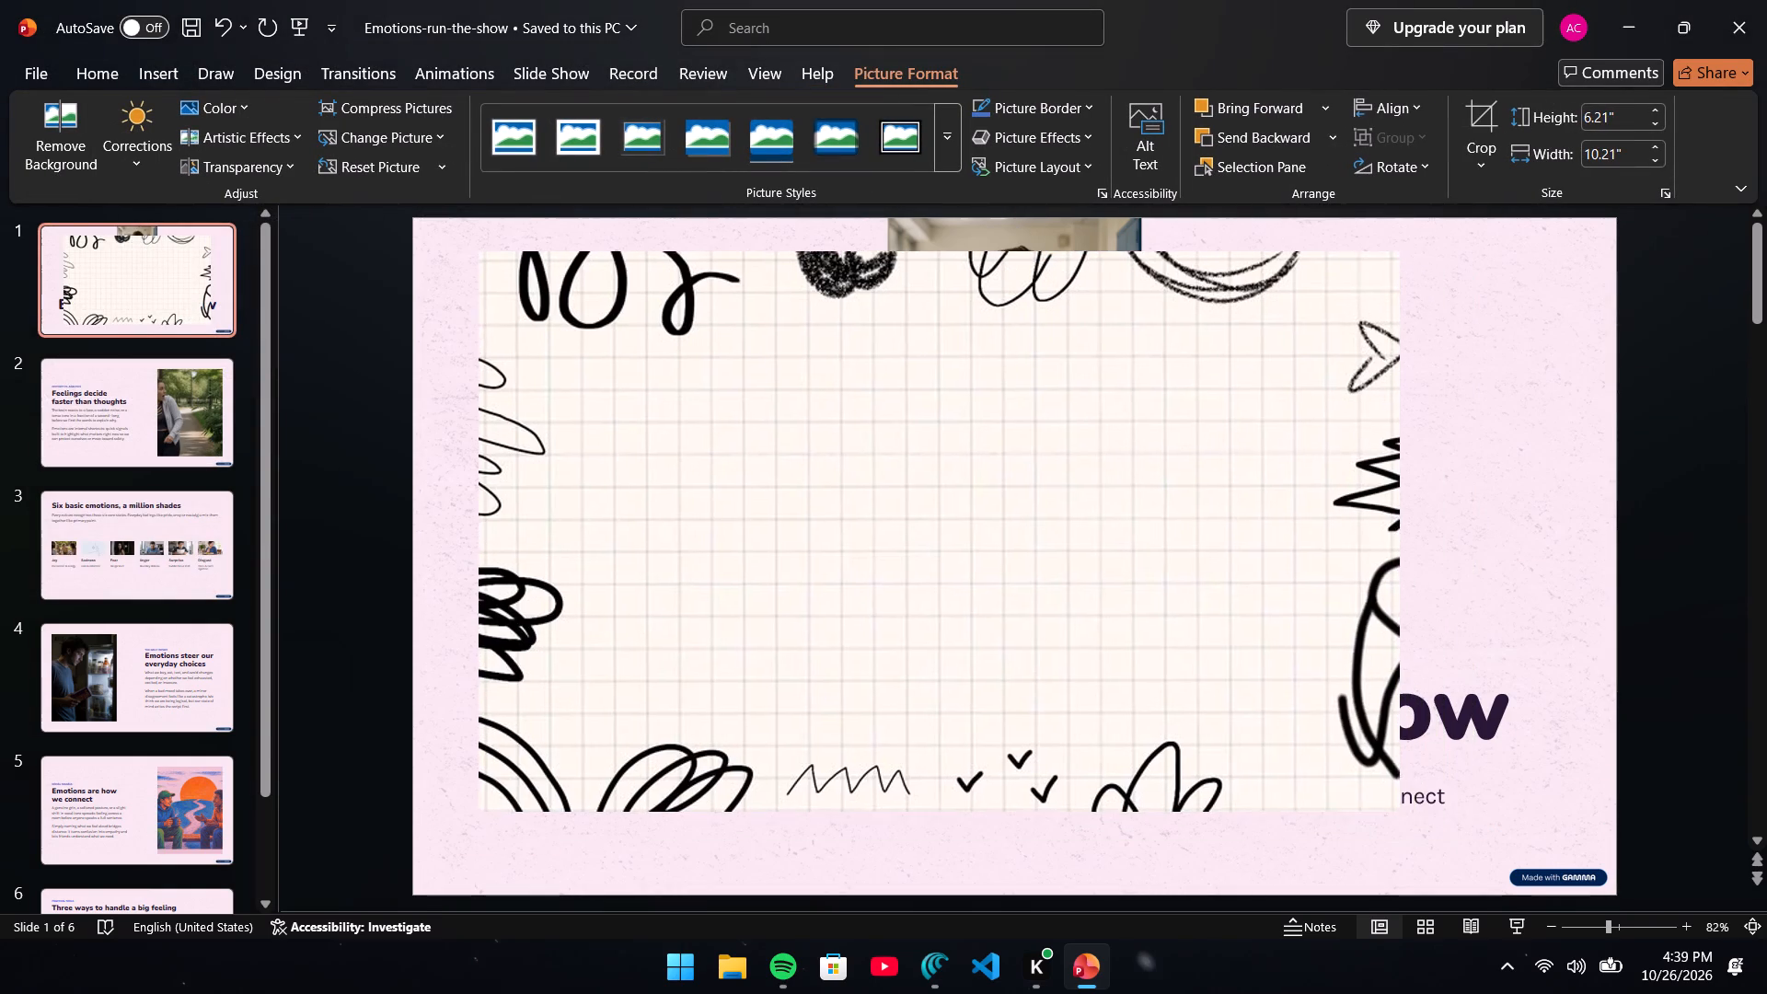
pyautogui.moveTo(1032, 526); pyautogui.dragTo(963, 487)
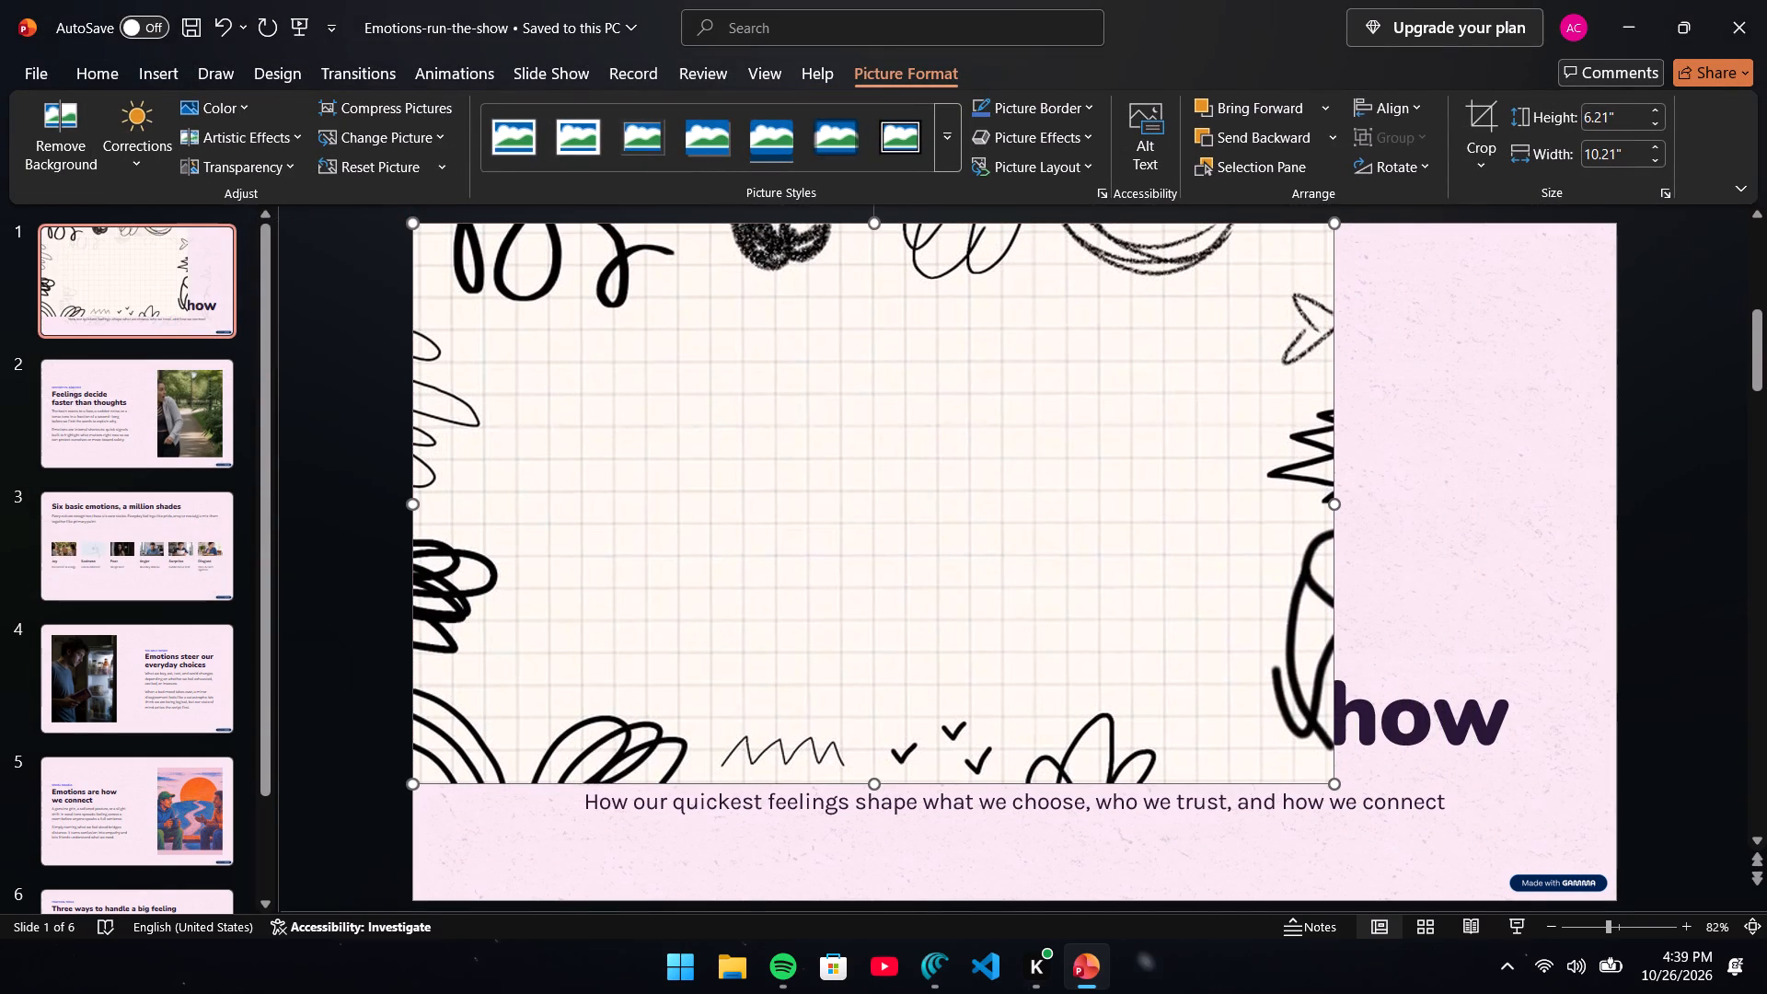
# Enlarge the doodle background picture proportionally to about 7.5" high by 12.33" wide and centre it on the title slide.
pyautogui.moveTo(1331, 782); pyautogui.dragTo(1335, 782)
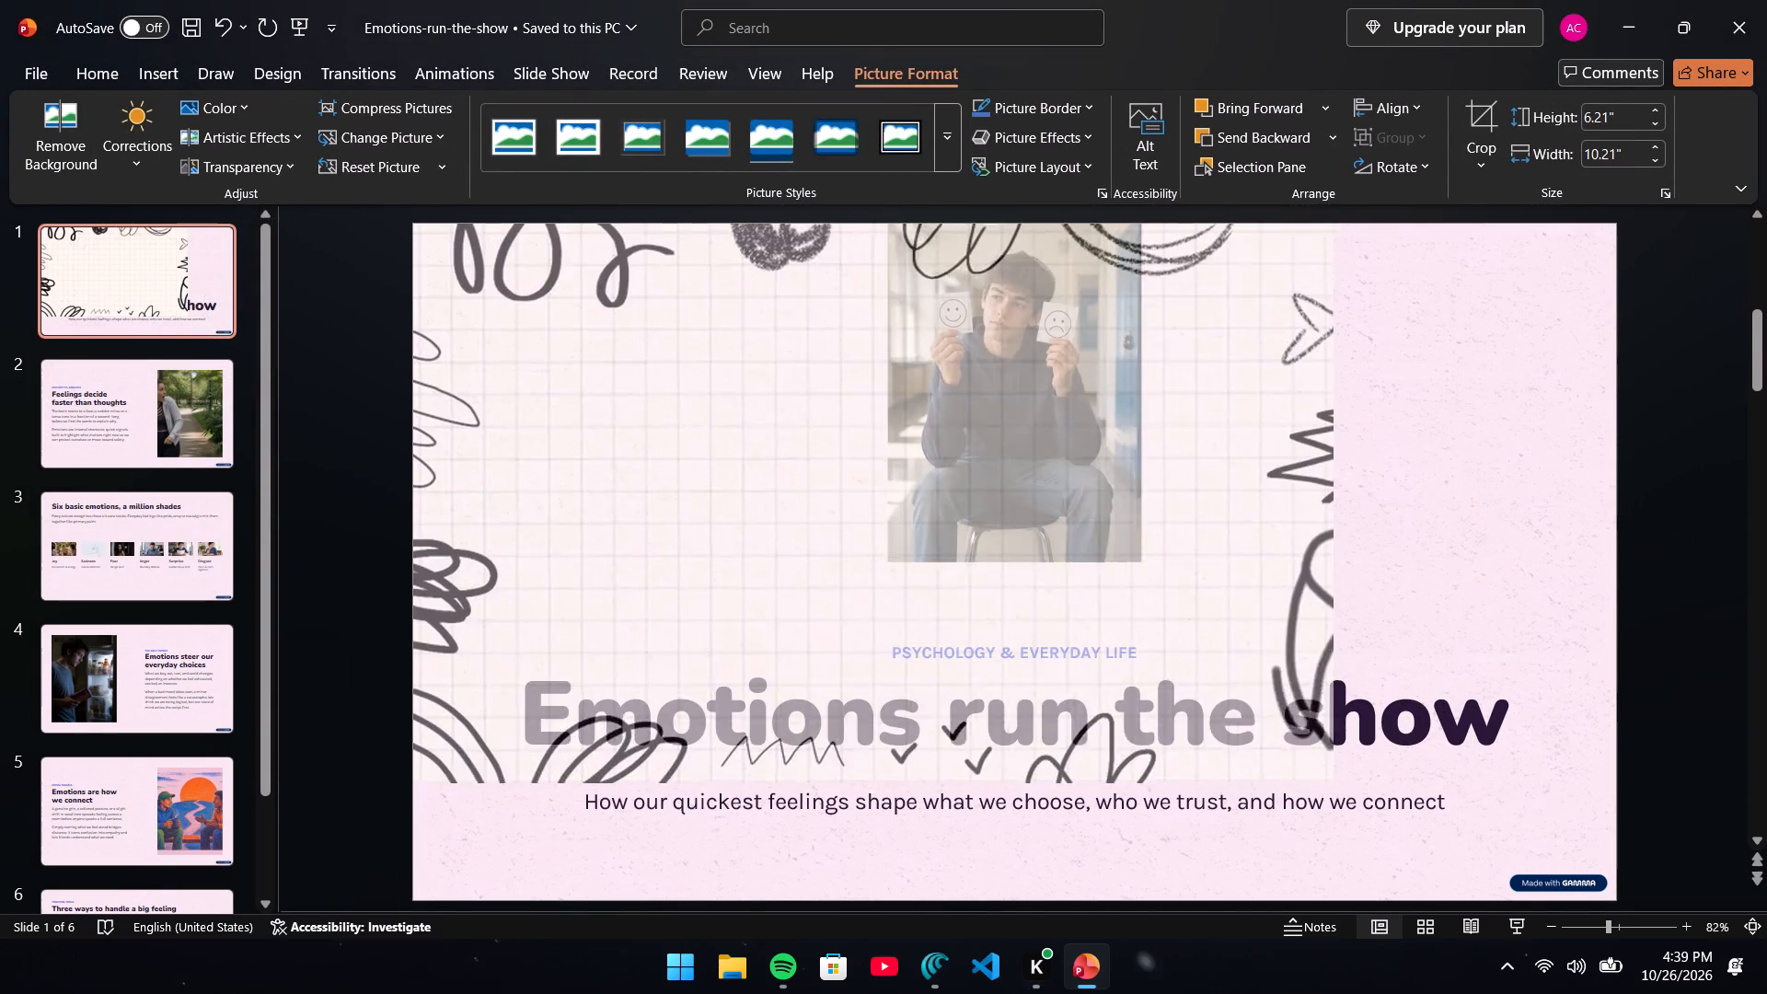
pyautogui.moveTo(1335, 782); pyautogui.dragTo(1565, 876)
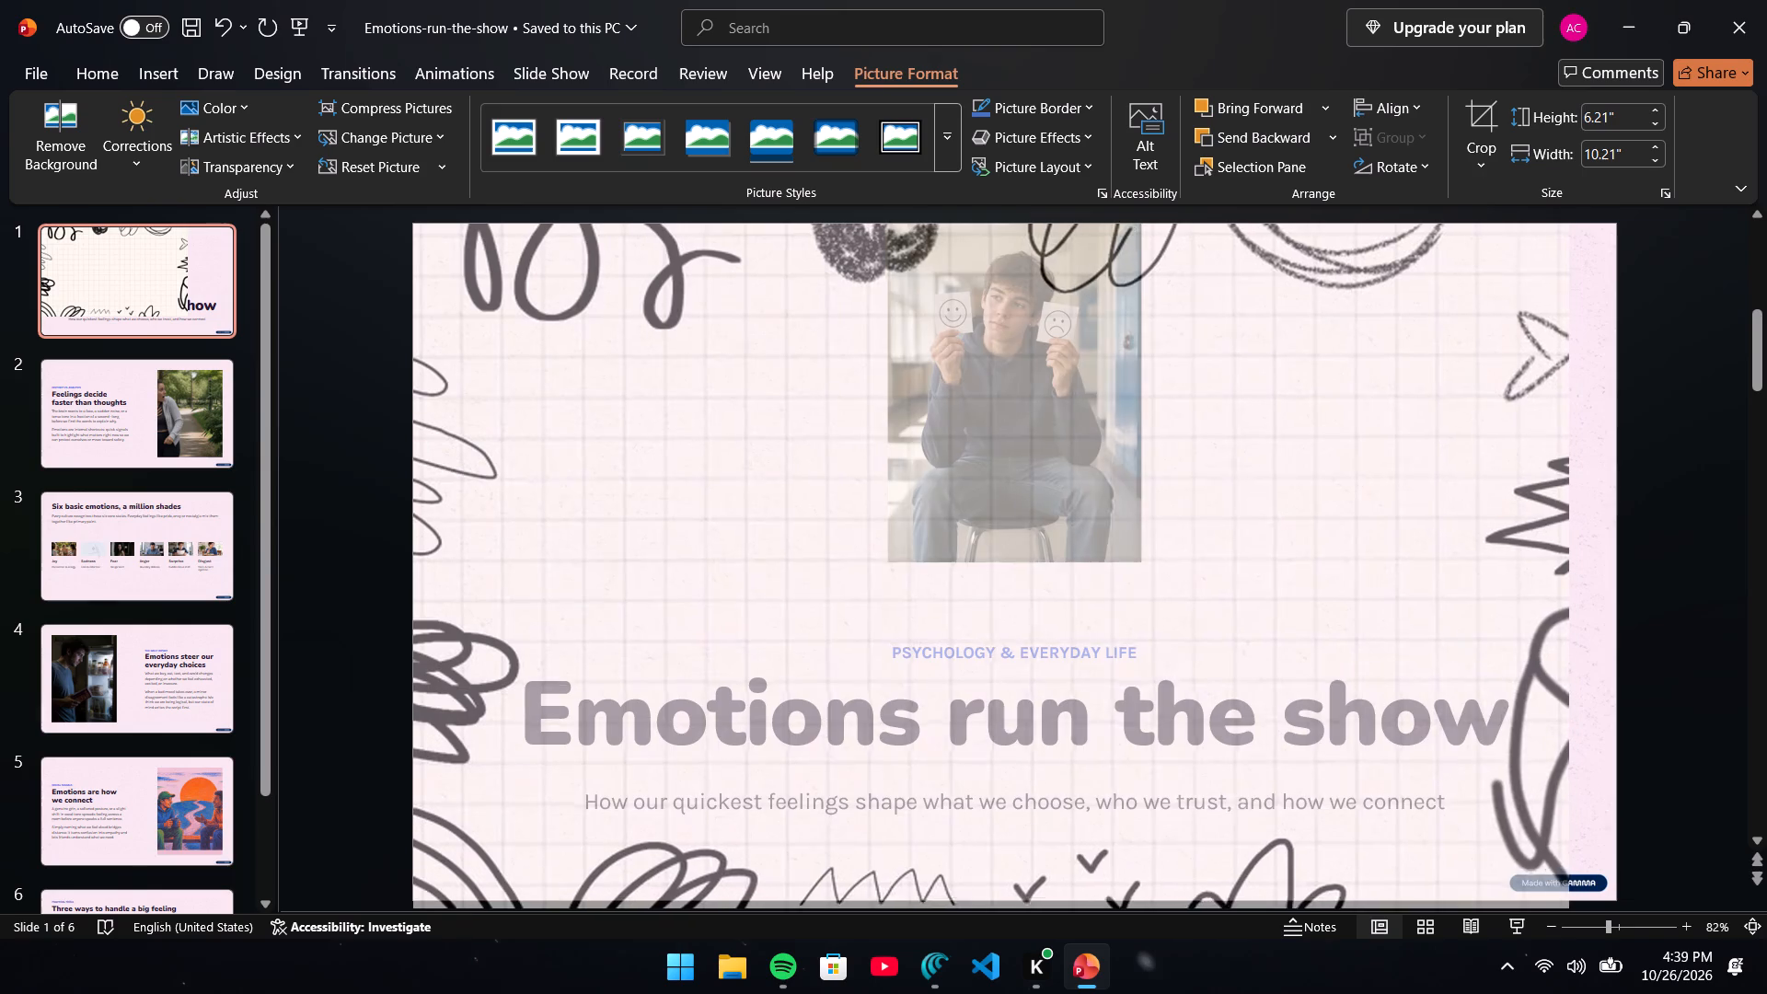
pyautogui.moveTo(1565, 876); pyautogui.dragTo(1331, 693)
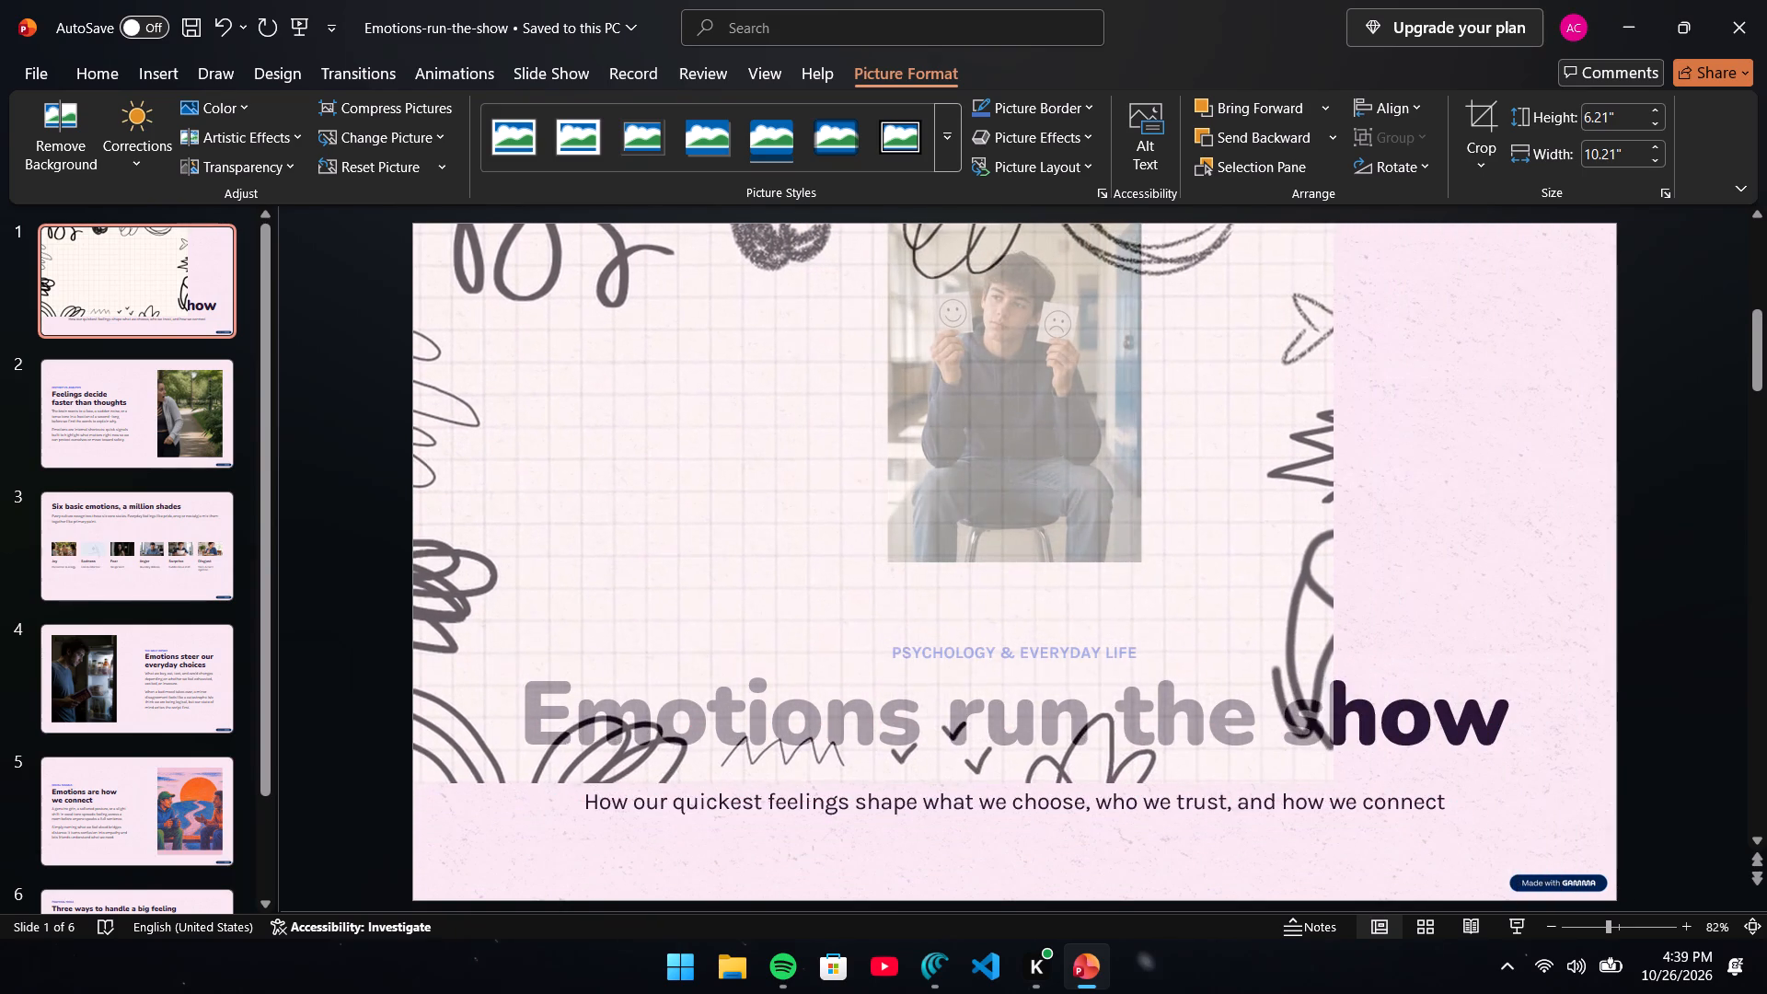
pyautogui.moveTo(1331, 693); pyautogui.dragTo(1438, 753)
pyautogui.moveTo(1112, 561); pyautogui.dragTo(1197, 595)
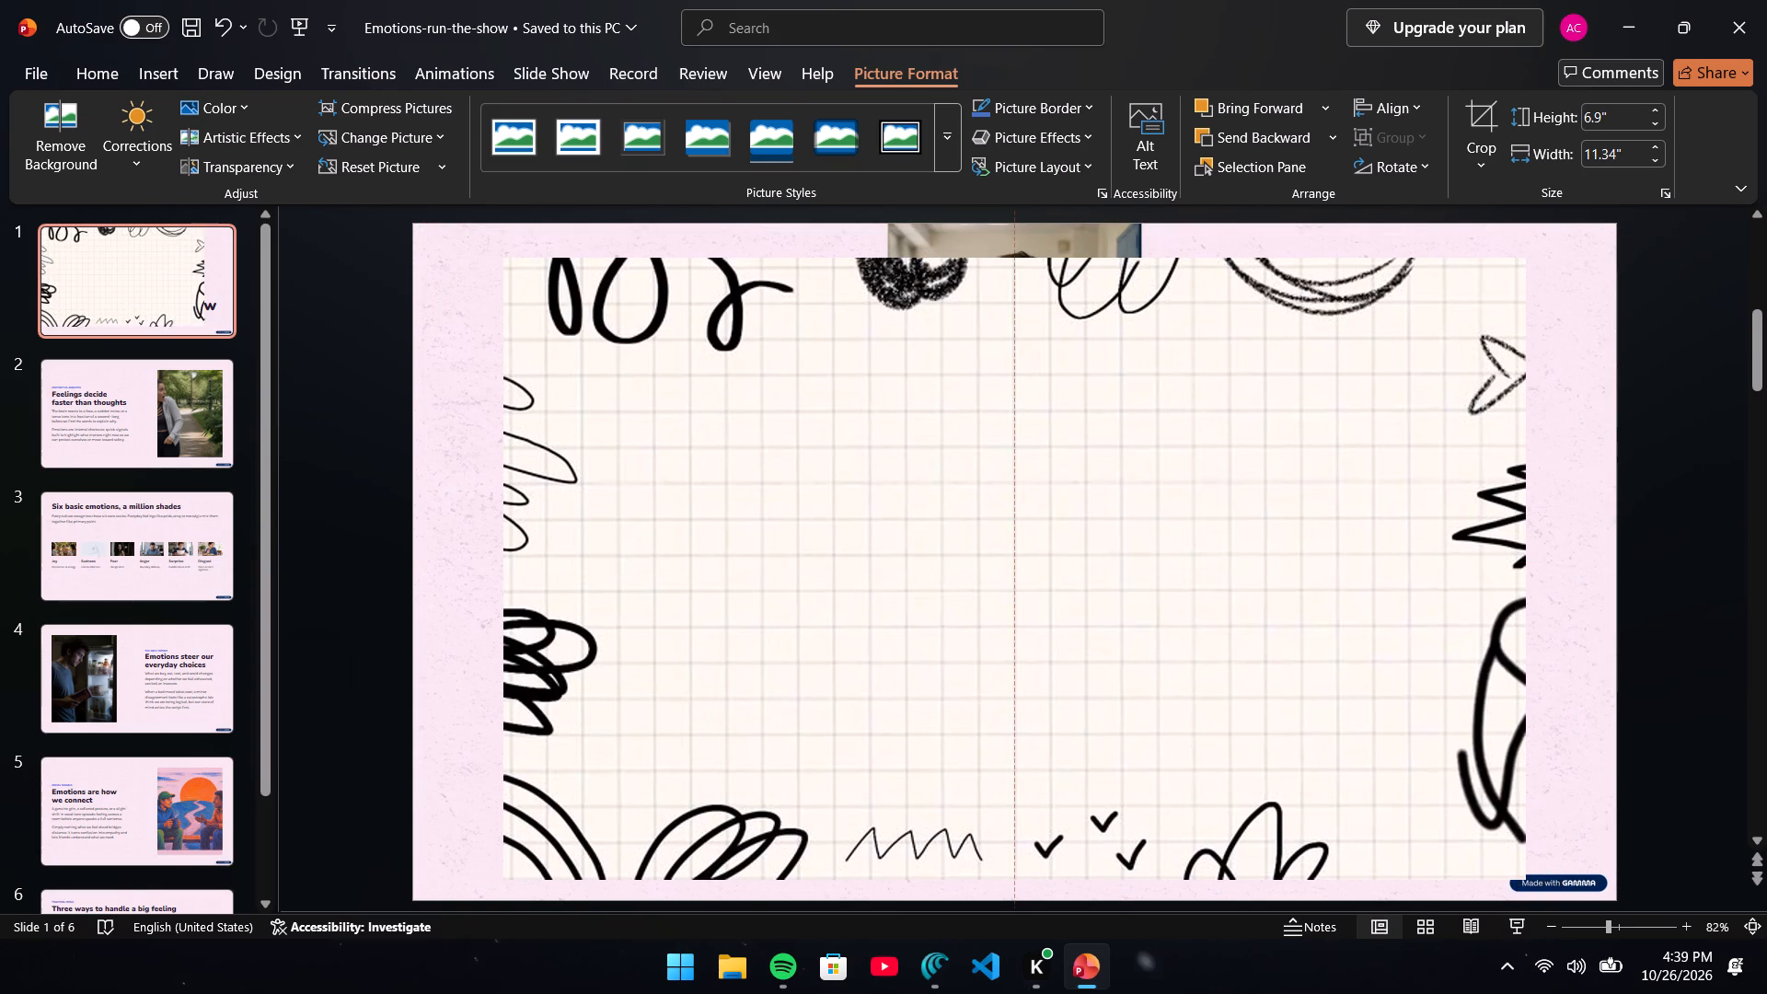
pyautogui.moveTo(1197, 595); pyautogui.dragTo(1206, 585)
pyautogui.moveTo(1527, 869); pyautogui.dragTo(1568, 893)
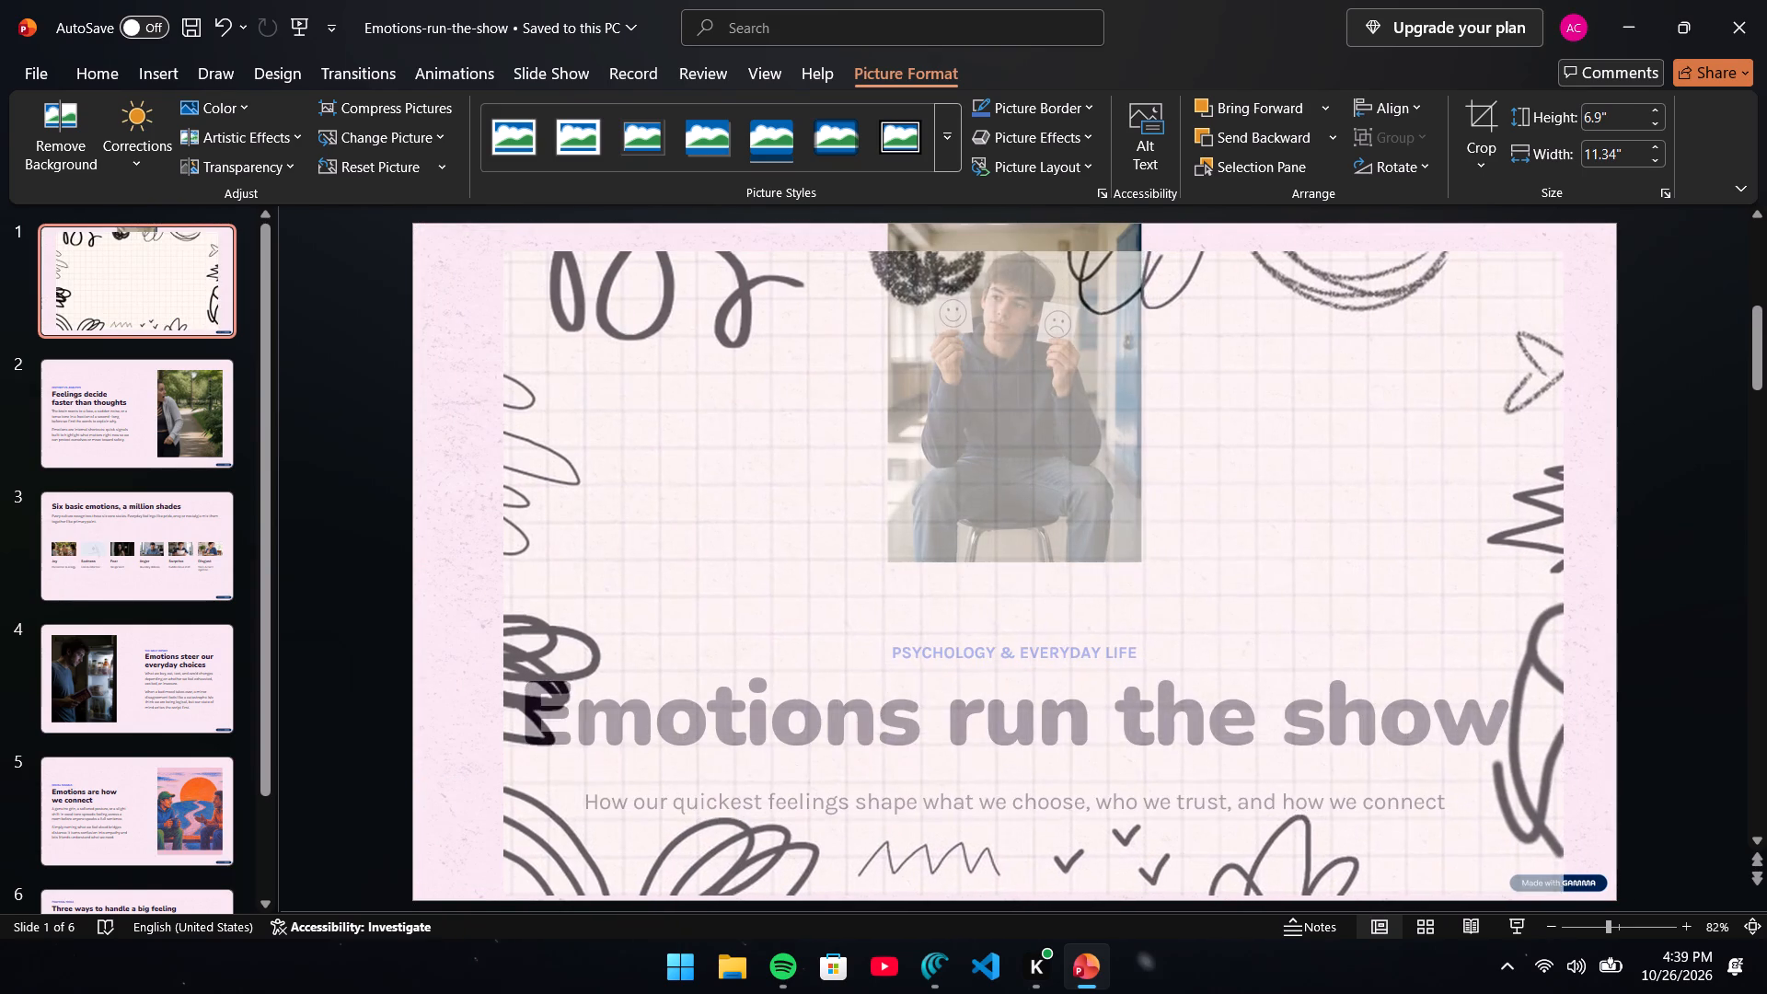
pyautogui.moveTo(1568, 893); pyautogui.dragTo(1575, 896)
pyautogui.moveTo(1322, 739); pyautogui.dragTo(1297, 718)
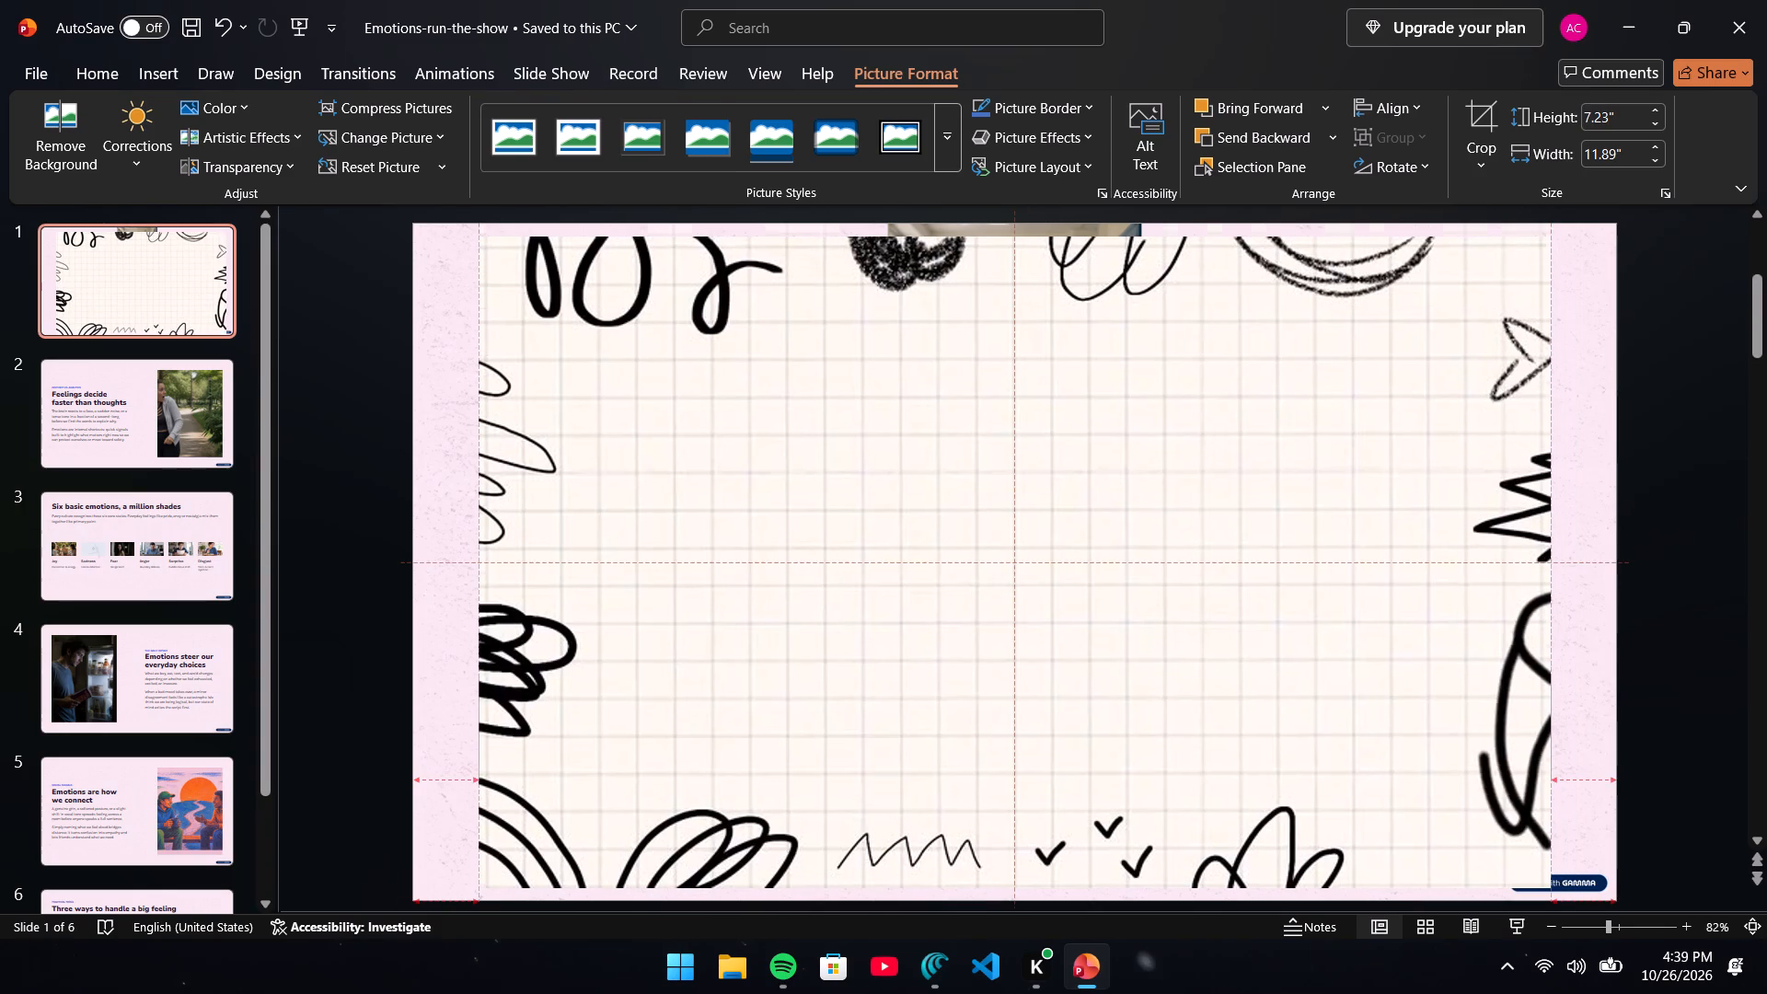
pyautogui.moveTo(1297, 718); pyautogui.dragTo(1290, 710)
pyautogui.moveTo(1549, 870); pyautogui.dragTo(1573, 884)
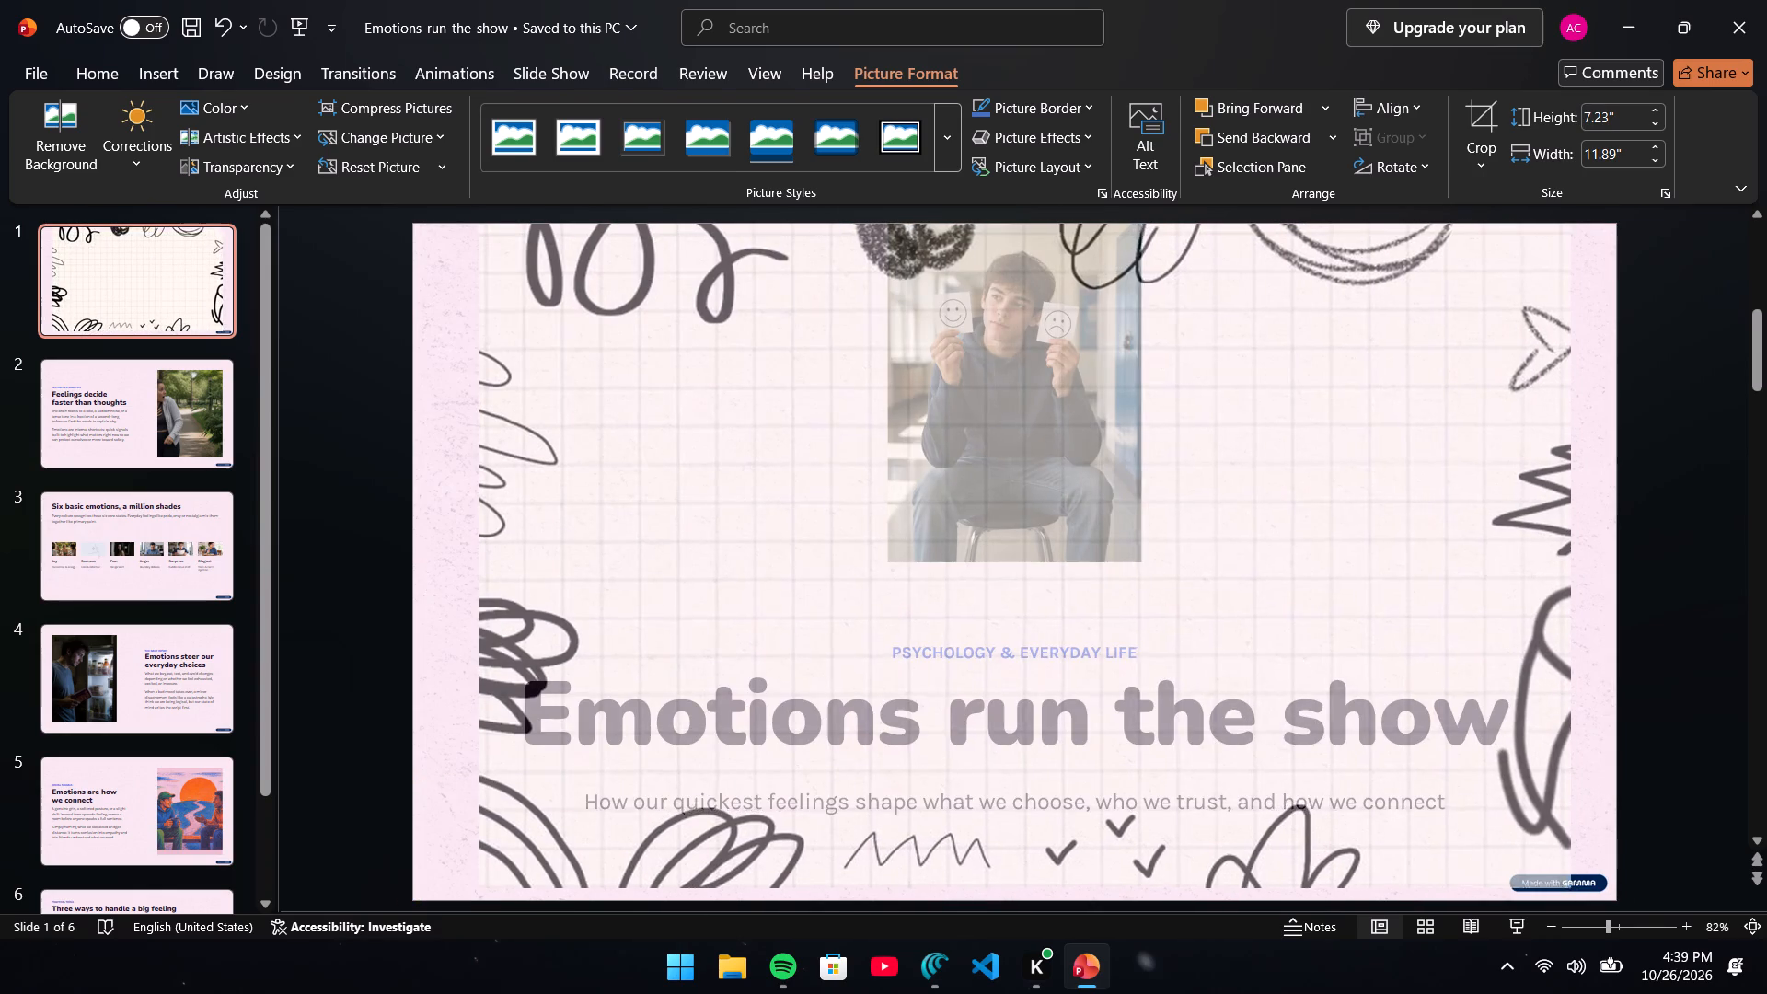
pyautogui.moveTo(1573, 884); pyautogui.dragTo(1586, 896)
pyautogui.moveTo(1285, 703); pyautogui.dragTo(1269, 705)
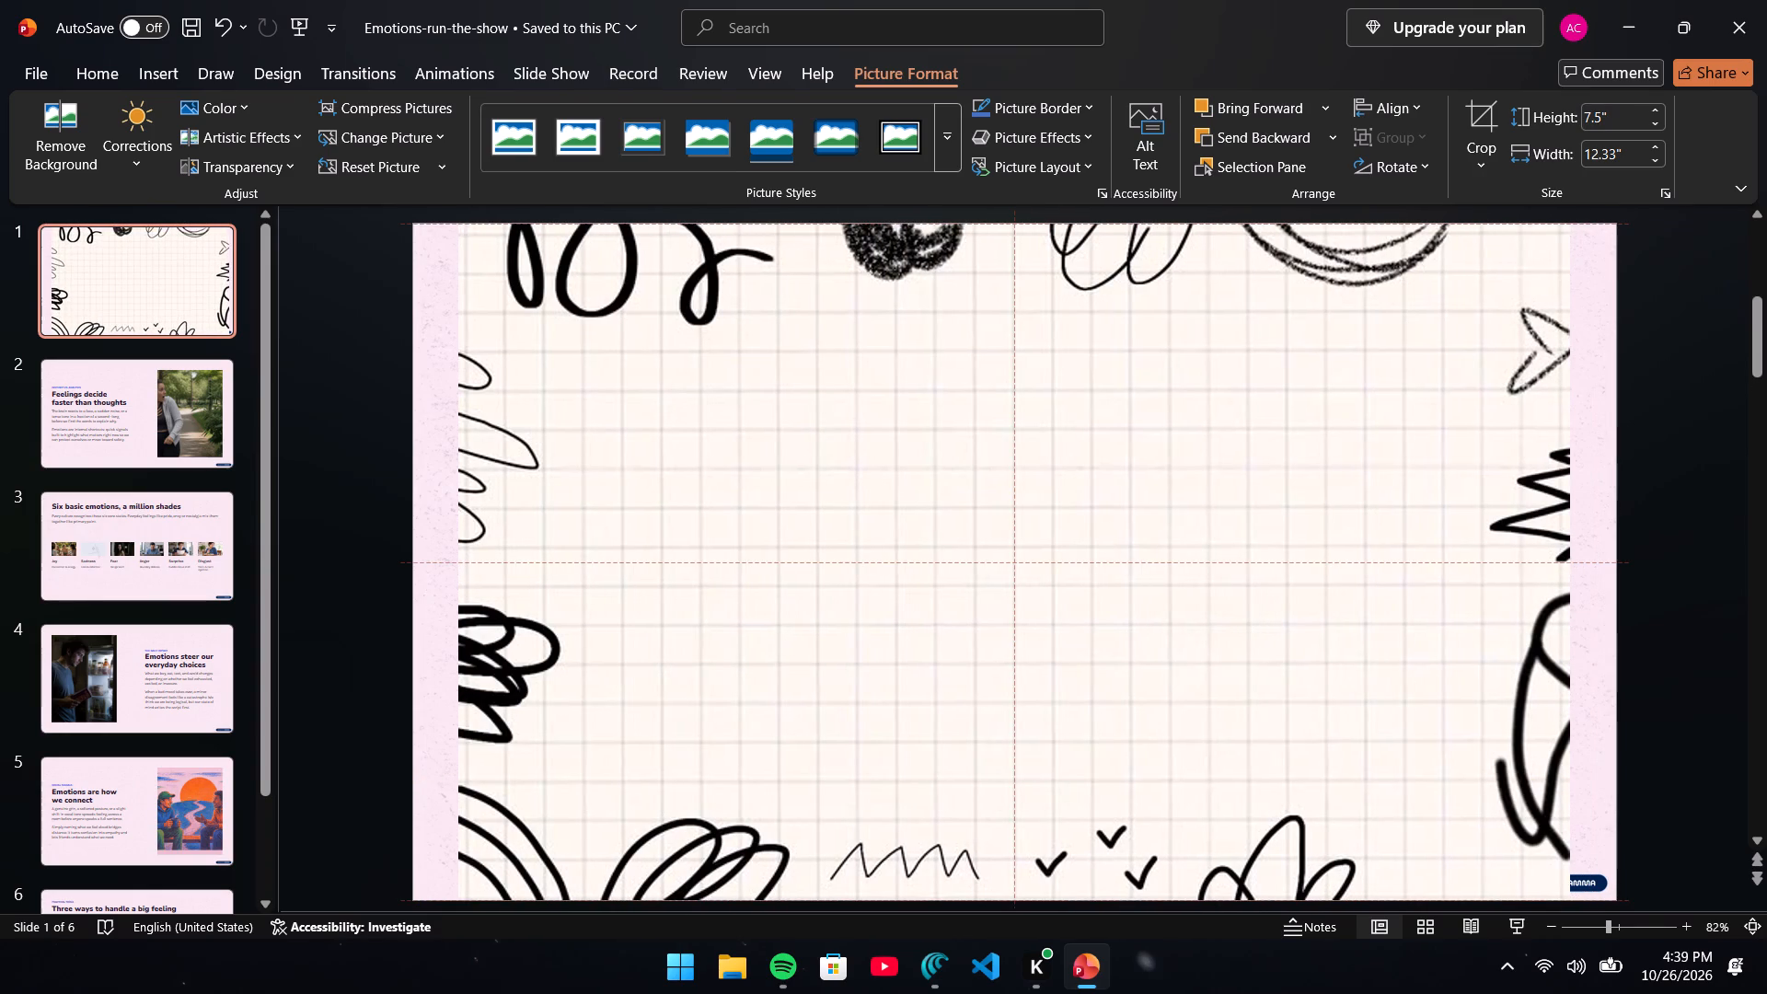
pyautogui.moveTo(1269, 705); pyautogui.dragTo(1265, 705)
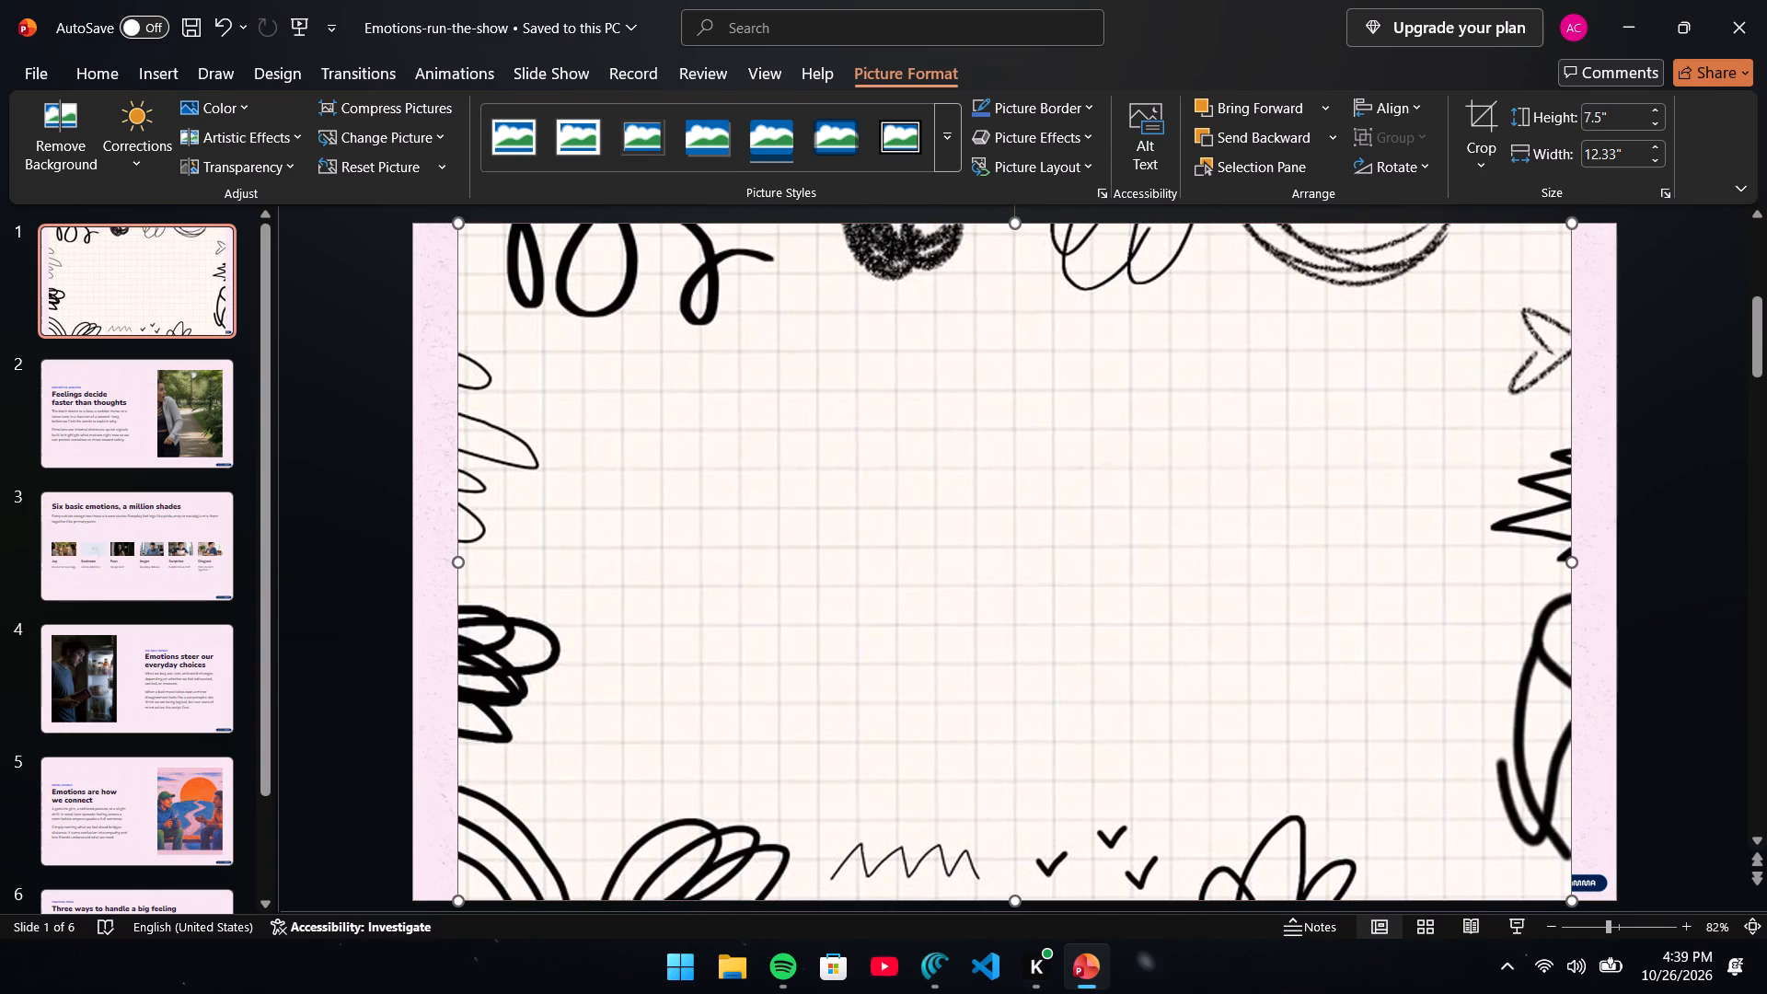
# Stretch the doodle background's two sides to the slide edges, making it 13.33" wide.
pyautogui.moveTo(1572, 564); pyautogui.dragTo(1612, 563)
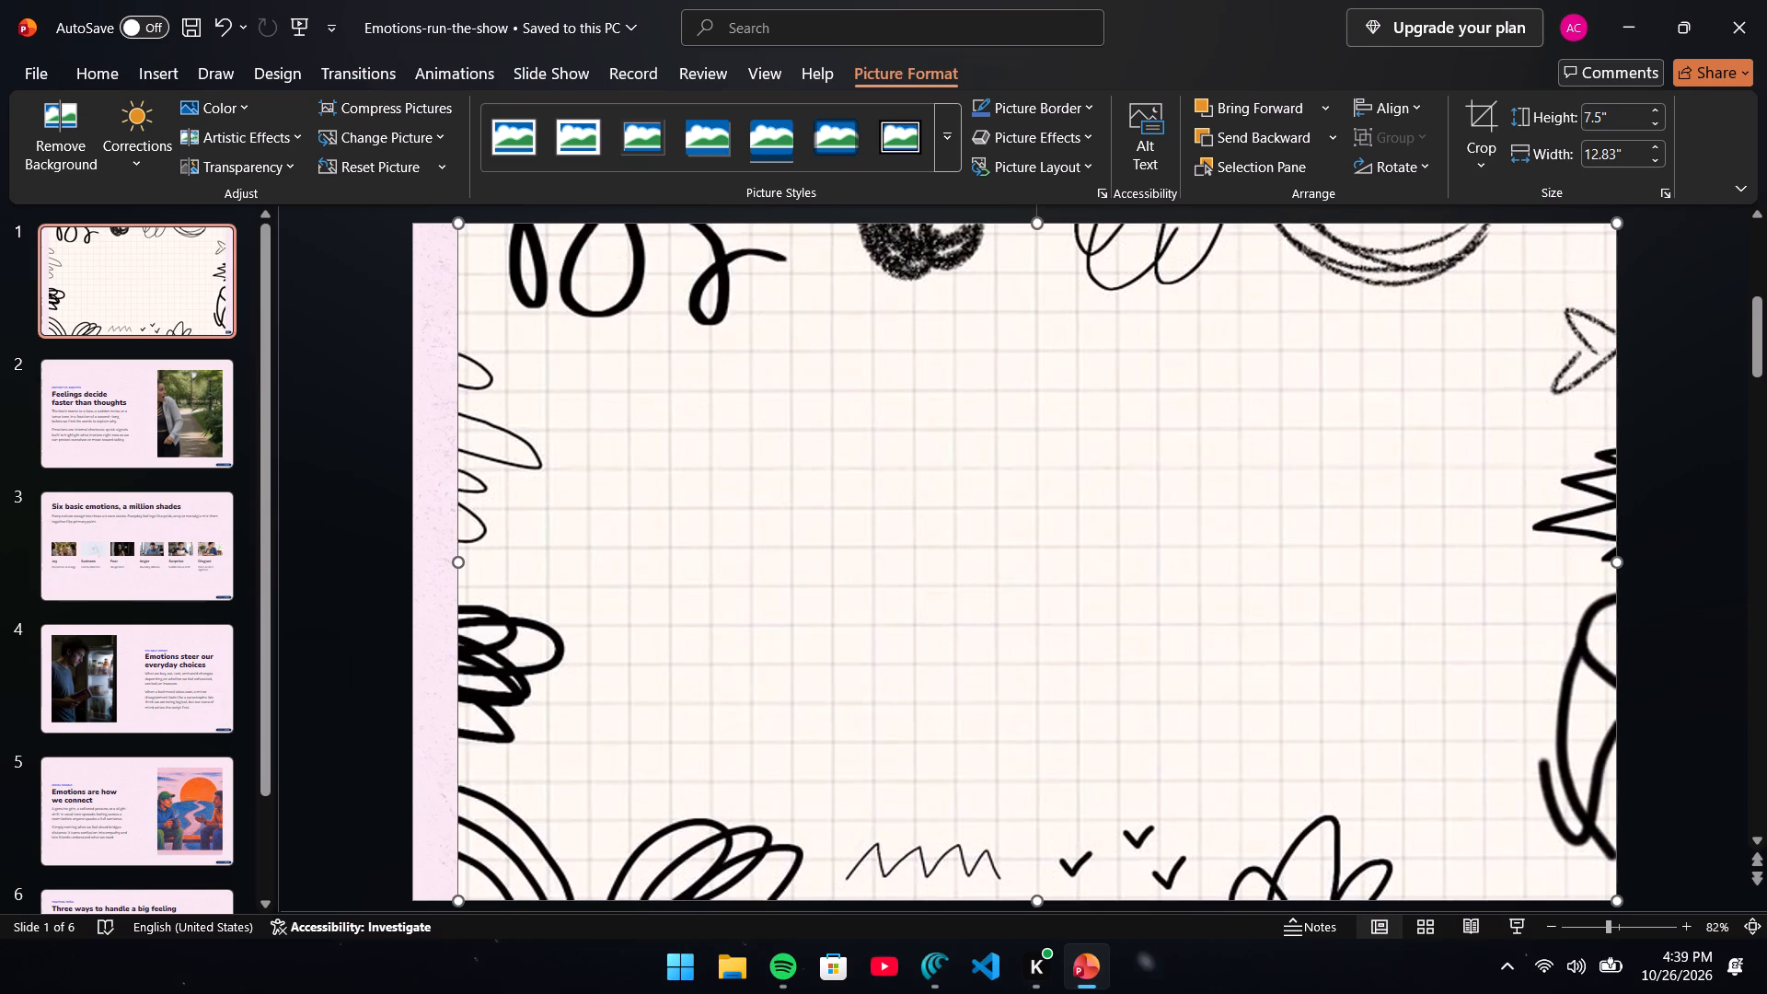
pyautogui.moveTo(461, 562); pyautogui.dragTo(428, 562)
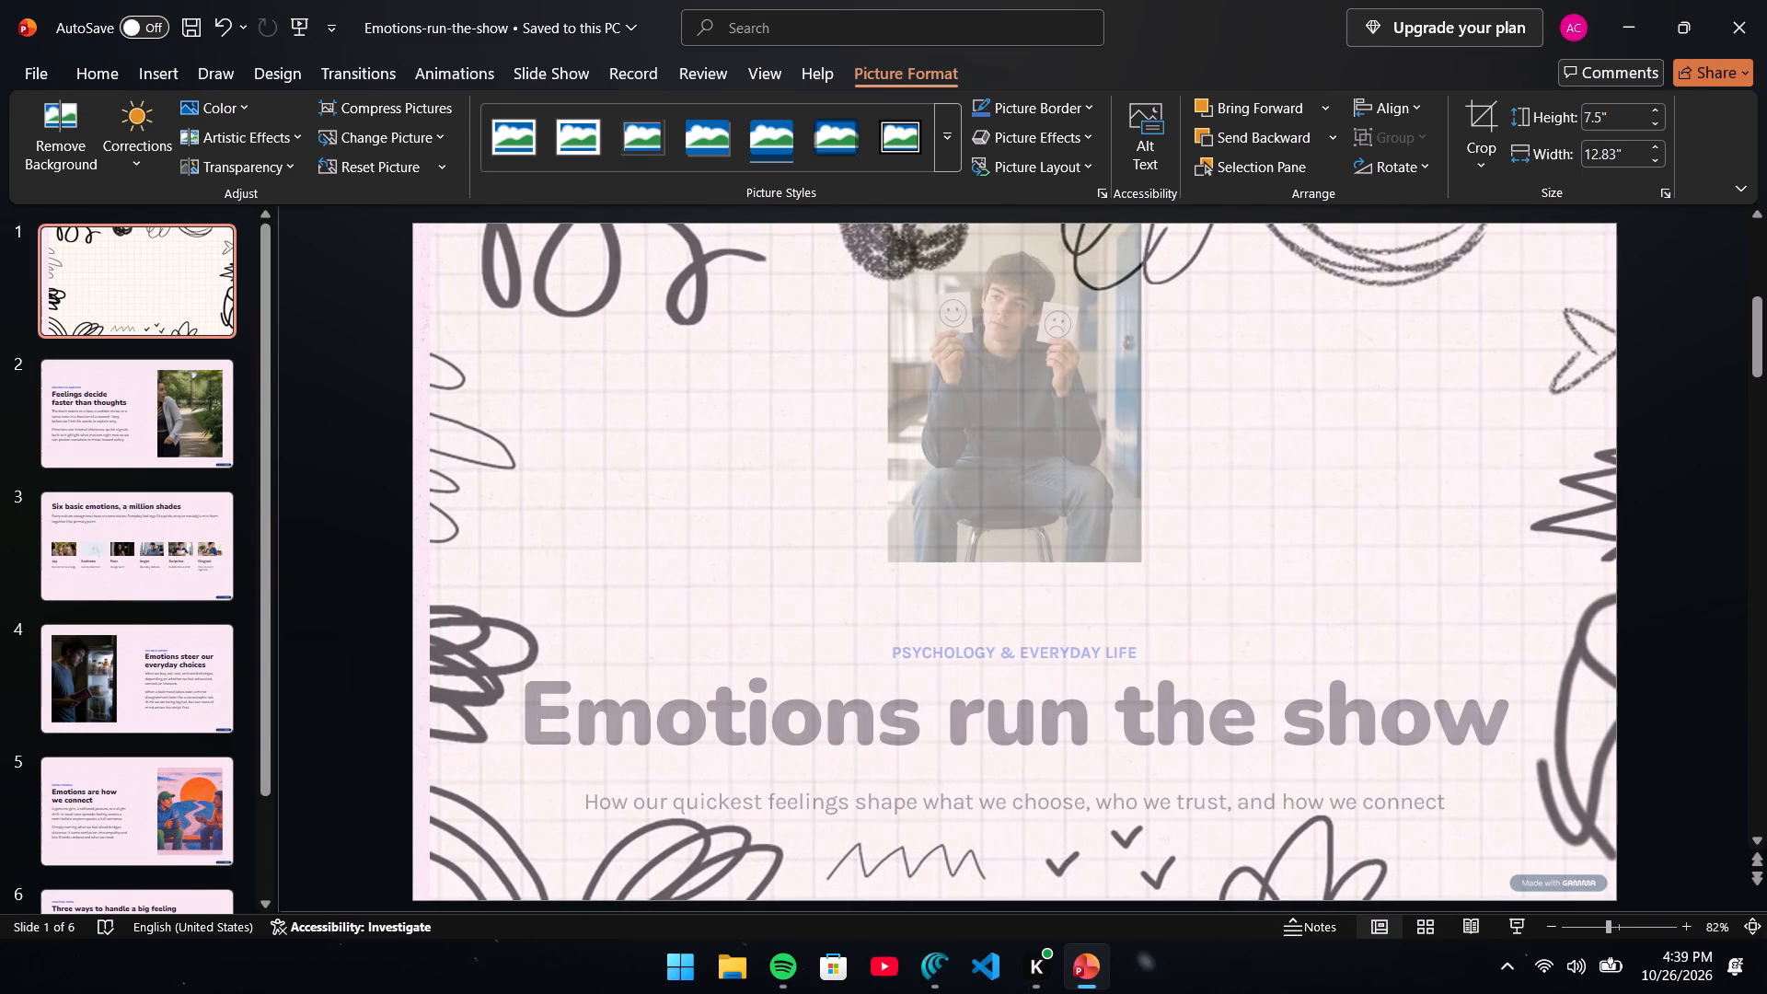
pyautogui.moveTo(428, 562); pyautogui.dragTo(417, 560)
# Send the doodle background picture behind the title slide's photo and text.
pyautogui.rightClick(1090, 456)
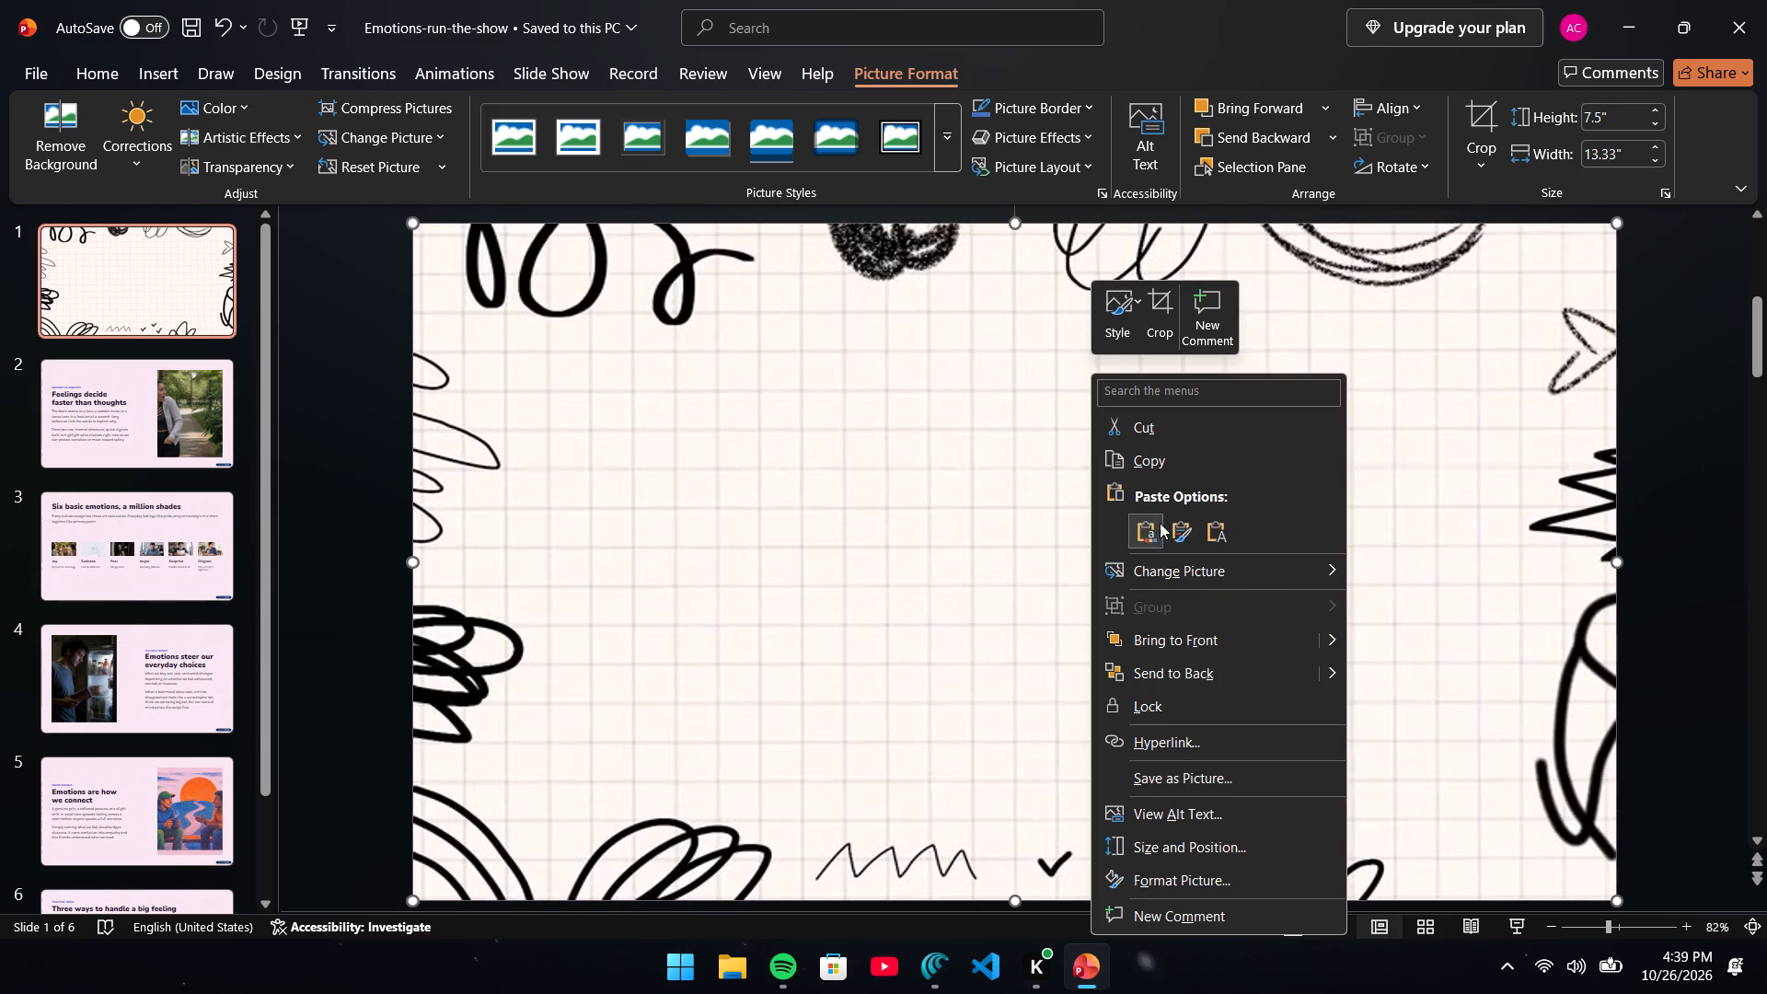
pyautogui.click(1188, 665)
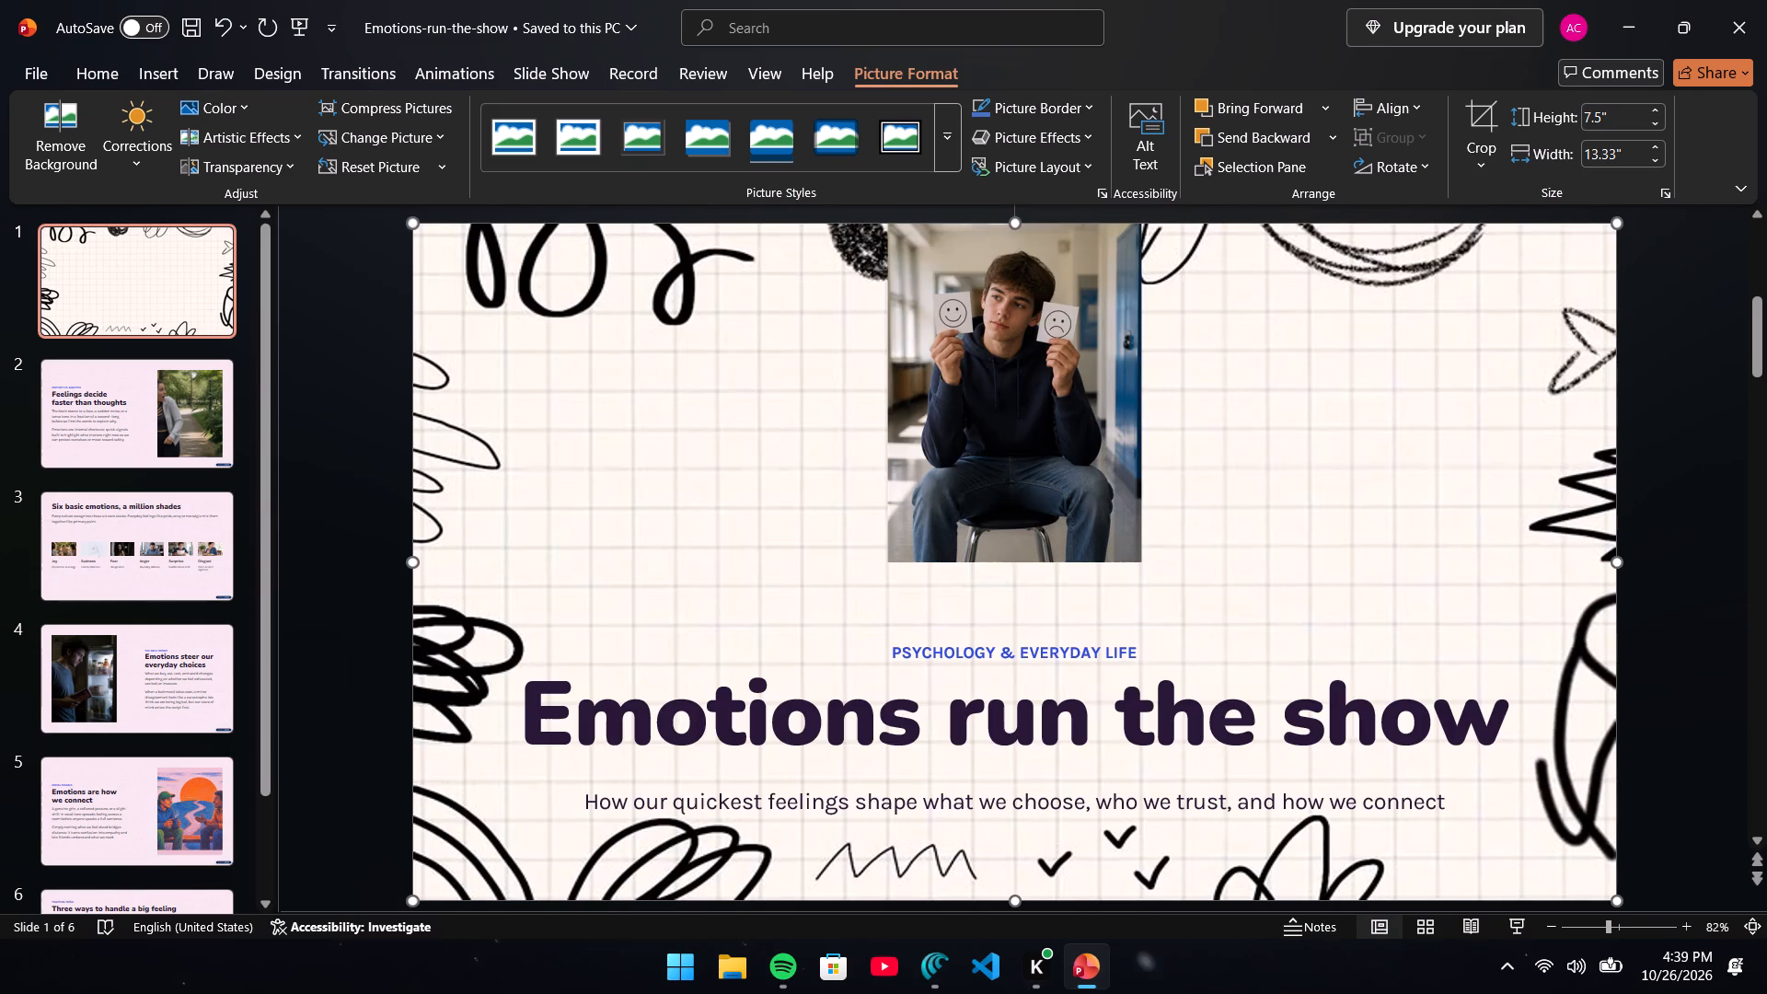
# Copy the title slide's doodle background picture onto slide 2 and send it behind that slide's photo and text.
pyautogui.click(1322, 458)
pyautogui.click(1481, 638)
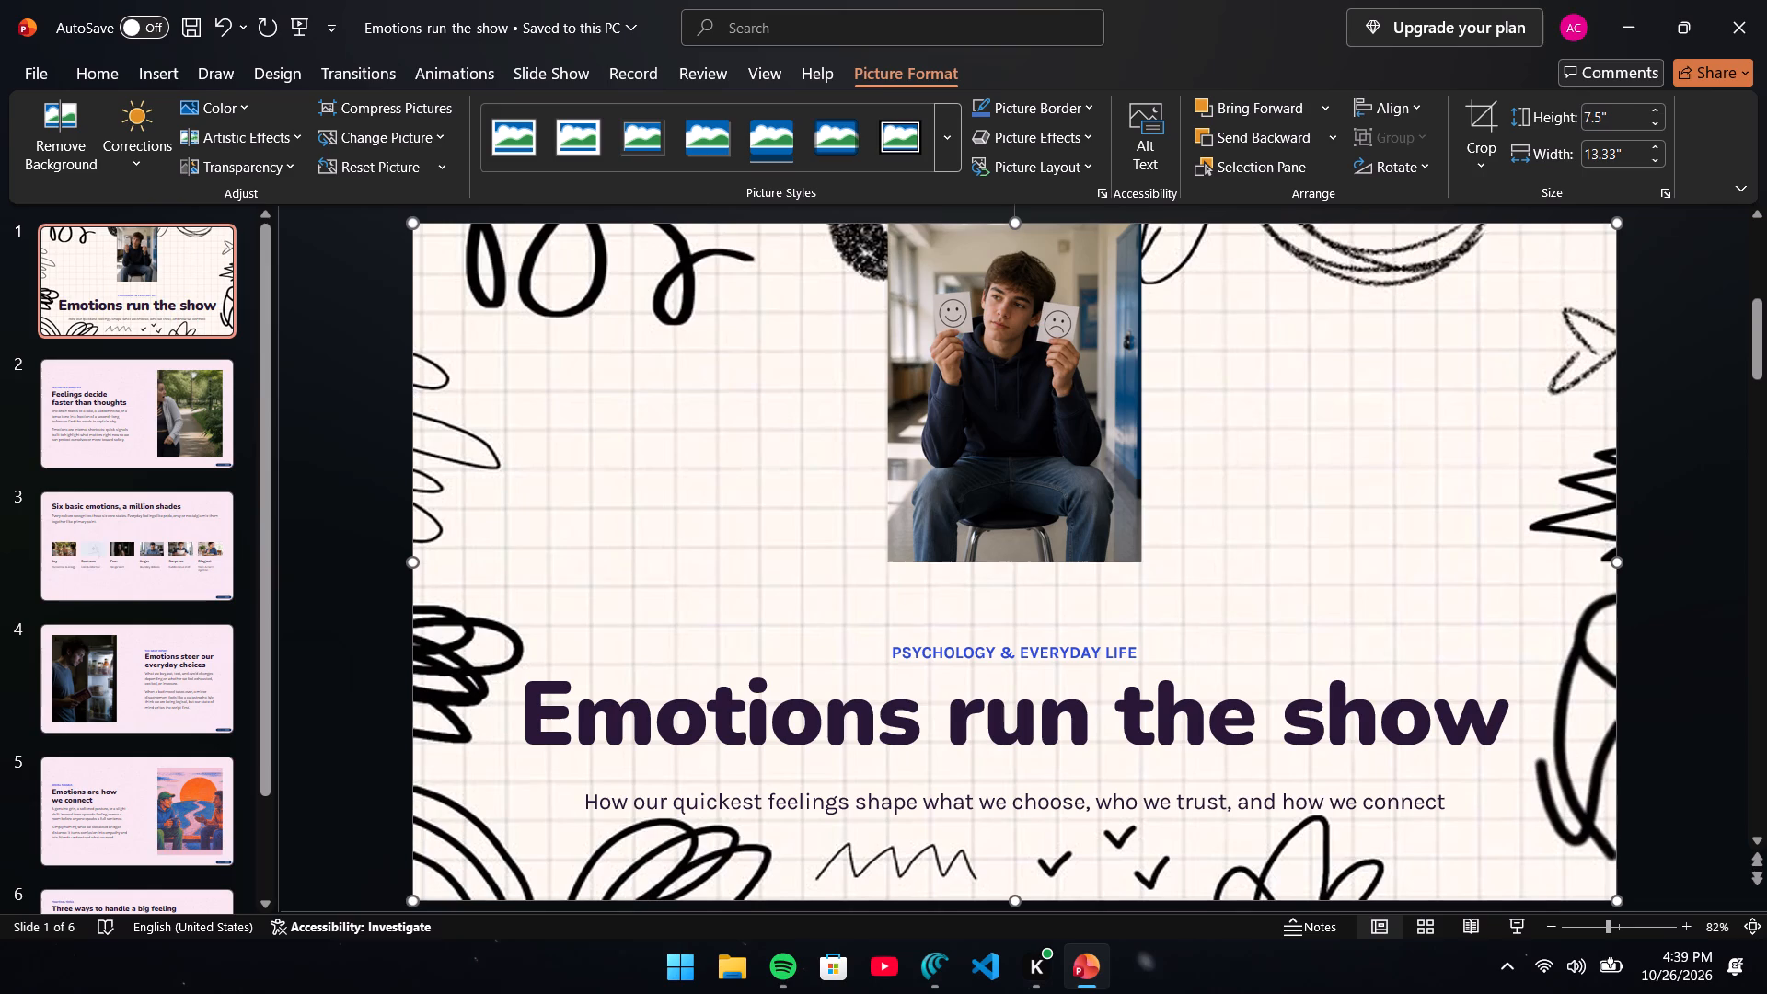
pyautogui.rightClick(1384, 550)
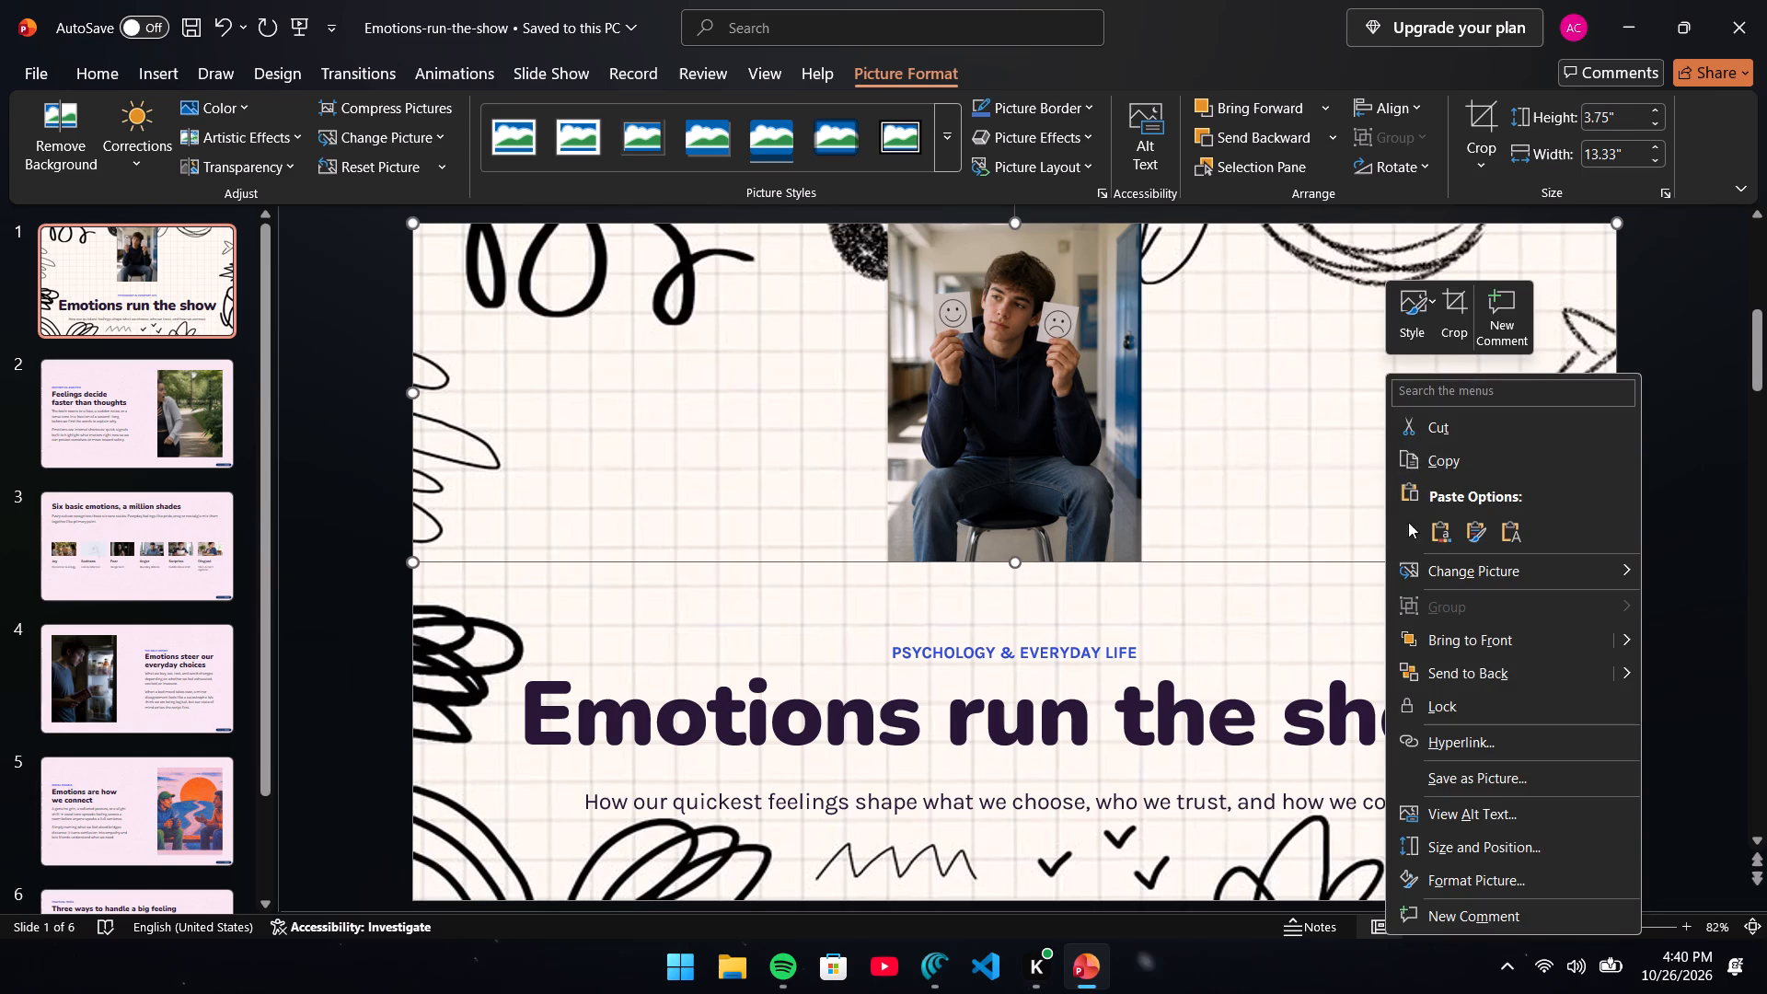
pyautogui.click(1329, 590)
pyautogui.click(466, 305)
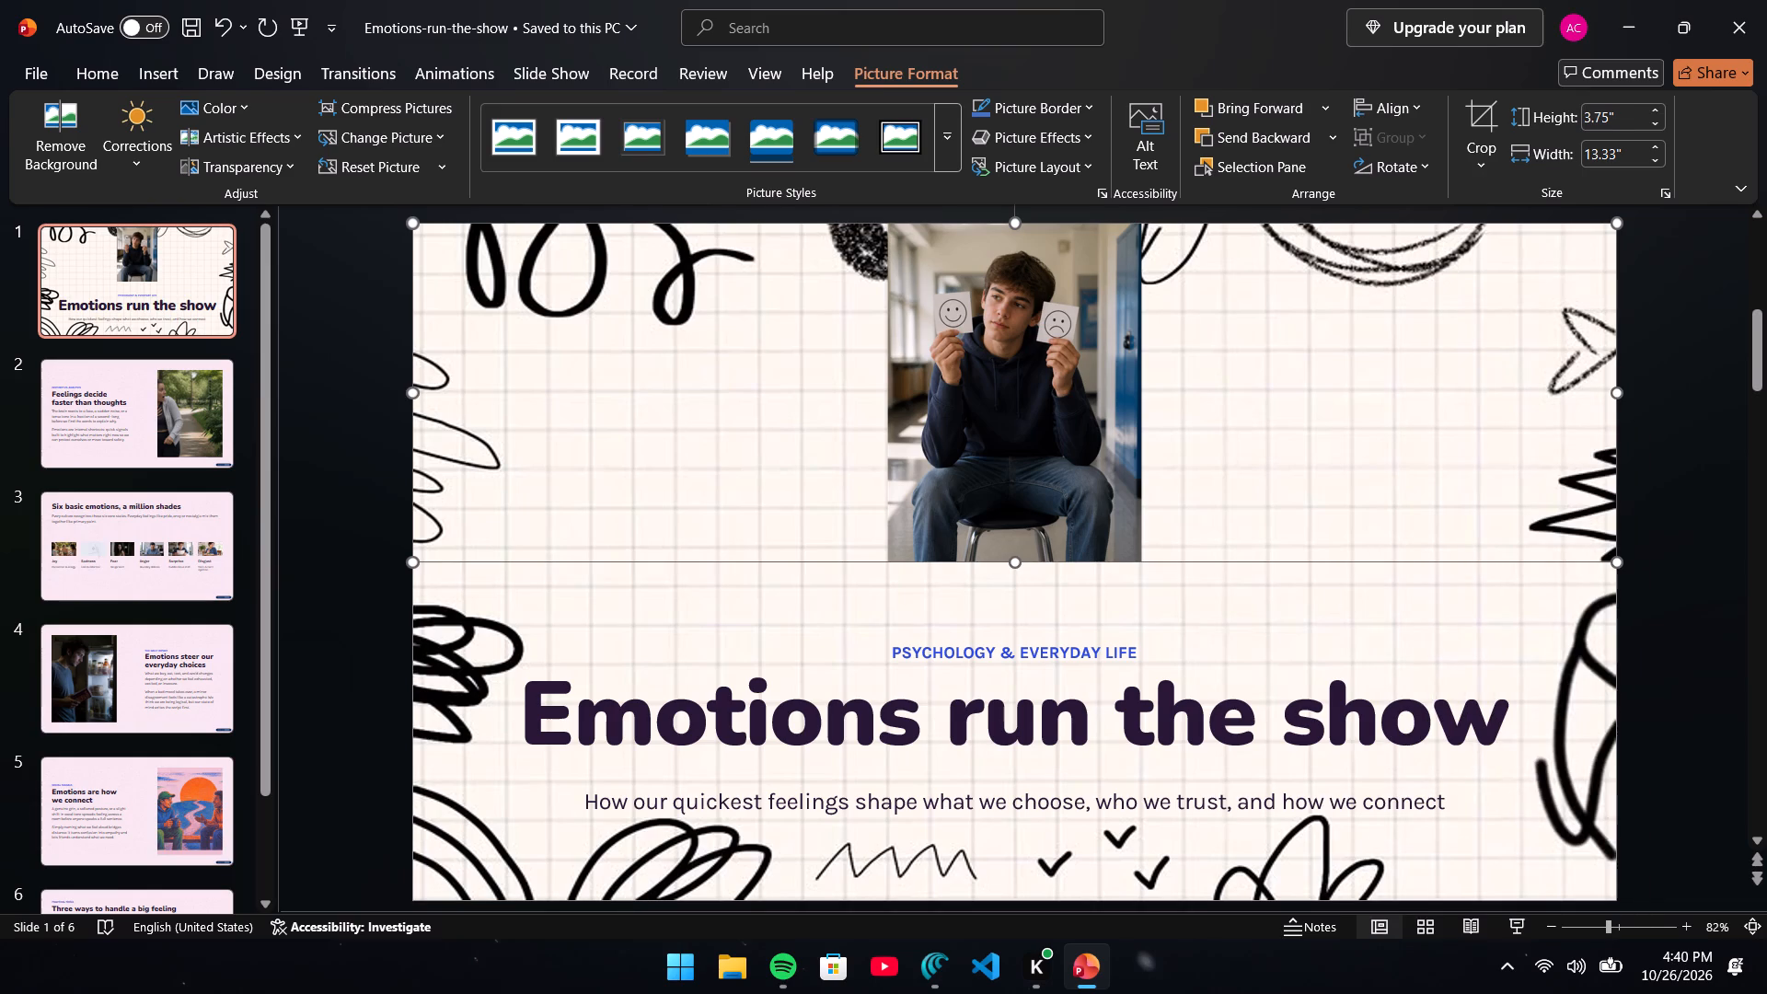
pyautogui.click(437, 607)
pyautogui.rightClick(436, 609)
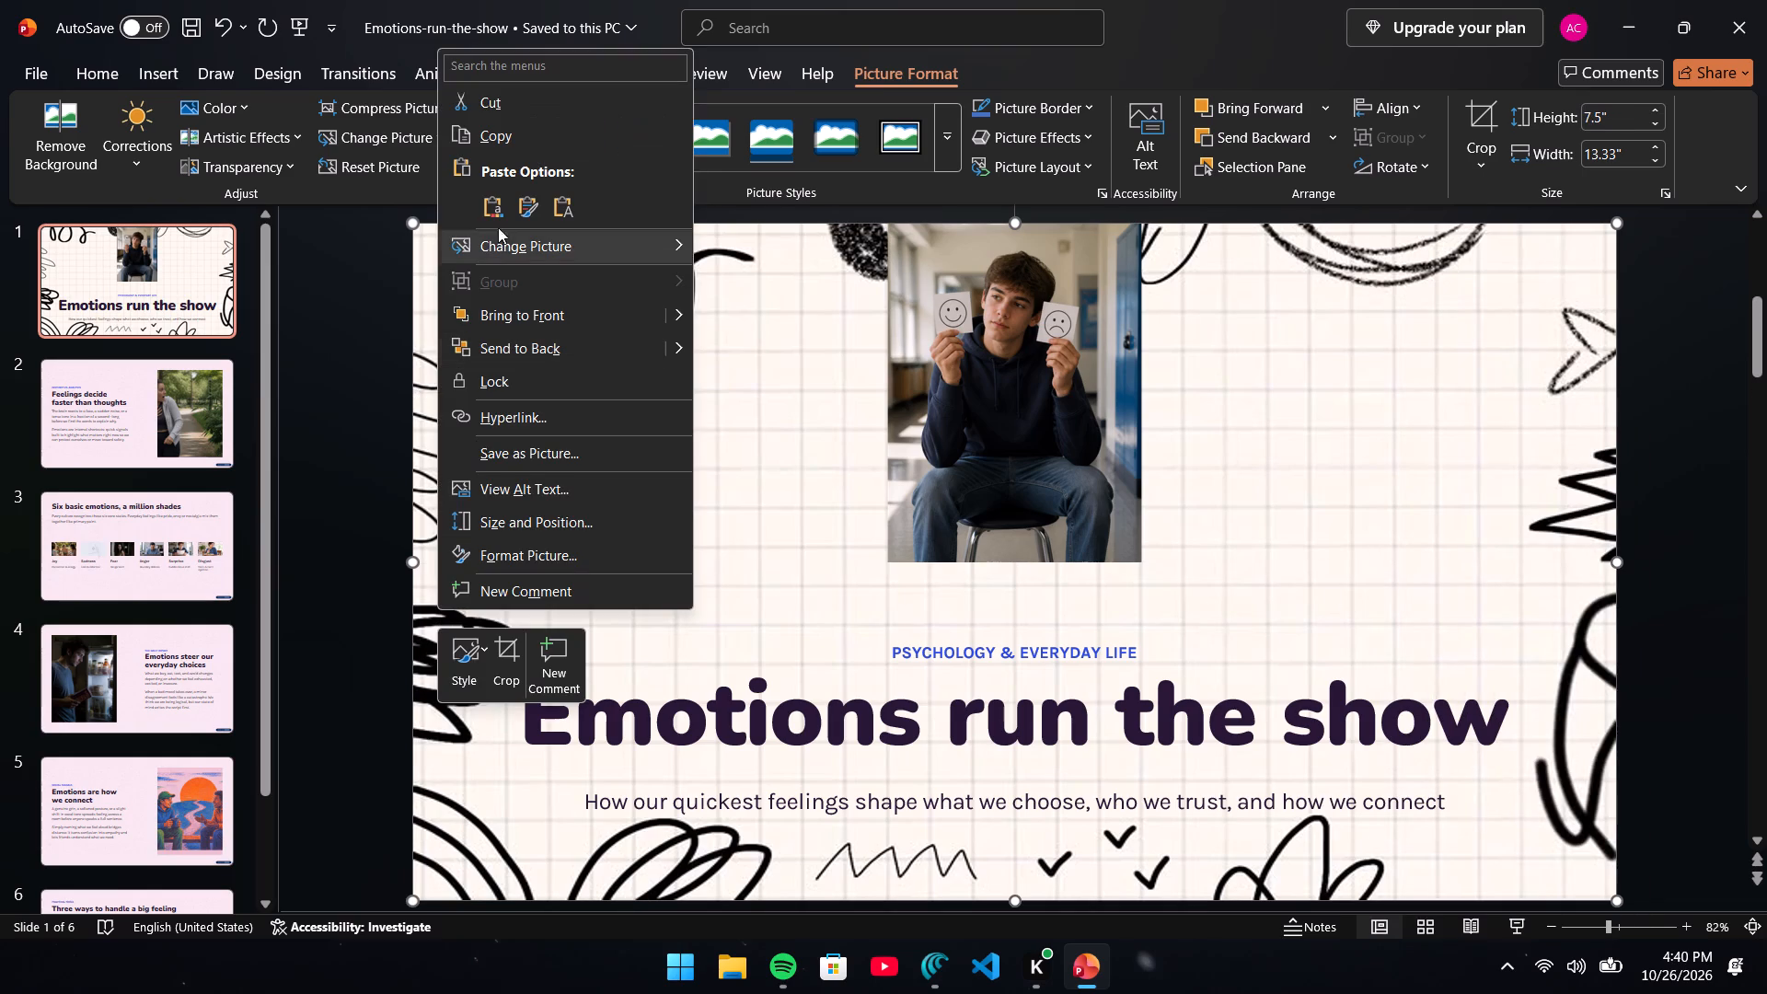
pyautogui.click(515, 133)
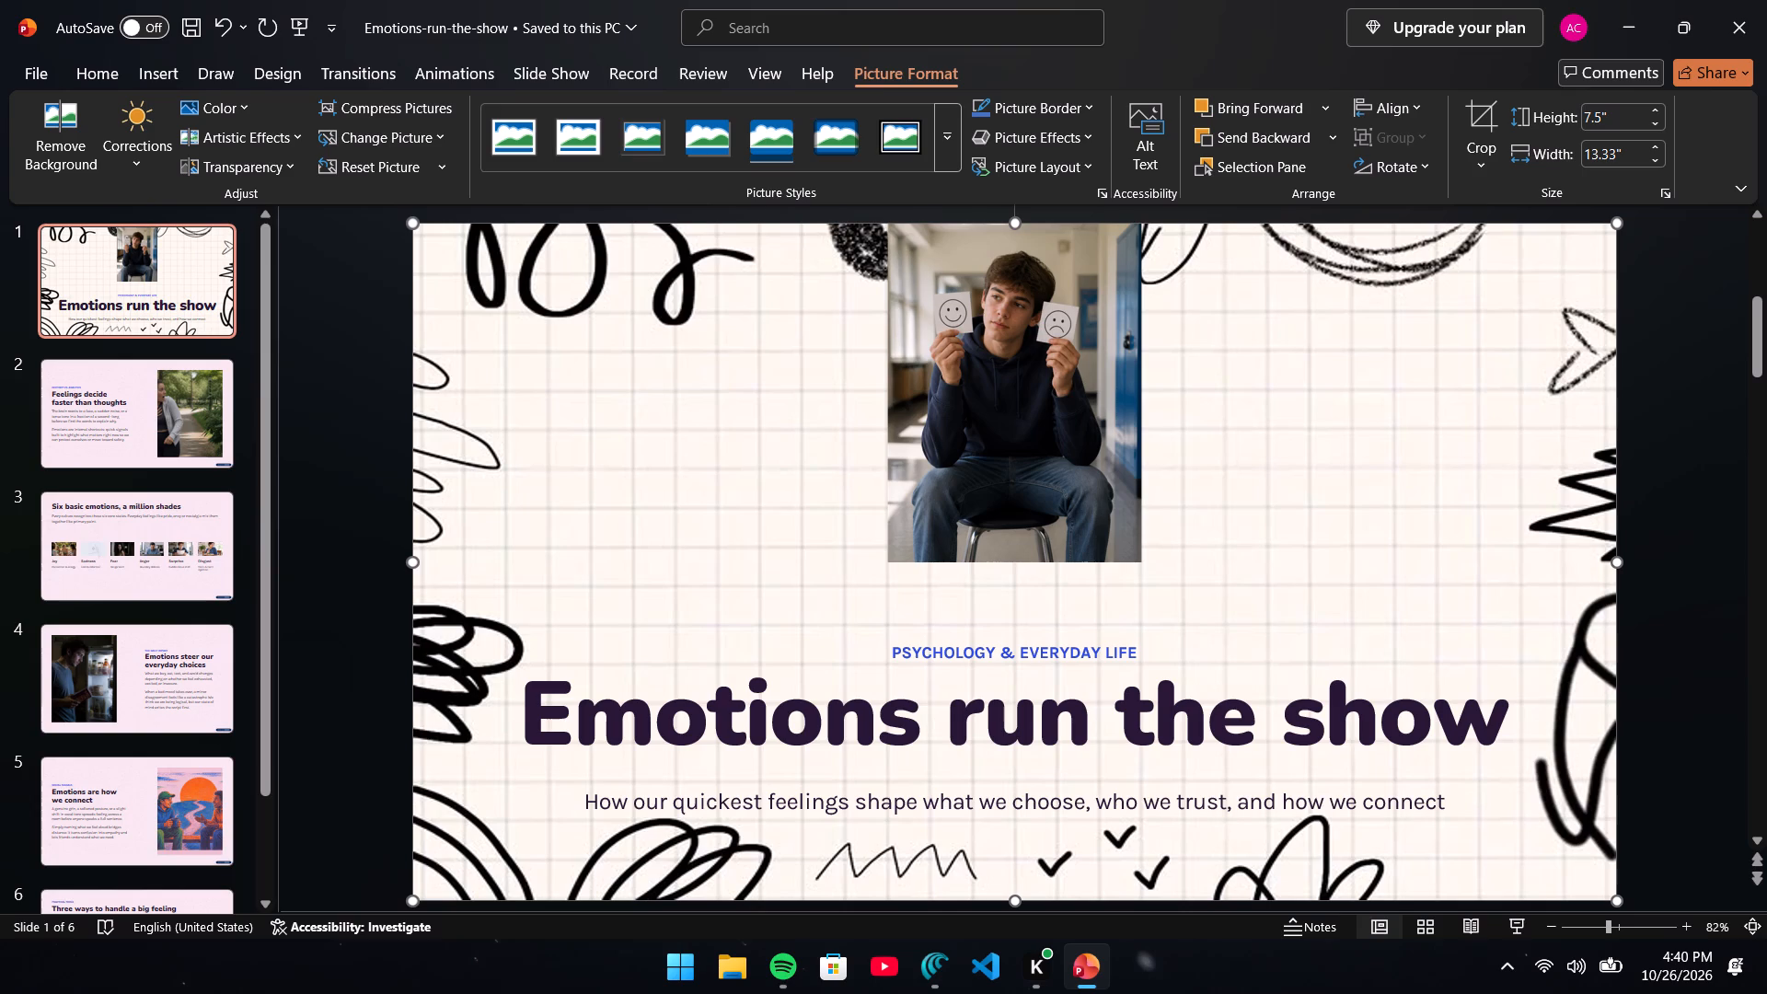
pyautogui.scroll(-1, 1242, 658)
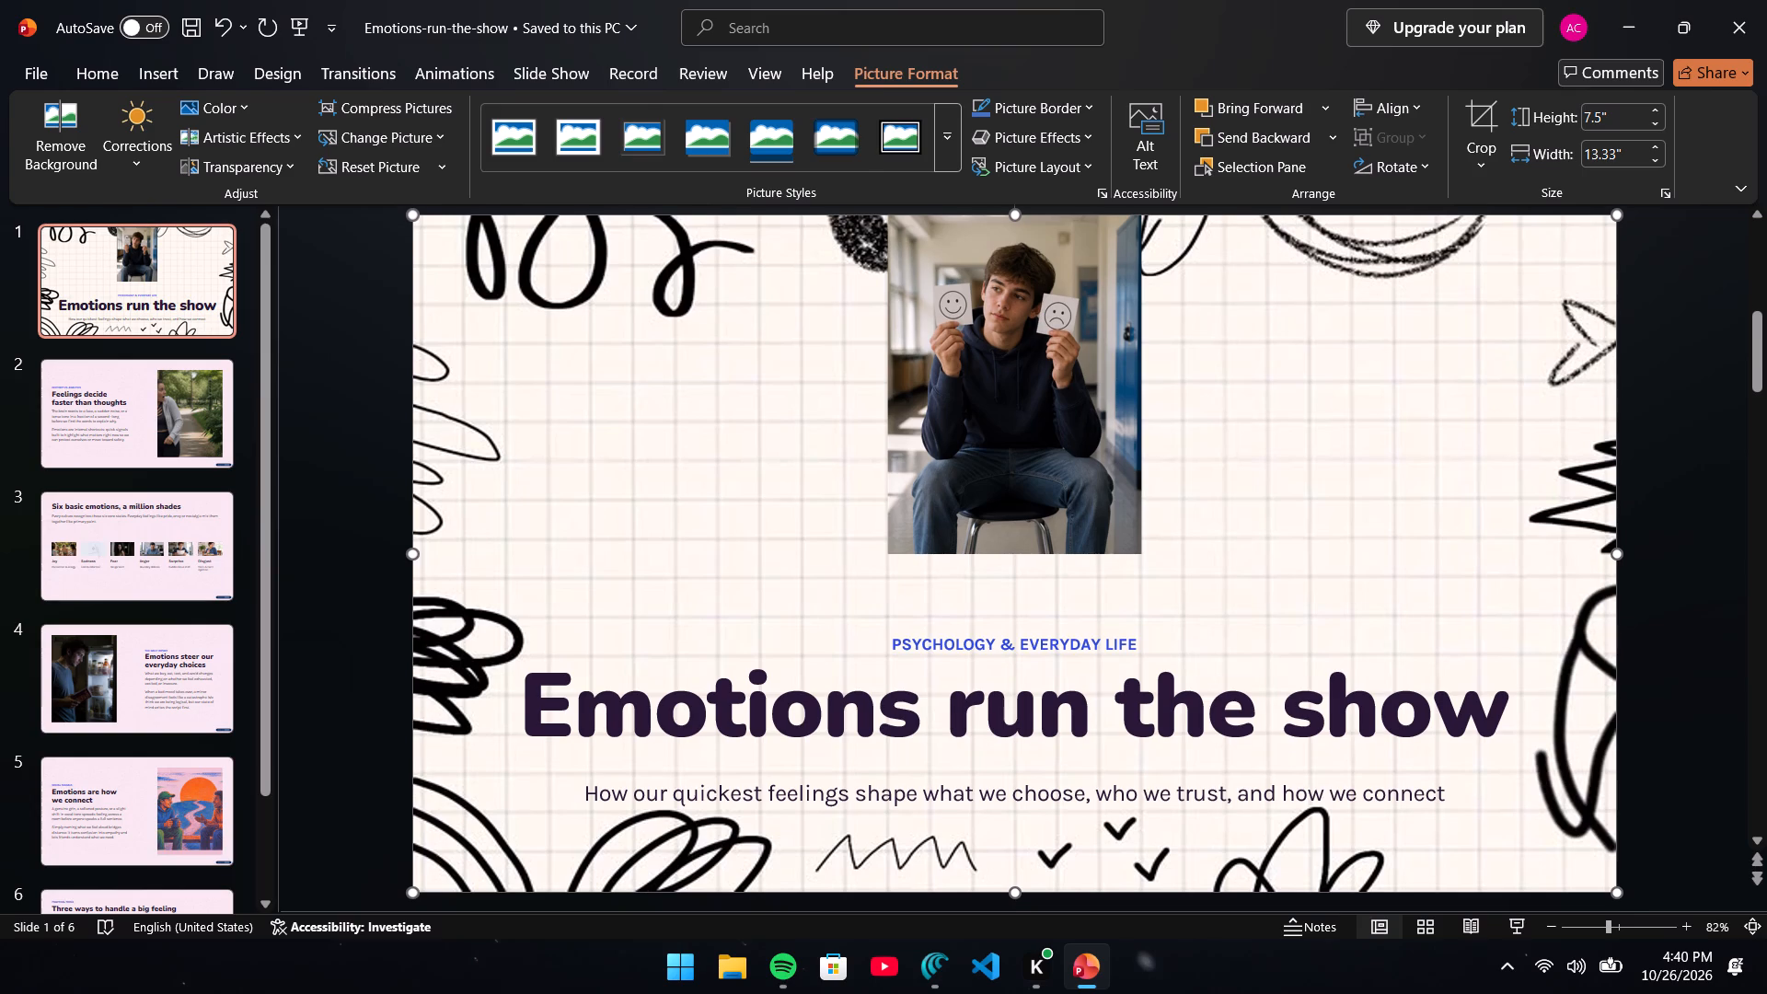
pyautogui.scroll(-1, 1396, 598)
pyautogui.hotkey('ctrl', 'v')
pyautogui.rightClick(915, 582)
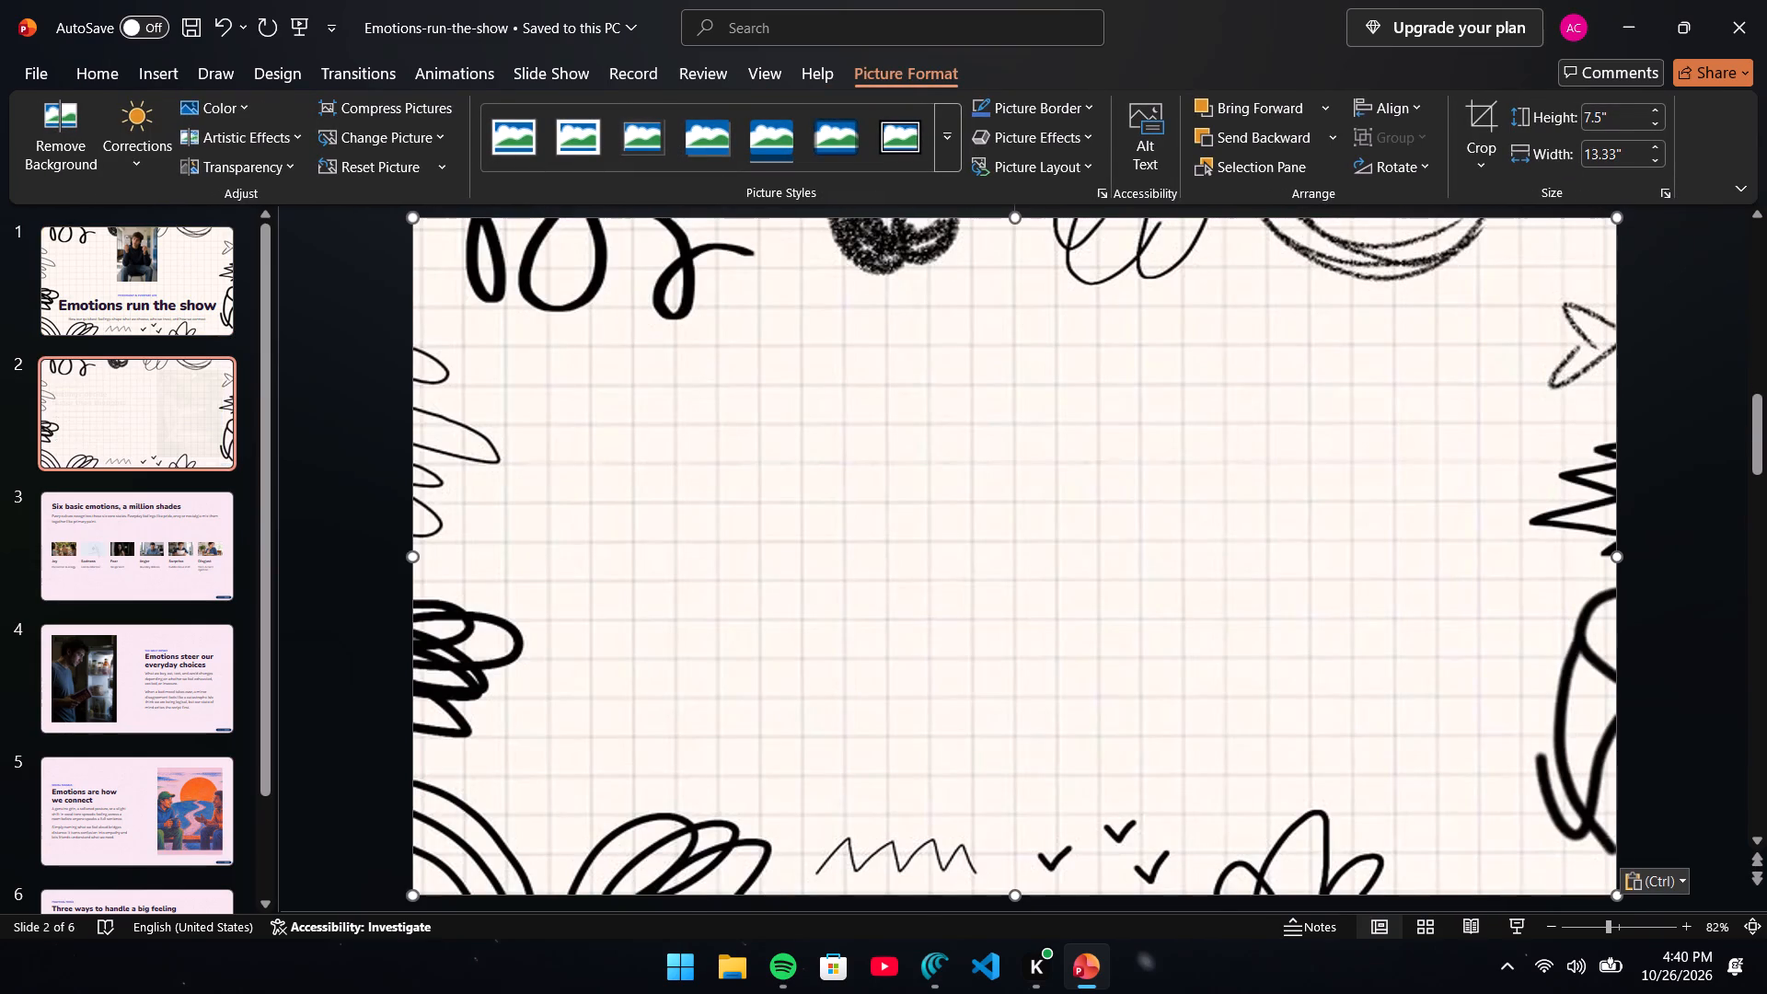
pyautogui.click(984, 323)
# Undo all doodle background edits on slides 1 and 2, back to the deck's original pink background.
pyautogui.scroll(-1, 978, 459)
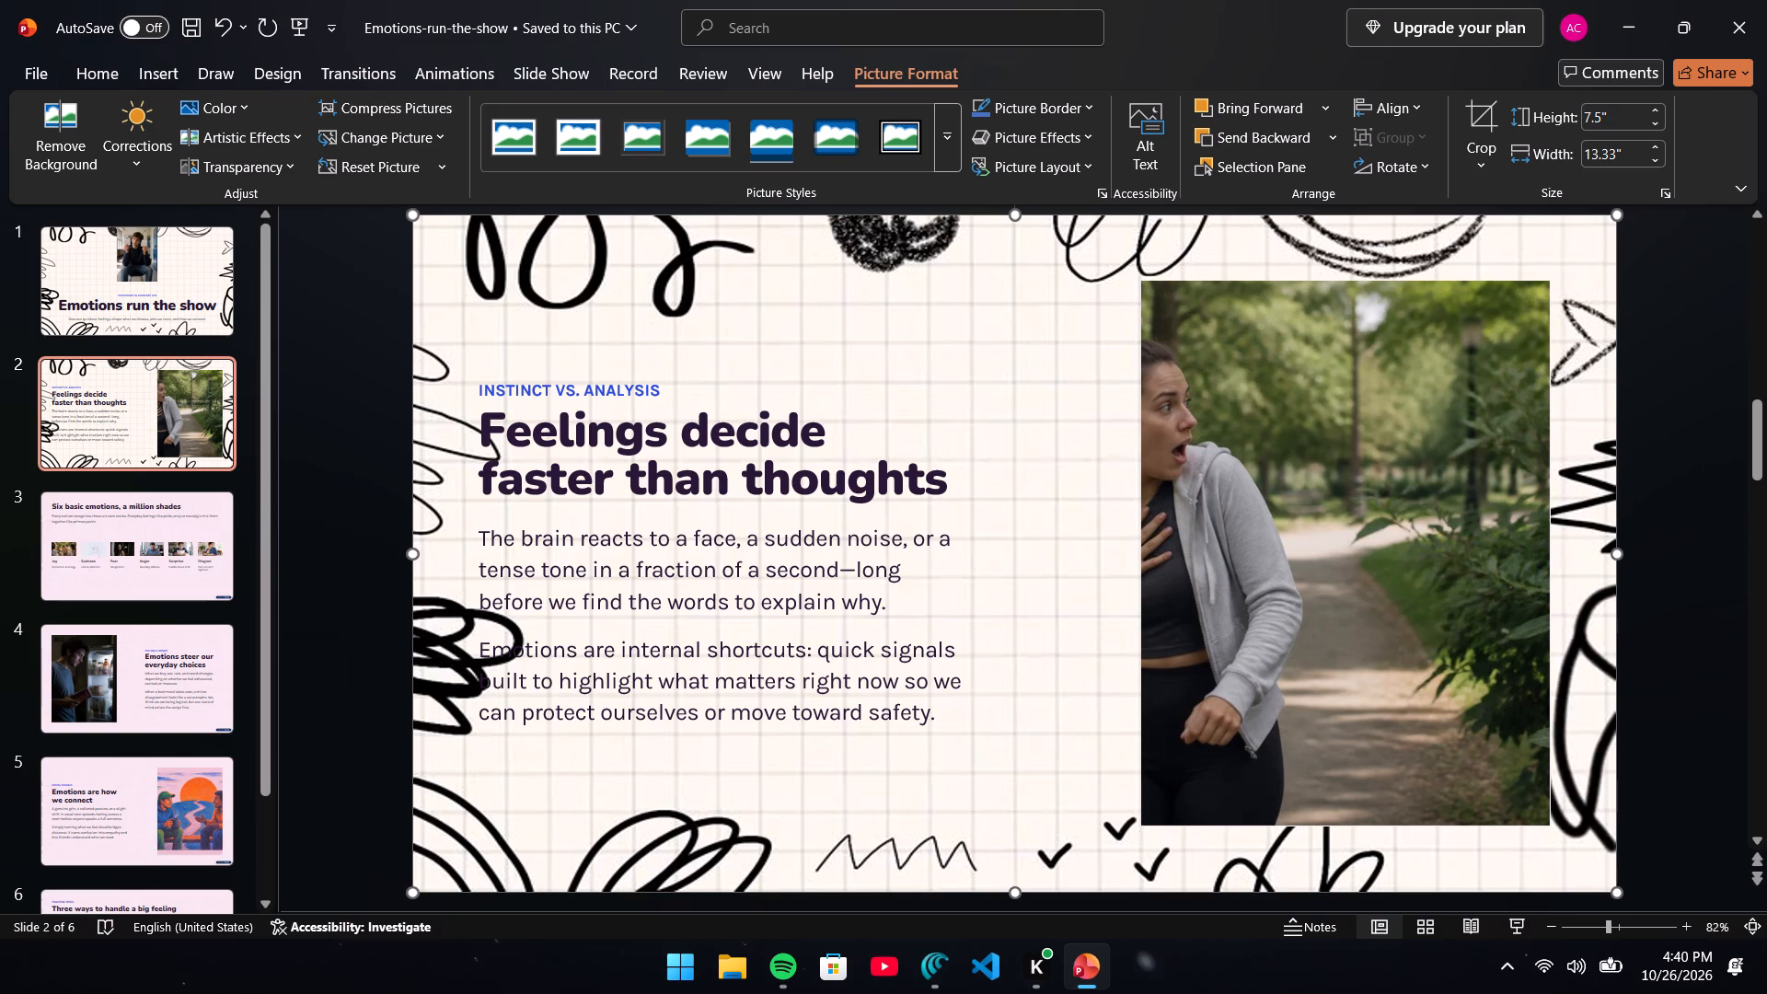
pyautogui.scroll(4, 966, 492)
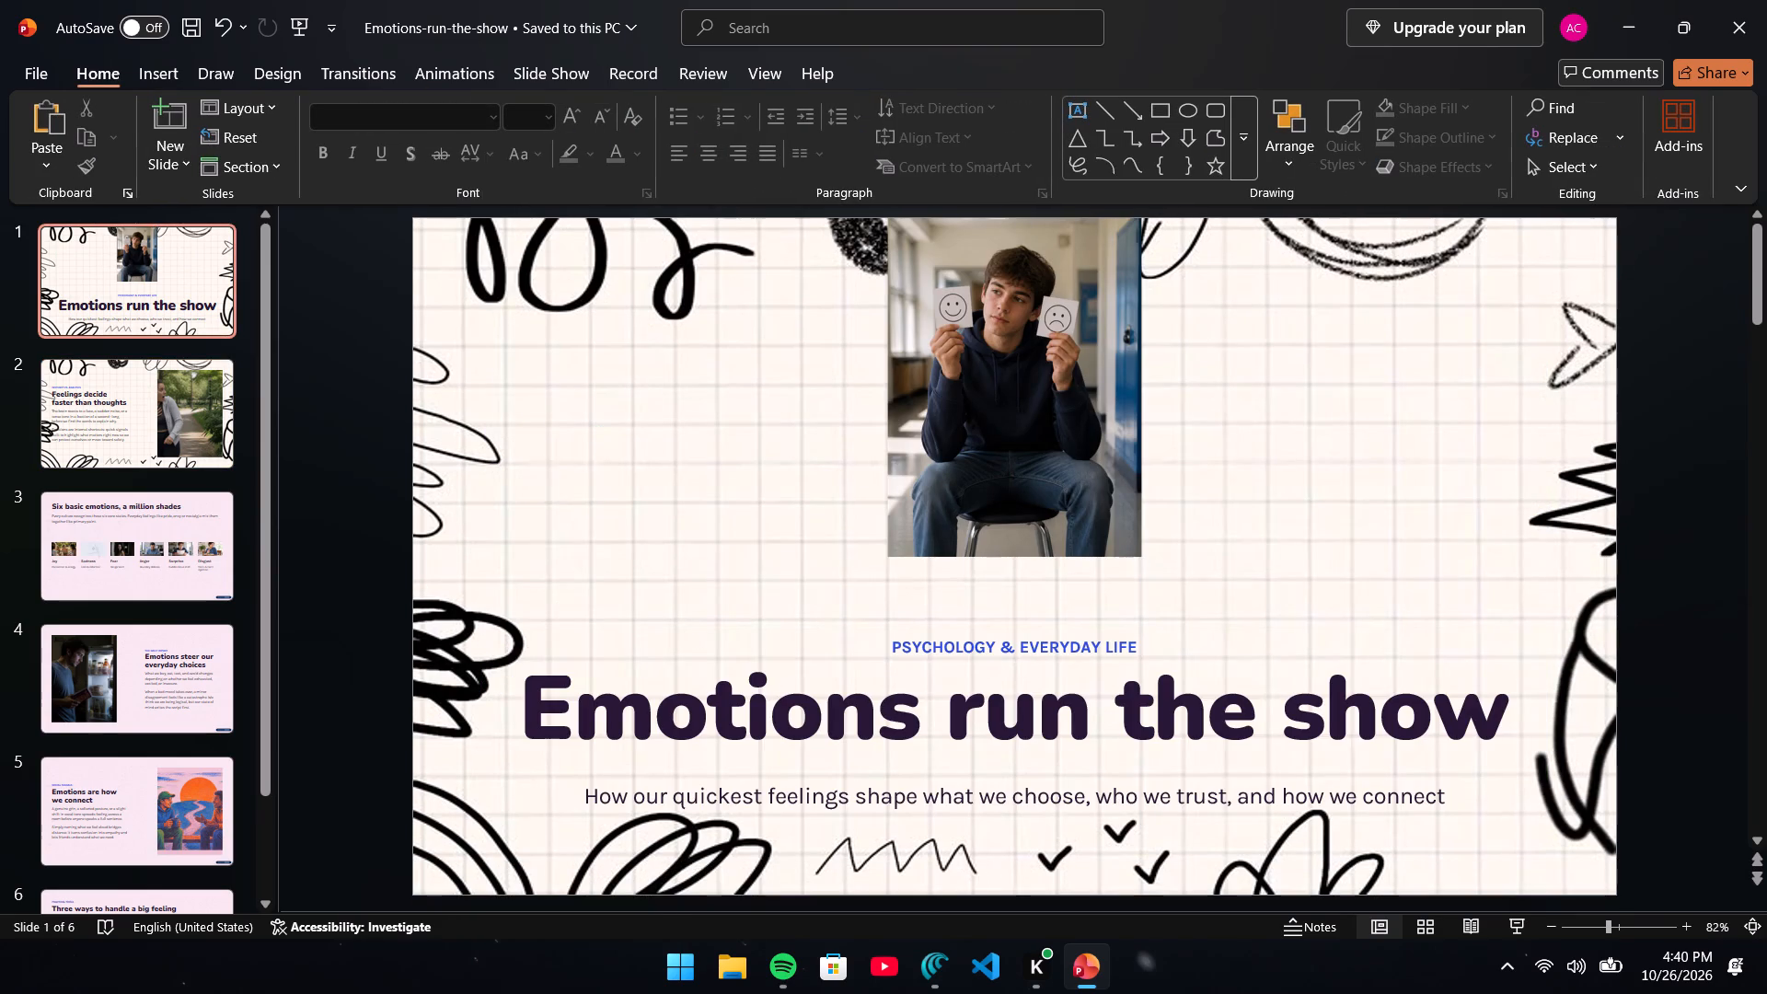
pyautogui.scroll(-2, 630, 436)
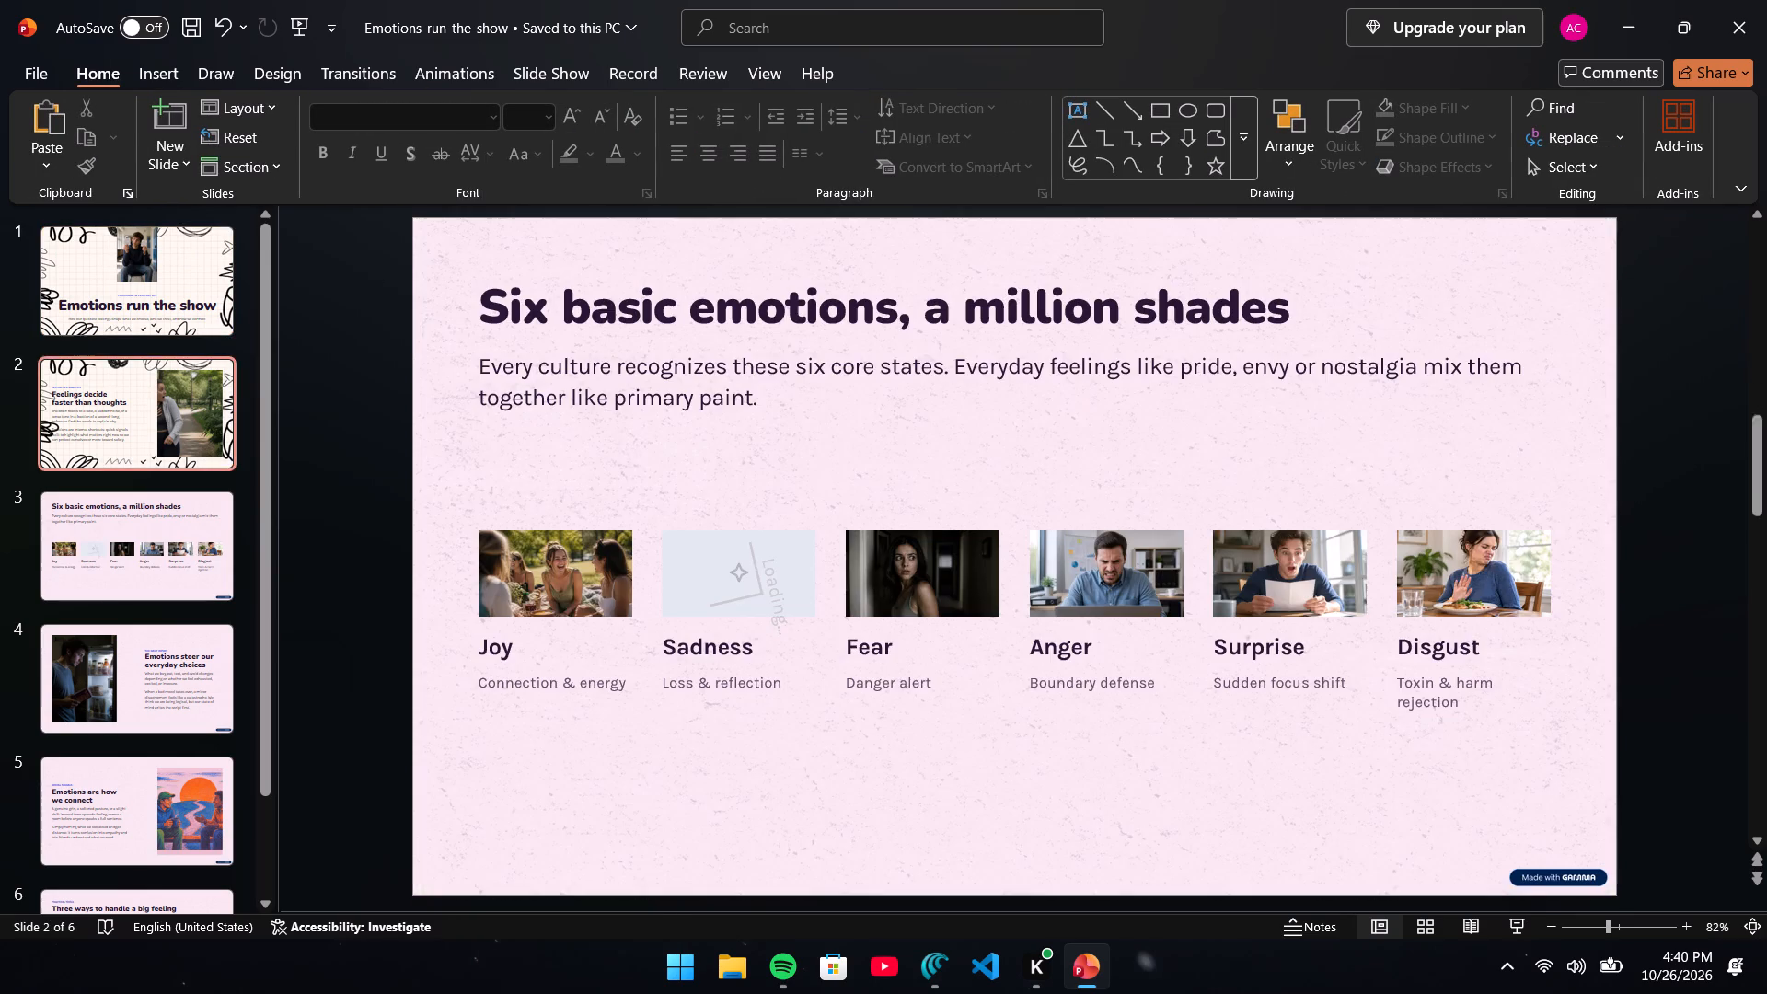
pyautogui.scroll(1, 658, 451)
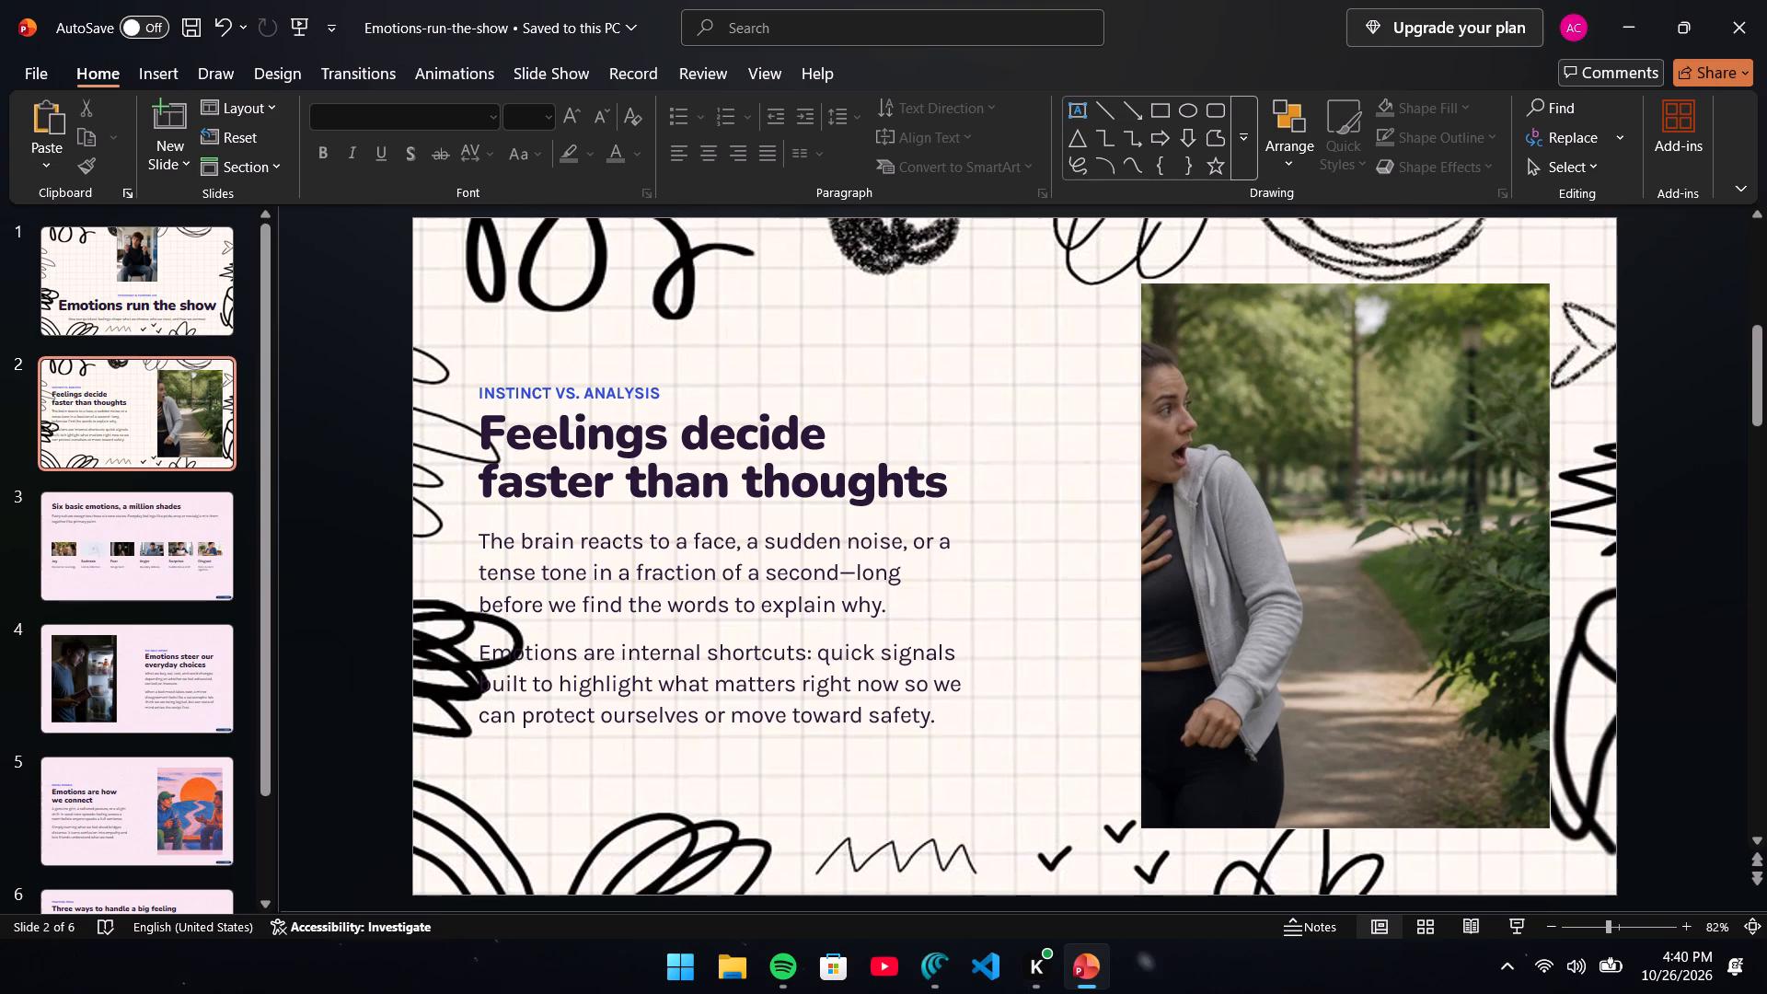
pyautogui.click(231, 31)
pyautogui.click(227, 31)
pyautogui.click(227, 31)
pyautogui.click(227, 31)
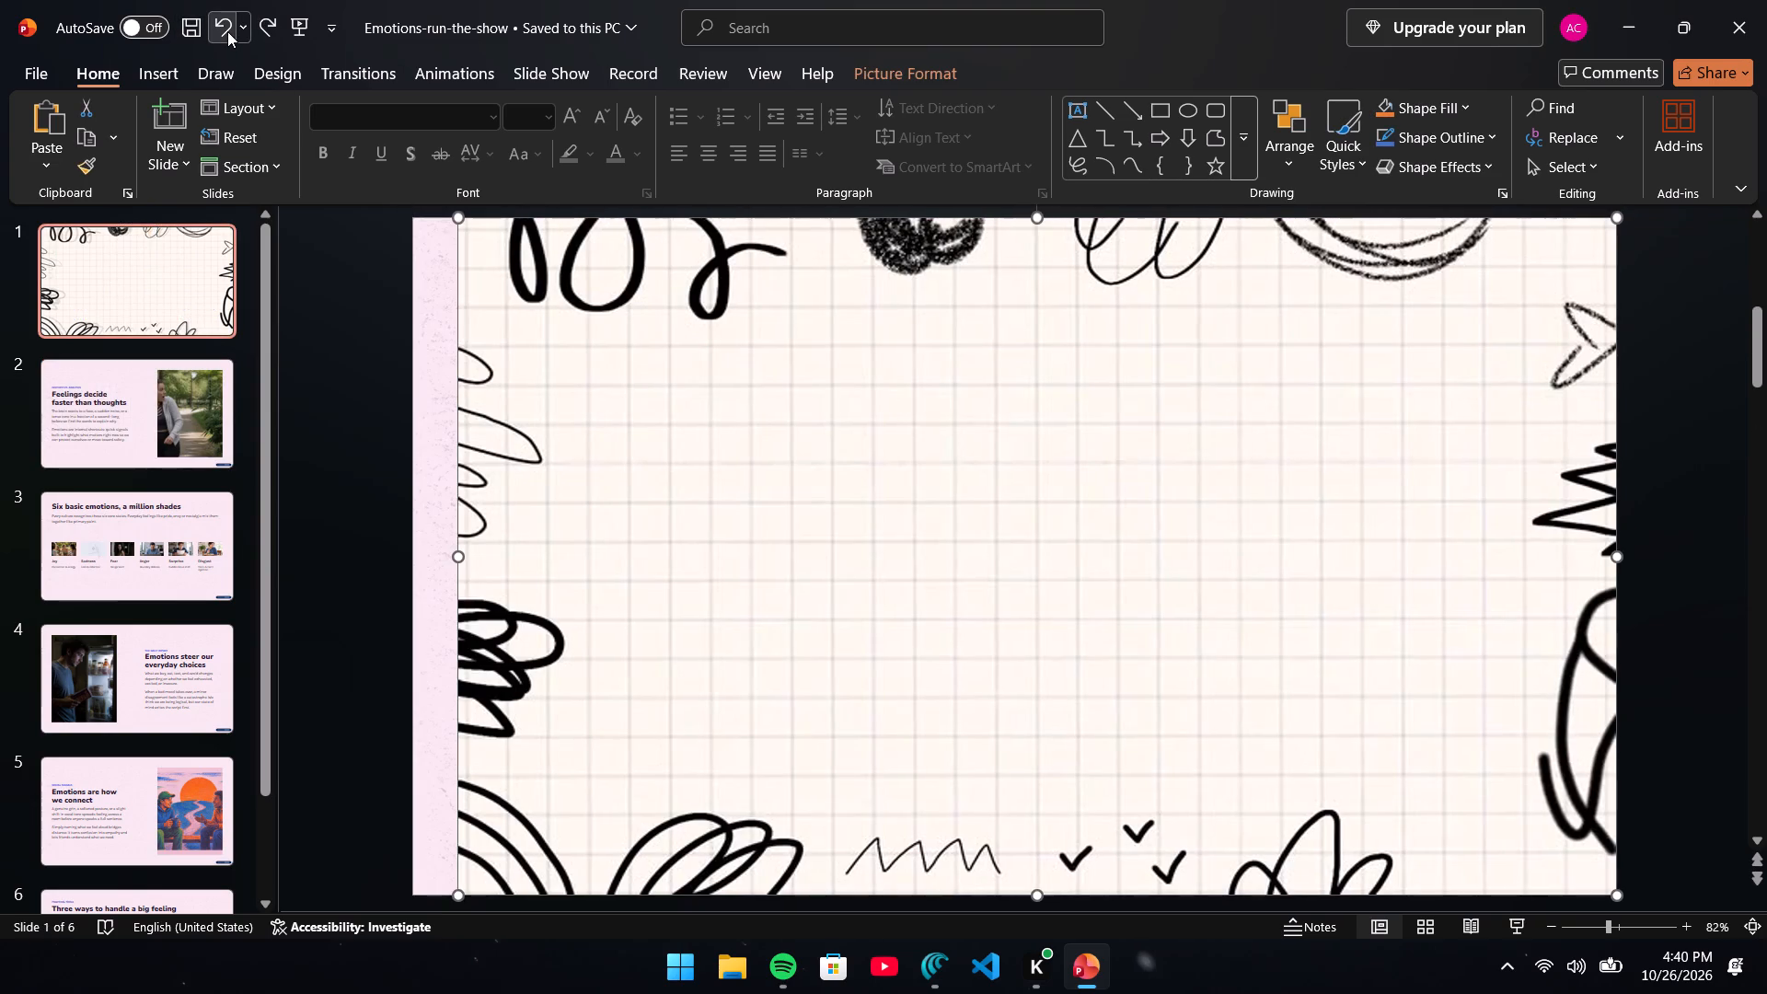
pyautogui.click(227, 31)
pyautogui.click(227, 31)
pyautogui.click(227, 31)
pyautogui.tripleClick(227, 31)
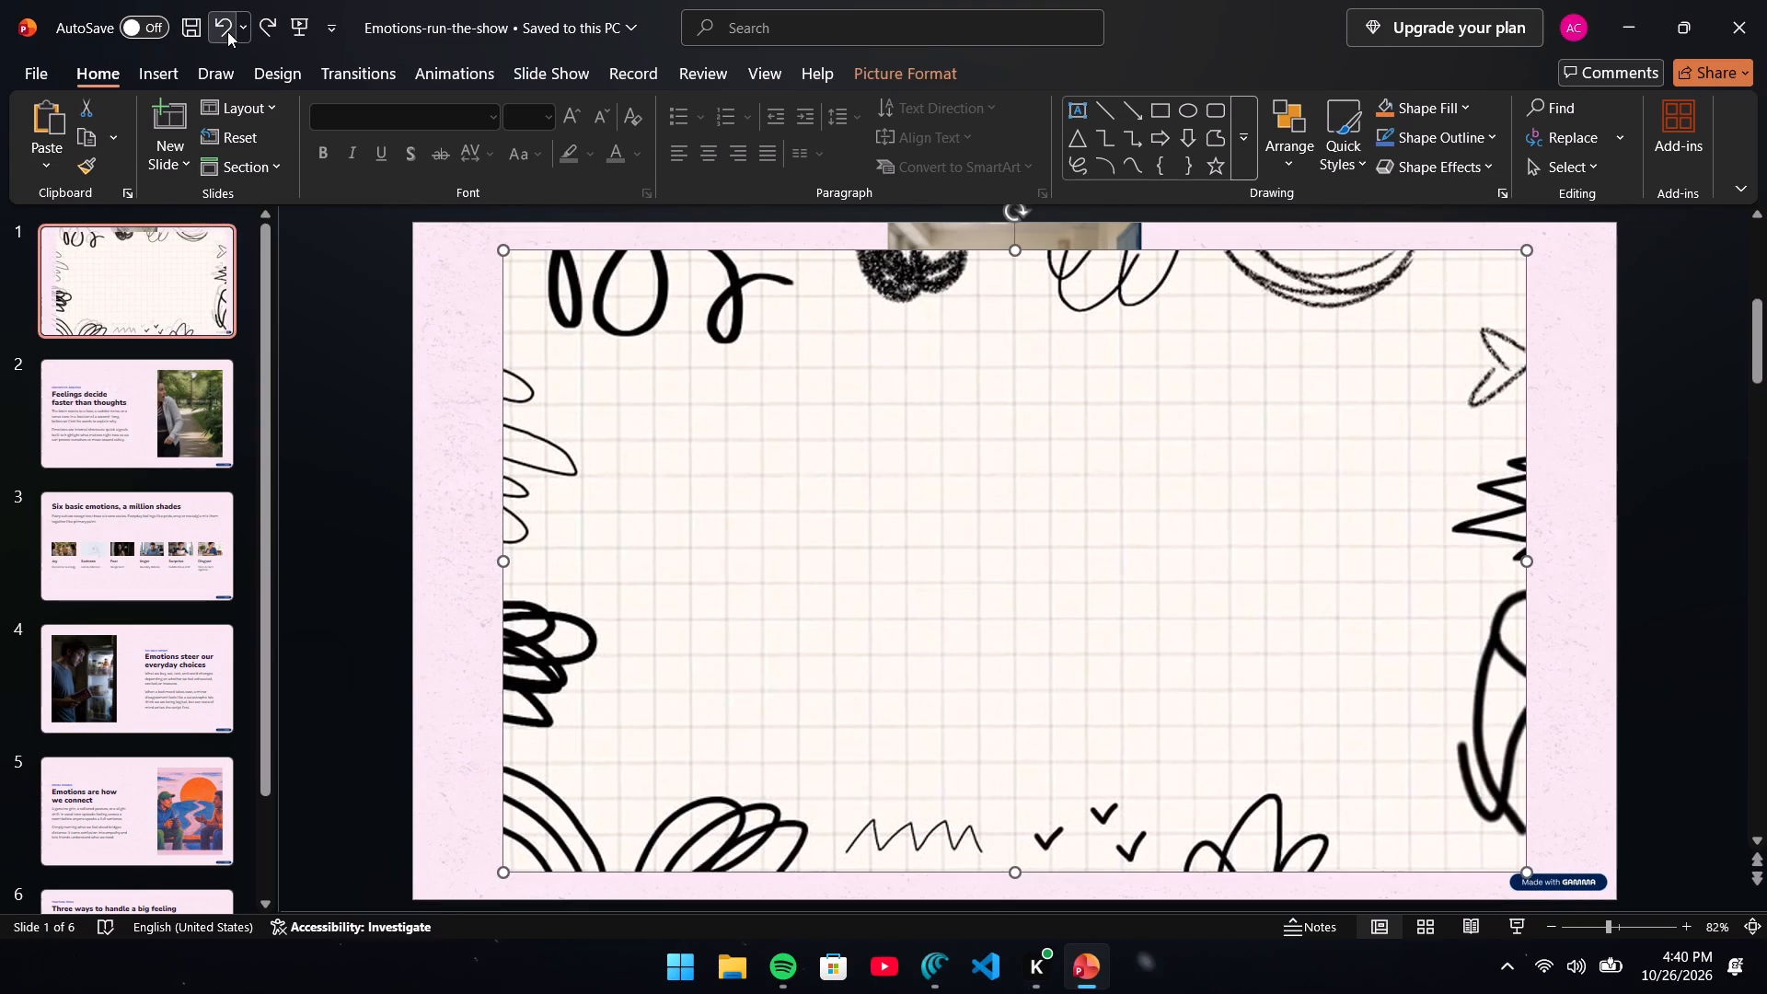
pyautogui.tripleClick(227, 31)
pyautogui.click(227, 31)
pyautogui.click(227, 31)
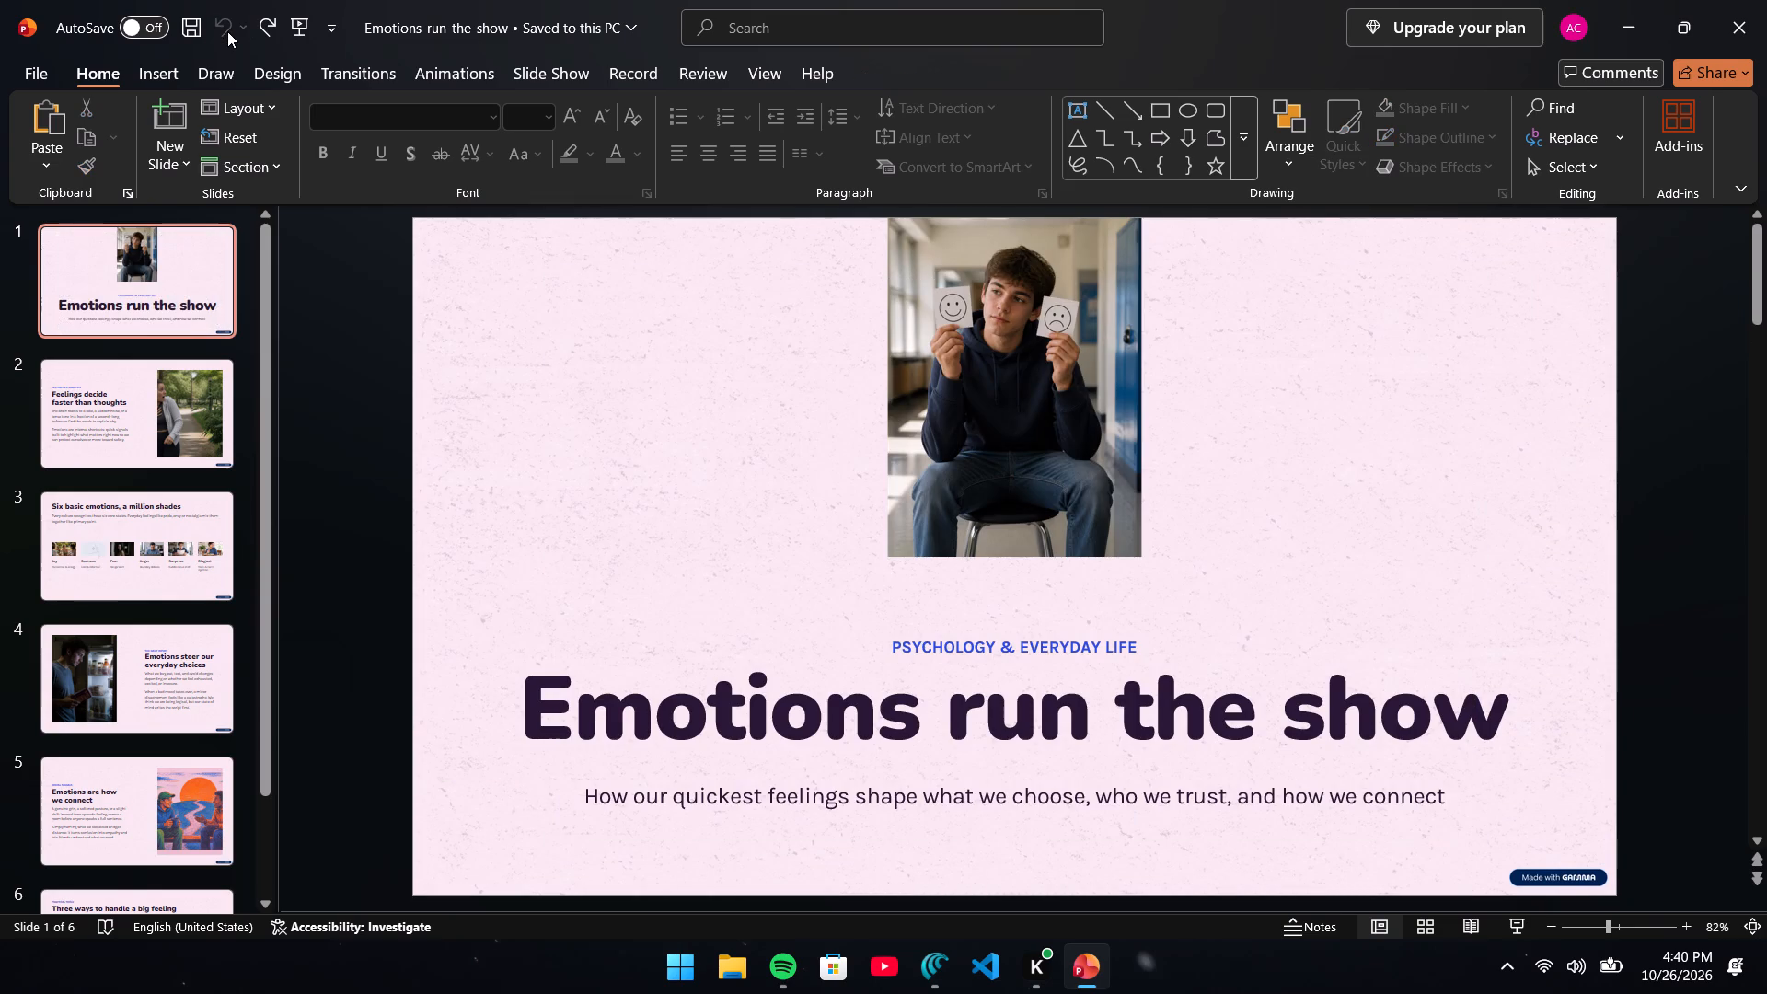
# Close the Emotions-run-the-show presentation.
pyautogui.click(176, 67)
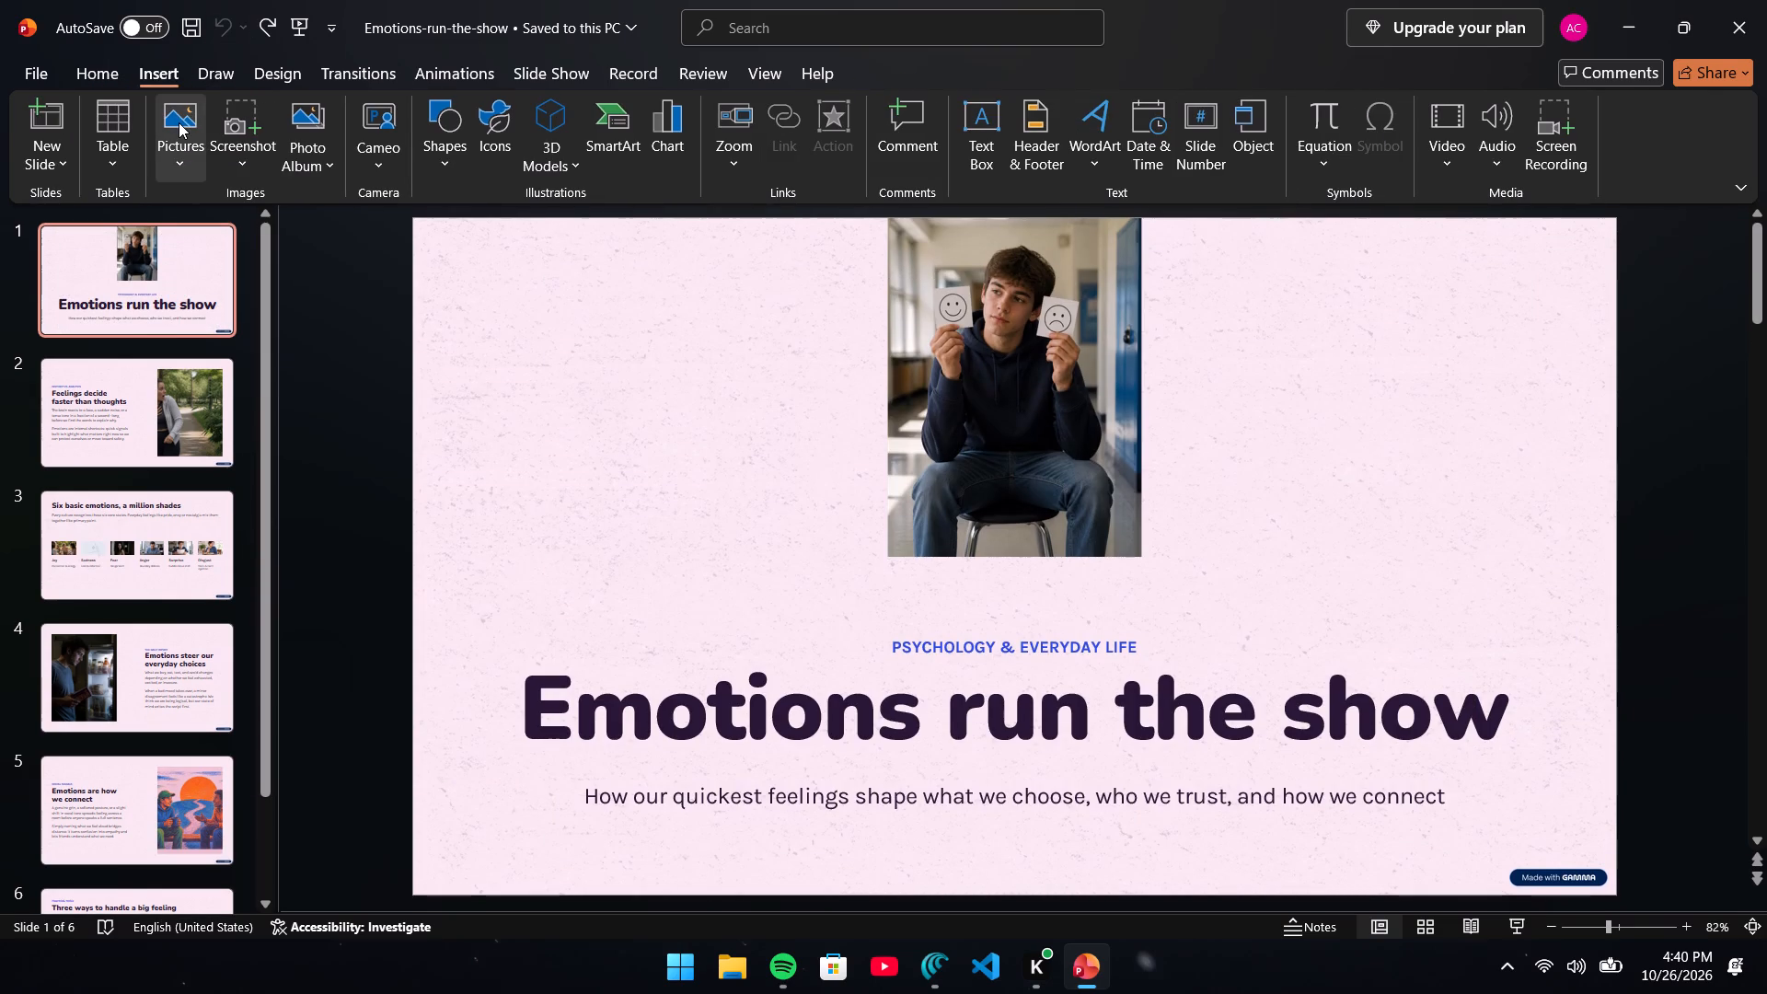
pyautogui.click(1754, 12)
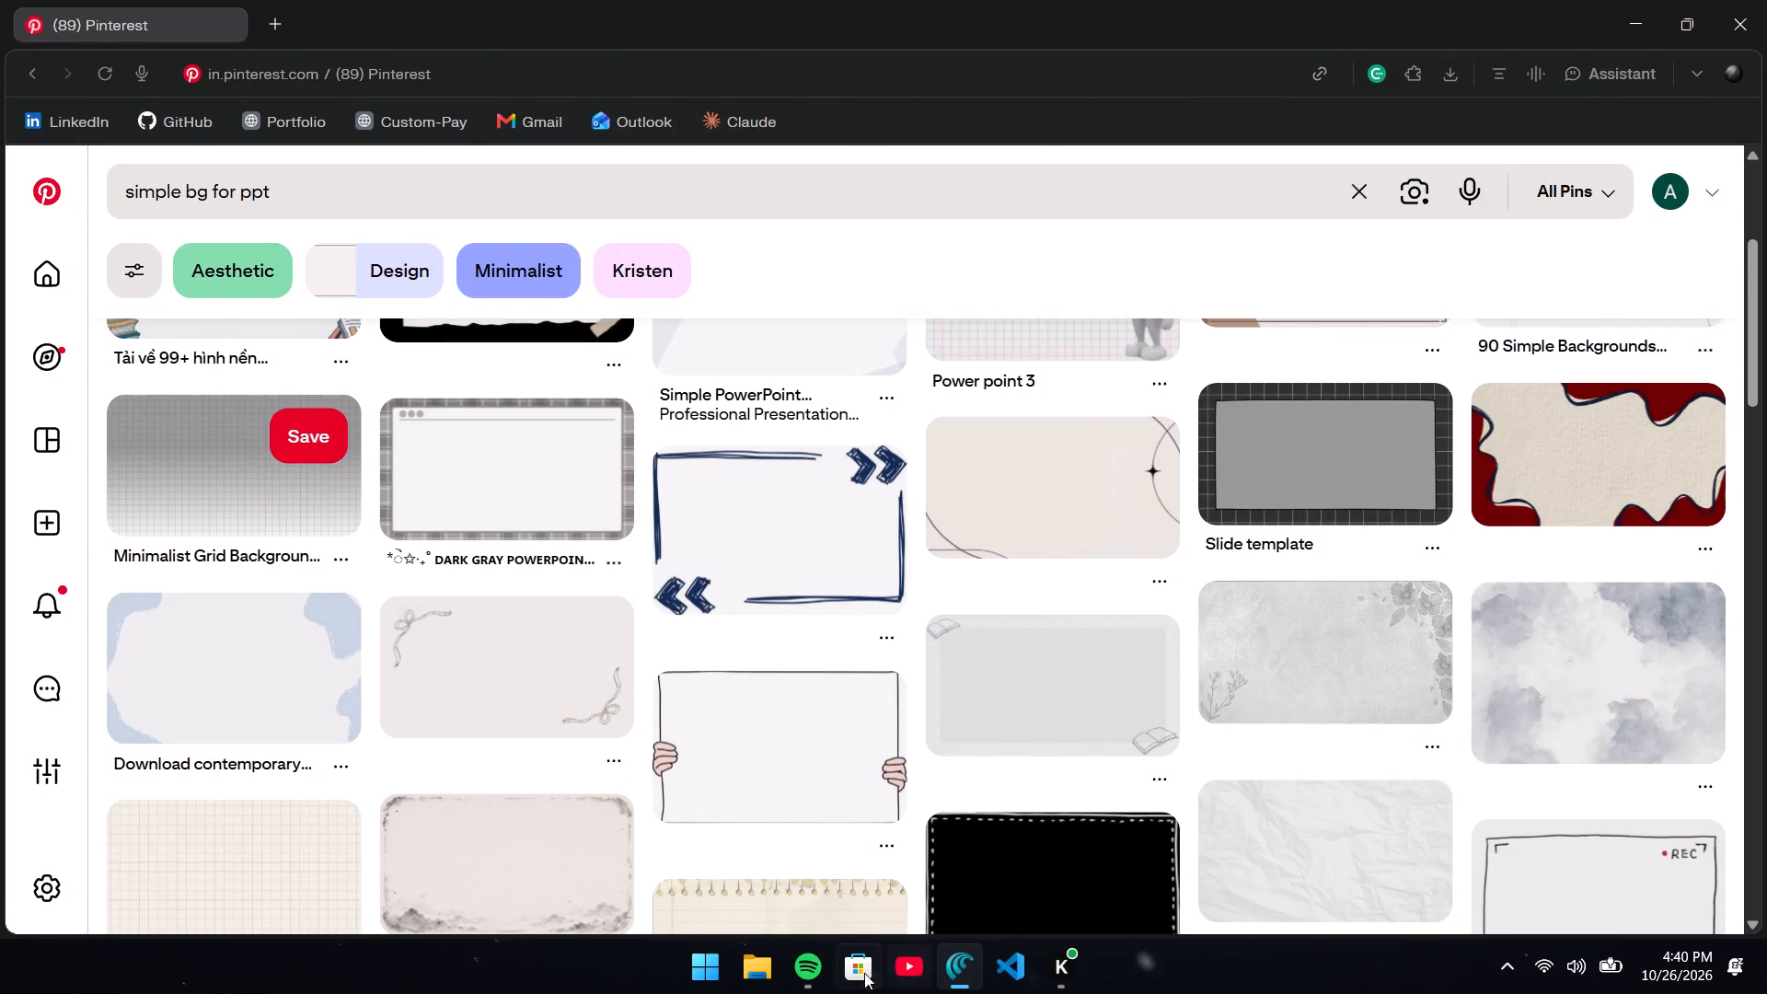
# Browse the Pinterest results for "simple bg for ppt" for a different, plainer slide background.
pyautogui.scroll(-4, 946, 760)
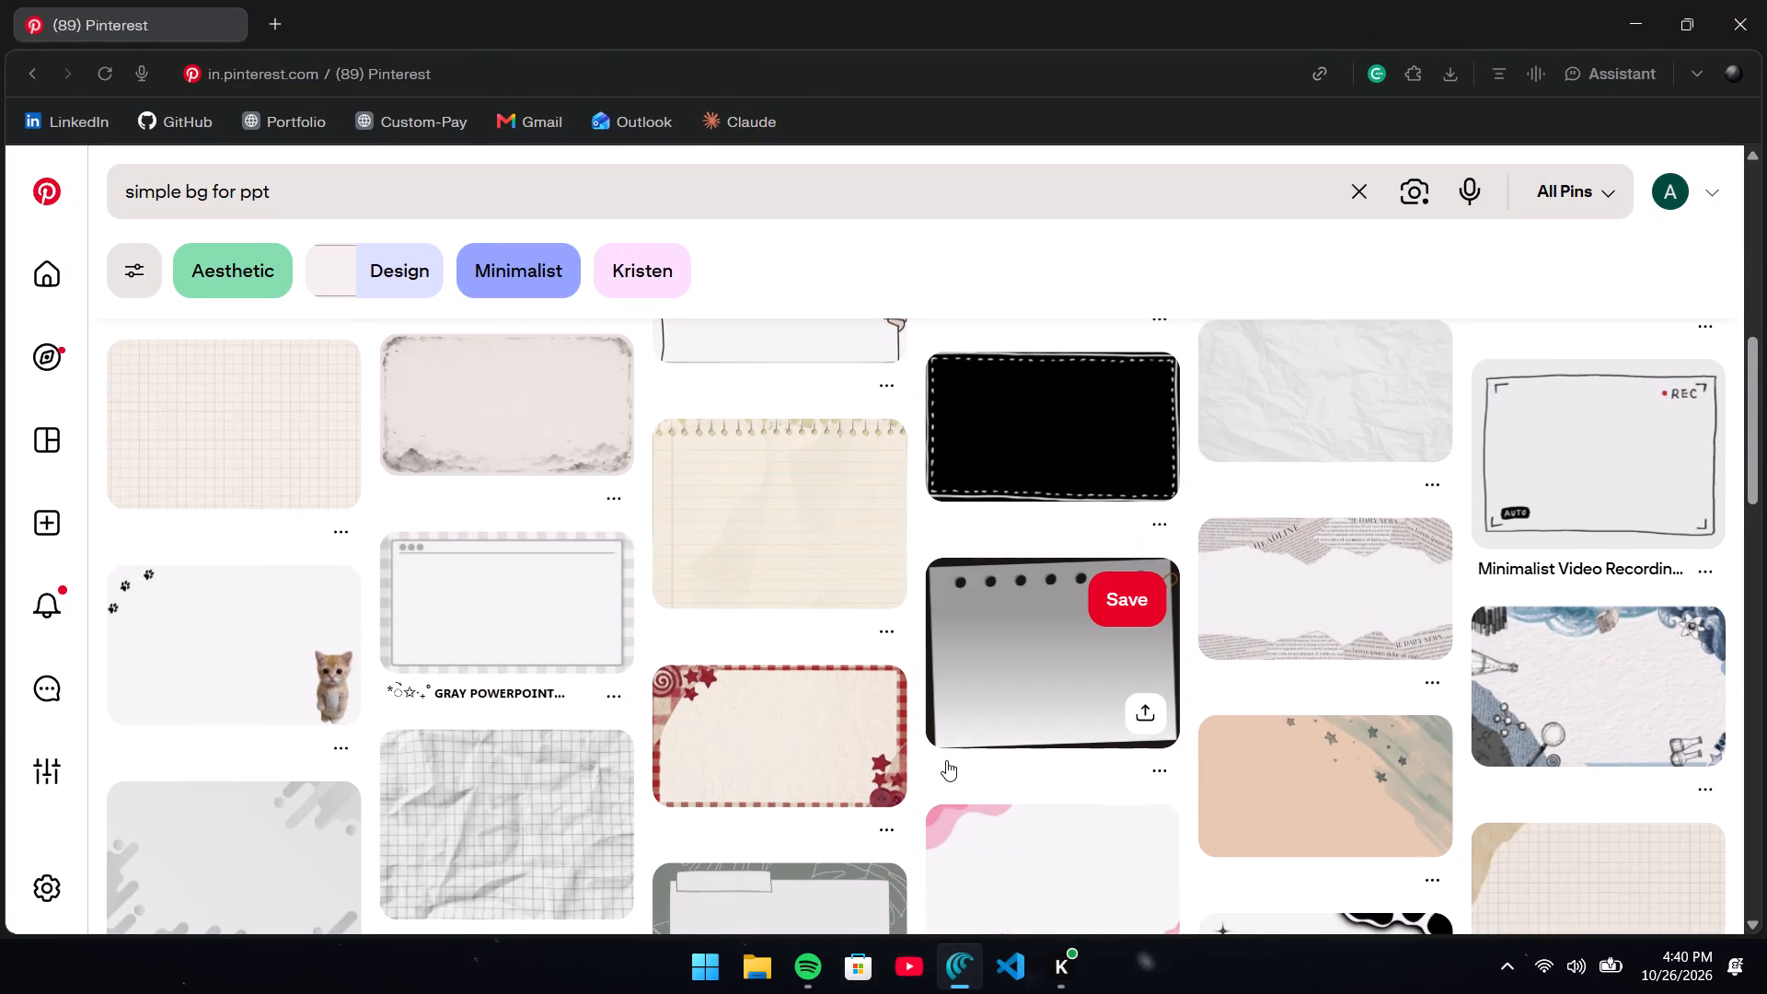
pyautogui.scroll(-3, 946, 760)
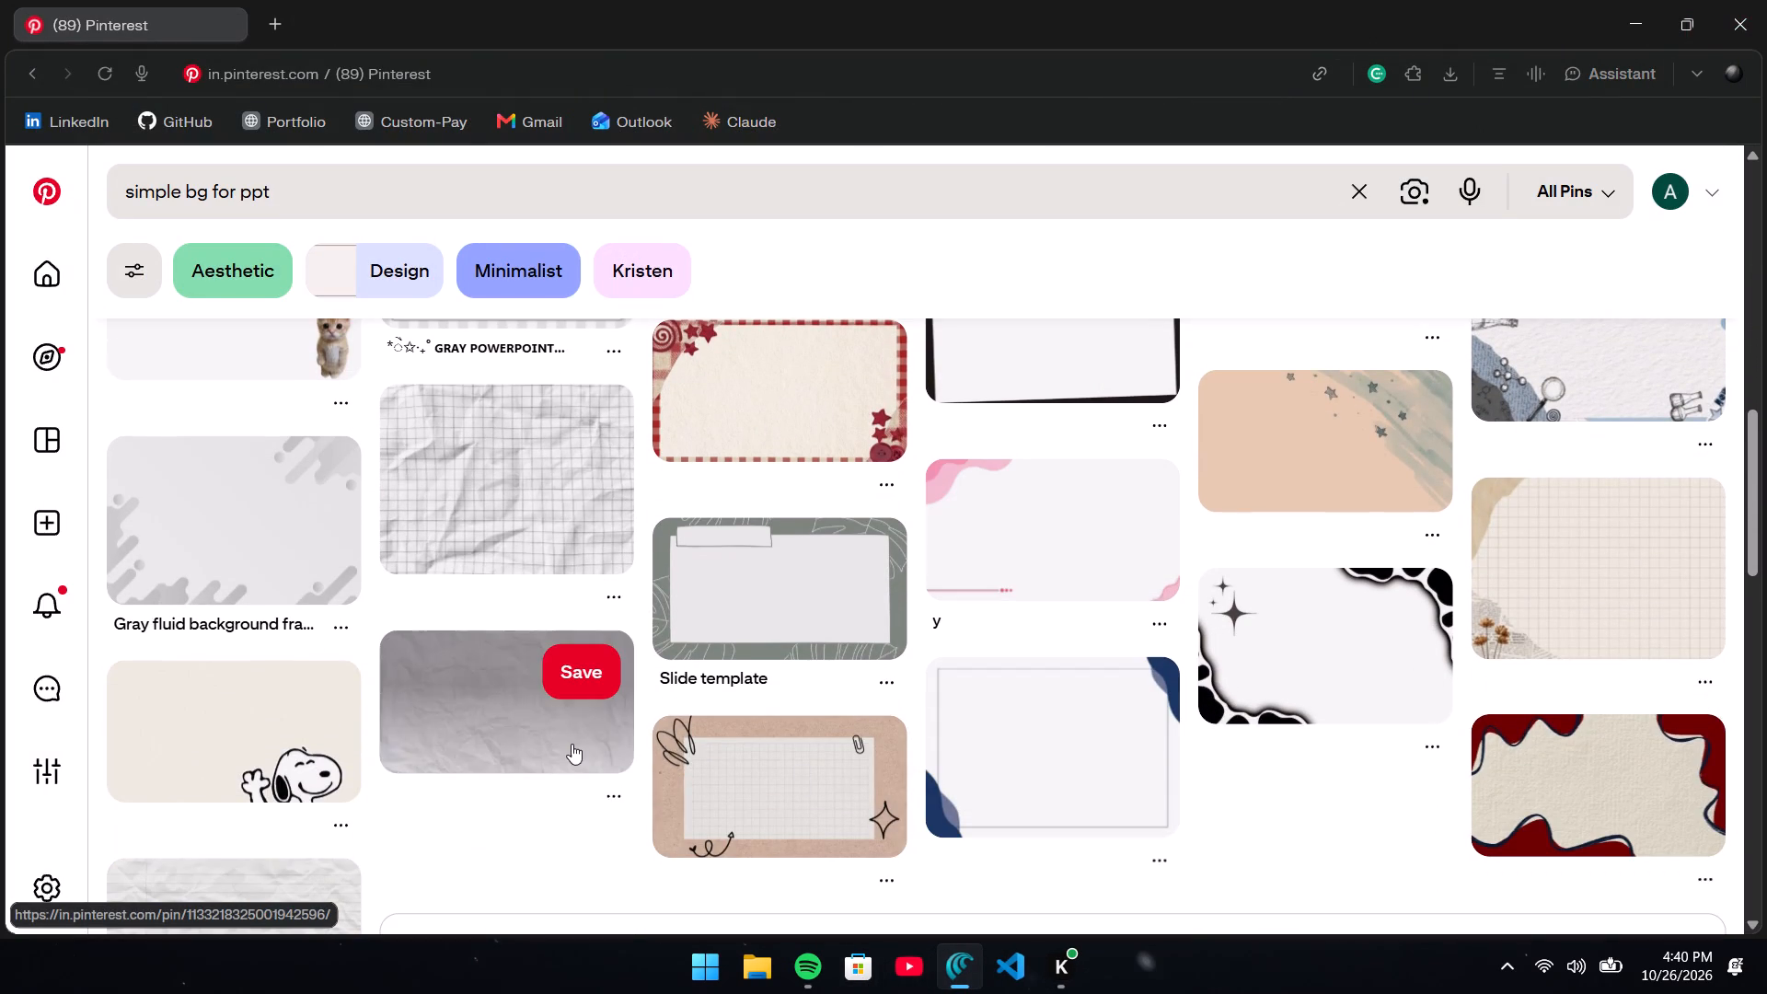
pyautogui.scroll(-5, 554, 738)
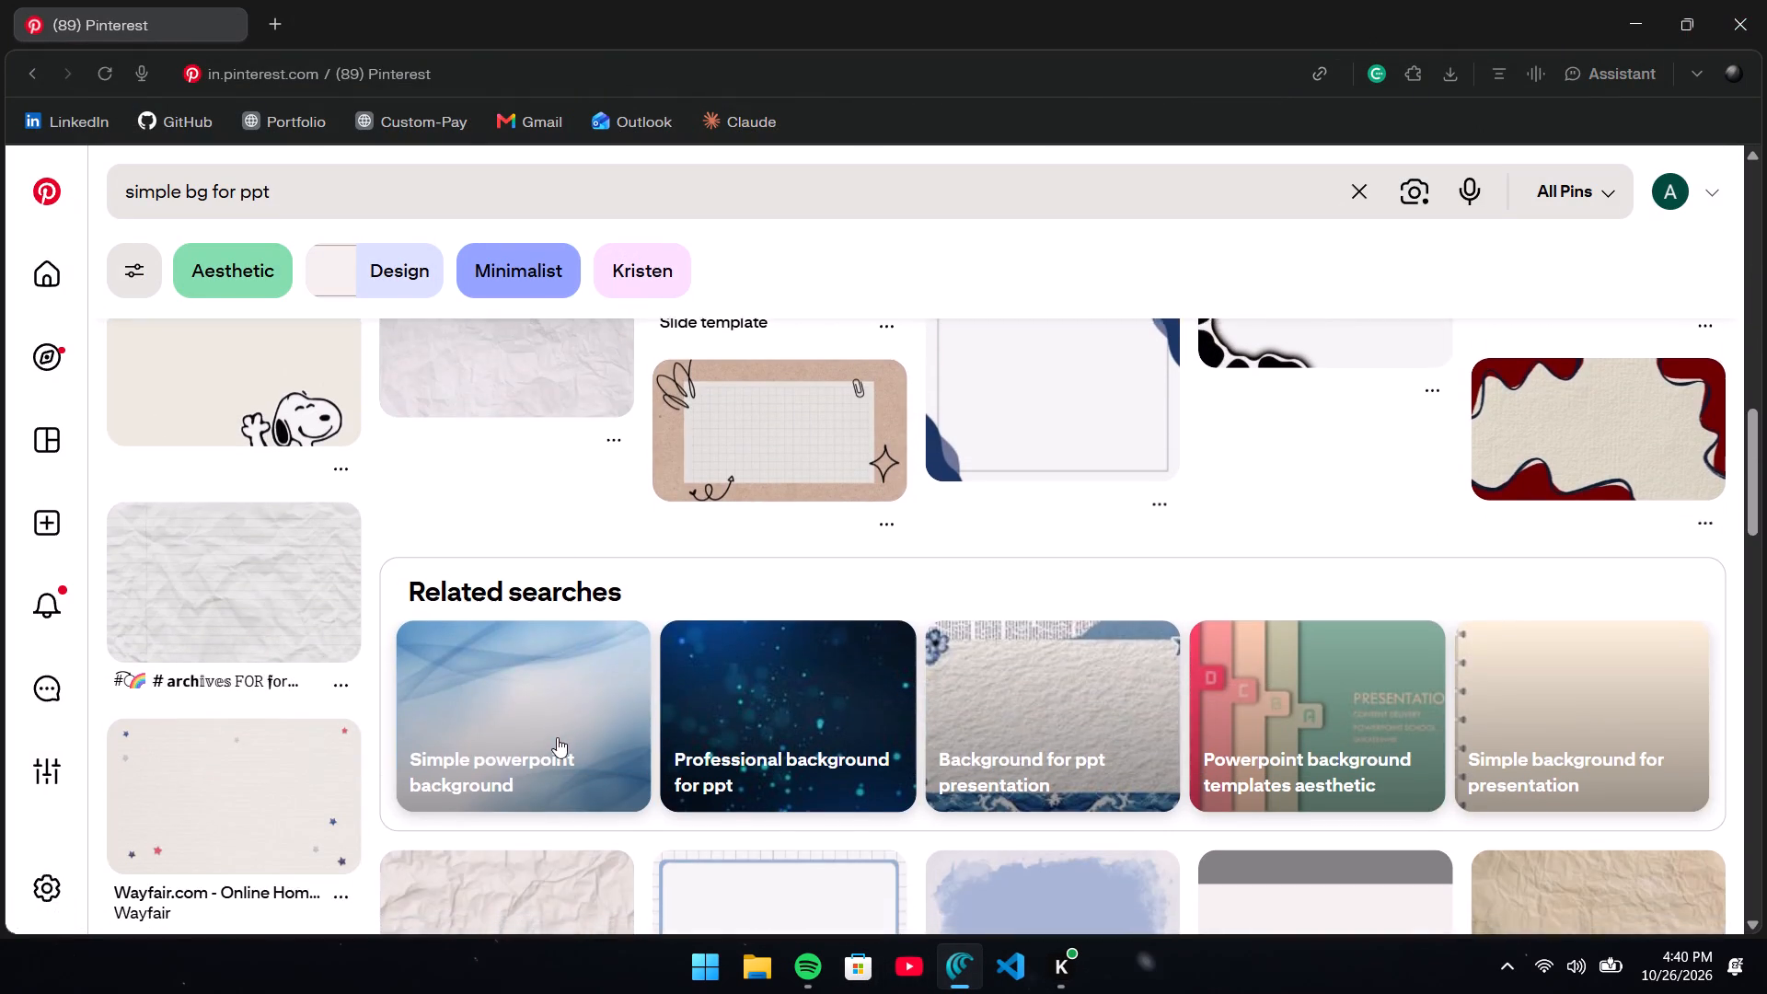
pyautogui.scroll(-1, 557, 737)
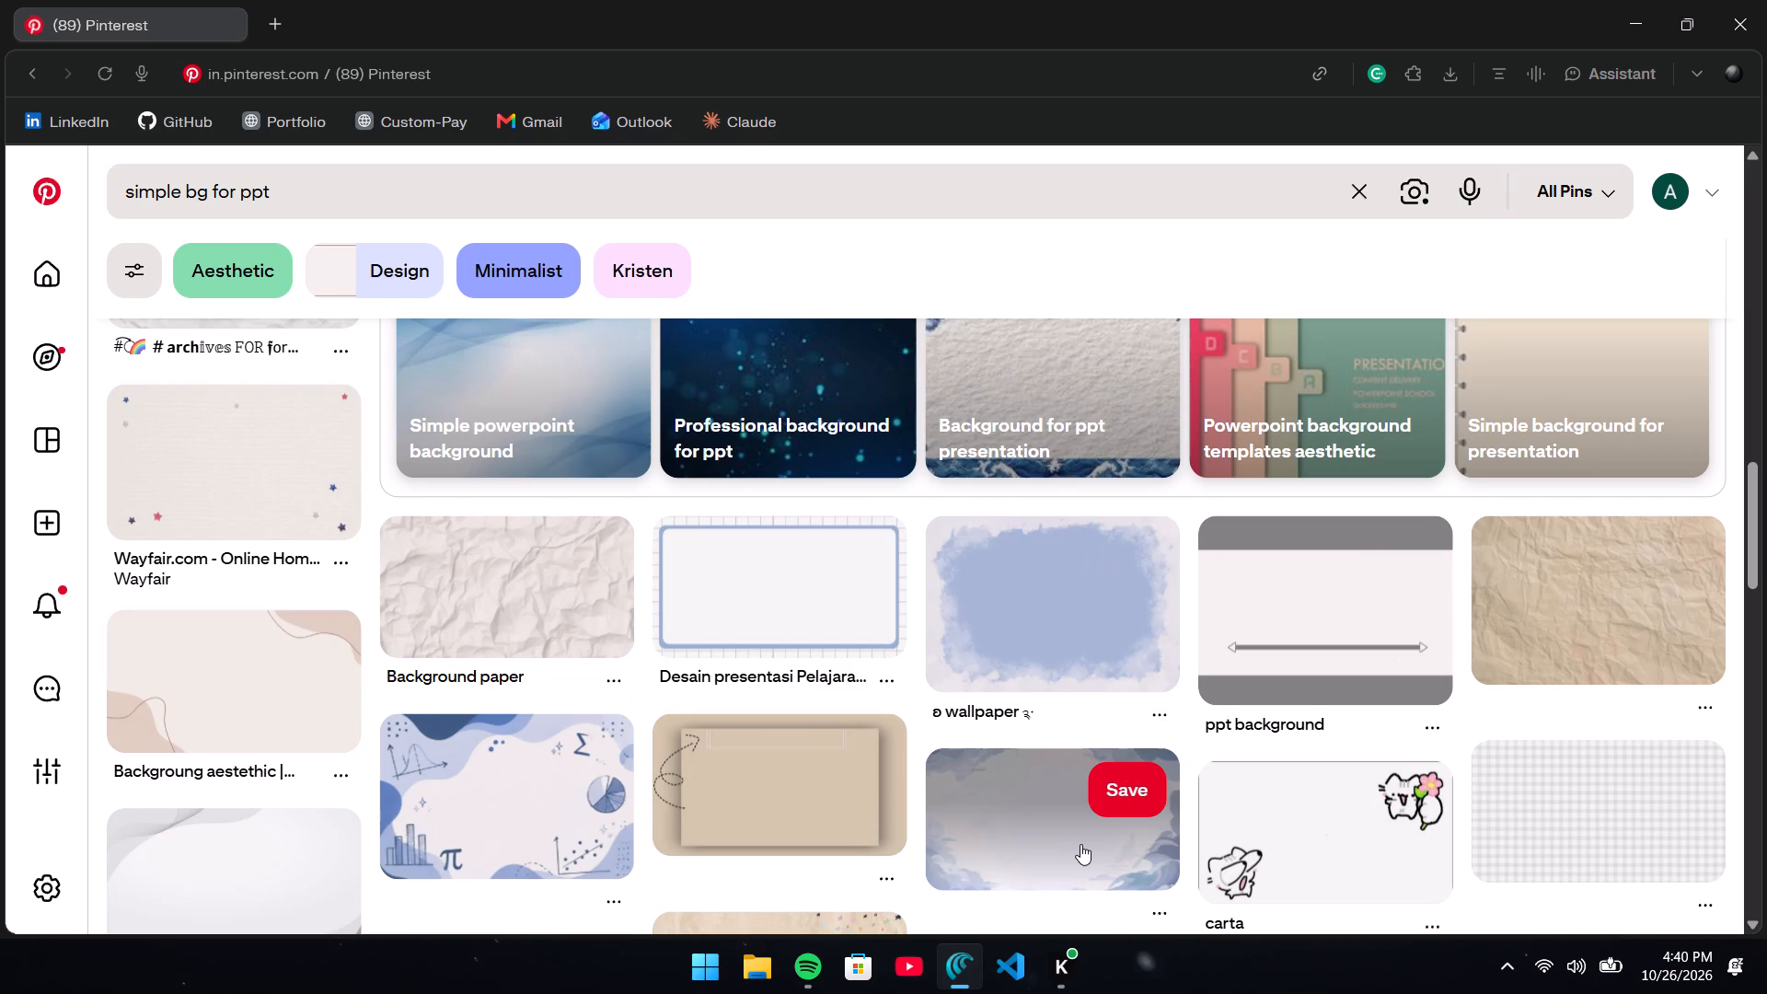
pyautogui.scroll(-1, 1078, 845)
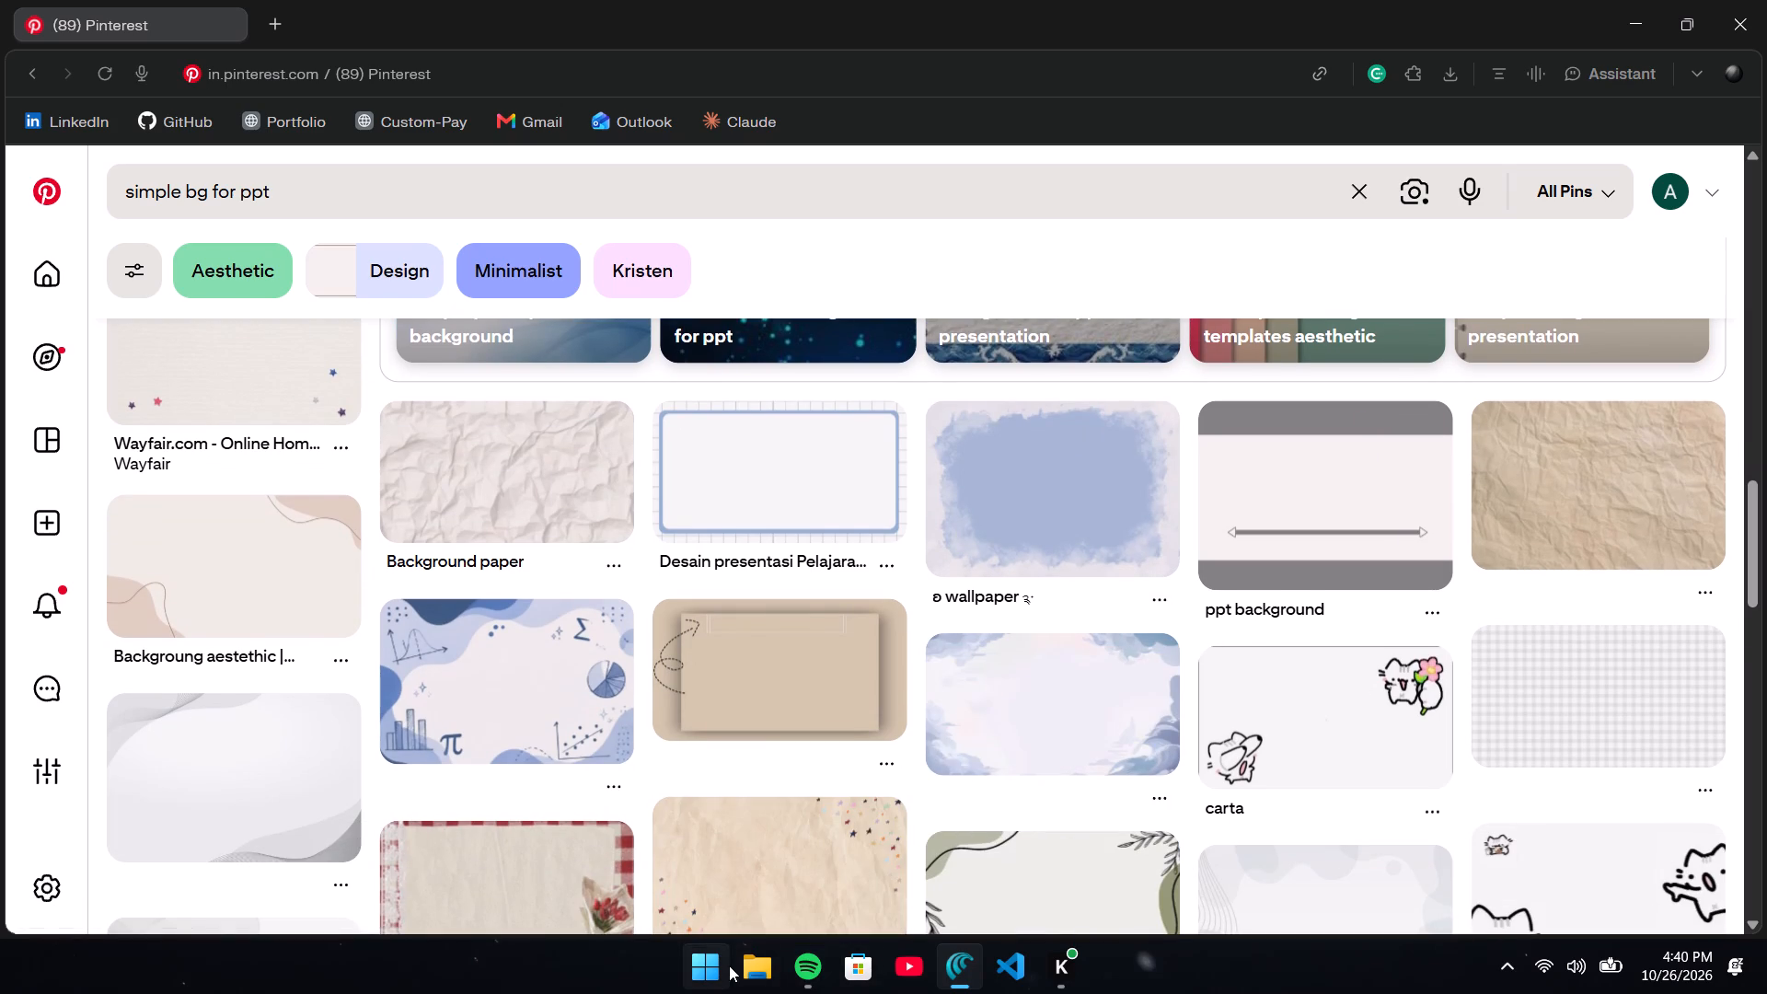
# Reopen the Emotions-run-the-show presentation from the Downloads folder in File Explorer.
pyautogui.click(767, 978)
pyautogui.click(123, 335)
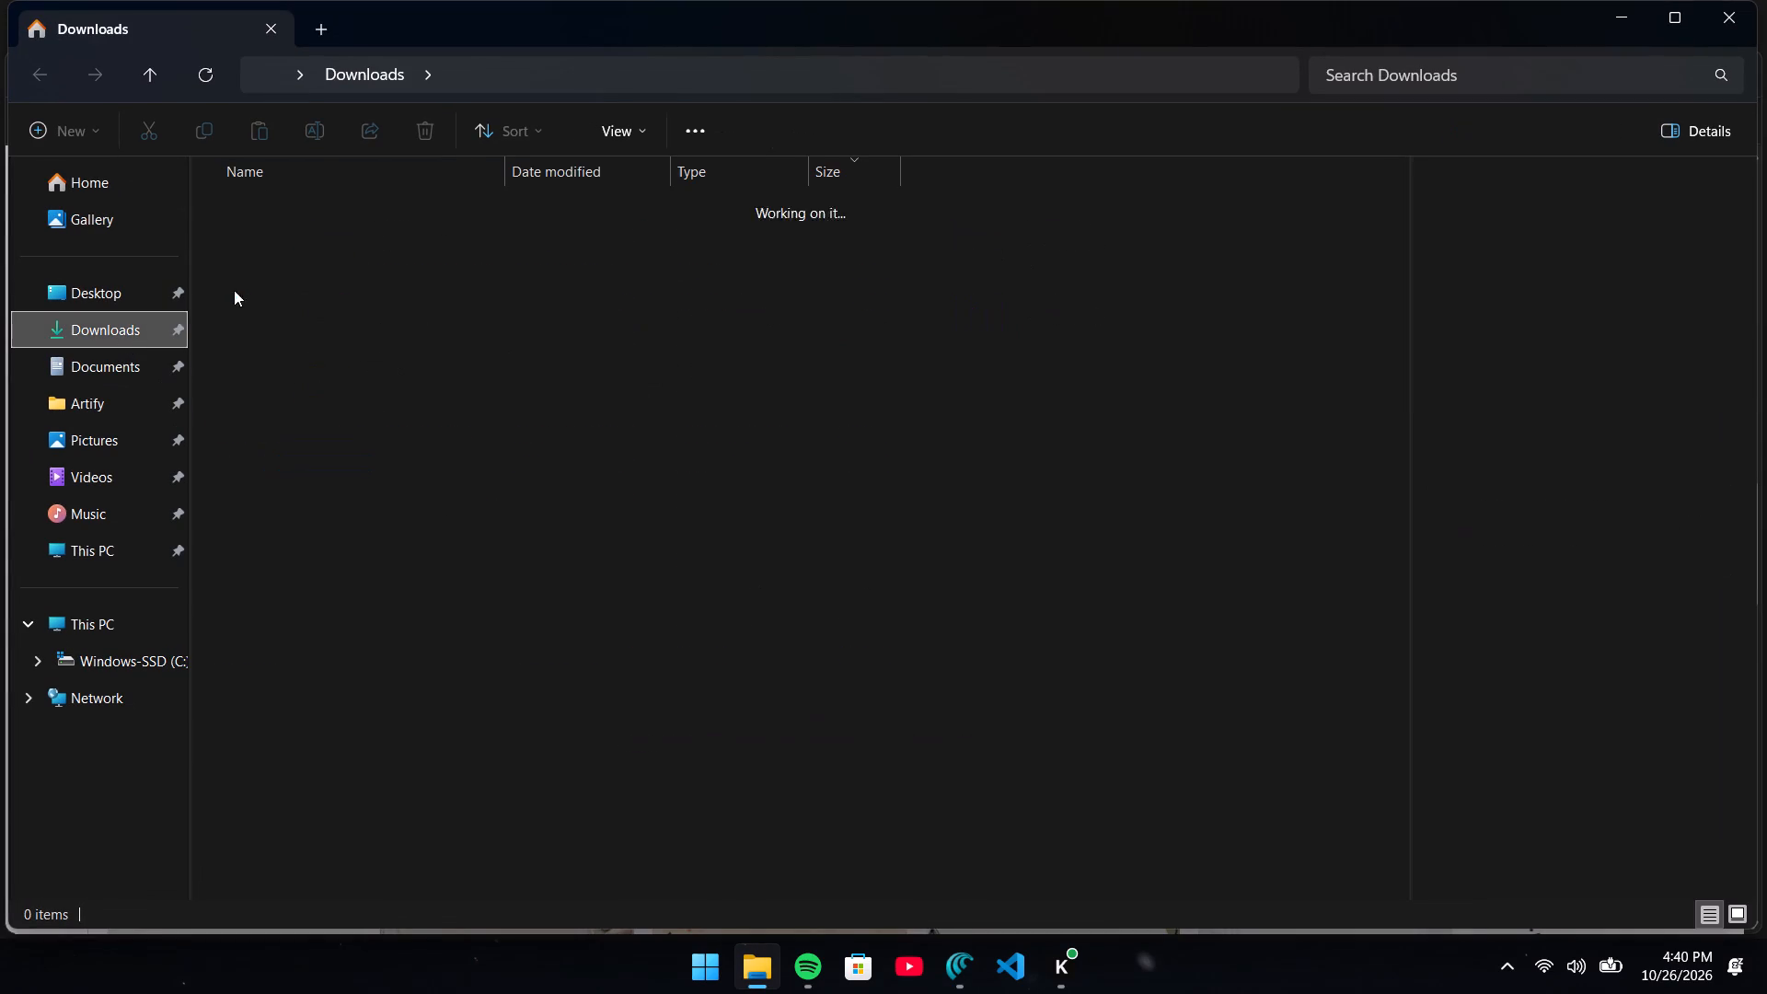
pyautogui.doubleClick(265, 237)
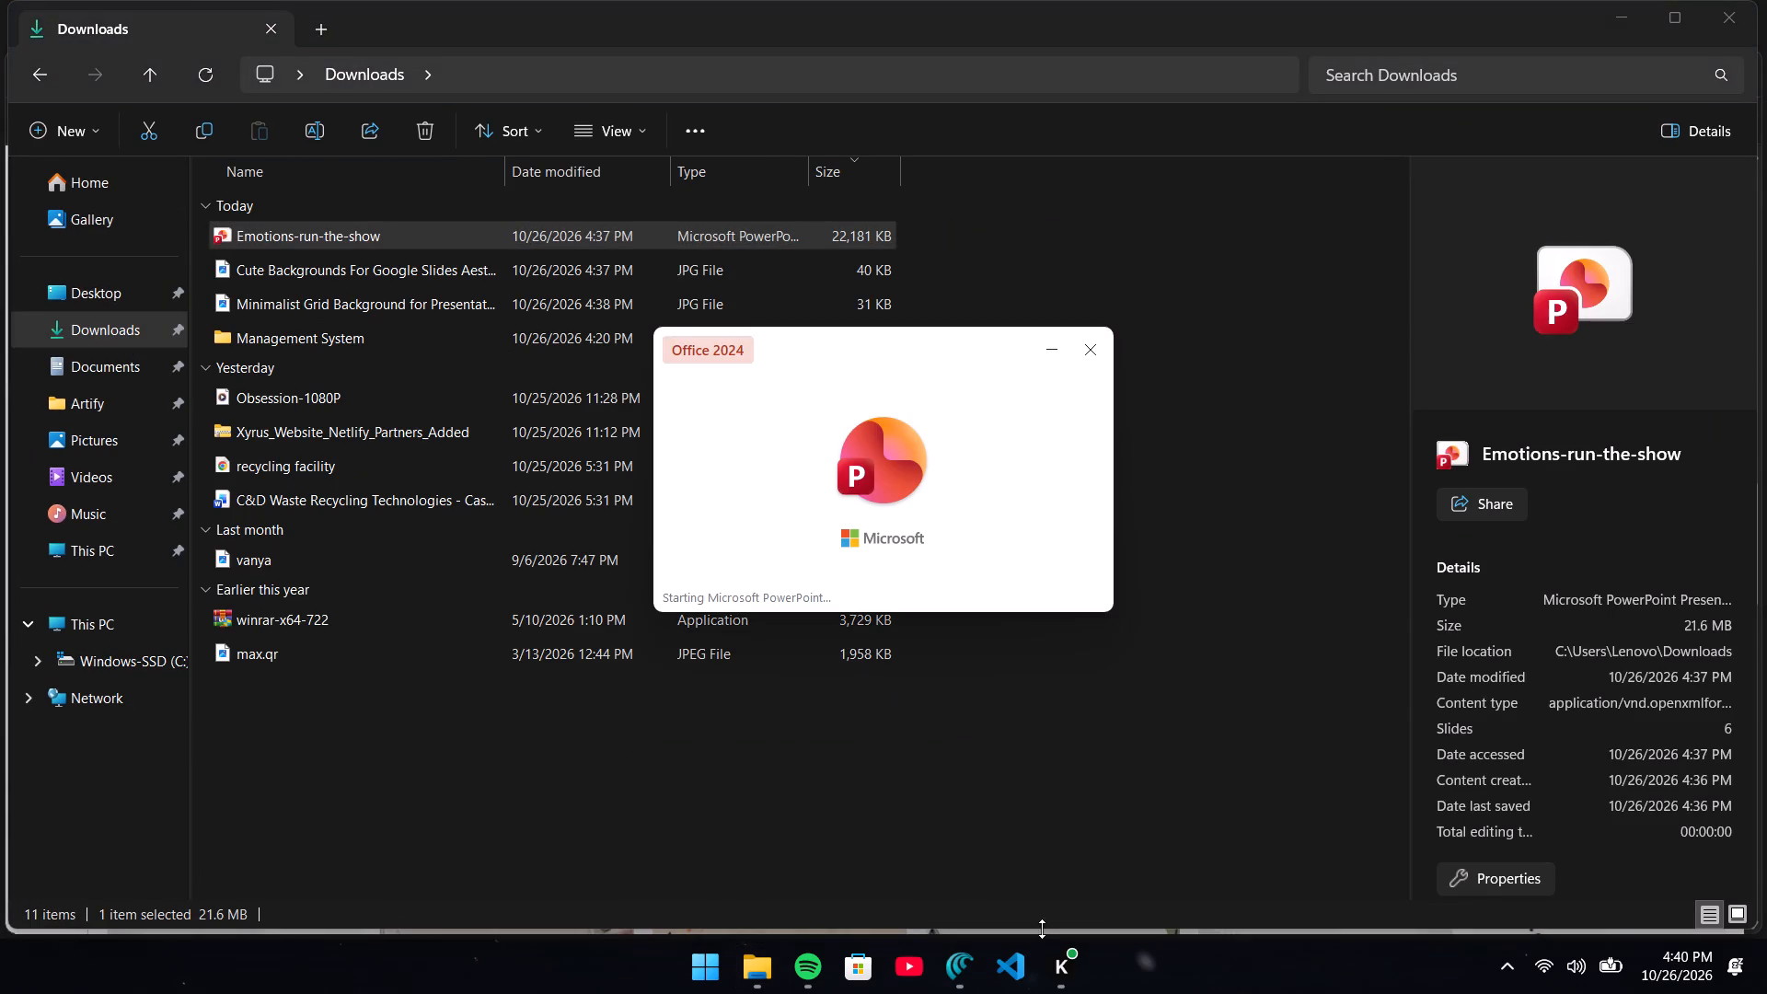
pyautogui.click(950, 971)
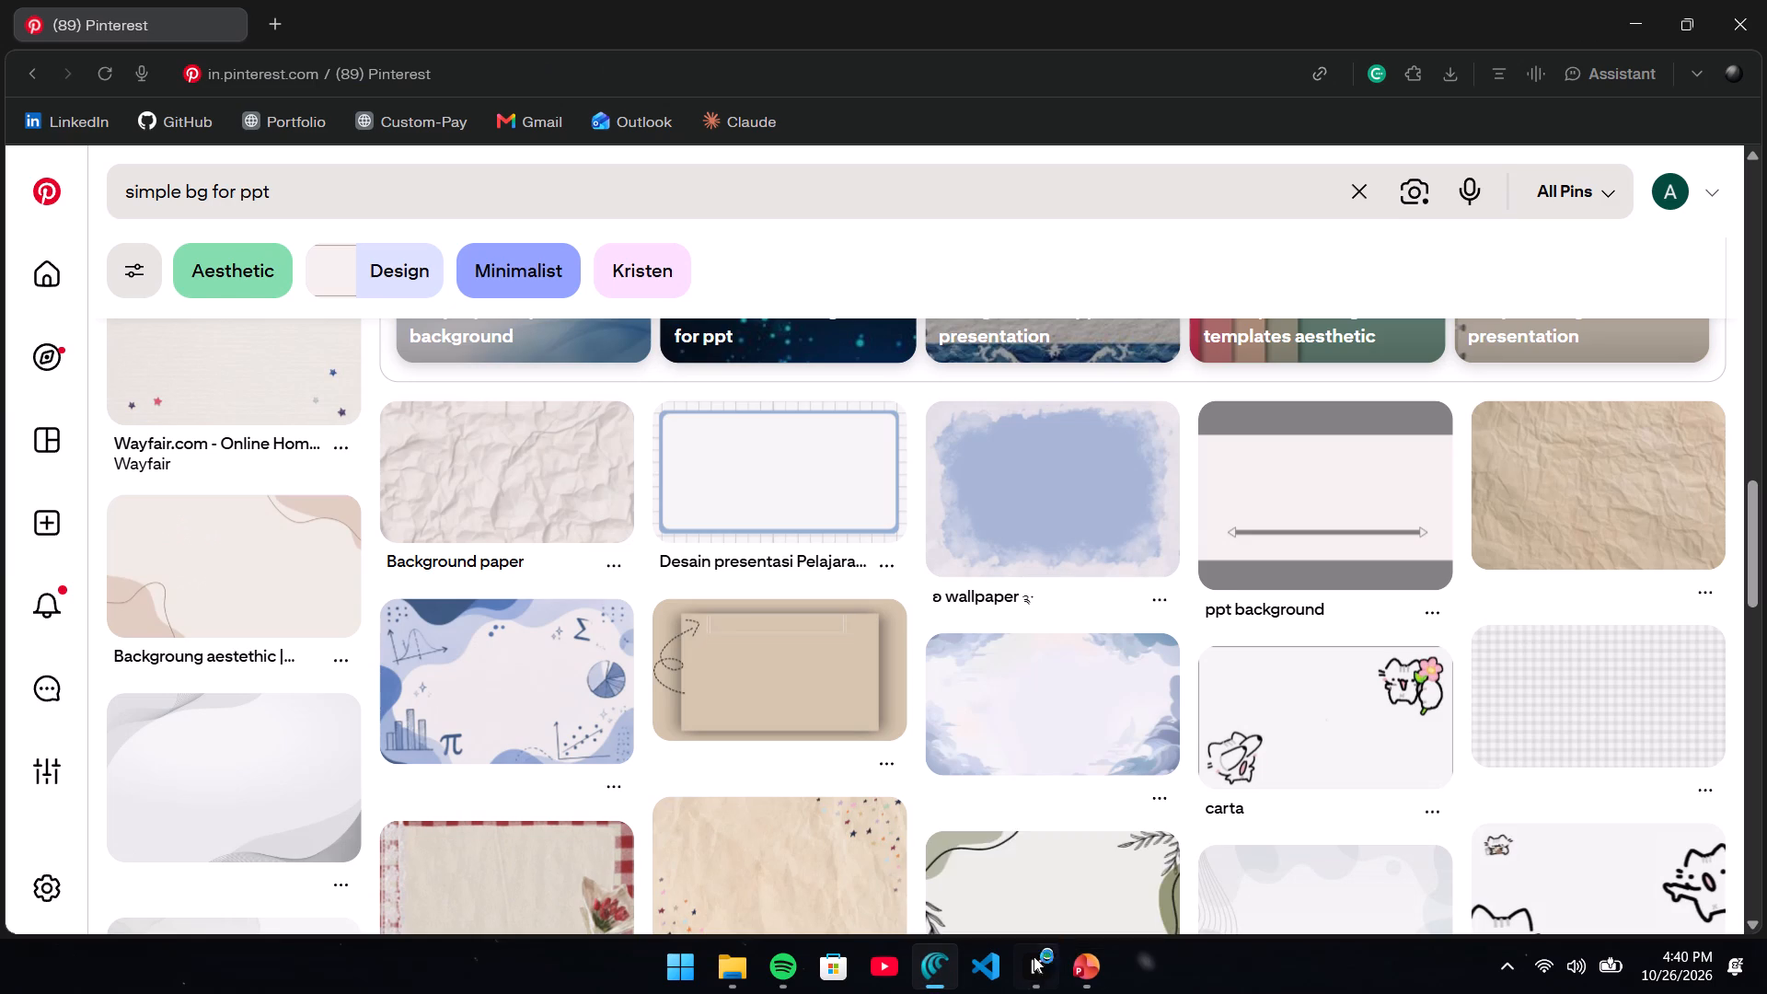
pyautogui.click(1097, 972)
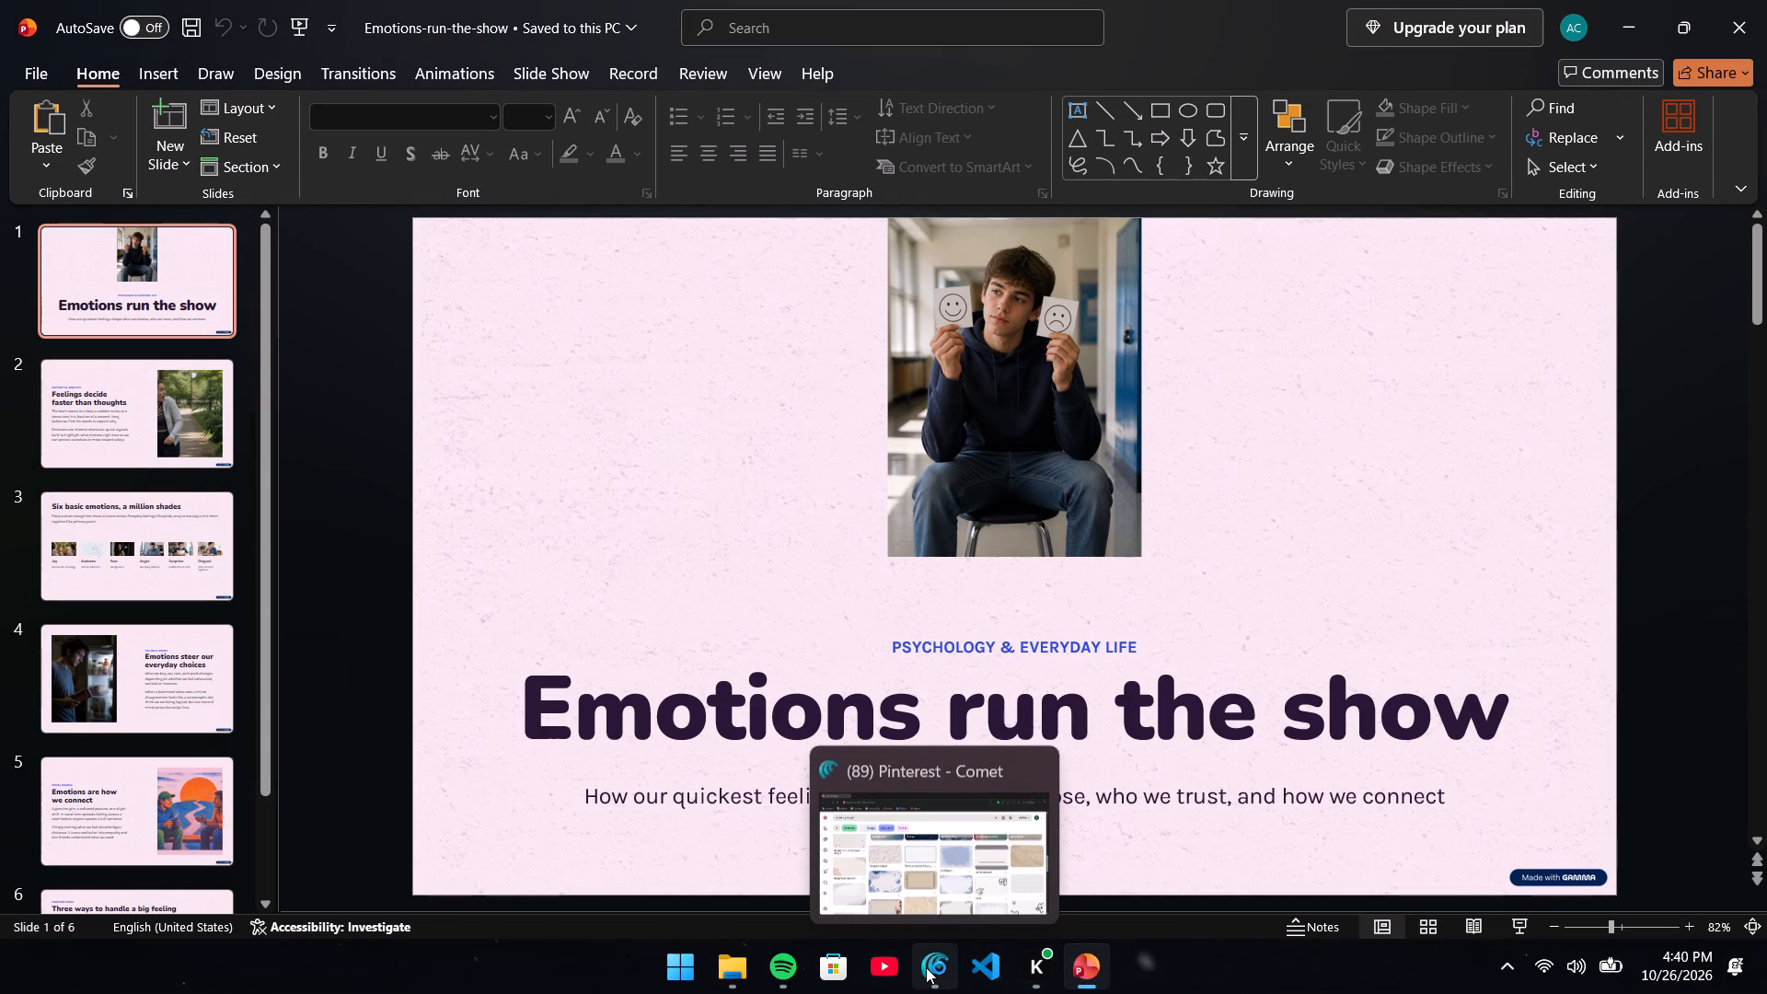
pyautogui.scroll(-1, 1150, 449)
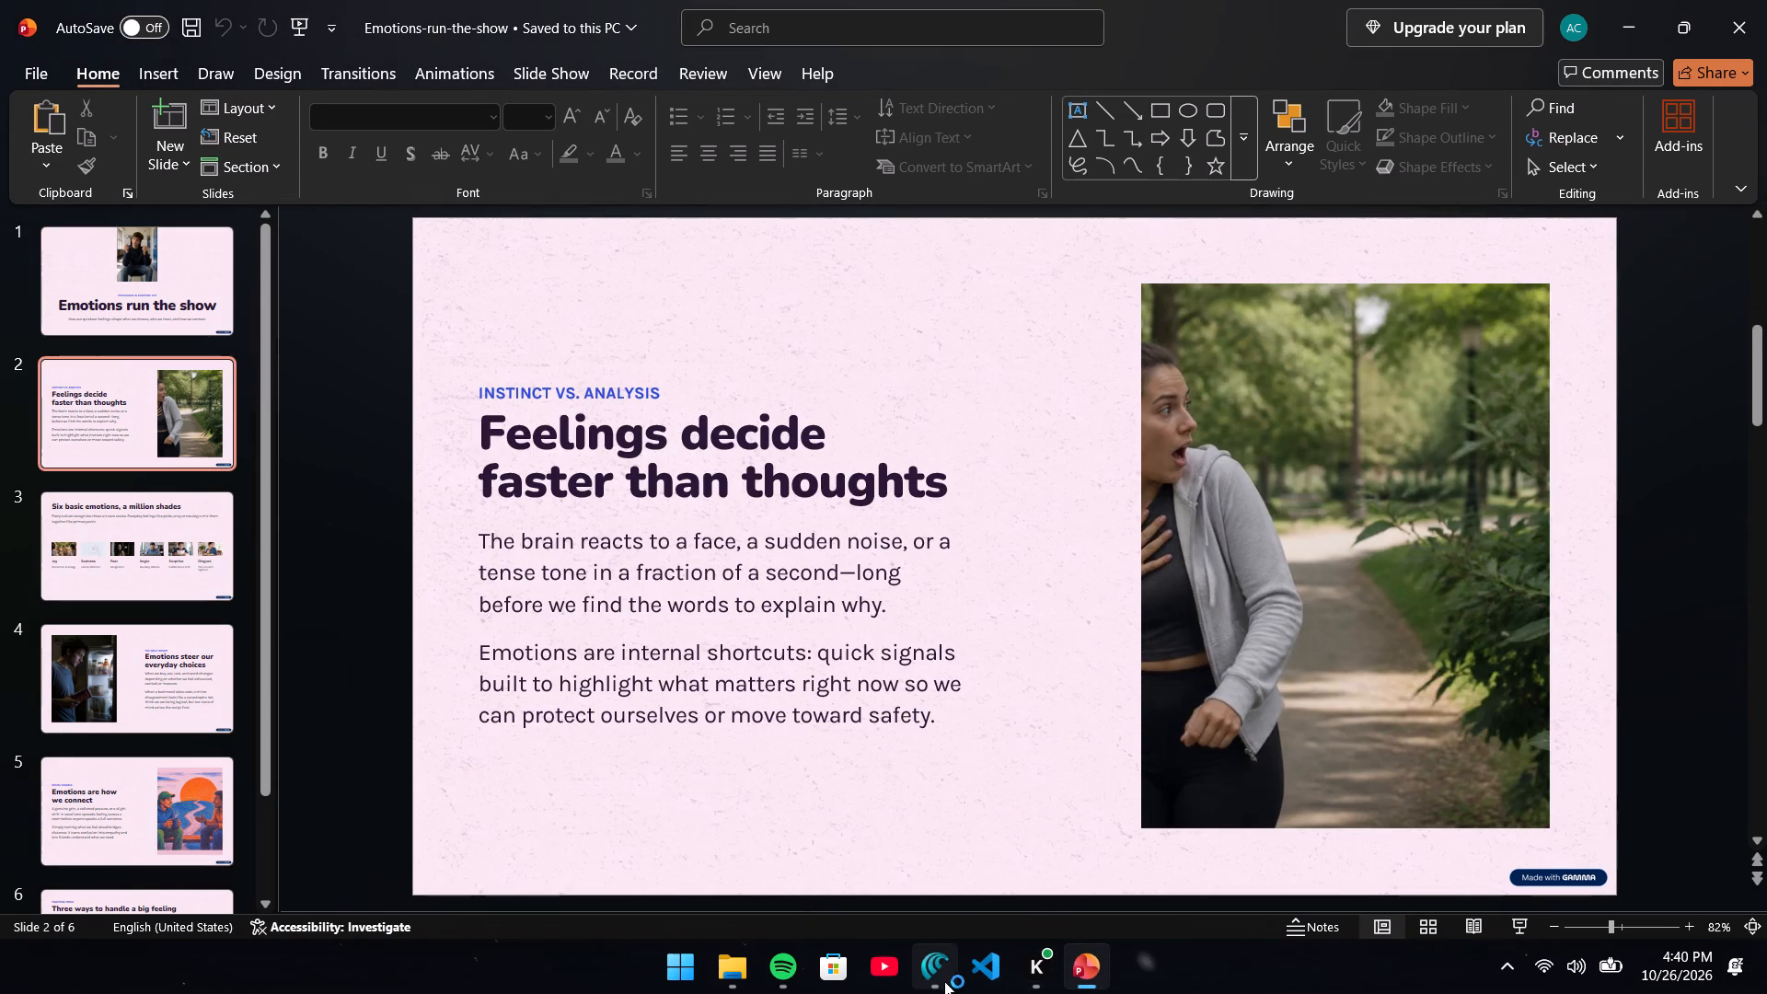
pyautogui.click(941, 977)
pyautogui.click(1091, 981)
# Return to Pinterest in Comet and download the pale blue background with cloud-like watercolour edges.
pyautogui.click(933, 965)
pyautogui.click(1152, 792)
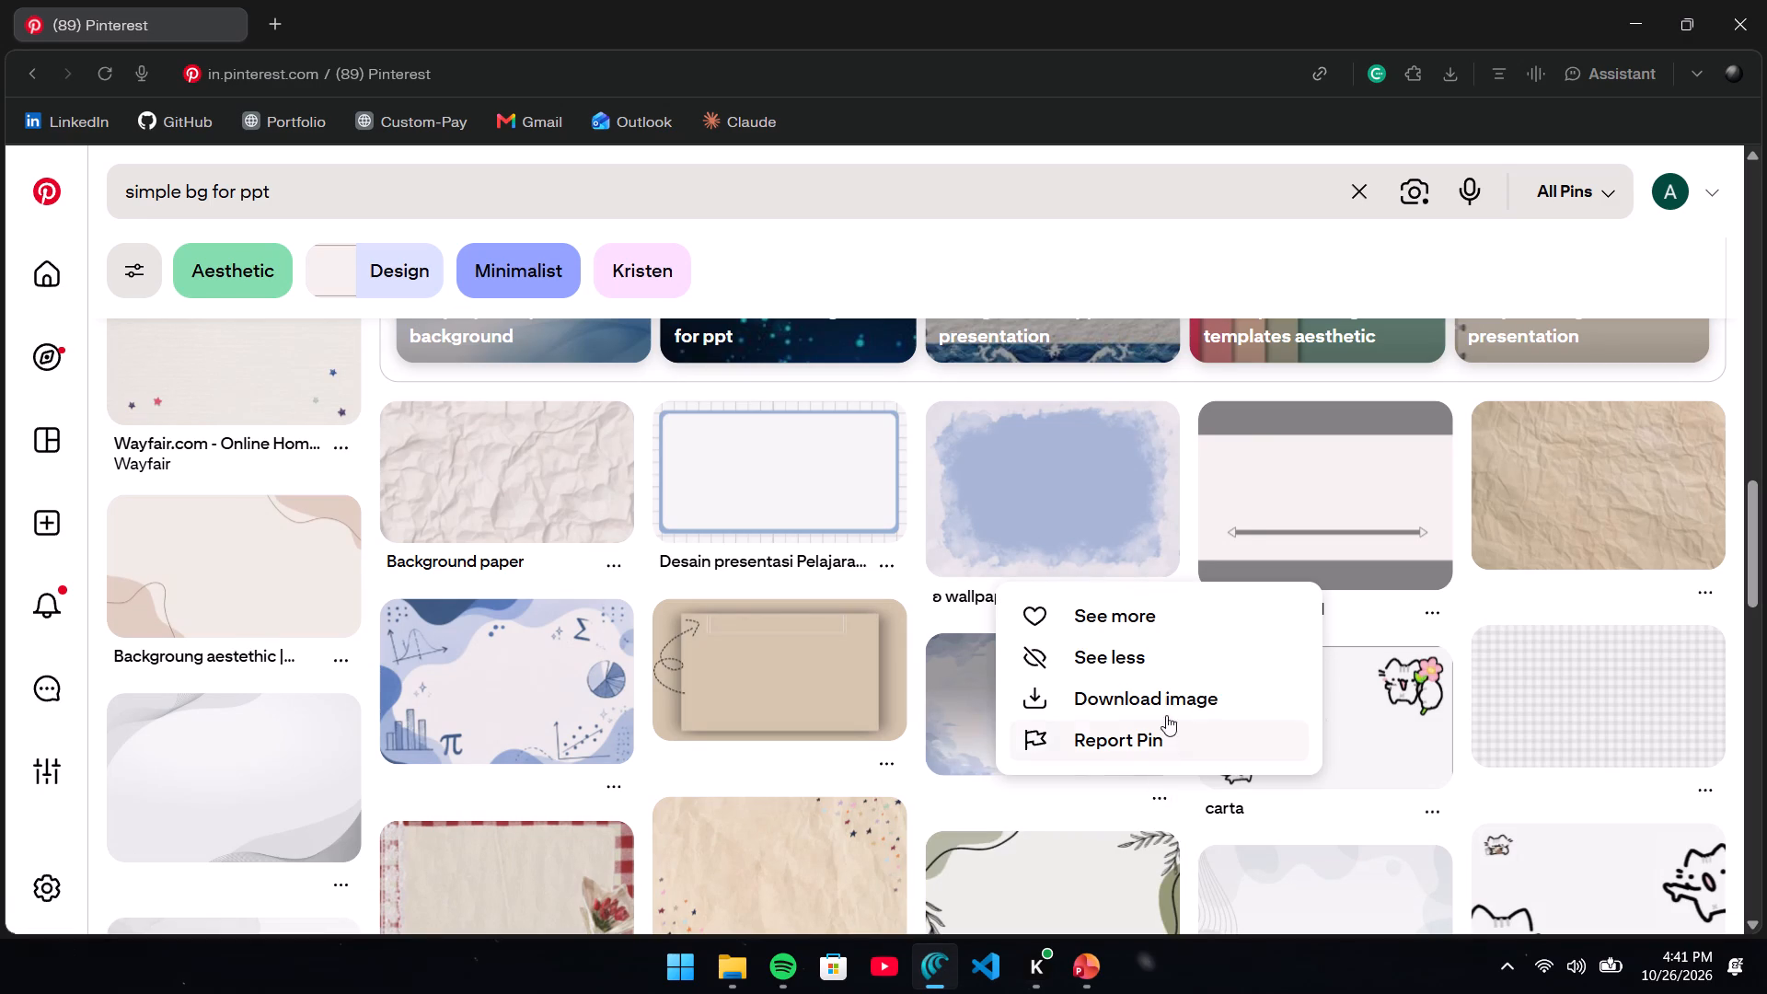
pyautogui.click(1167, 692)
# Download the light grey gingham check background image from the Pinterest results.
pyautogui.click(1719, 787)
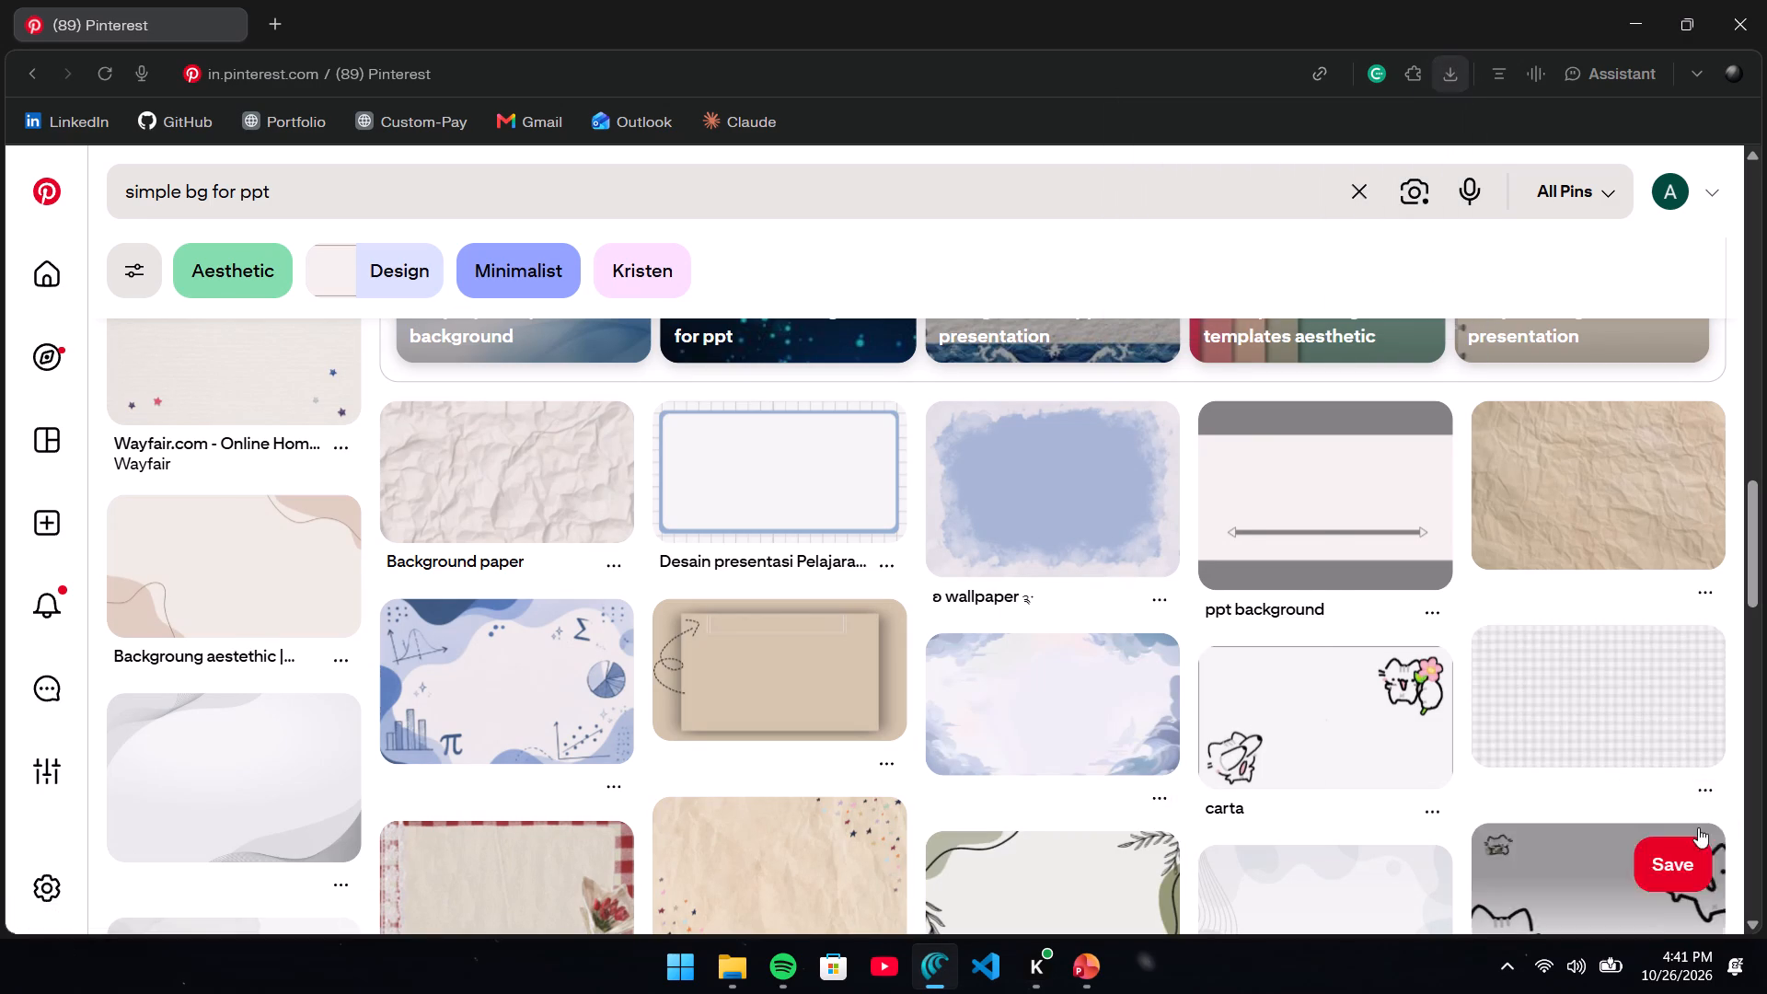
pyautogui.click(1706, 778)
pyautogui.click(1556, 690)
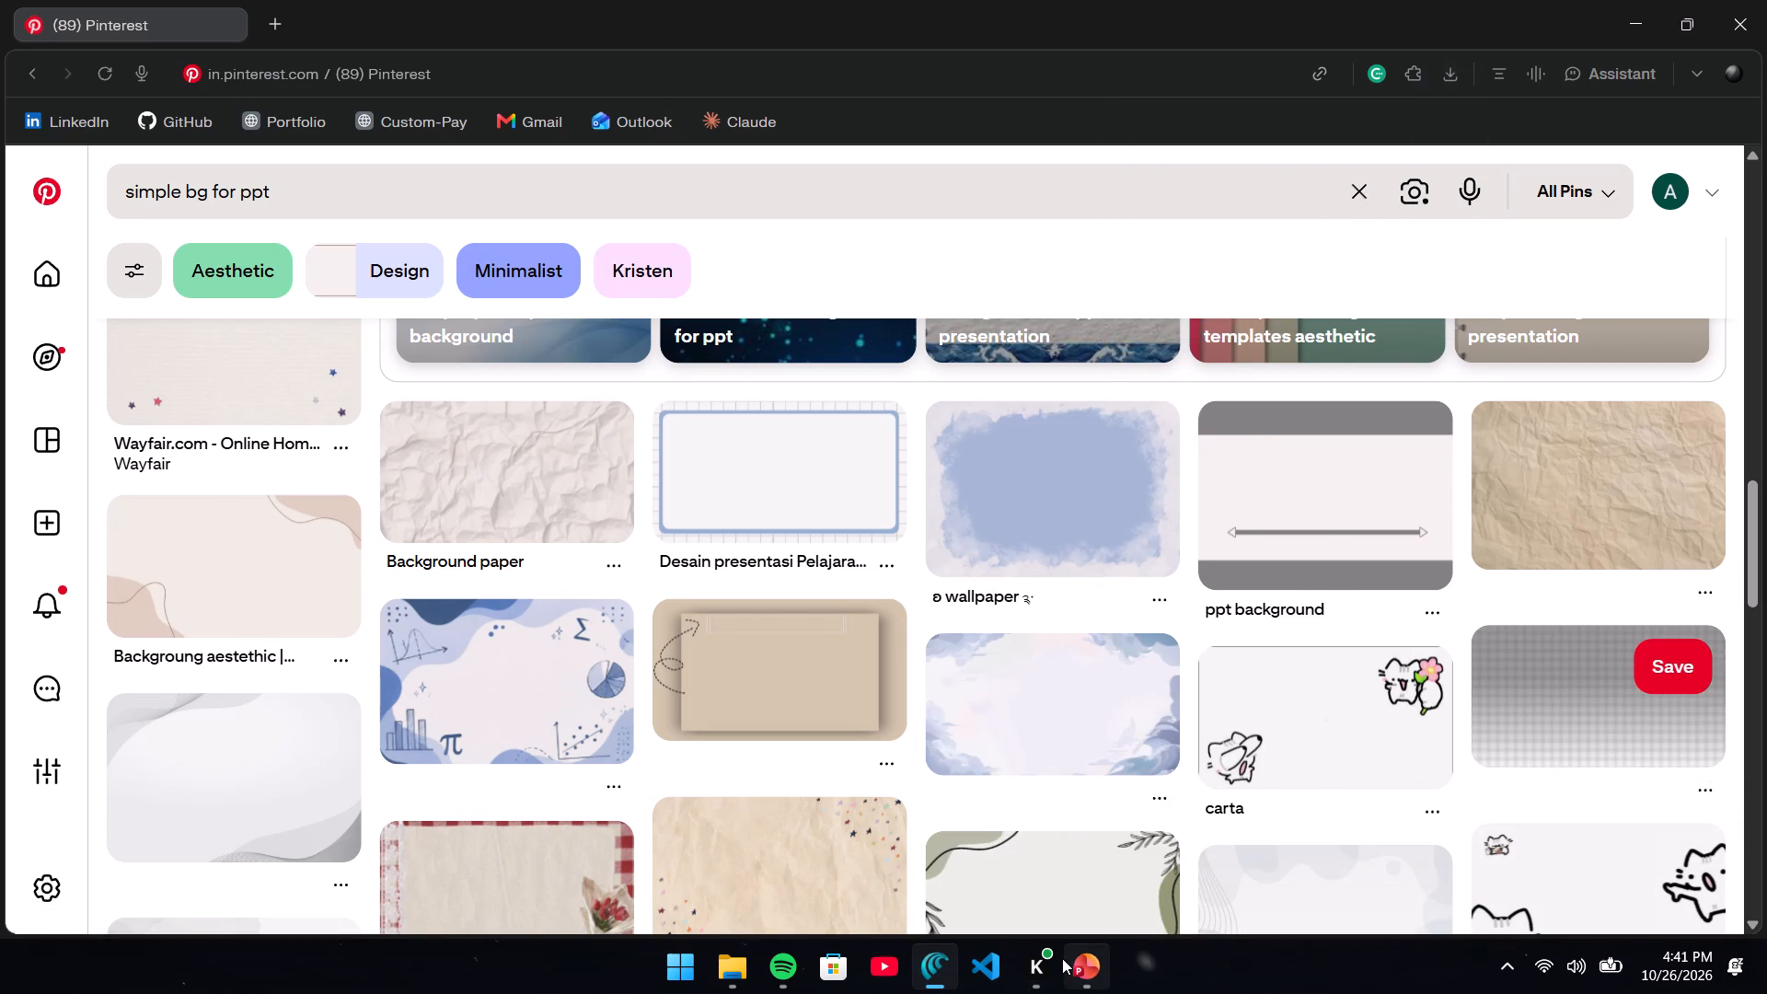
# Switch to PowerPoint and insert the grey gingham check picture from the Downloads folder on the title slide.
pyautogui.click(1075, 961)
pyautogui.scroll(2, 643, 531)
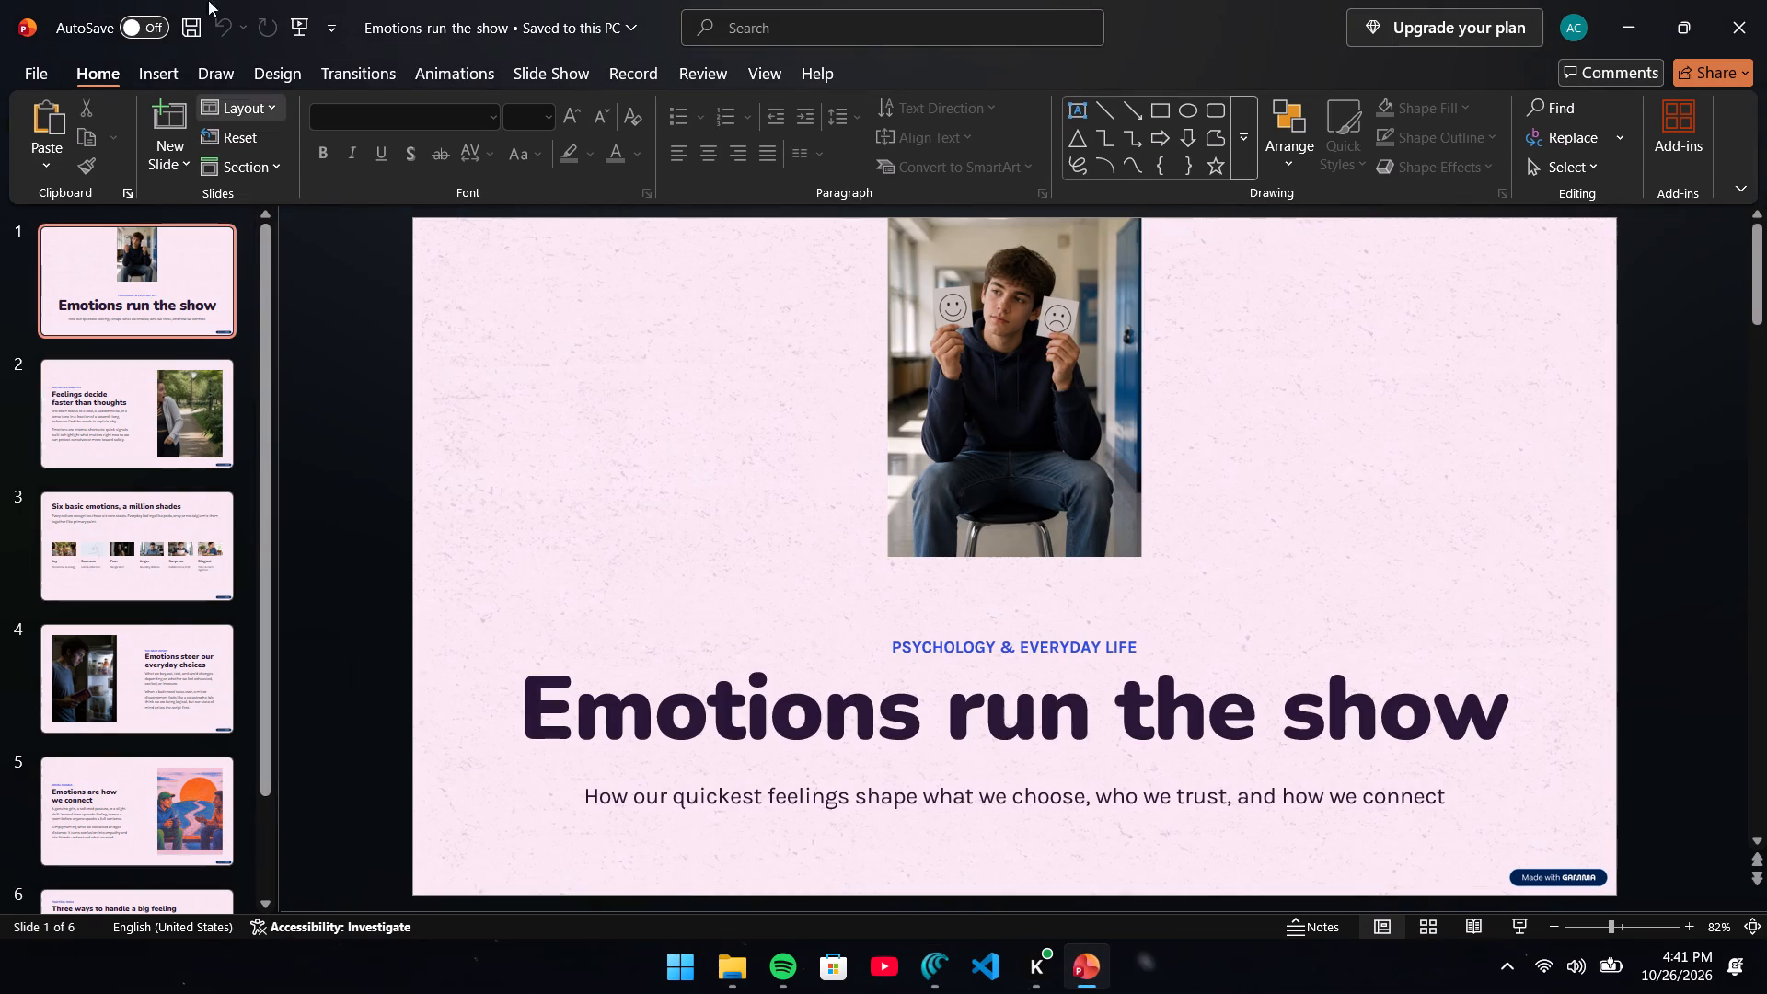
pyautogui.click(162, 80)
pyautogui.click(181, 149)
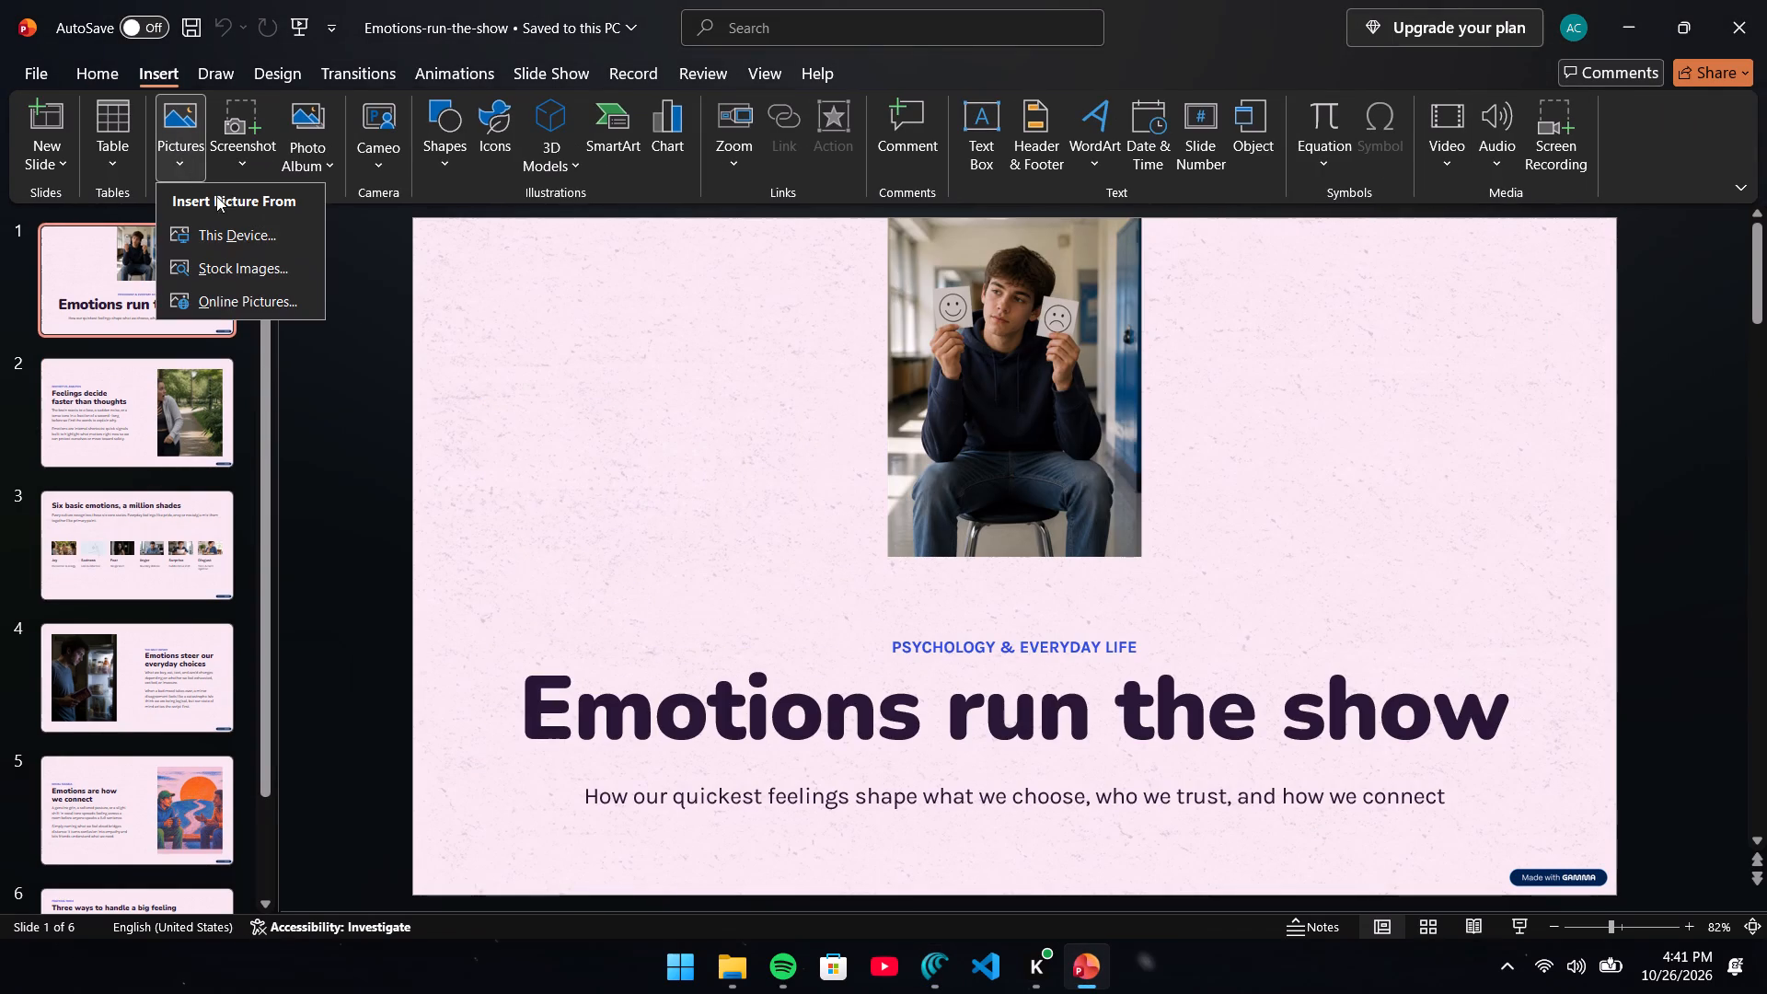
pyautogui.click(227, 225)
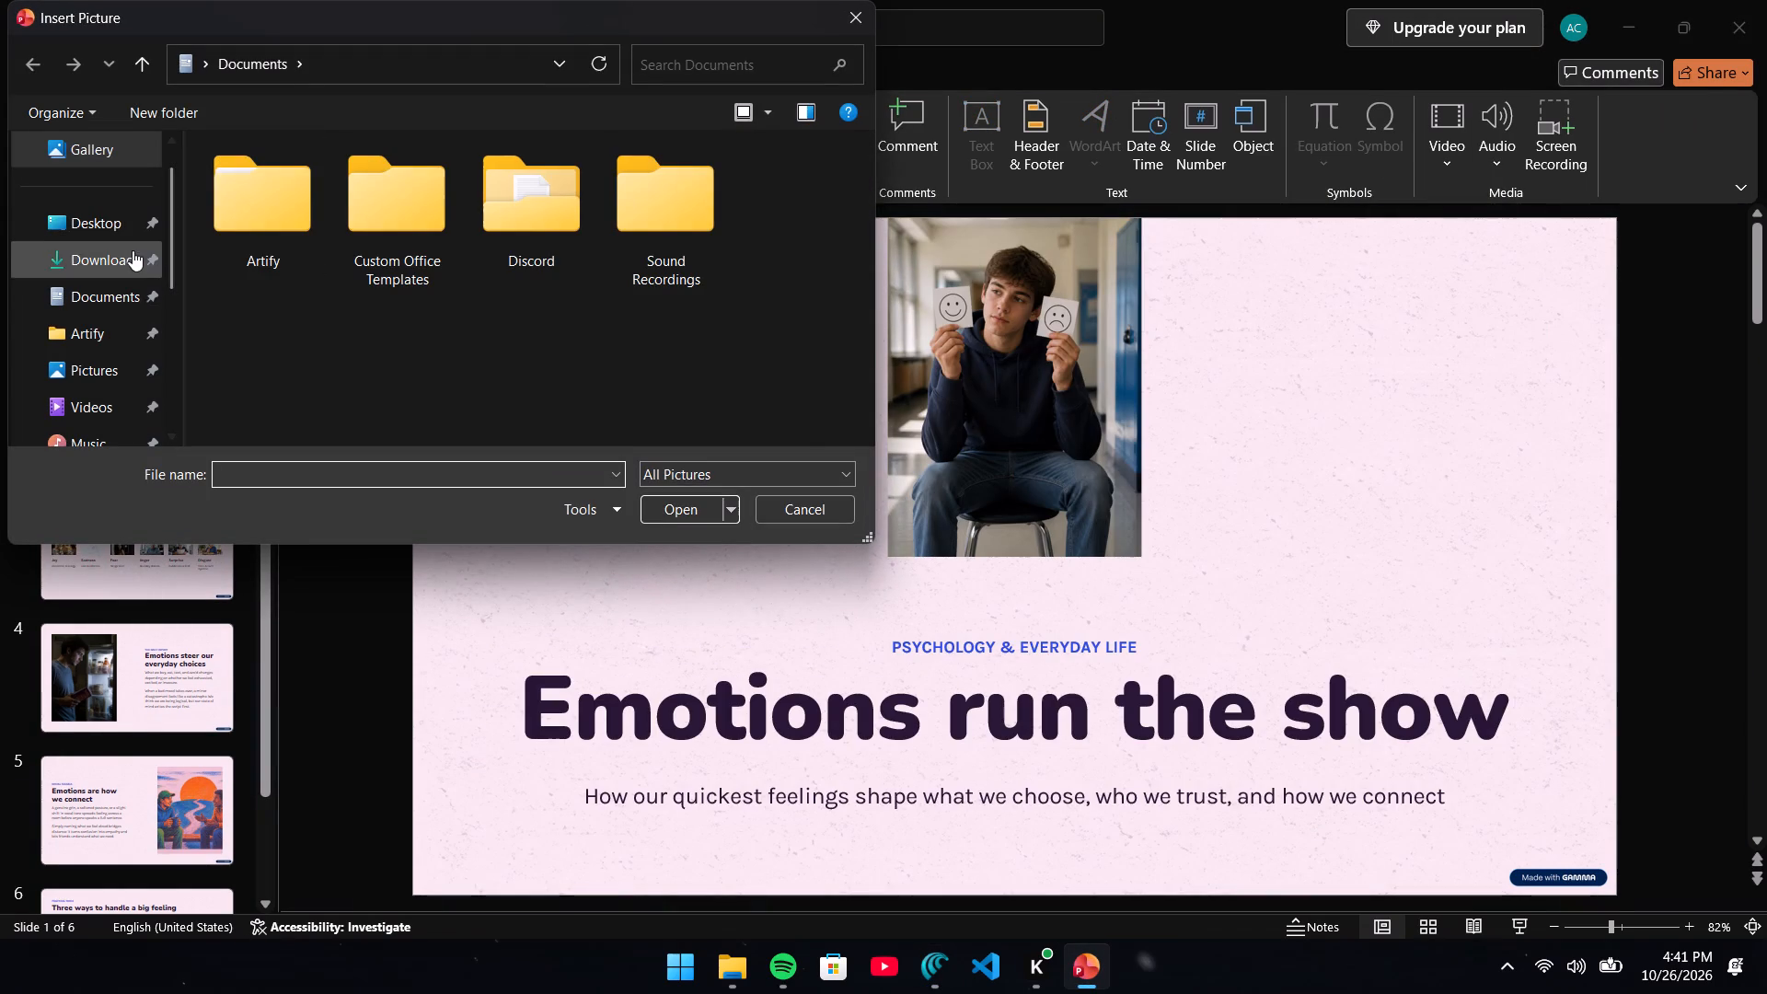
pyautogui.click(133, 250)
pyautogui.click(235, 224)
pyautogui.click(661, 513)
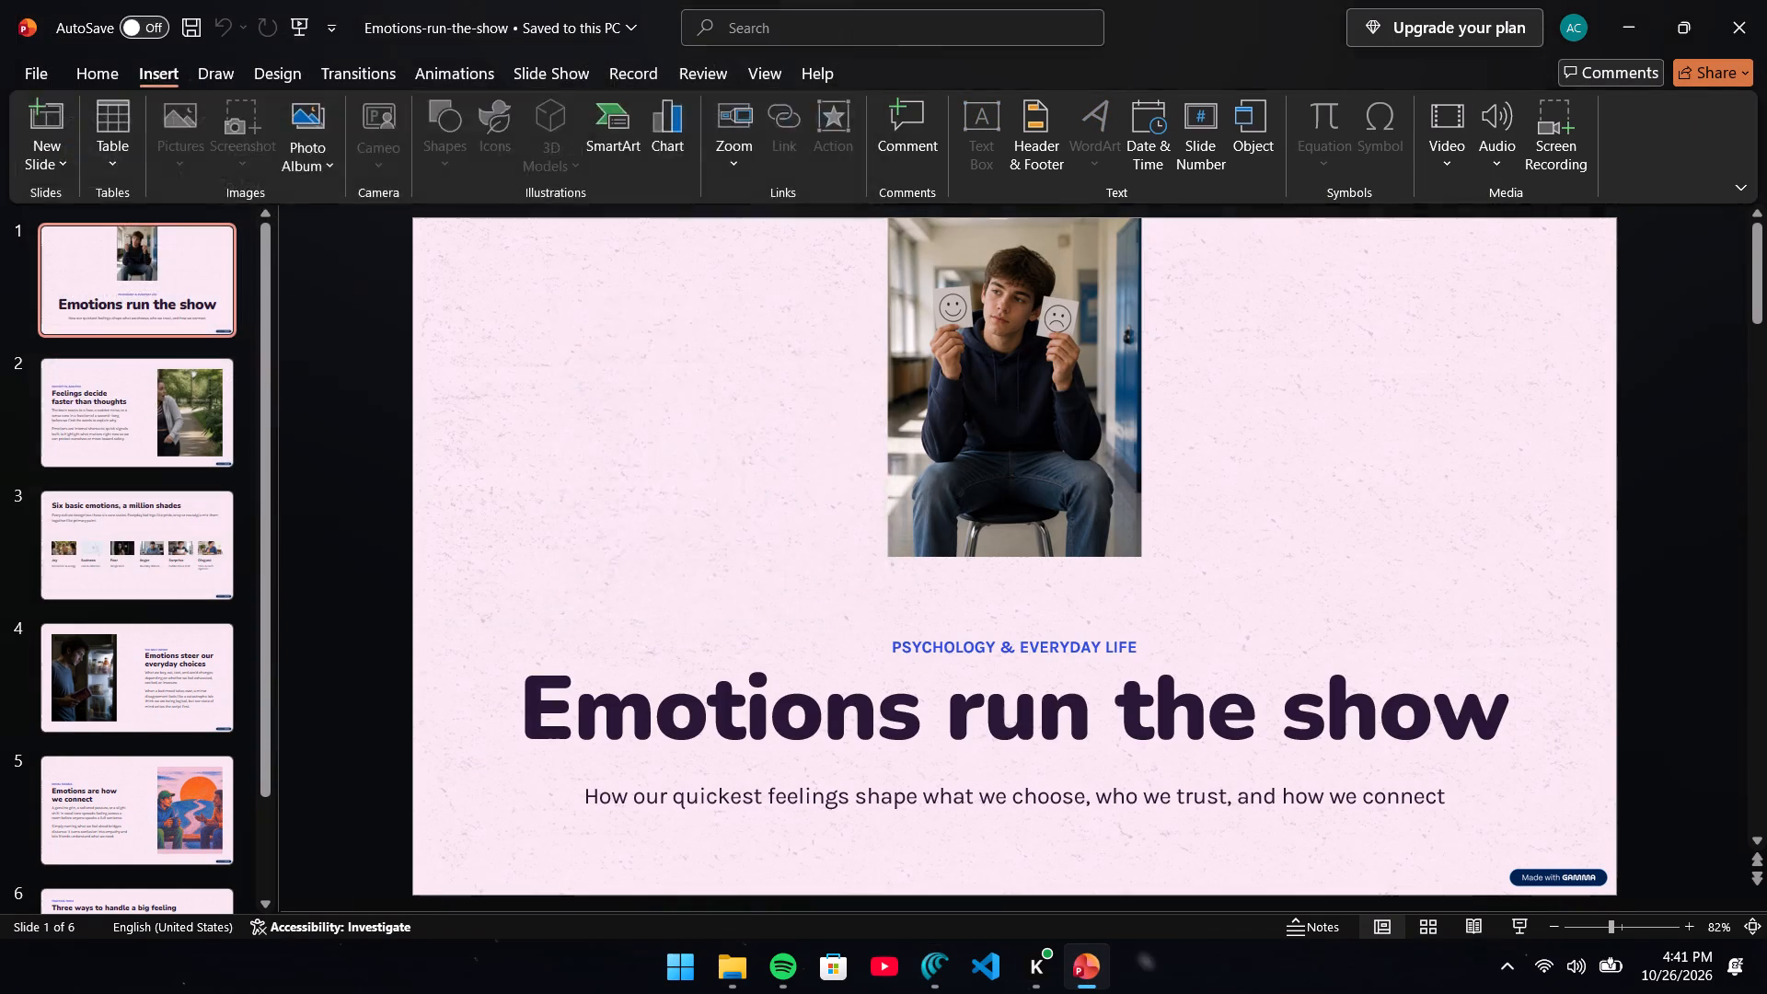
# Move and enlarge the gingham check picture to cover the whole title slide, 13.33" wide by 7.5" high.
pyautogui.moveTo(1223, 722); pyautogui.dragTo(1098, 644)
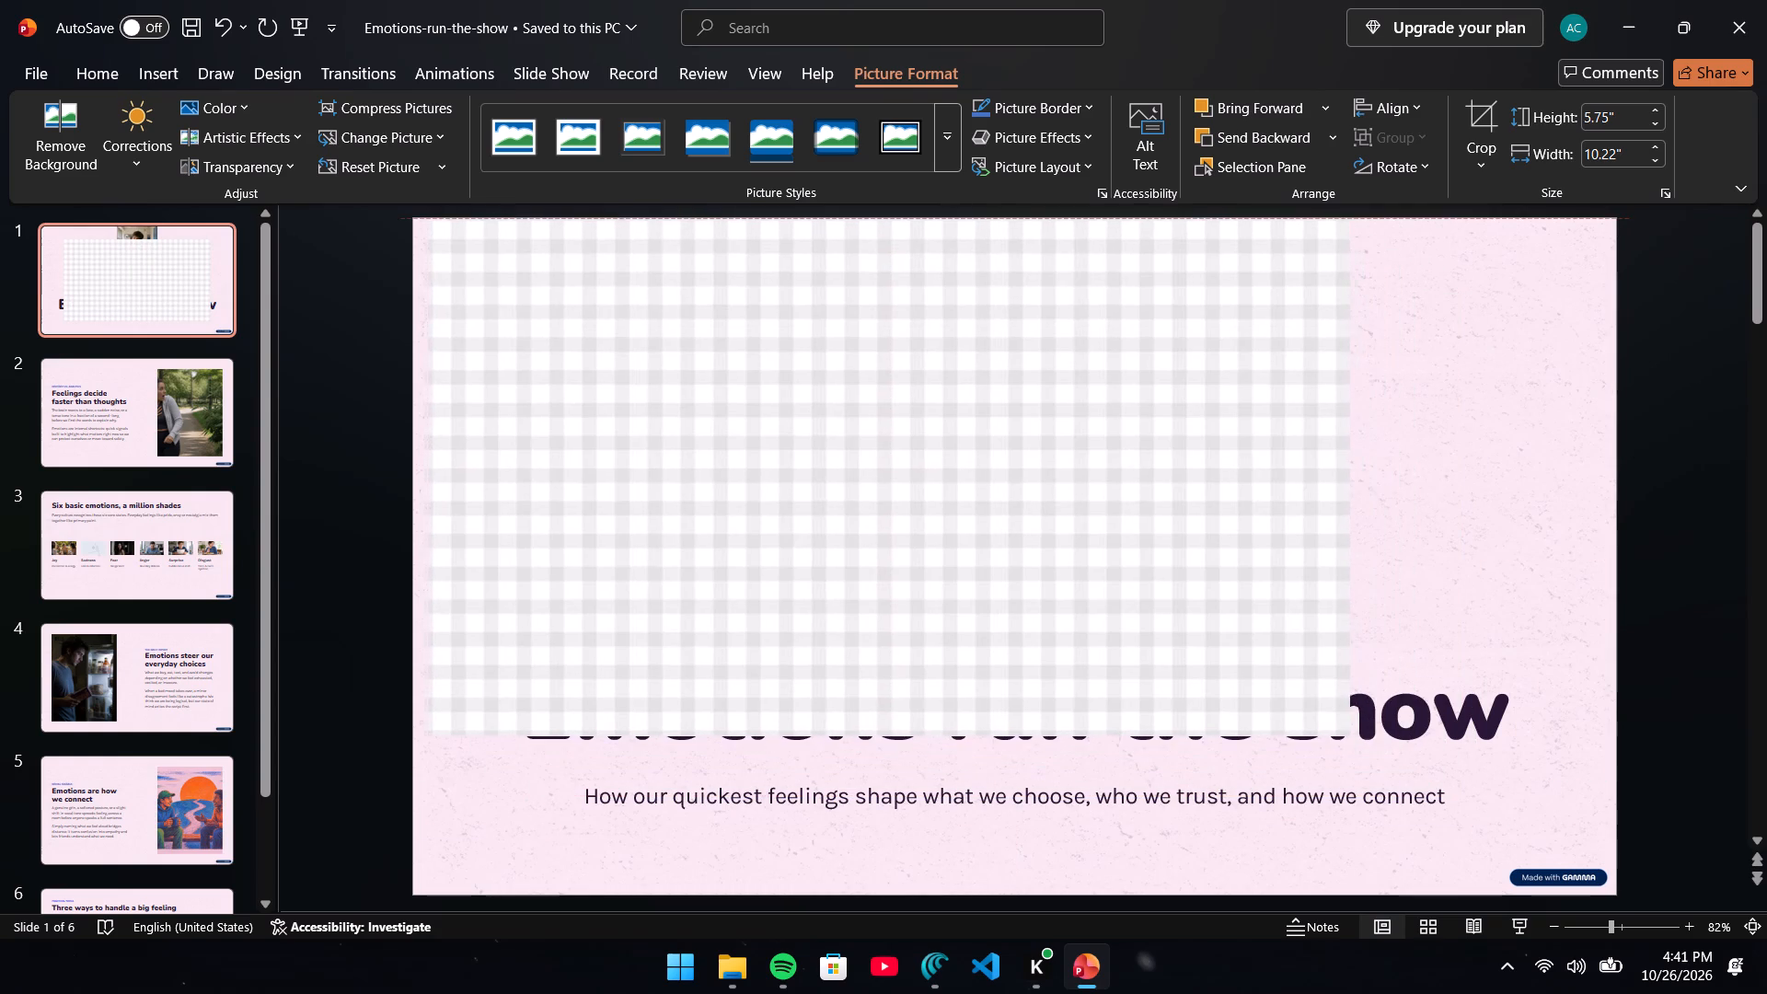
pyautogui.moveTo(1098, 644); pyautogui.dragTo(1195, 699)
pyautogui.moveTo(1446, 791); pyautogui.dragTo(1514, 886)
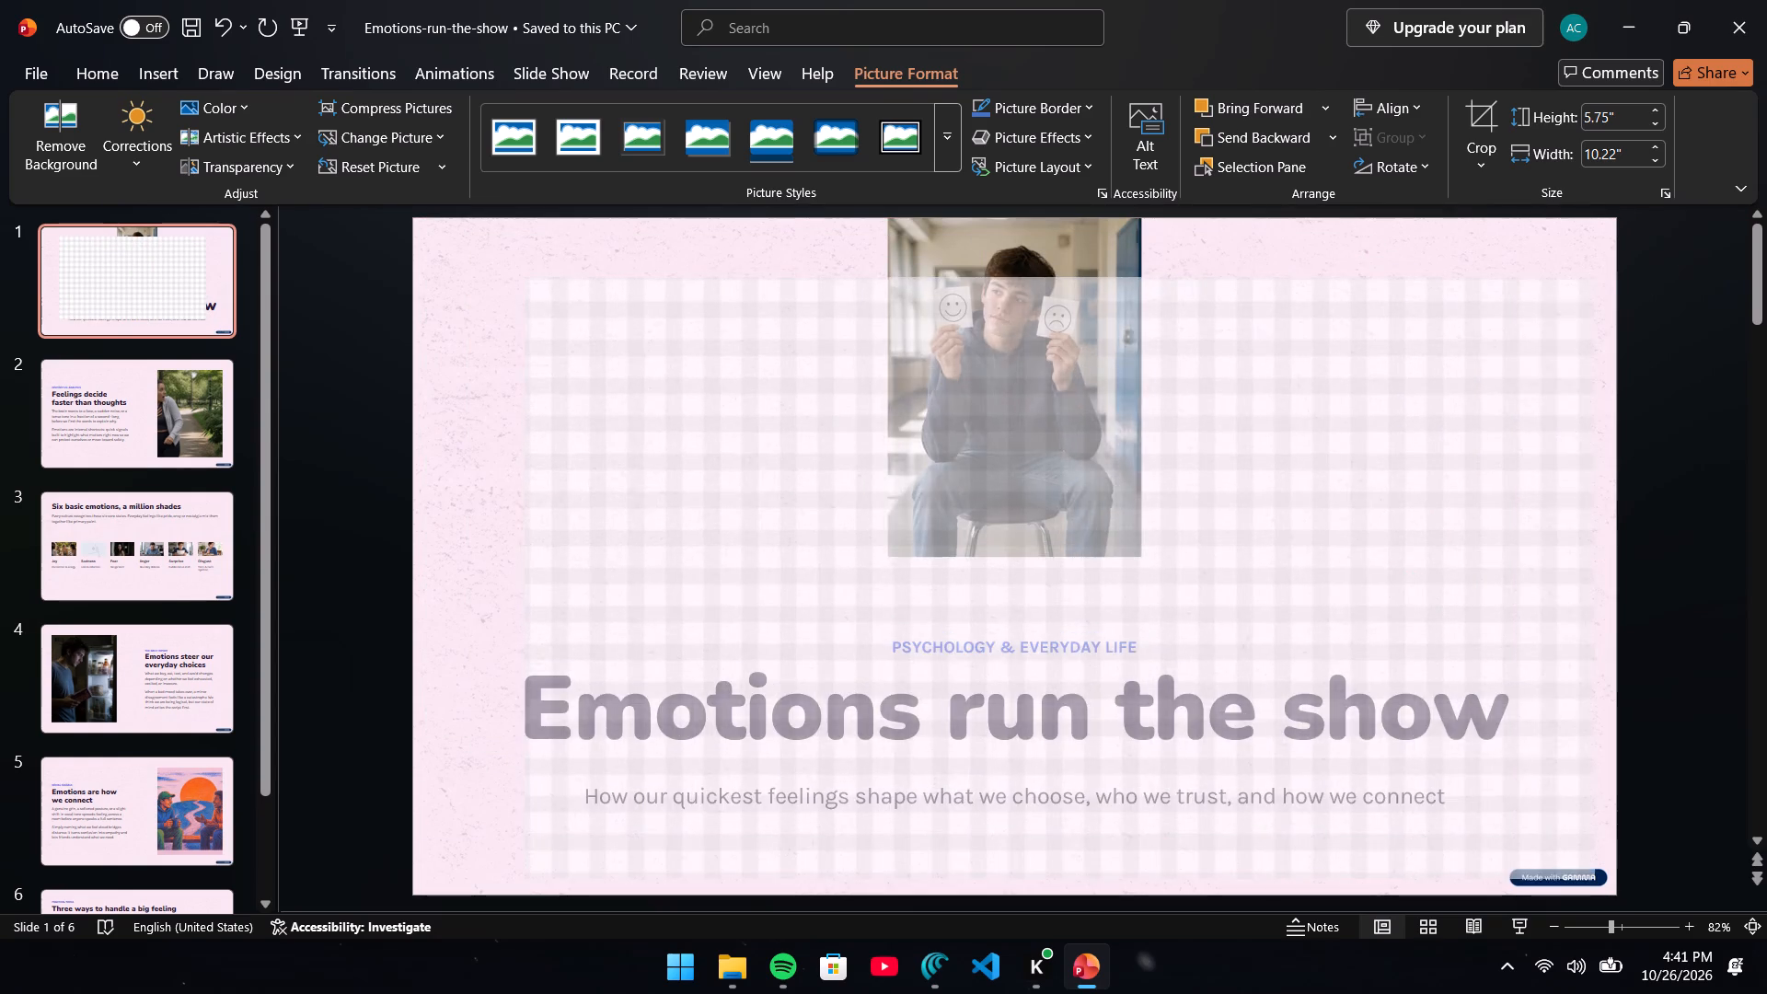
pyautogui.moveTo(1514, 886); pyautogui.dragTo(1510, 886)
pyautogui.moveTo(1161, 618); pyautogui.dragTo(1068, 560)
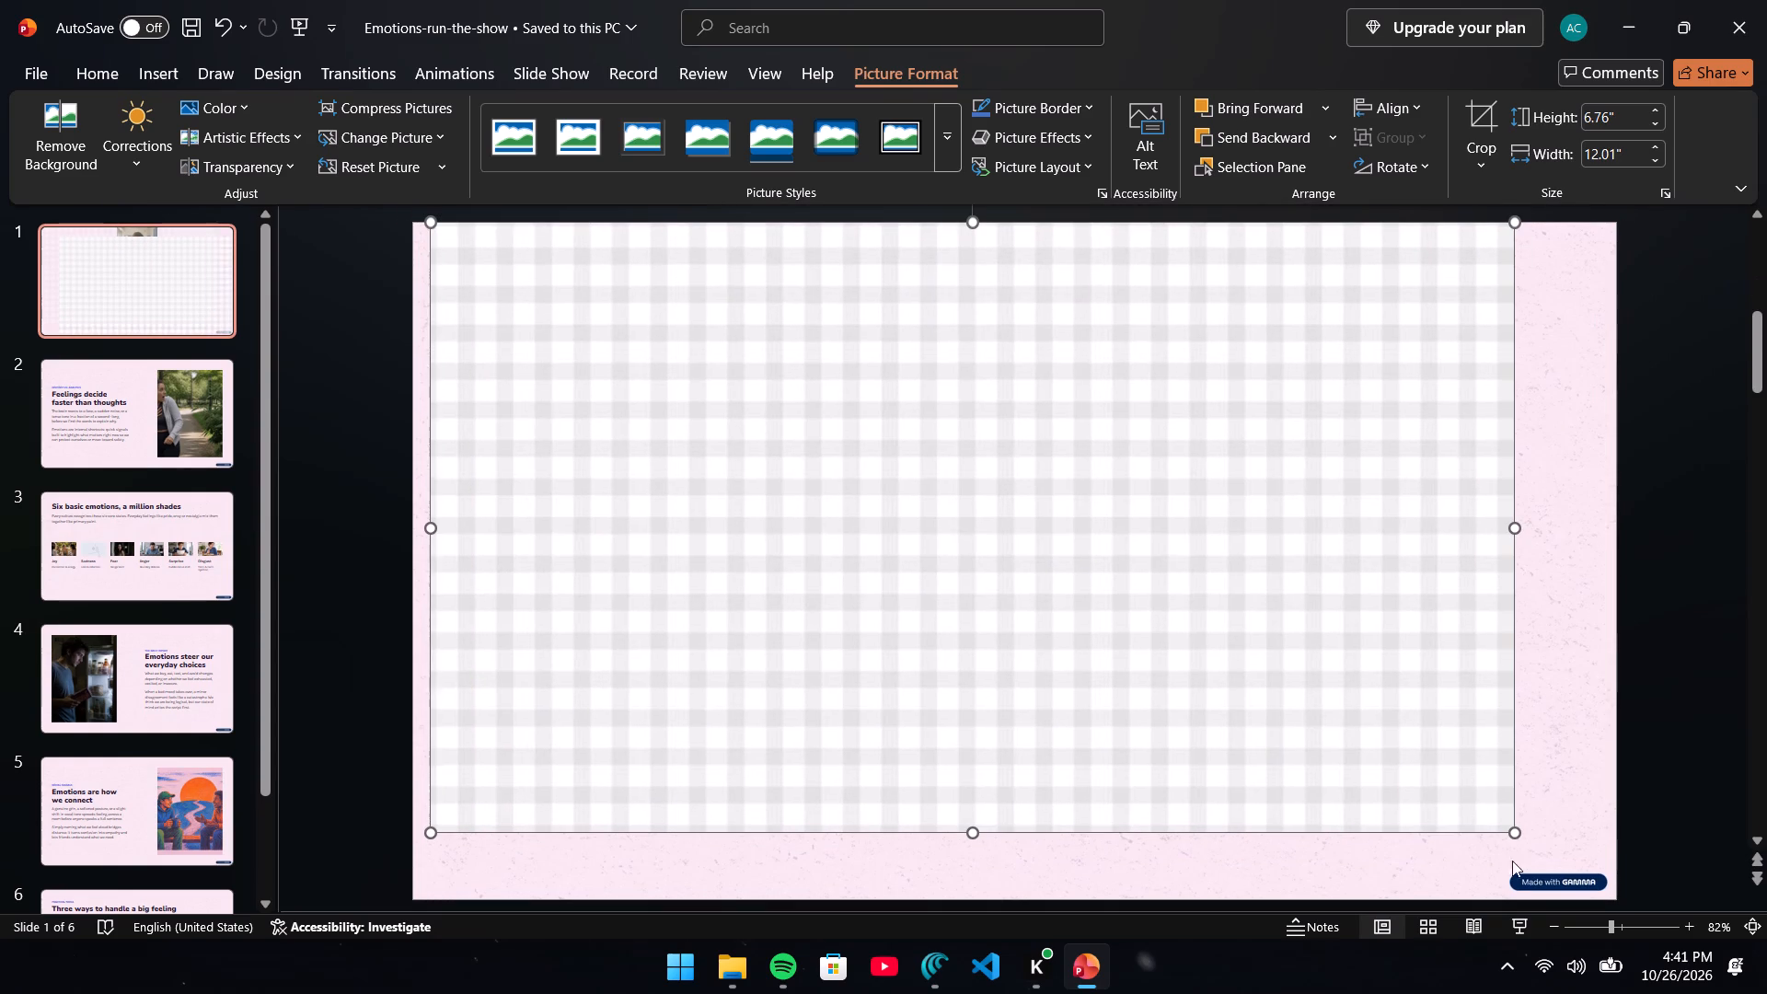
pyautogui.moveTo(1516, 825); pyautogui.dragTo(1481, 787)
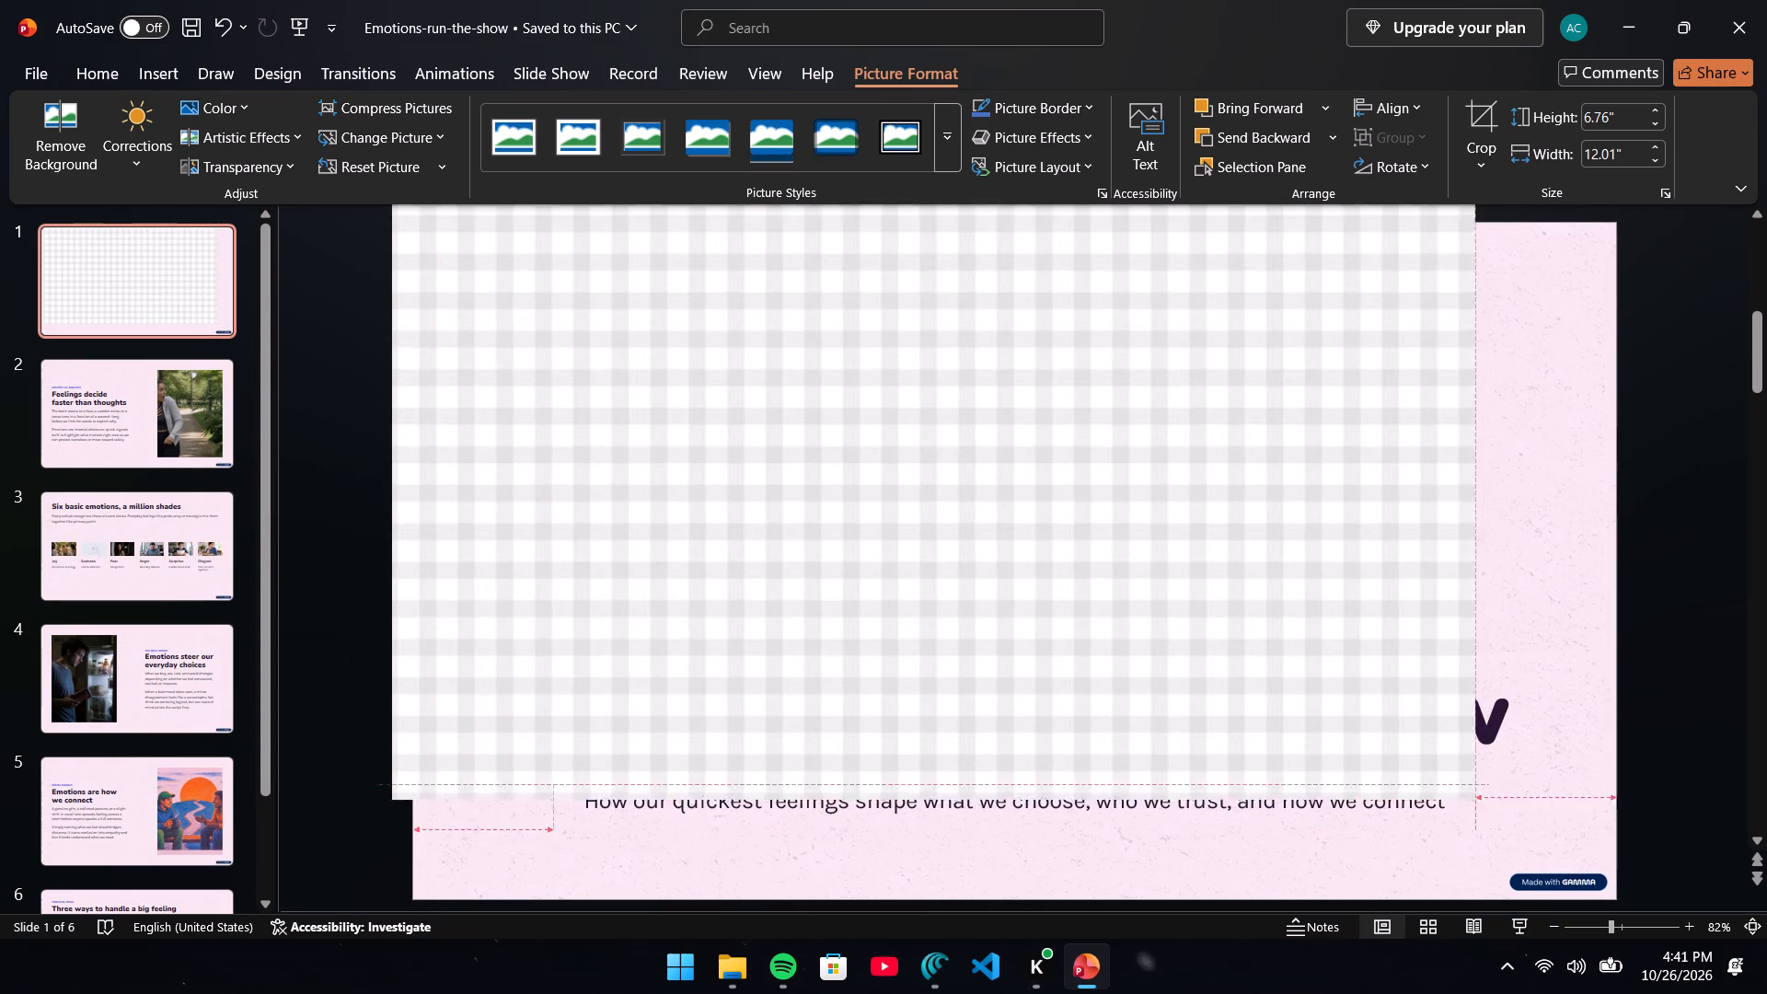
pyautogui.moveTo(1481, 787); pyautogui.dragTo(1506, 826)
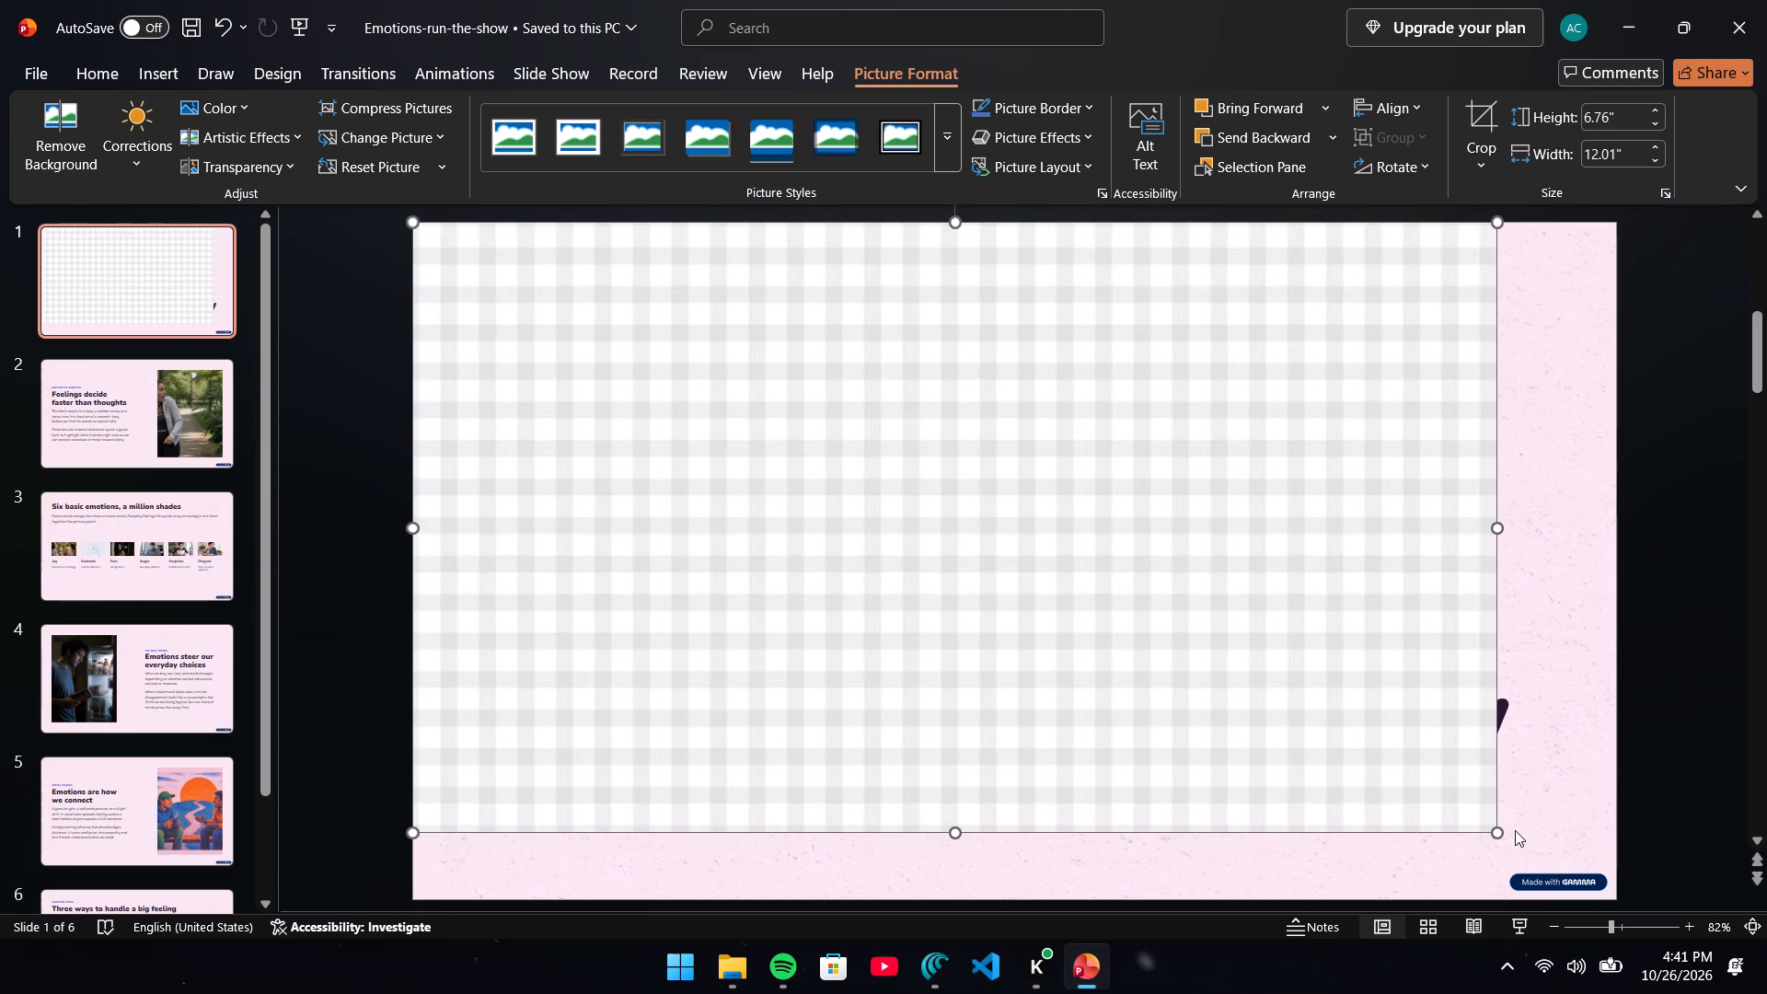
pyautogui.moveTo(1501, 827); pyautogui.dragTo(1583, 890)
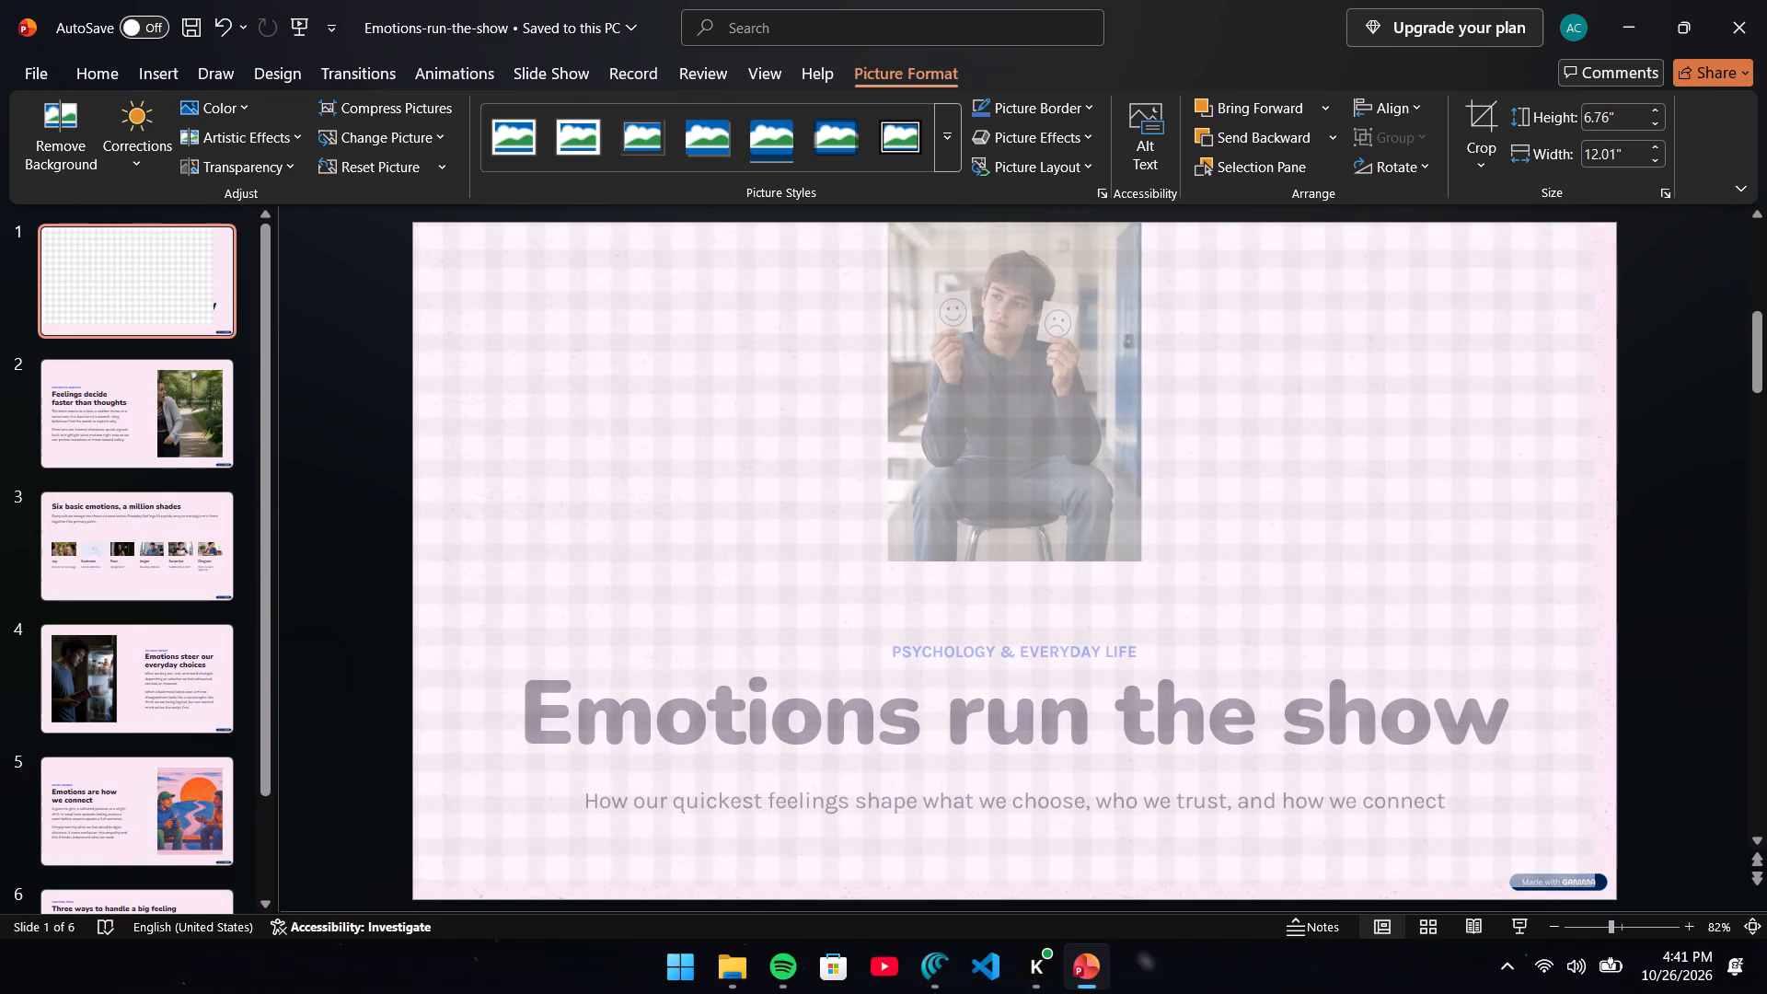
pyautogui.moveTo(1583, 890); pyautogui.dragTo(1594, 896)
# Send the gingham check picture to the back of the title slide, behind the photo and text.
pyautogui.rightClick(1075, 506)
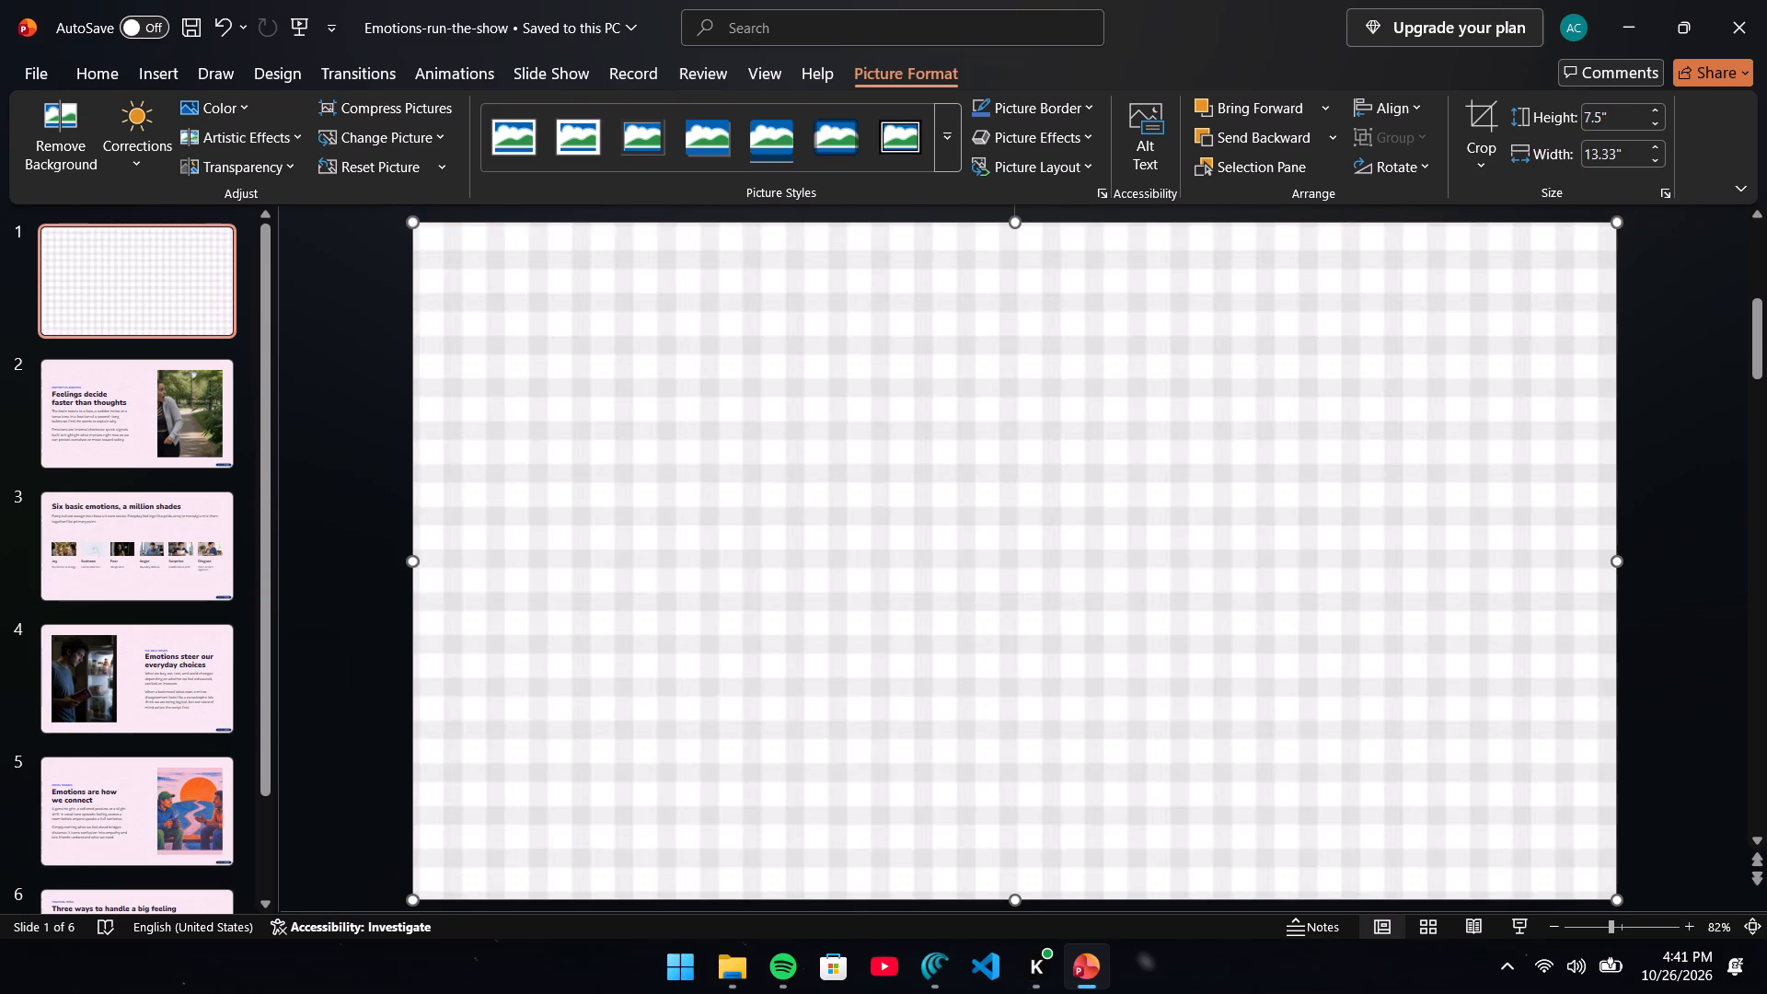
pyautogui.click(1148, 477)
pyautogui.rightClick(1148, 477)
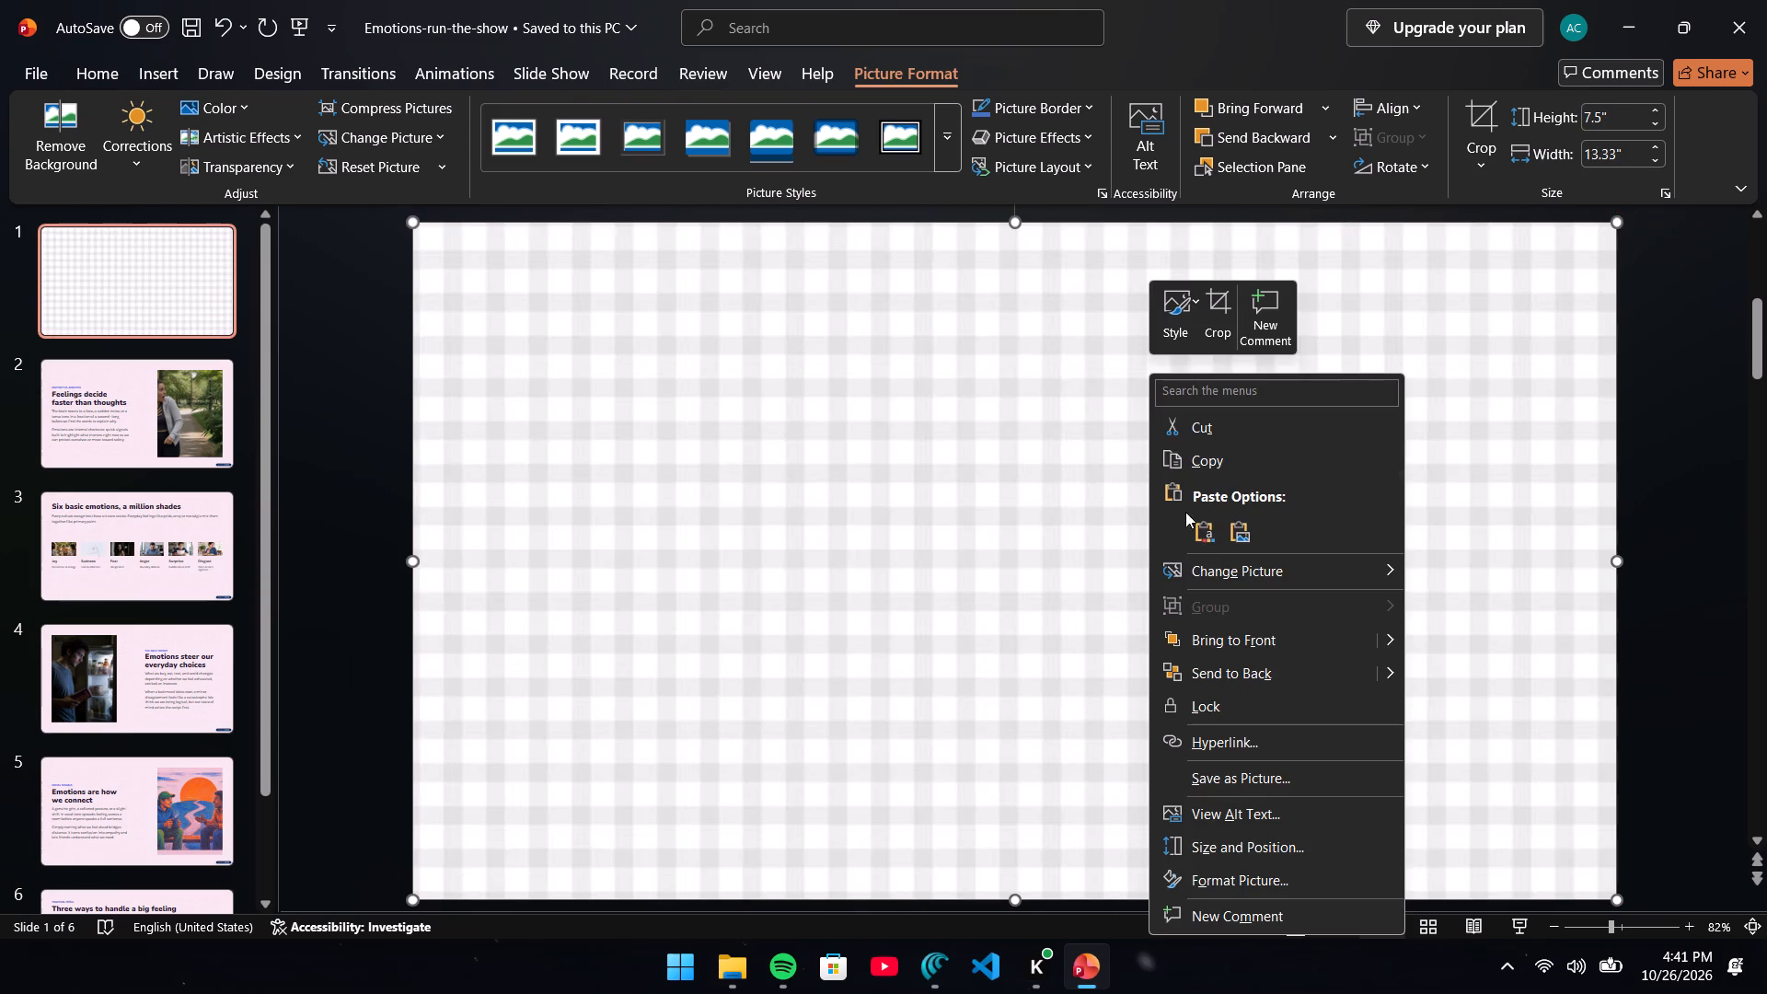
pyautogui.click(1230, 664)
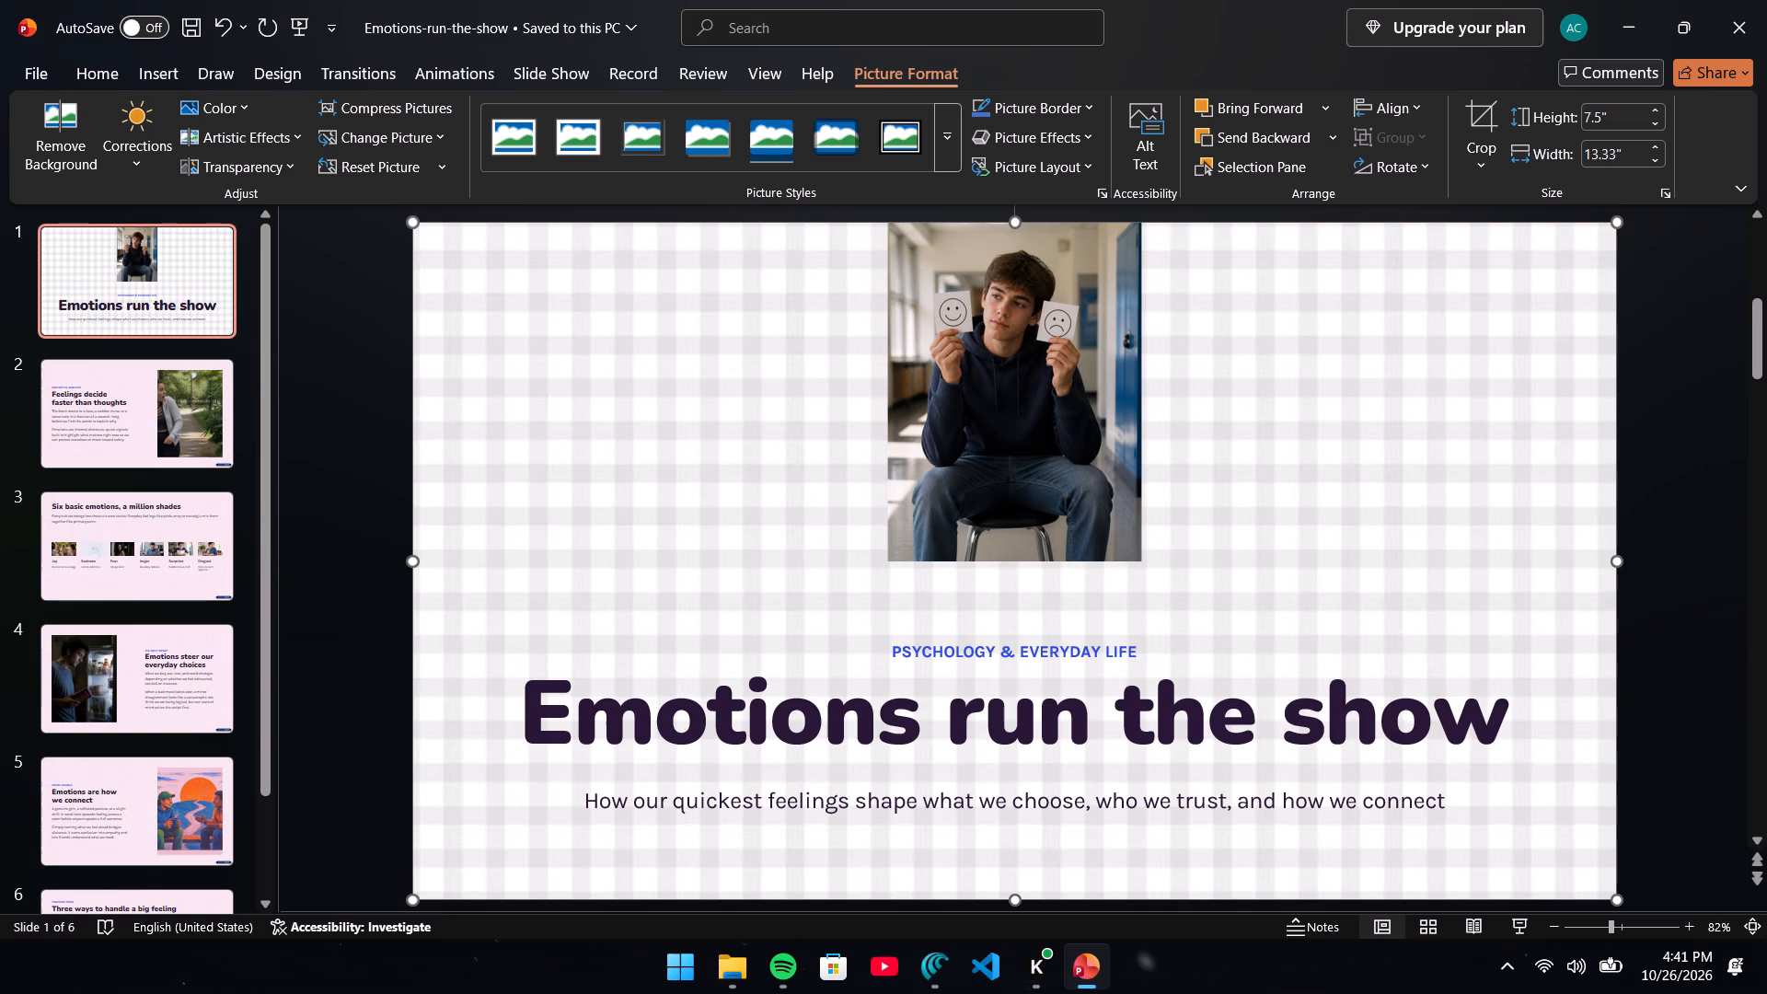
# Paste the gingham check background onto slide 2, "Feelings decide faster than thoughts", and send it to the back.
pyautogui.scroll(-2, 1227, 661)
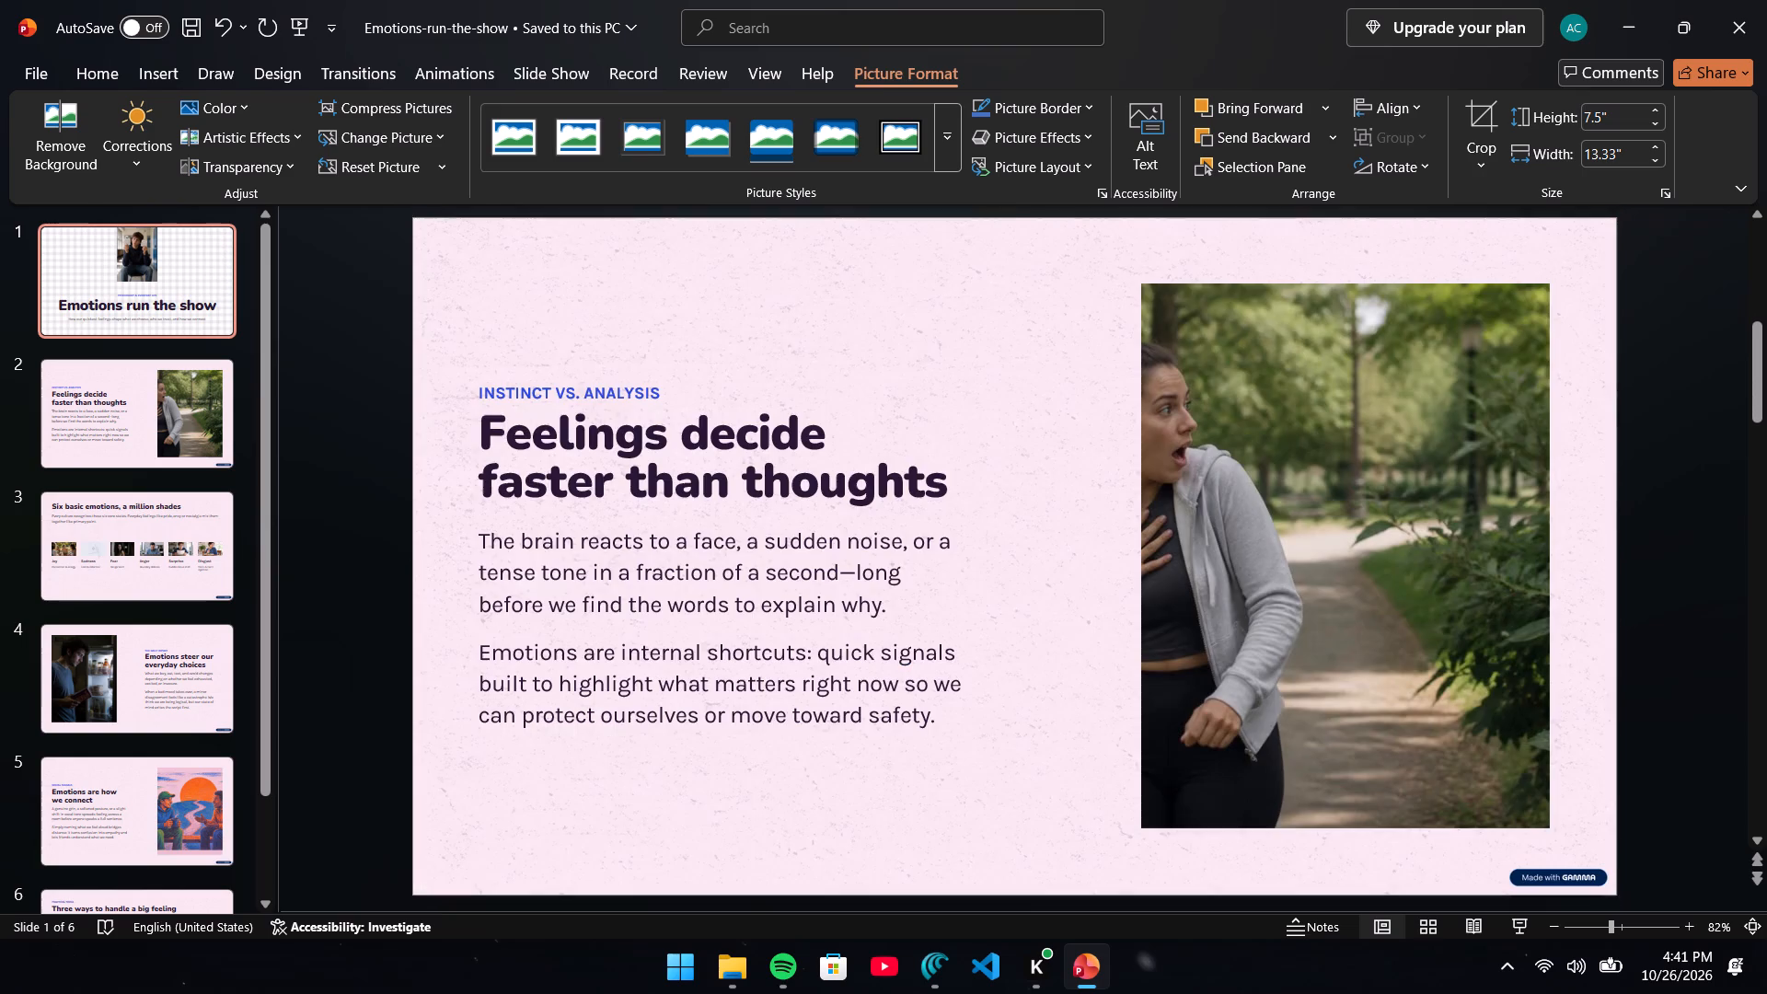
pyautogui.hotkey('ctrl', 'v')
pyautogui.rightClick(1172, 594)
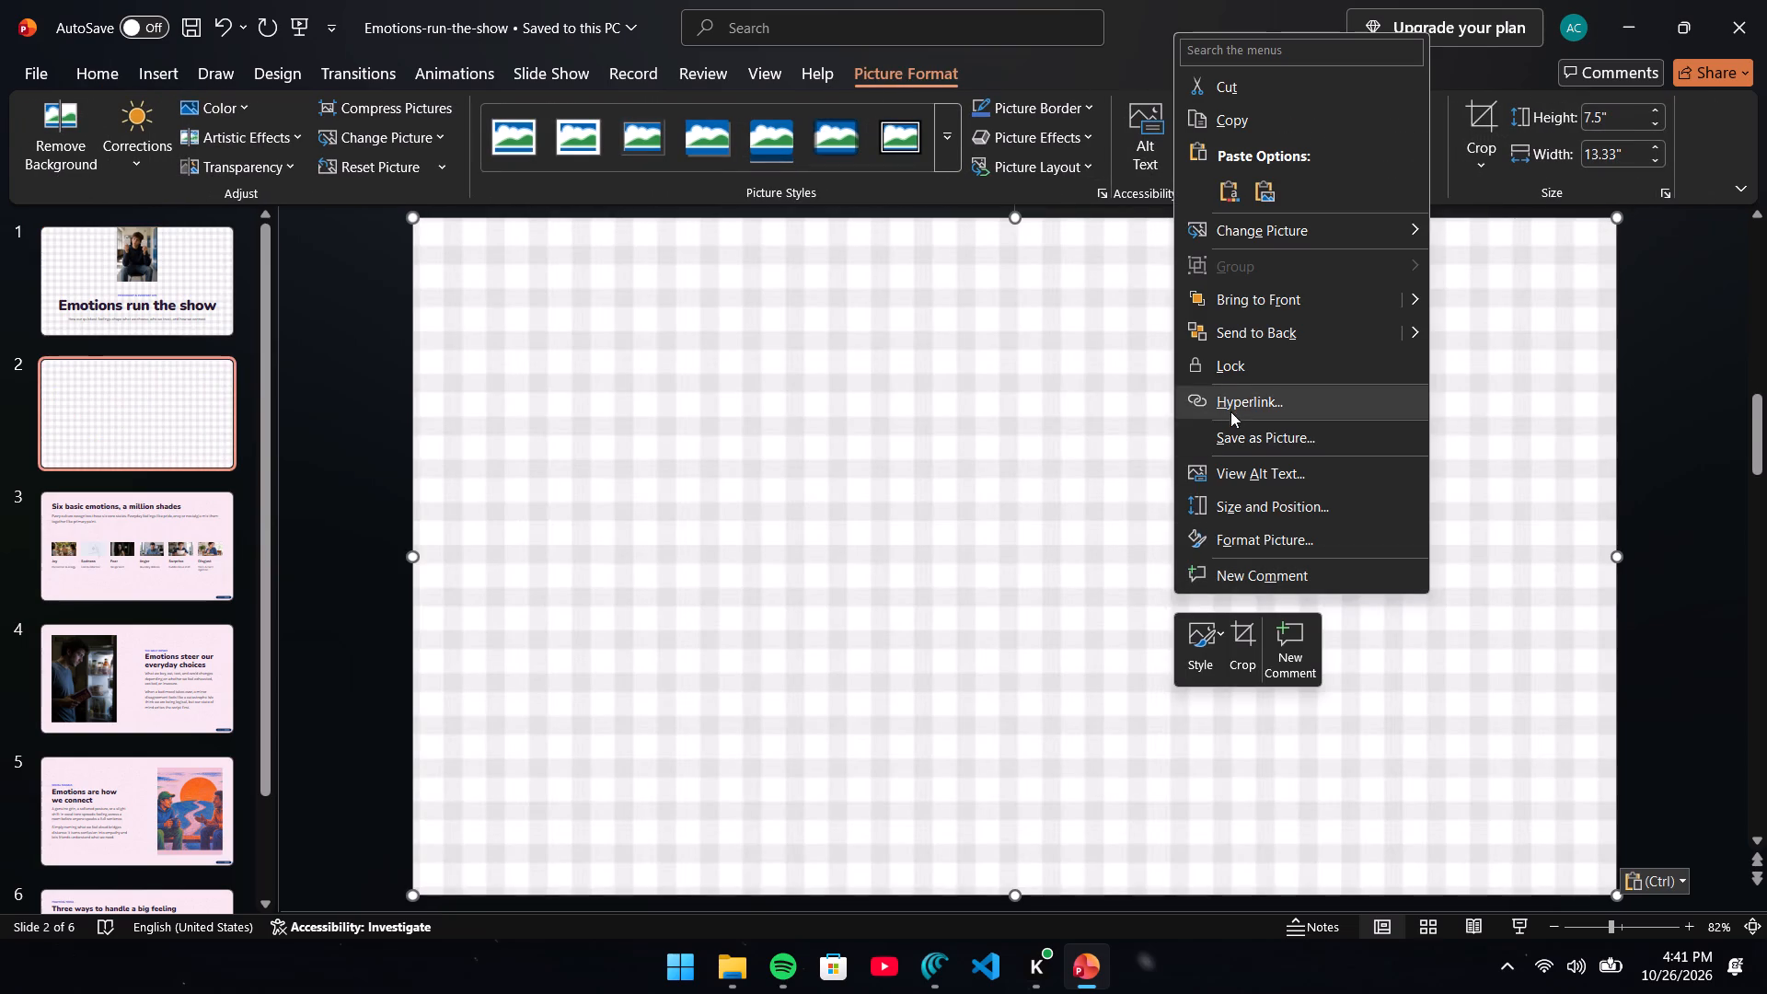
pyautogui.click(1236, 347)
# Paste the gingham check background onto slide 4, "Emotions steer our everyday choices", and send it to the back.
pyautogui.scroll(-1, 1224, 379)
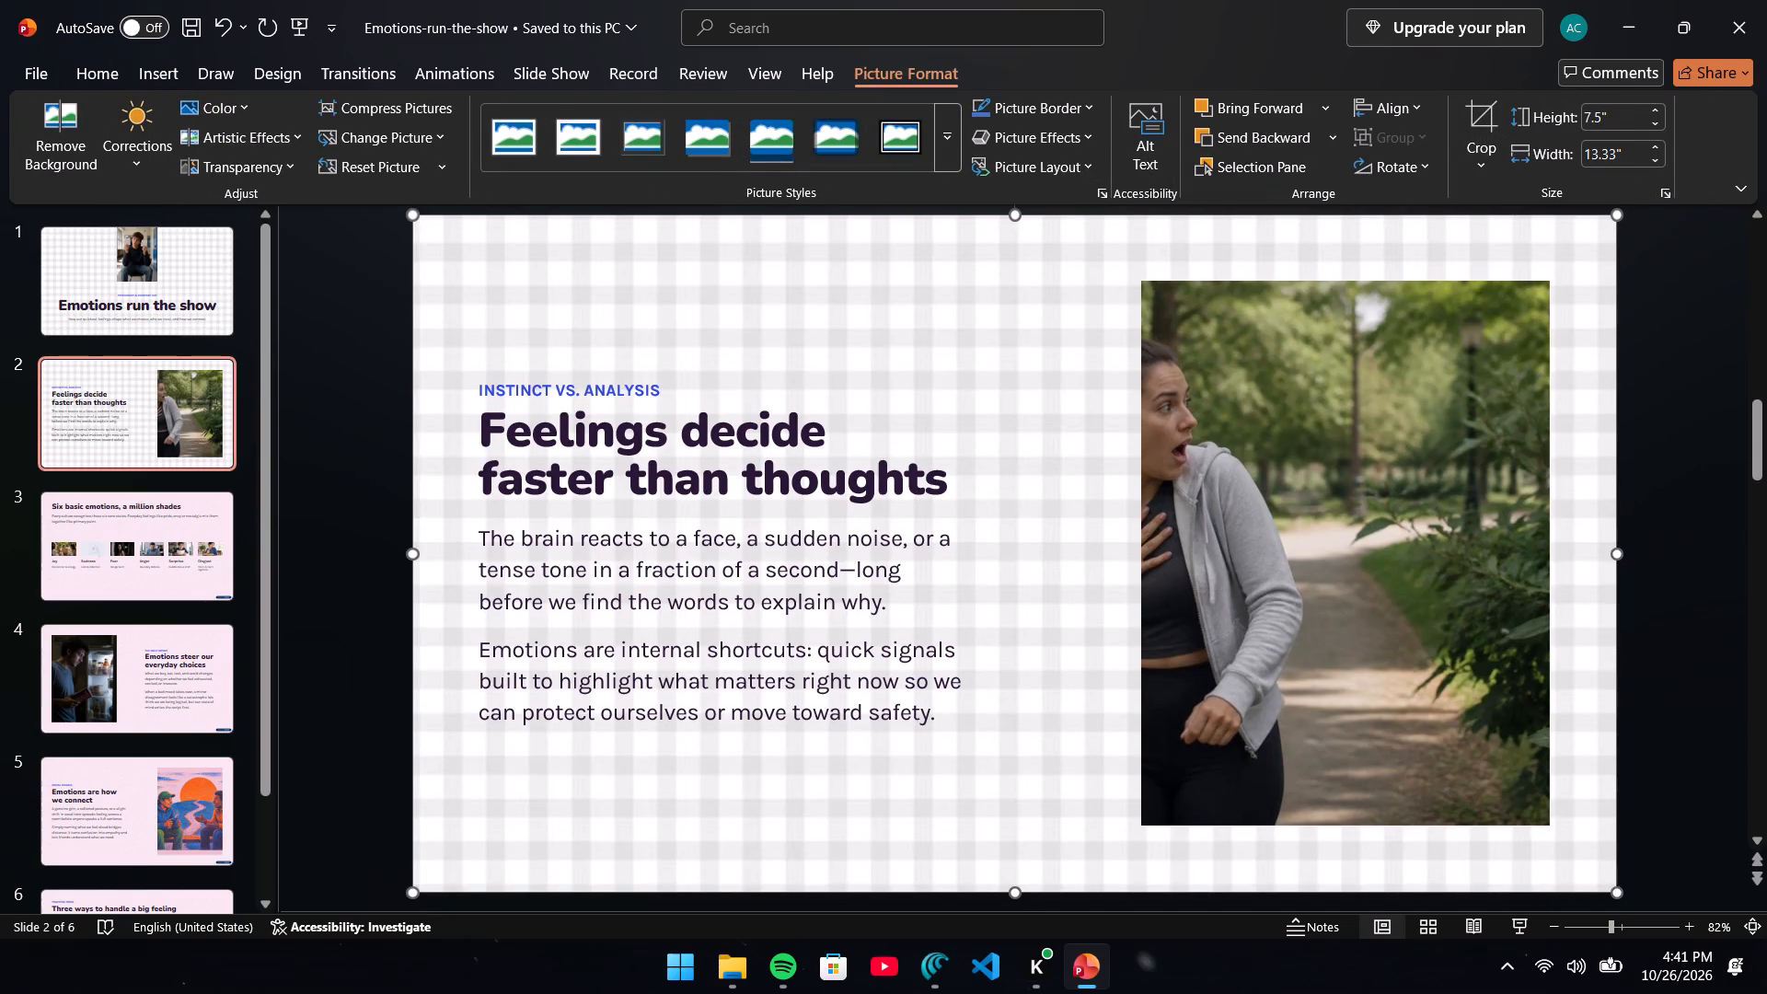
pyautogui.scroll(-2, 1224, 379)
pyautogui.hotkey('ctrl', 'v')
pyautogui.rightClick(1117, 466)
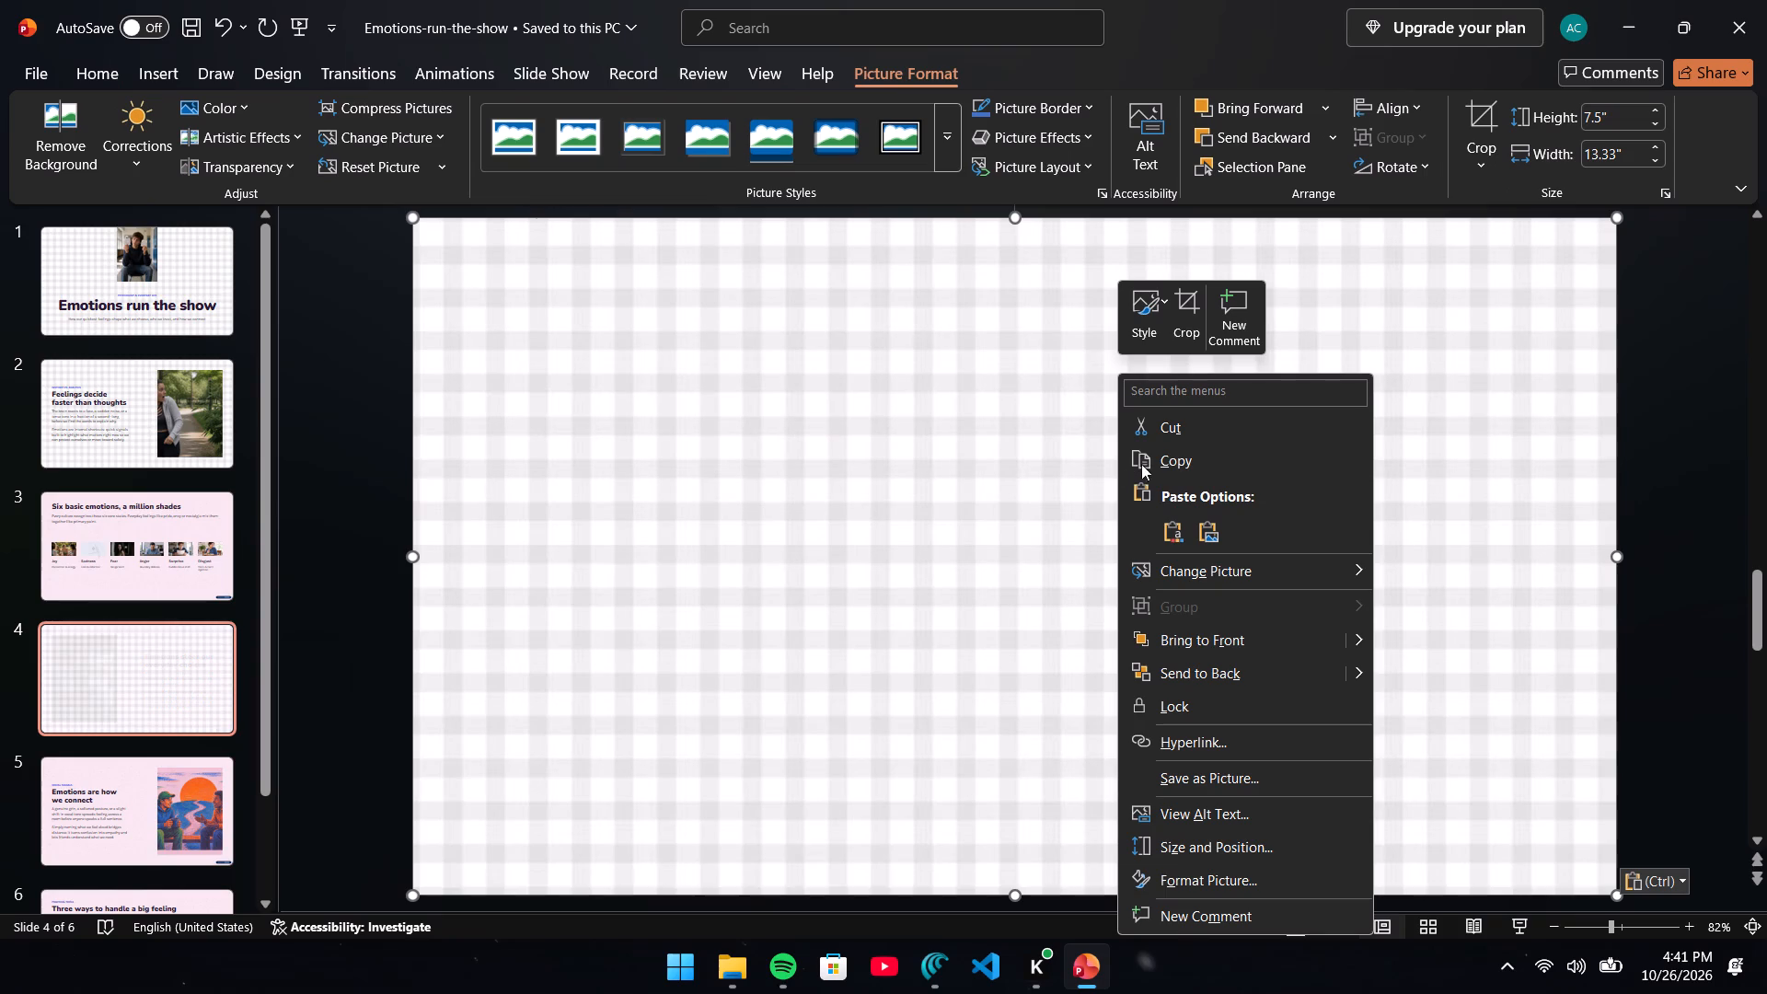
pyautogui.click(1215, 674)
# Paste the gingham check background onto slide 5, "Emotions are how we connect", and send it to the back.
pyautogui.scroll(-2, 1203, 659)
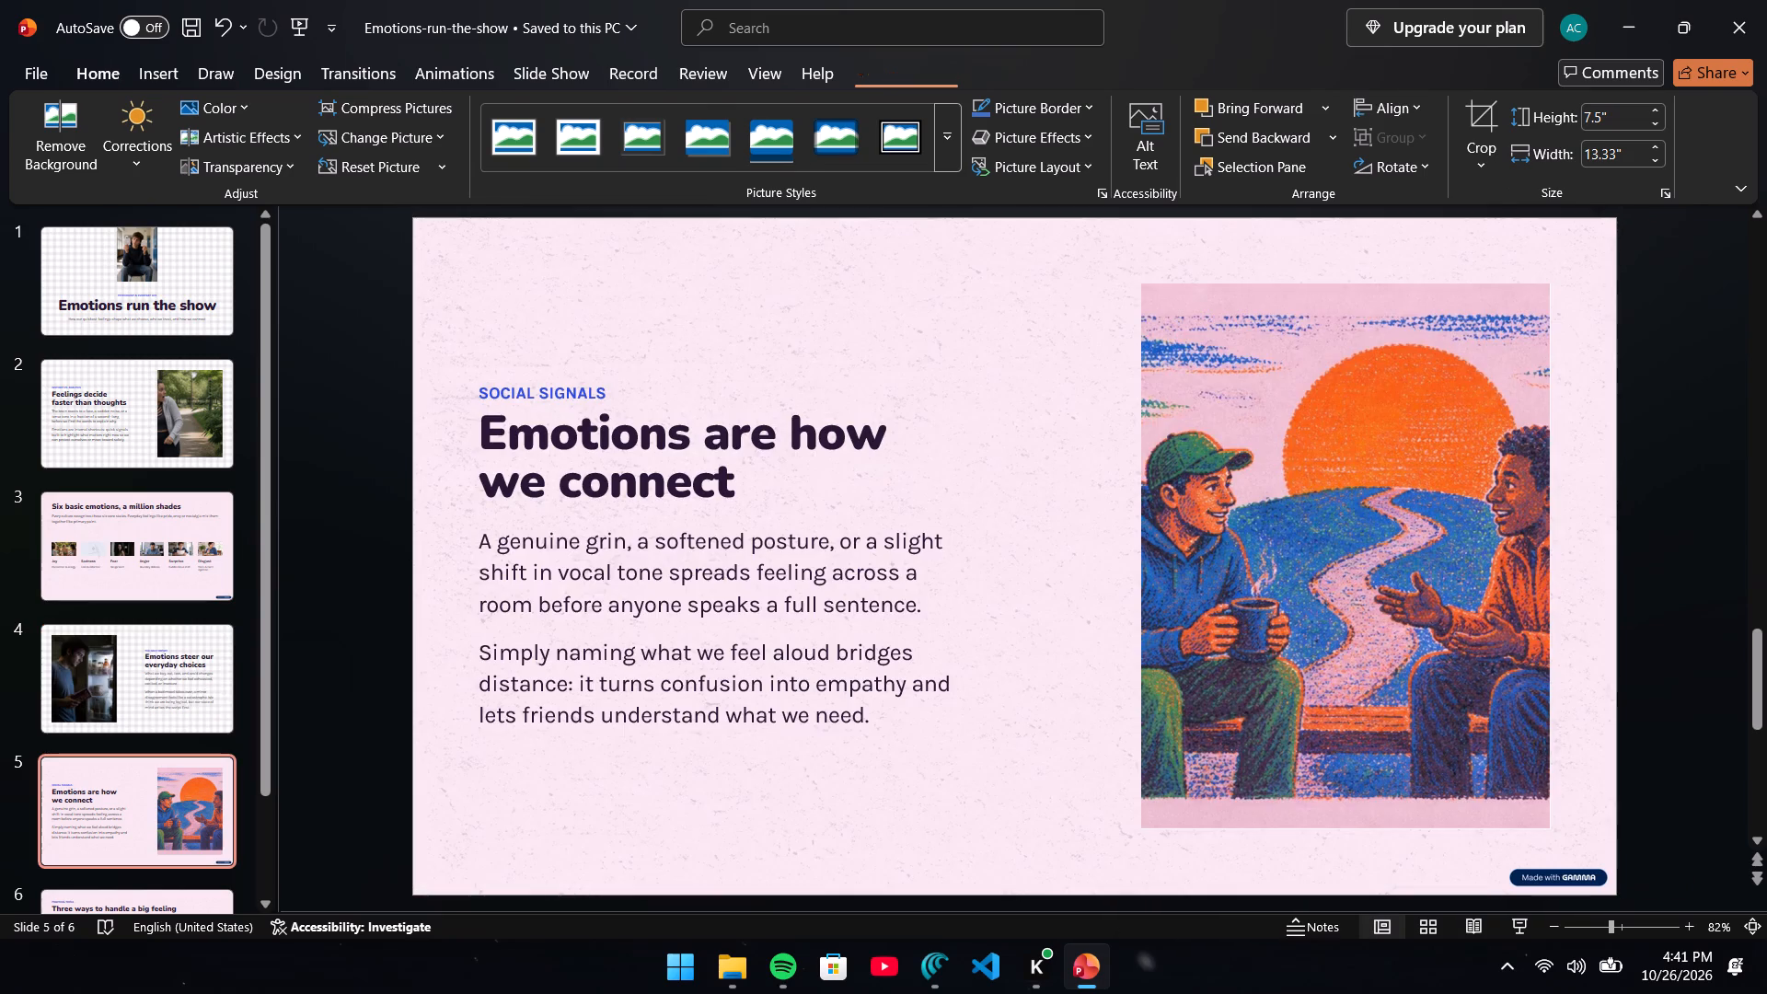
pyautogui.hotkey('ctrl', 'v')
pyautogui.rightClick(1106, 591)
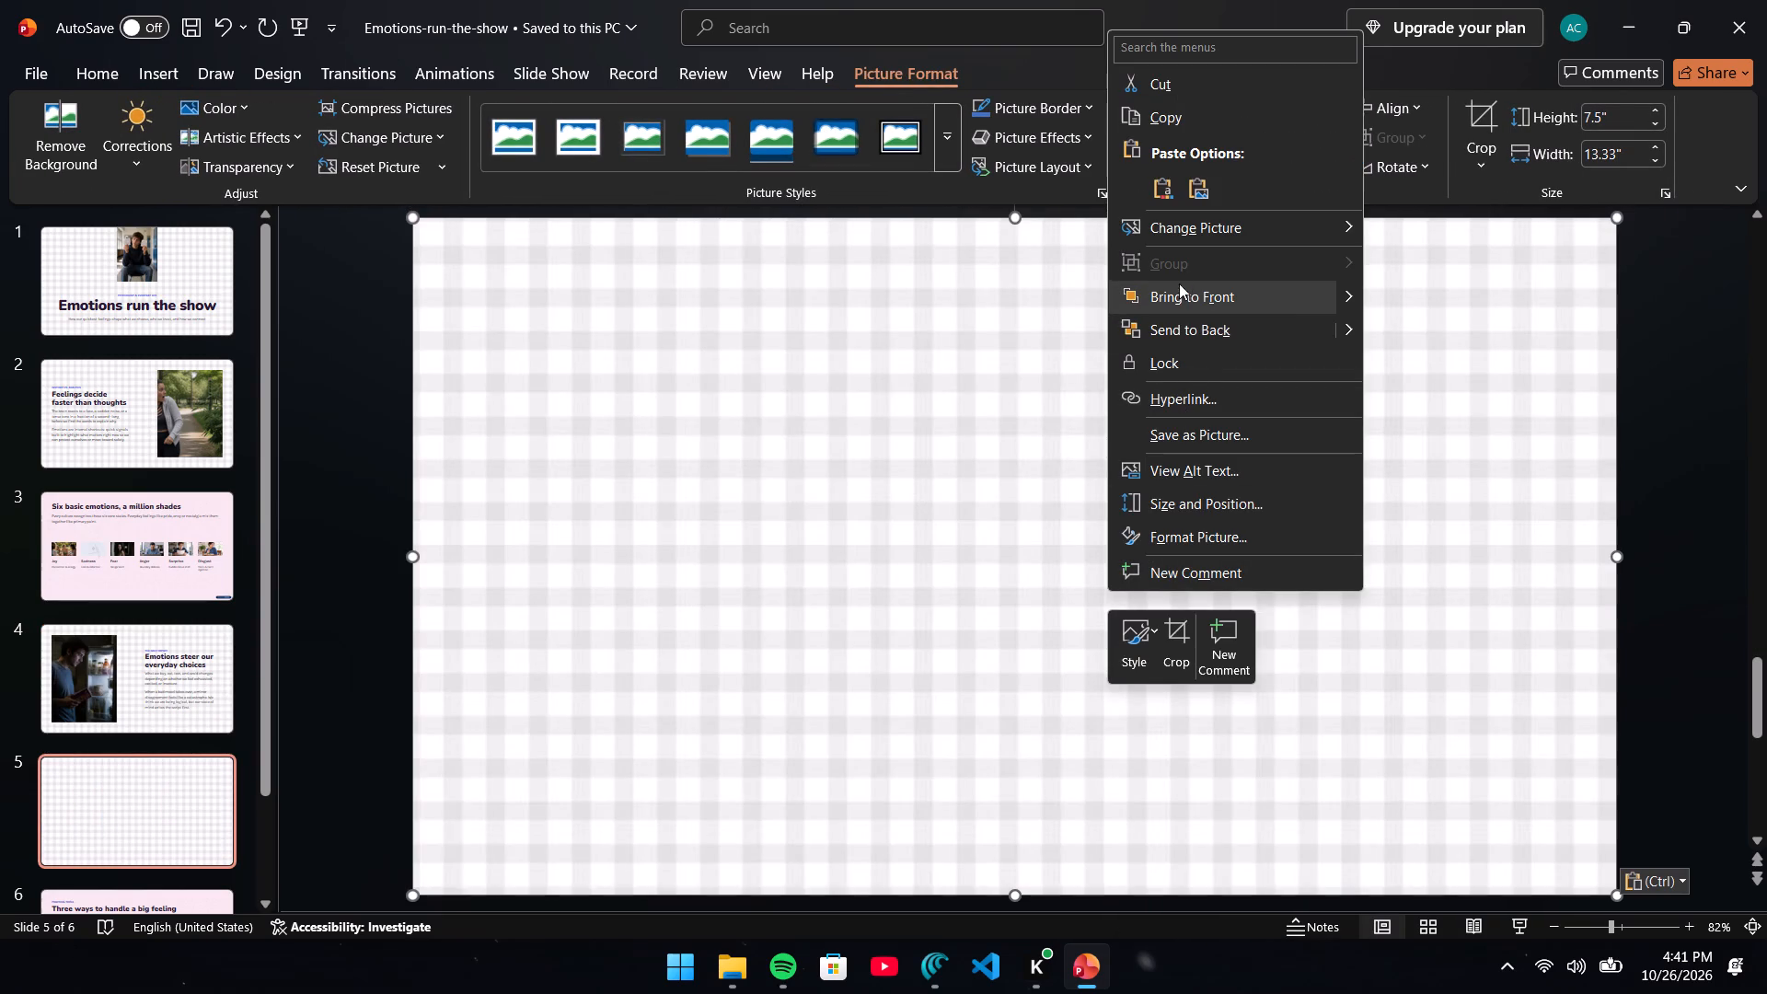
pyautogui.click(1189, 320)
# Paste the gingham check background onto slide 6, "Three ways to handle a big feeling", and send it to the back.
pyautogui.scroll(-2, 1170, 346)
pyautogui.rightClick(1045, 433)
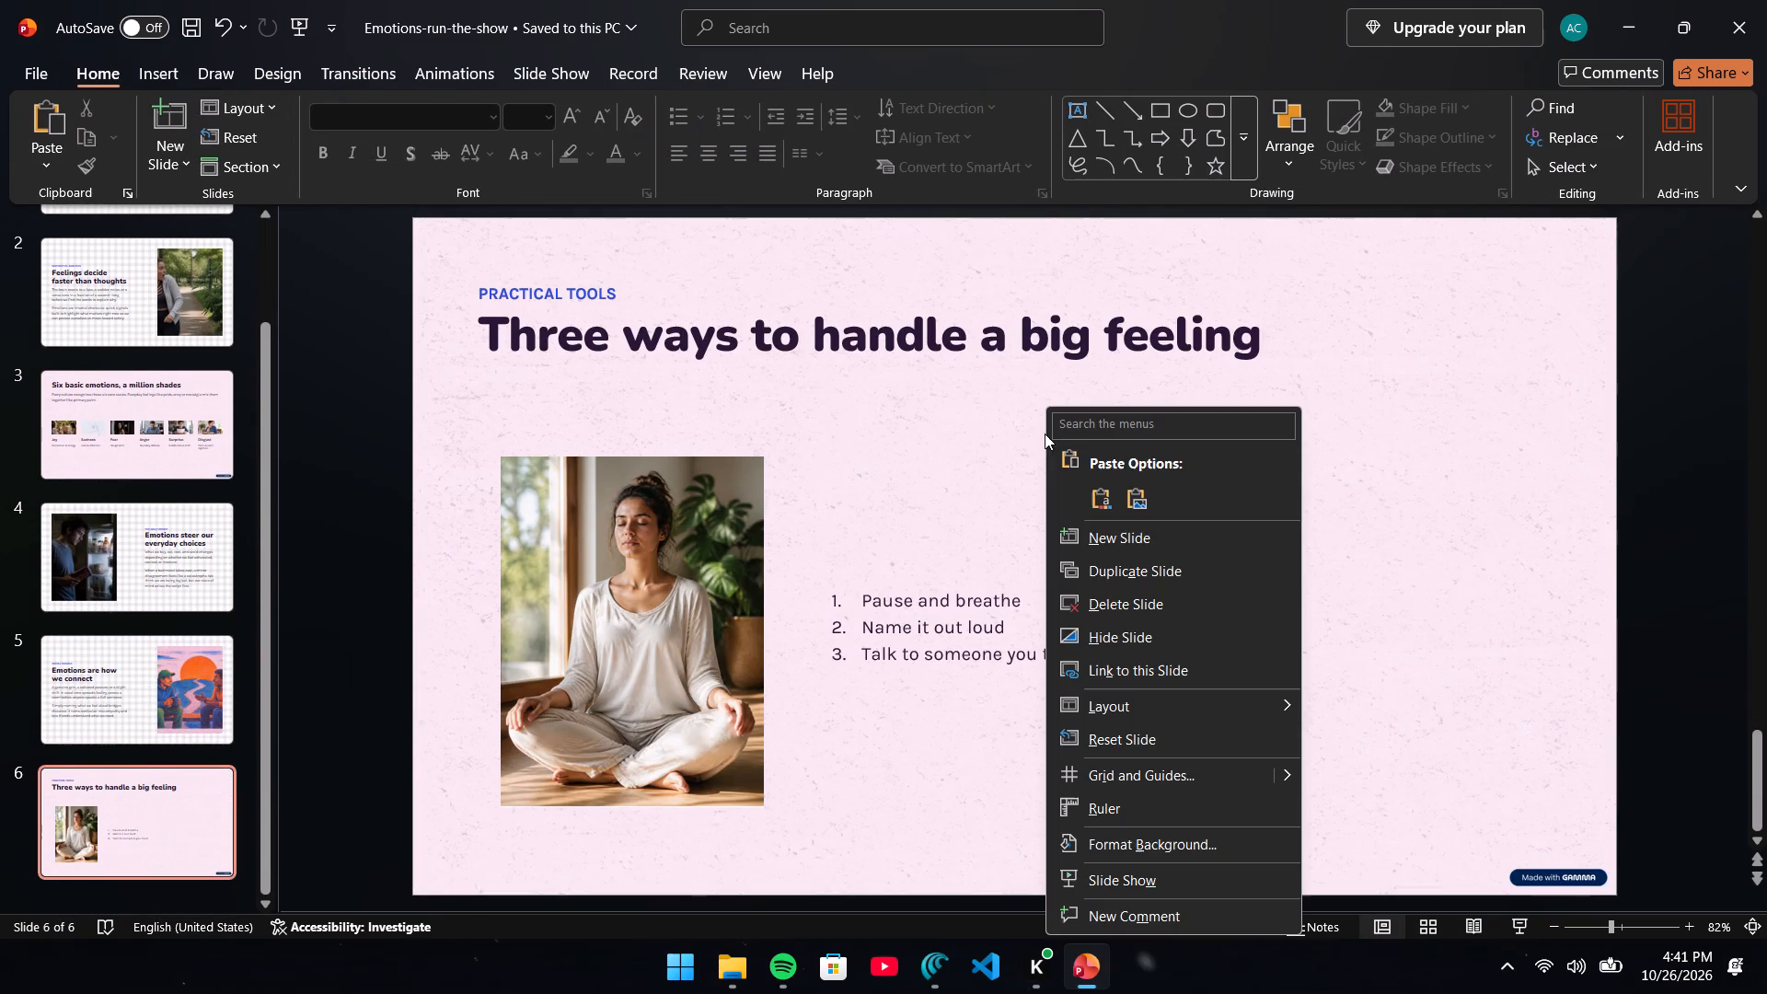
pyautogui.click(967, 489)
pyautogui.hotkey('ctrl', 'v')
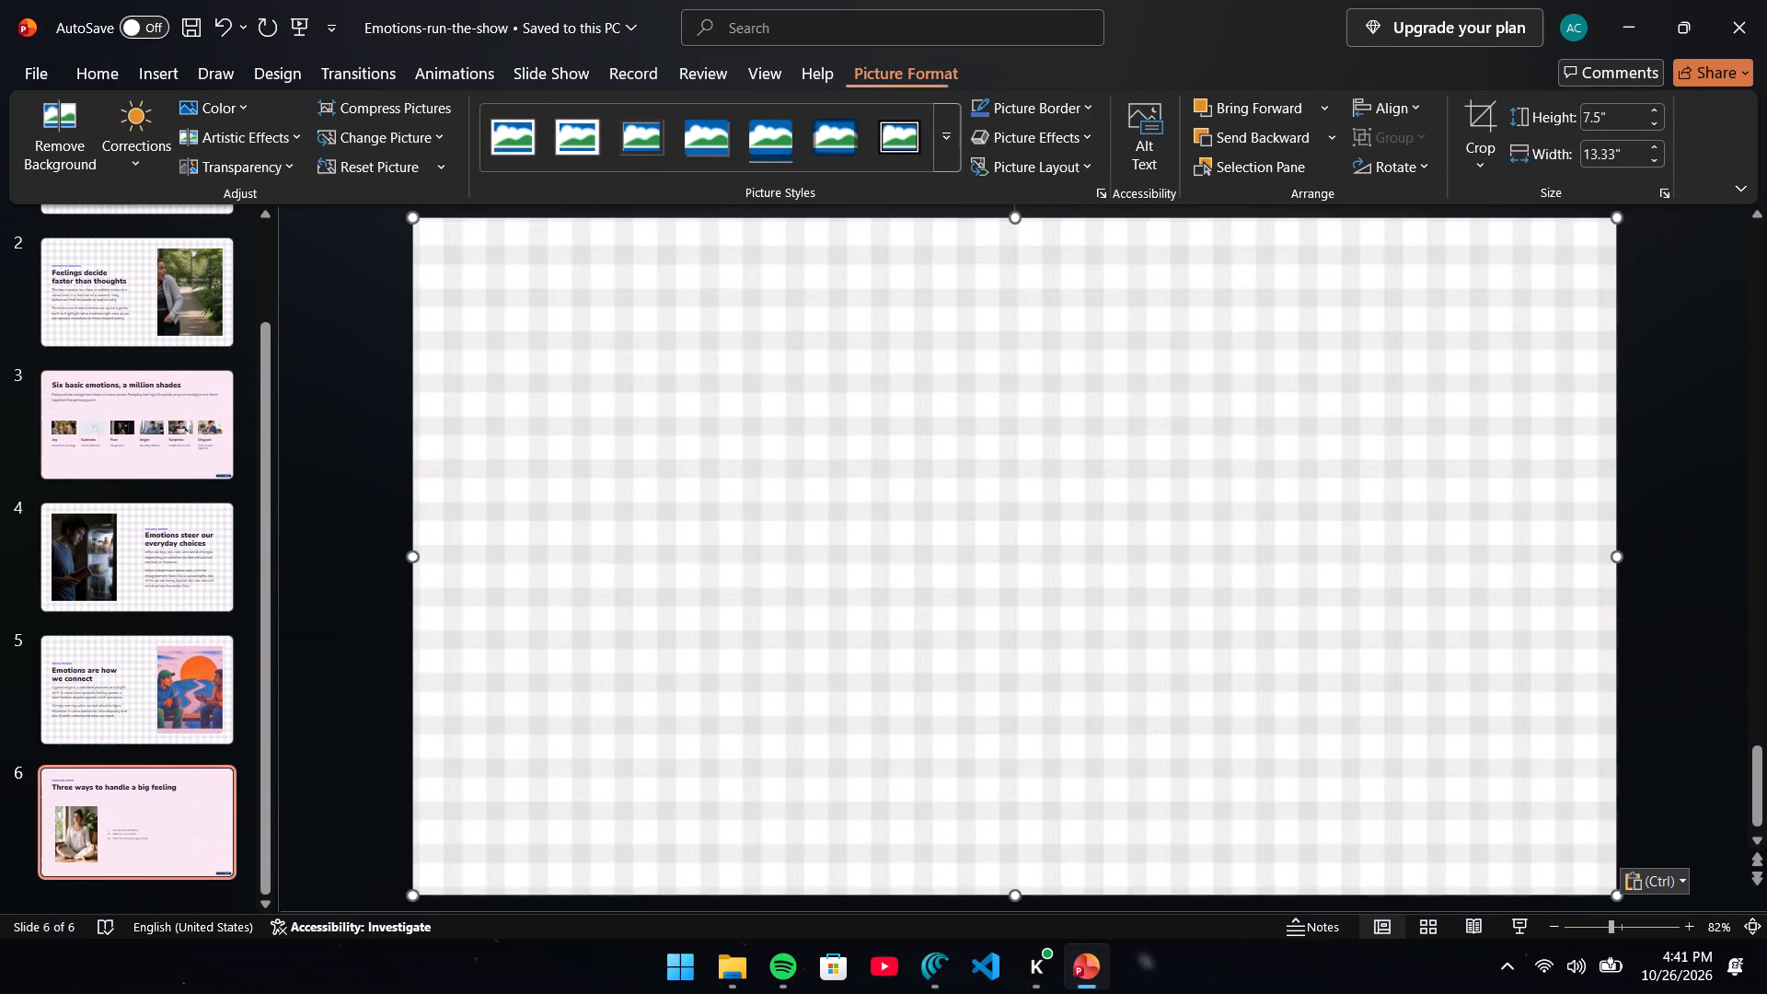
pyautogui.rightClick(956, 520)
pyautogui.click(1070, 663)
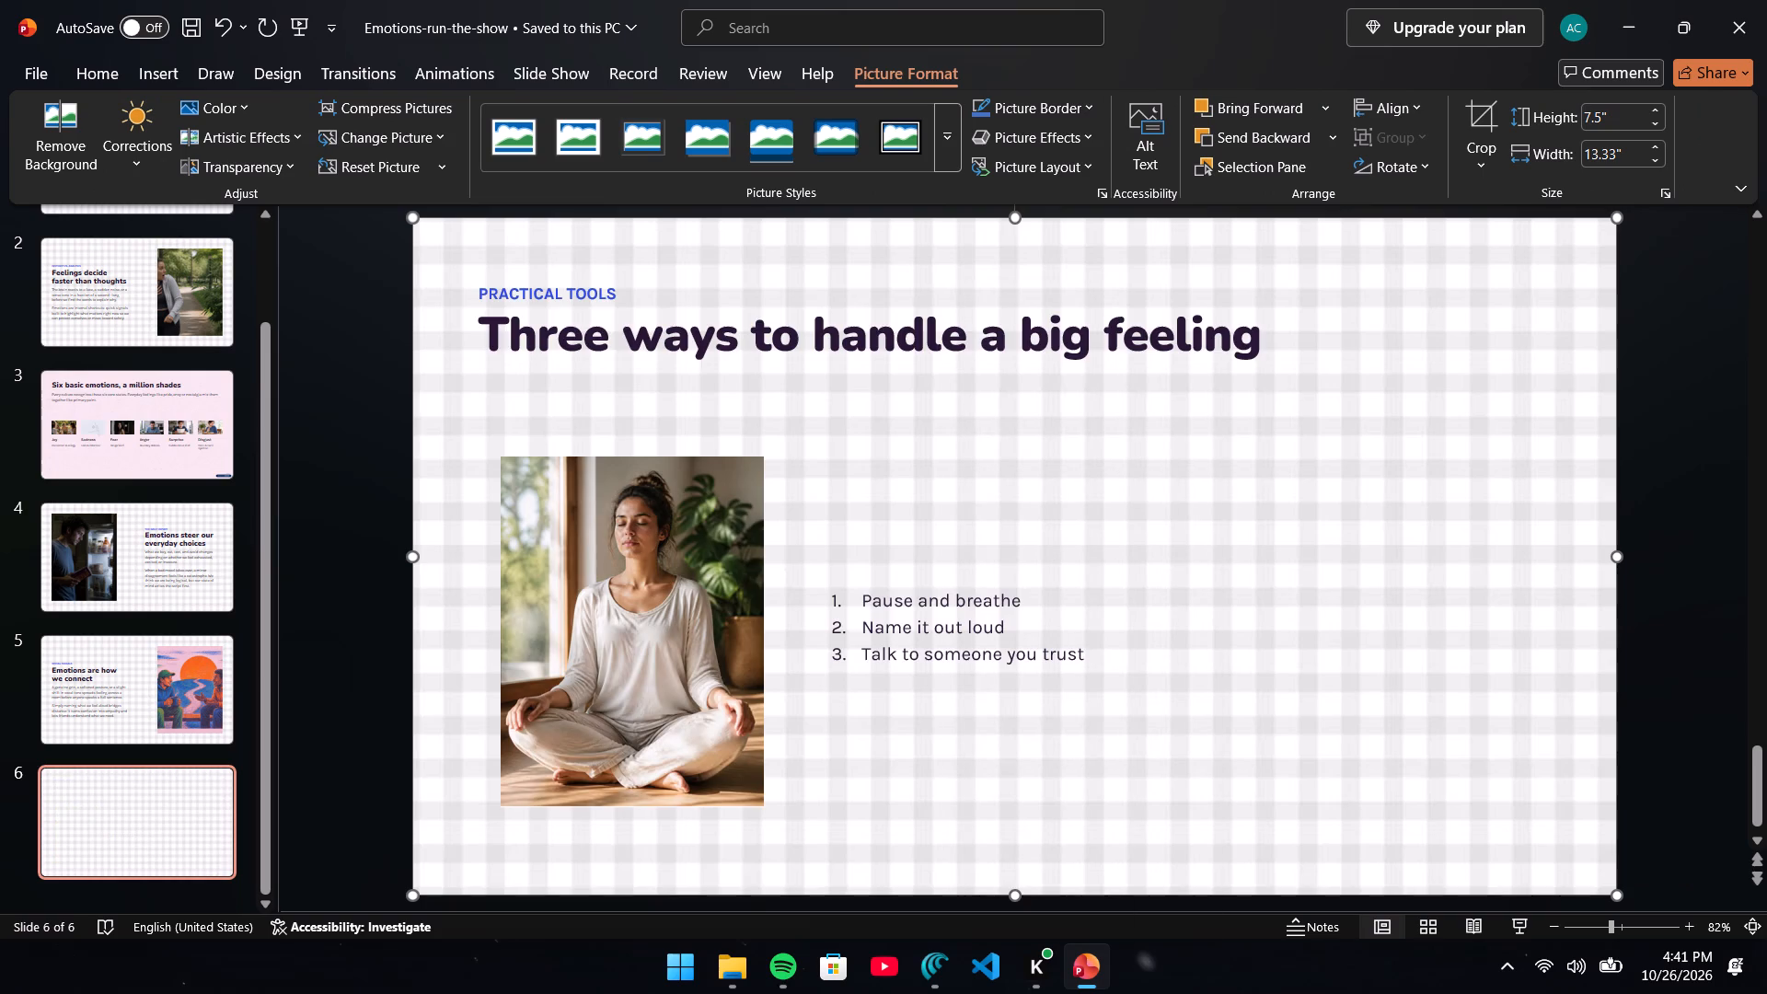
# Paste the gingham check background onto slide 3, "Six basic emotions, a million shades", and send it to the back.
pyautogui.scroll(5, 1067, 661)
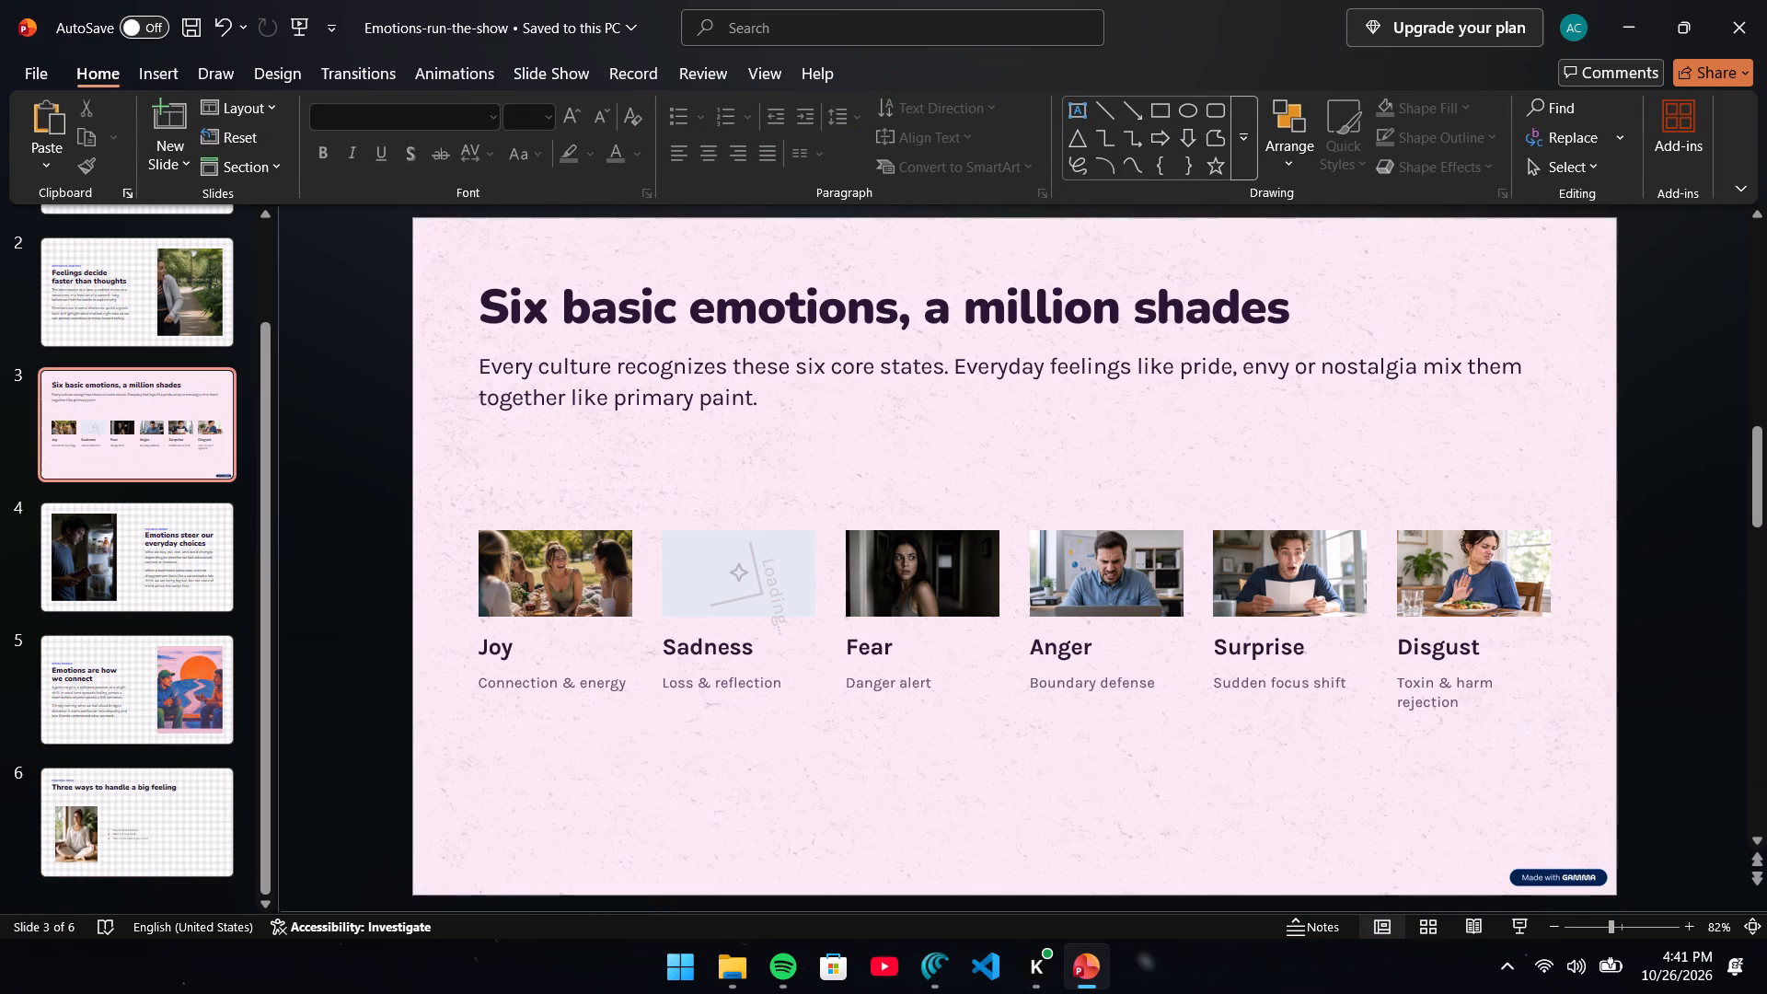
pyautogui.hotkey('ctrl', 'v')
pyautogui.rightClick(925, 445)
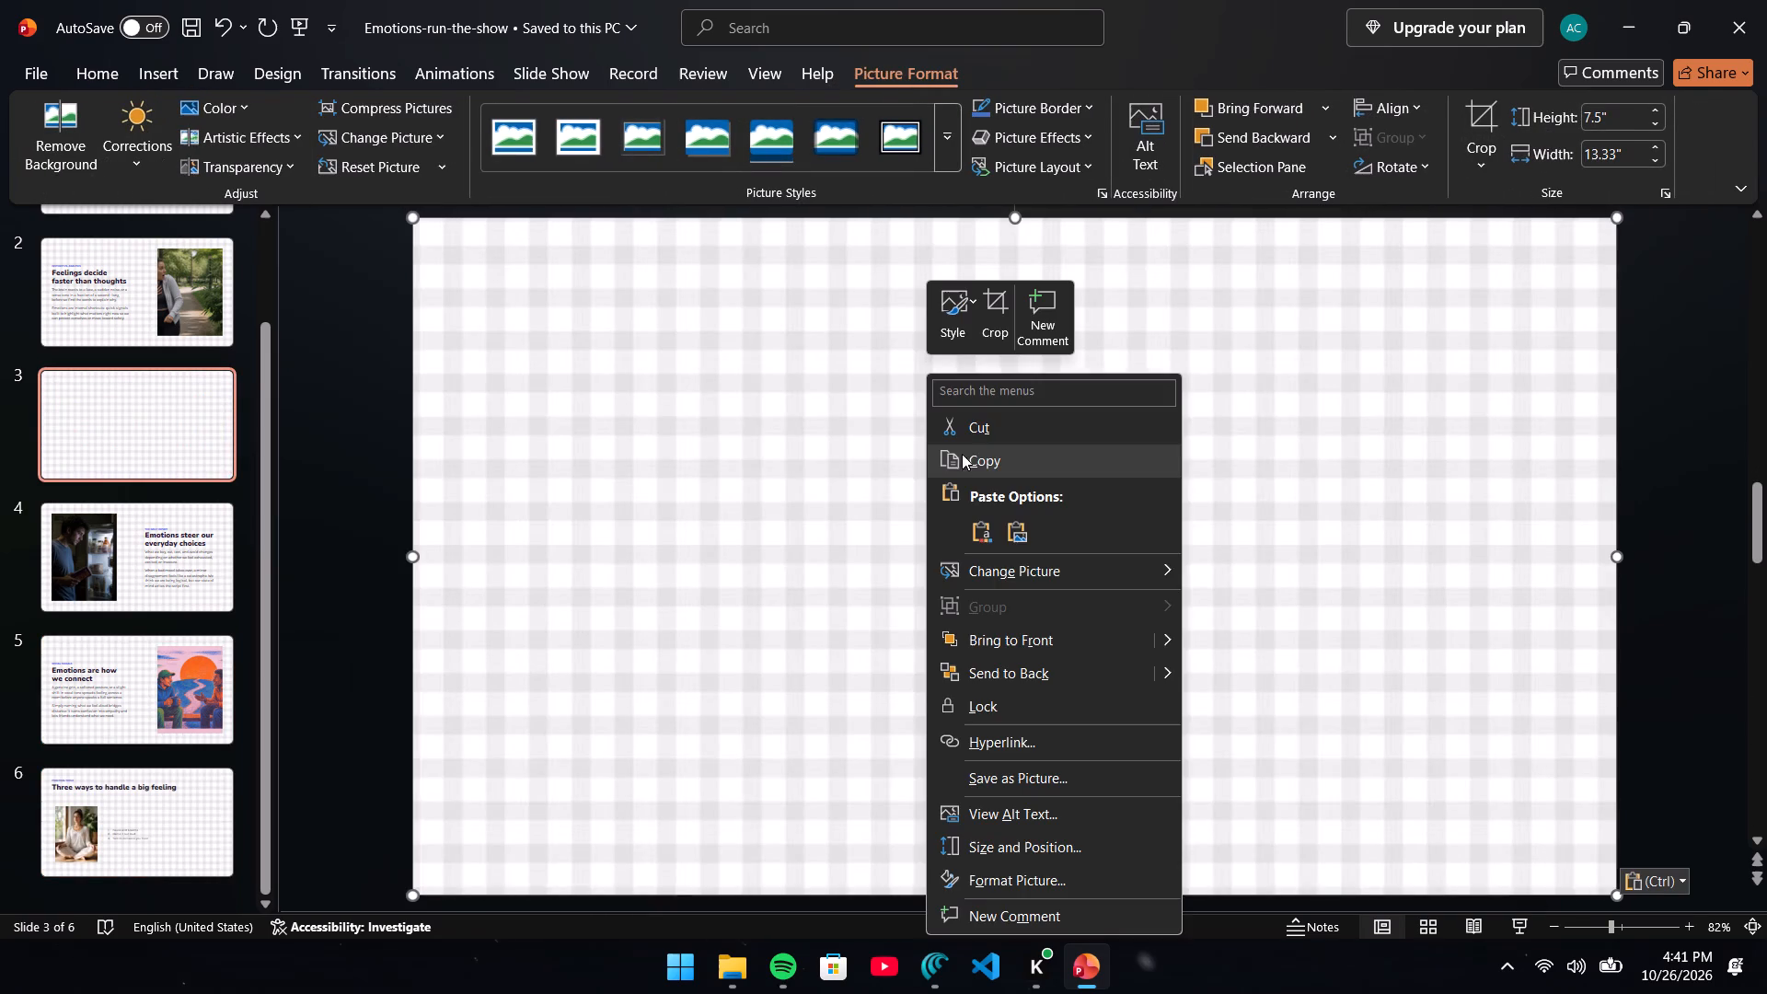
pyautogui.click(1030, 667)
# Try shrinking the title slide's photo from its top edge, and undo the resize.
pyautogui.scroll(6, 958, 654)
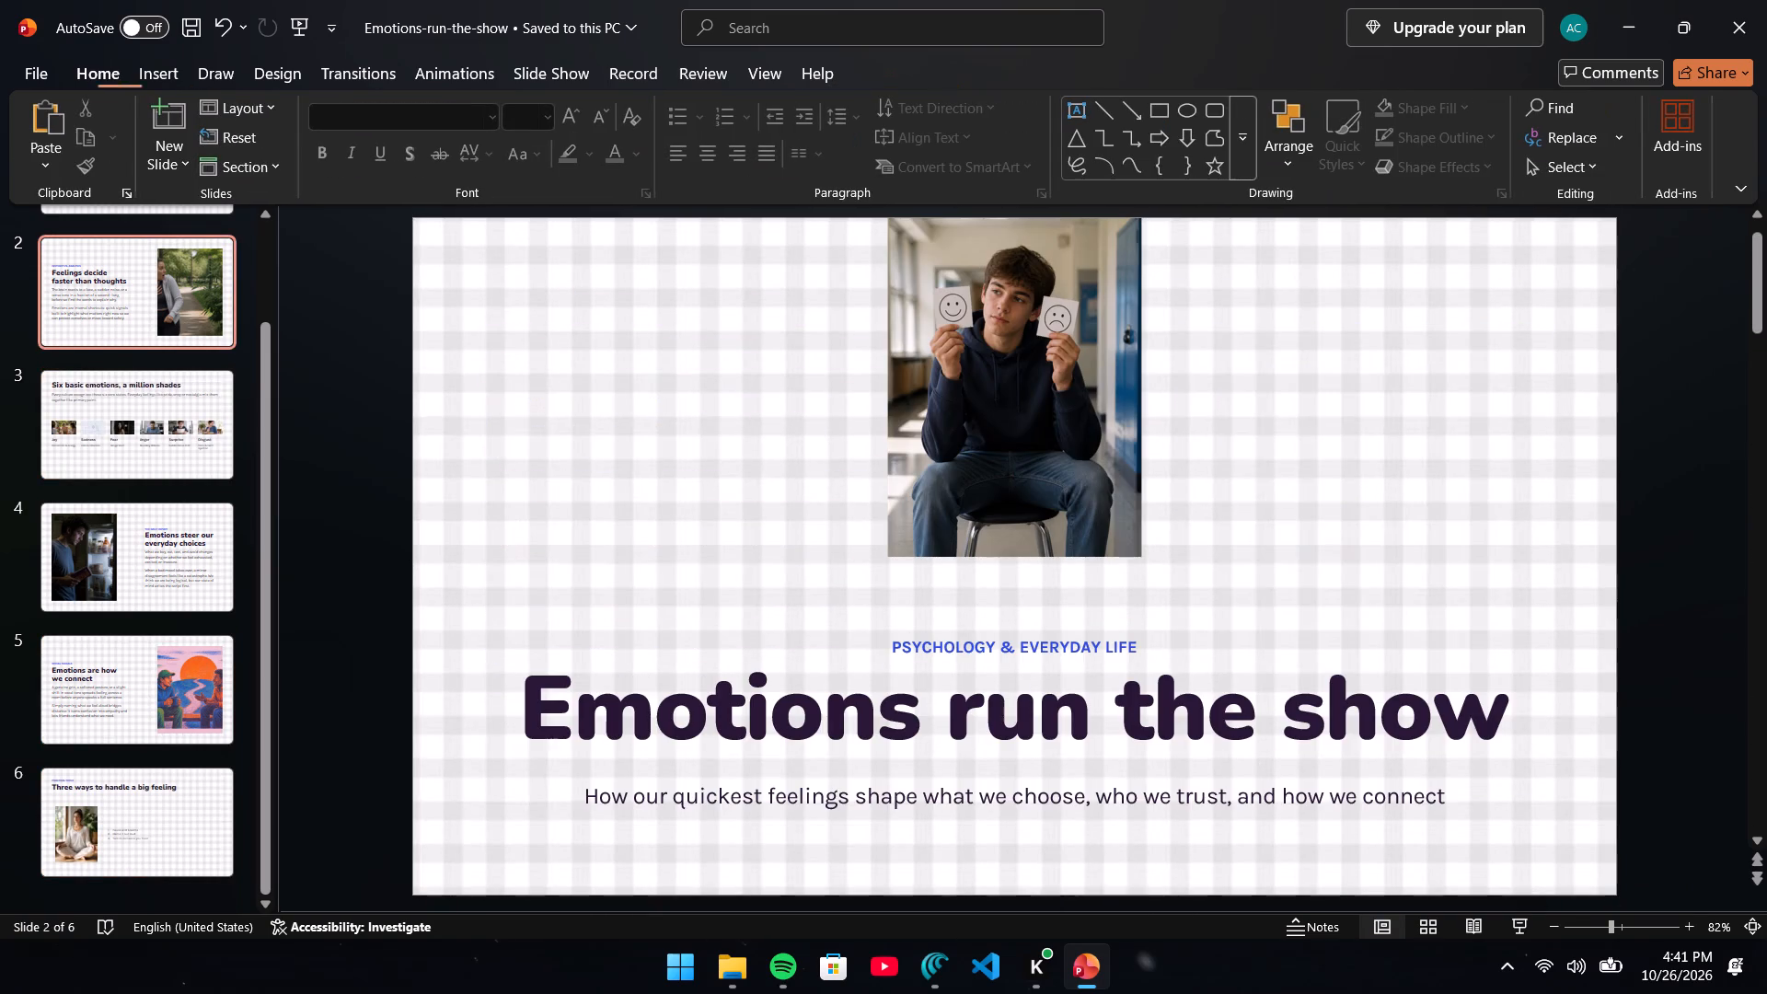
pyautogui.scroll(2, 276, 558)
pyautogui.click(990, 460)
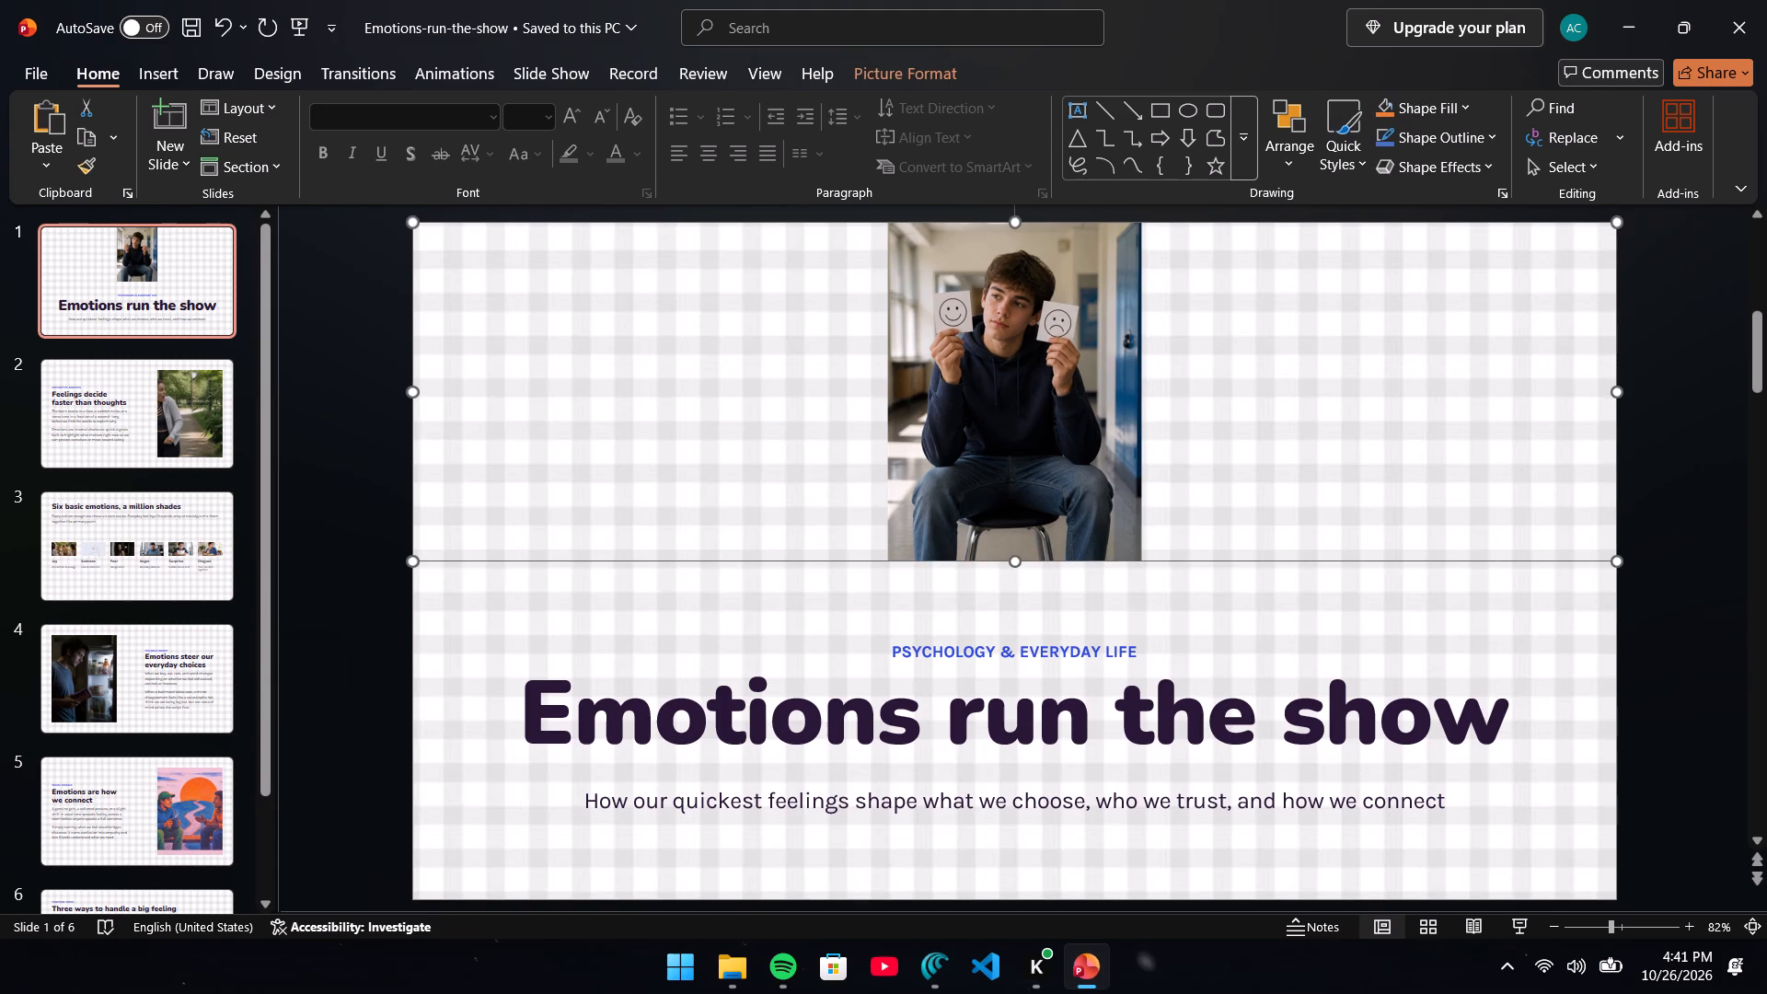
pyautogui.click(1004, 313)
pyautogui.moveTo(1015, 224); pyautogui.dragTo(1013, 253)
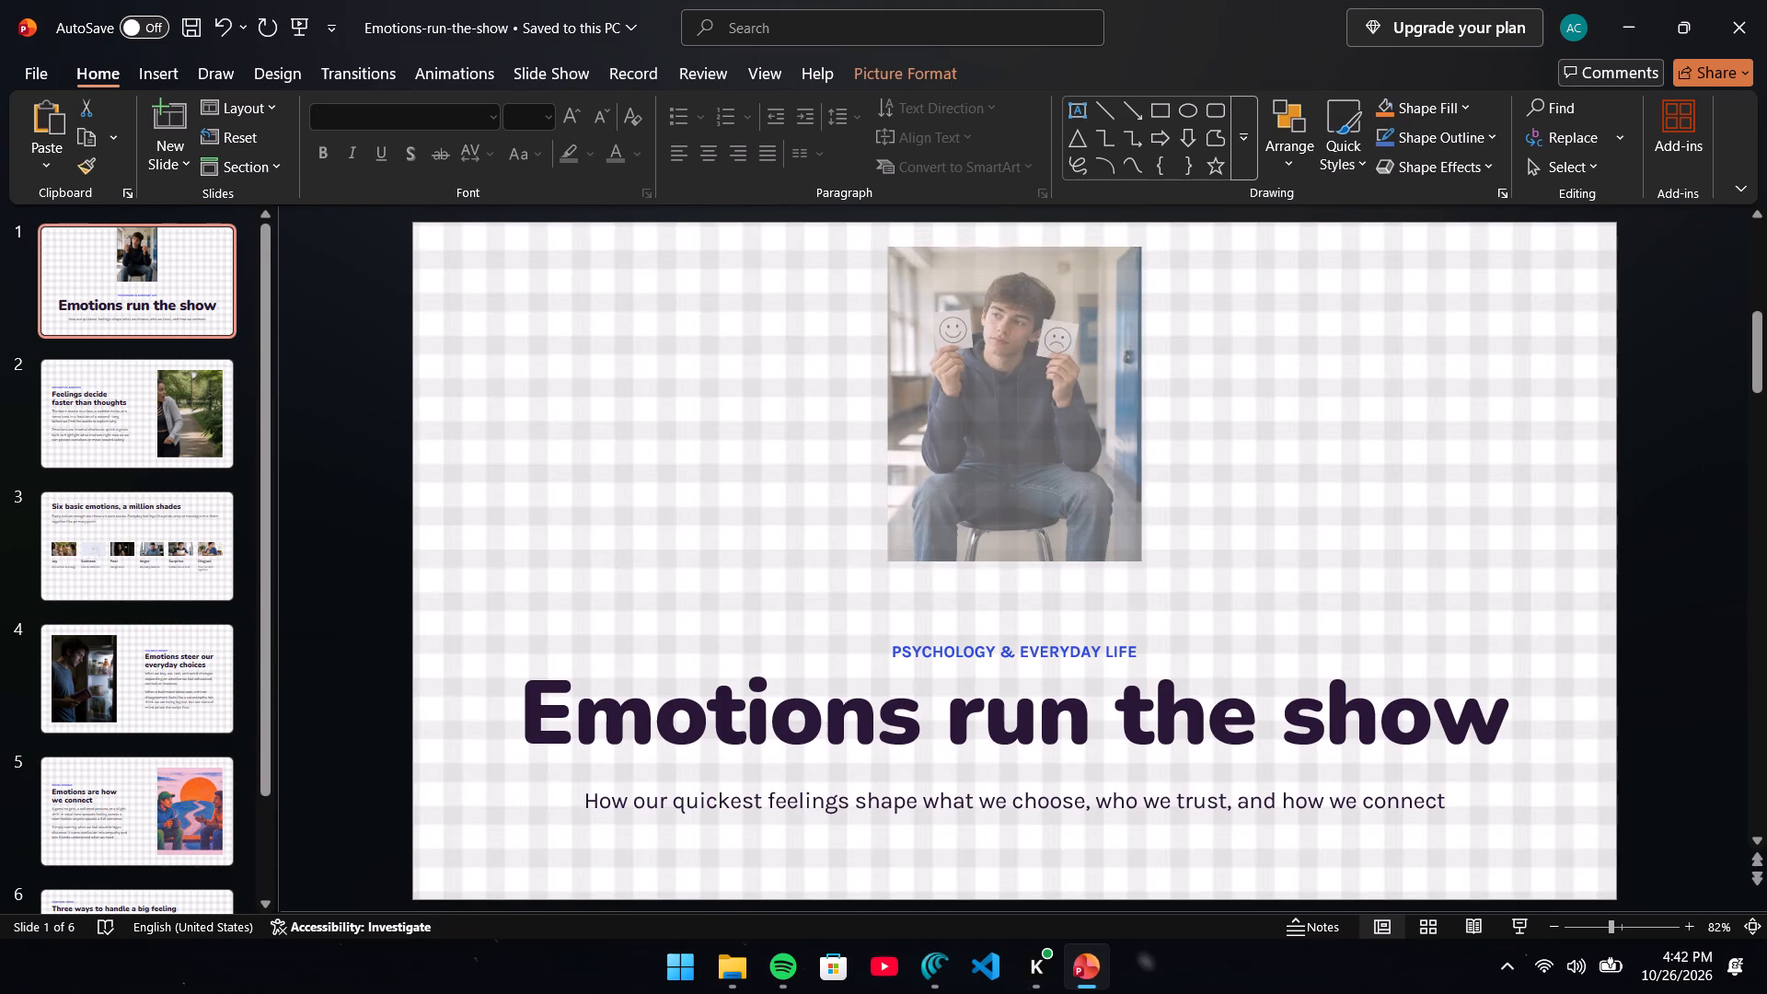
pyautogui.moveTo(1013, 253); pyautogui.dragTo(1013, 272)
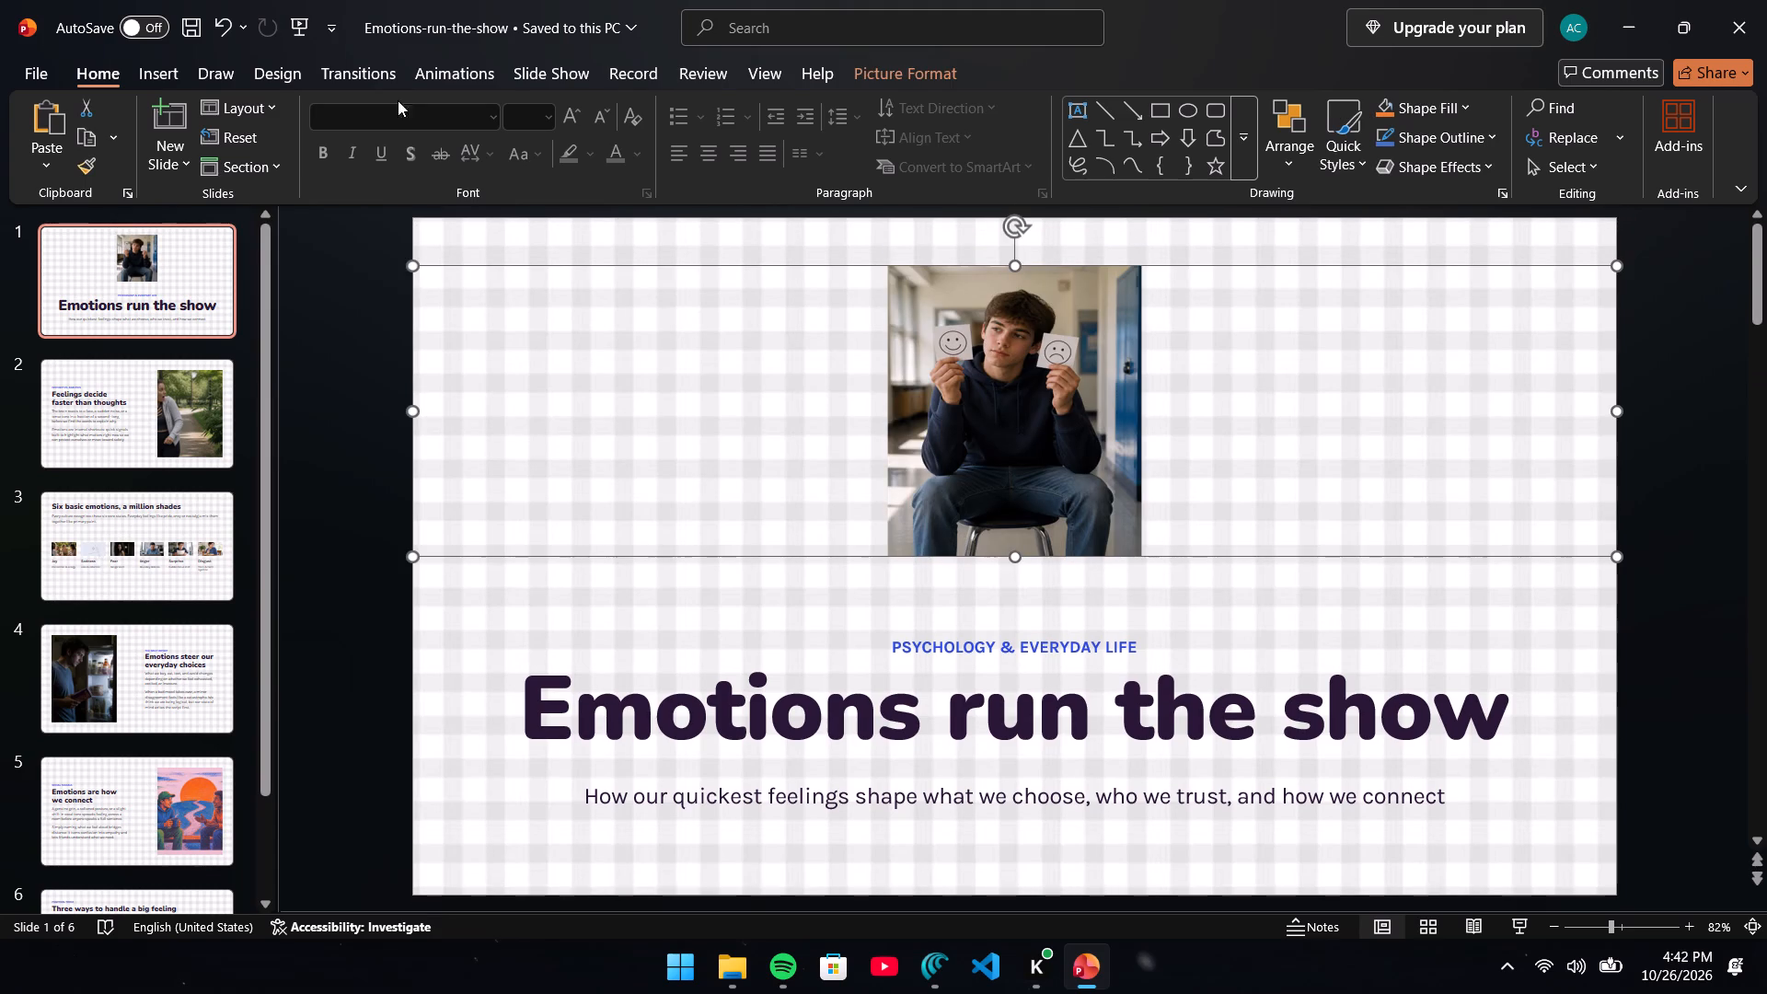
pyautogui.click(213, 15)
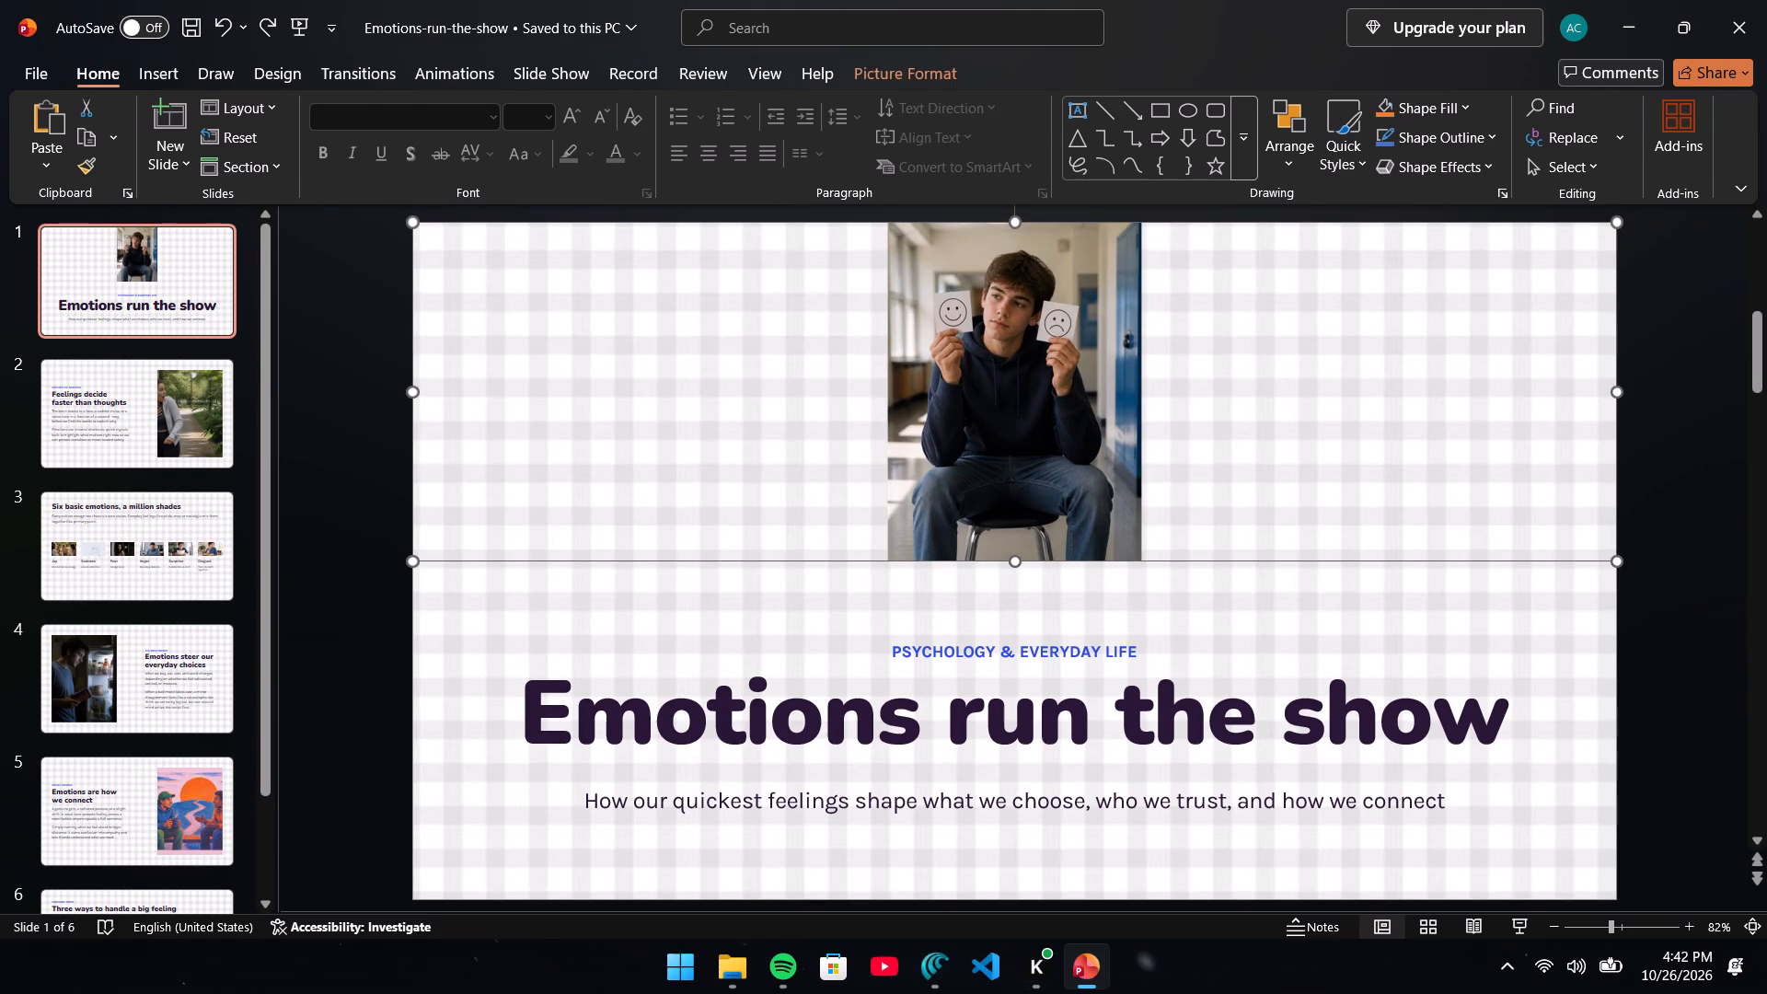
# Move the title slide's photo down to just above "Psychology & Everyday Life", keeping it horizontally centred on the slide.
pyautogui.moveTo(1017, 498); pyautogui.dragTo(1024, 544)
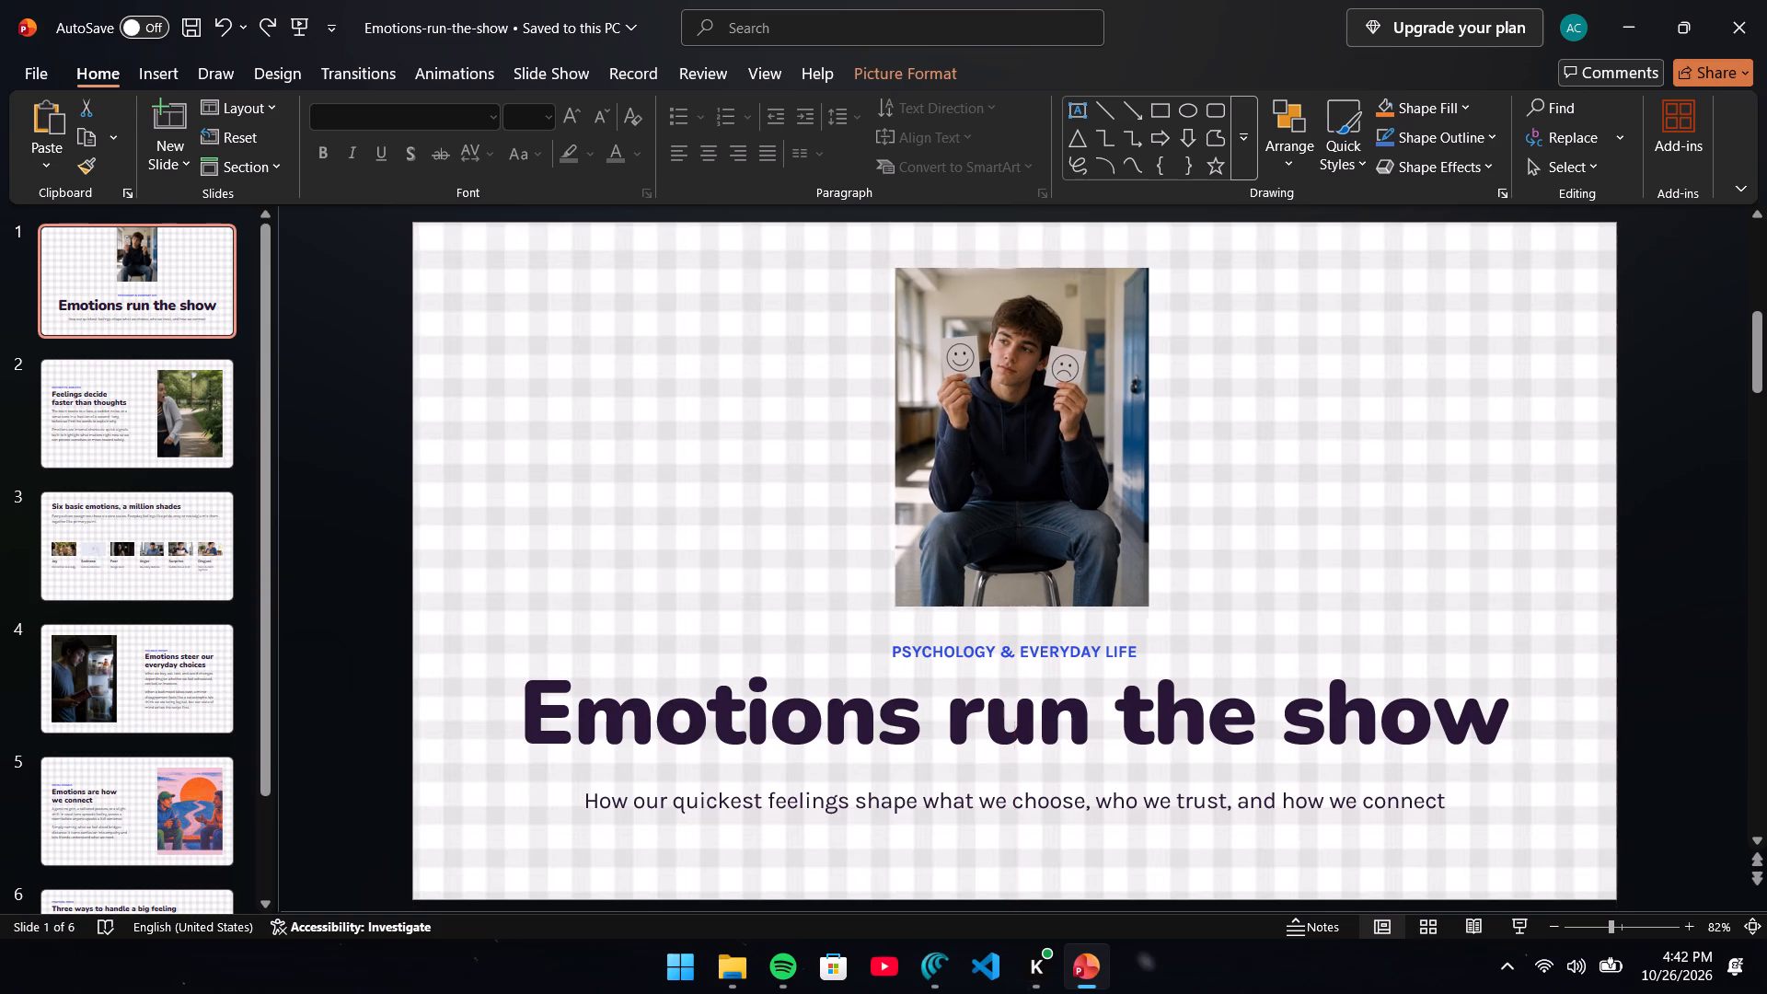
pyautogui.moveTo(1024, 544); pyautogui.dragTo(1014, 557)
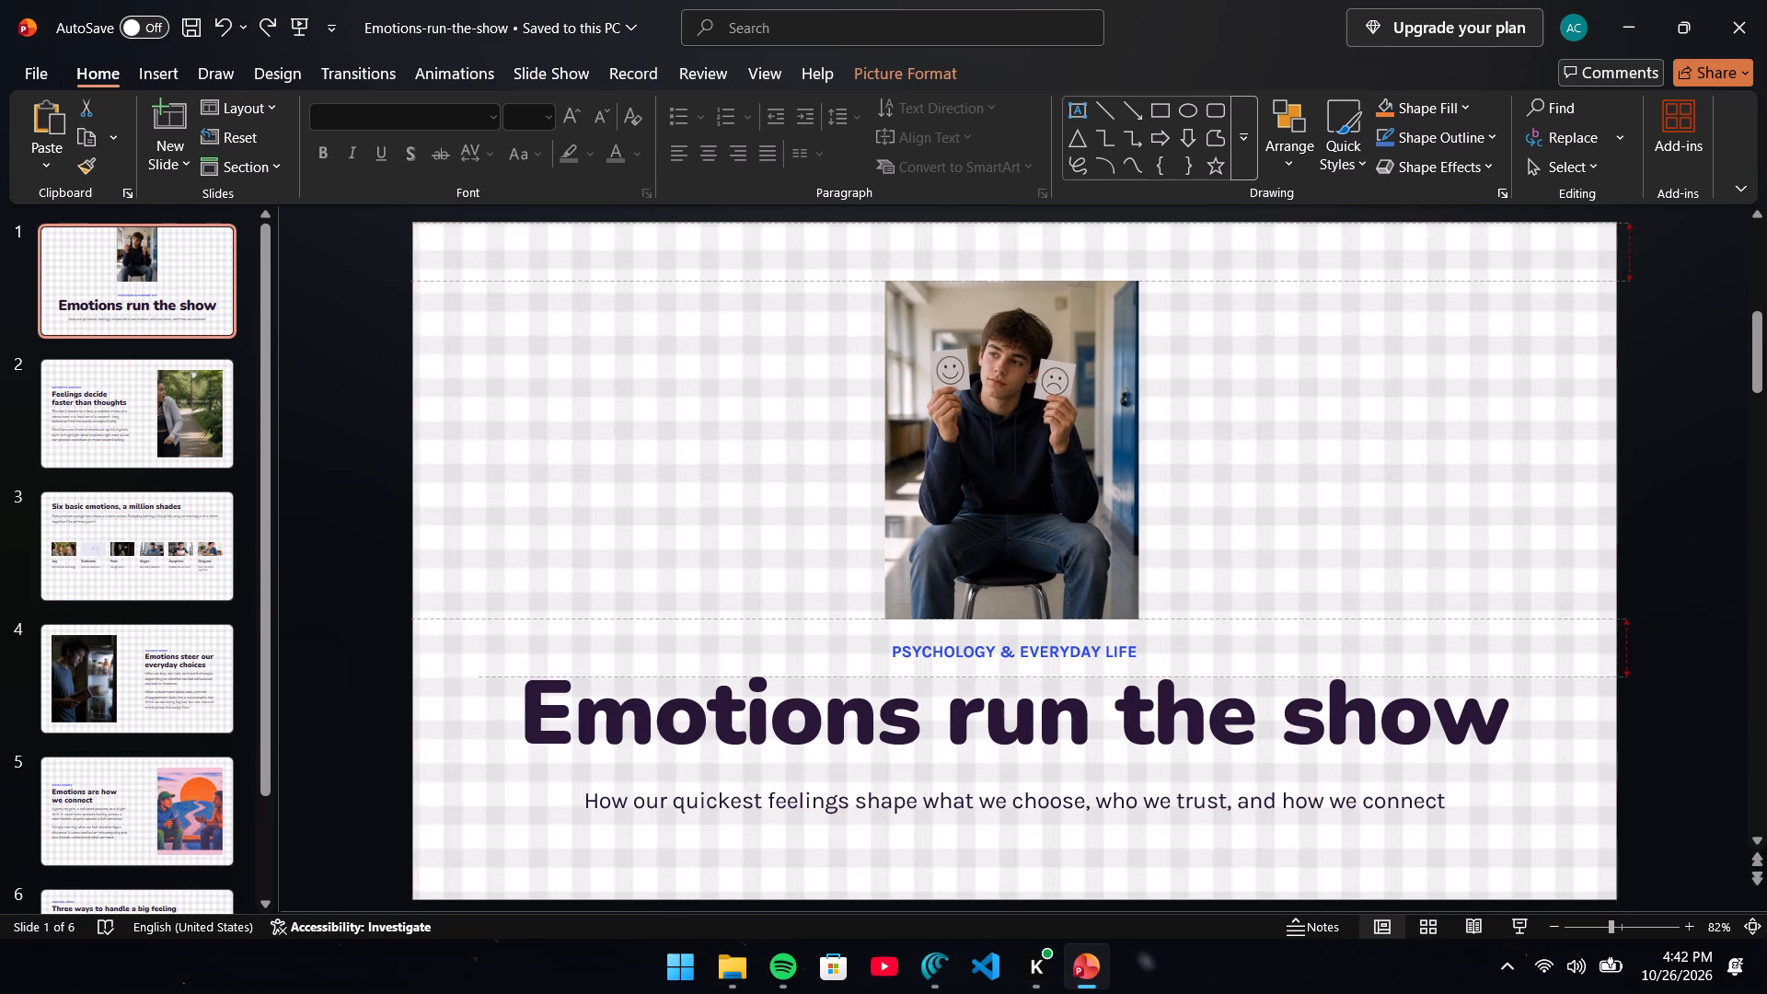
pyautogui.moveTo(1014, 557); pyautogui.dragTo(1006, 533)
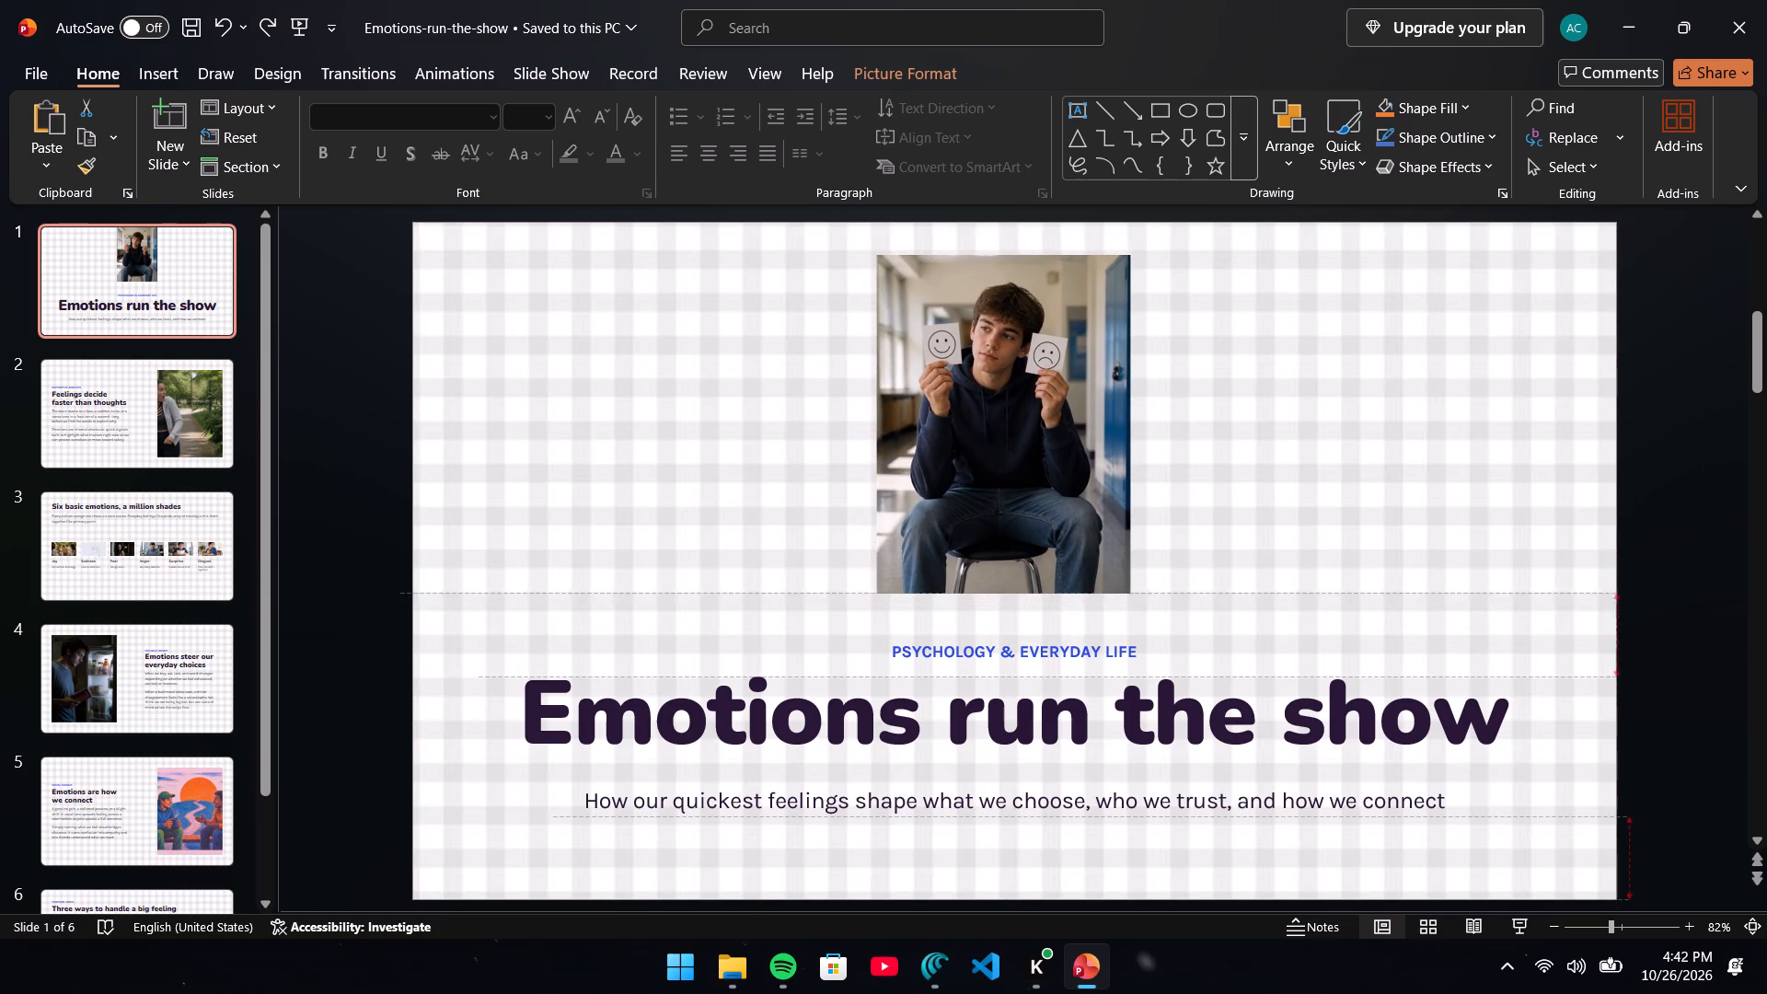
pyautogui.moveTo(1006, 533); pyautogui.dragTo(998, 509)
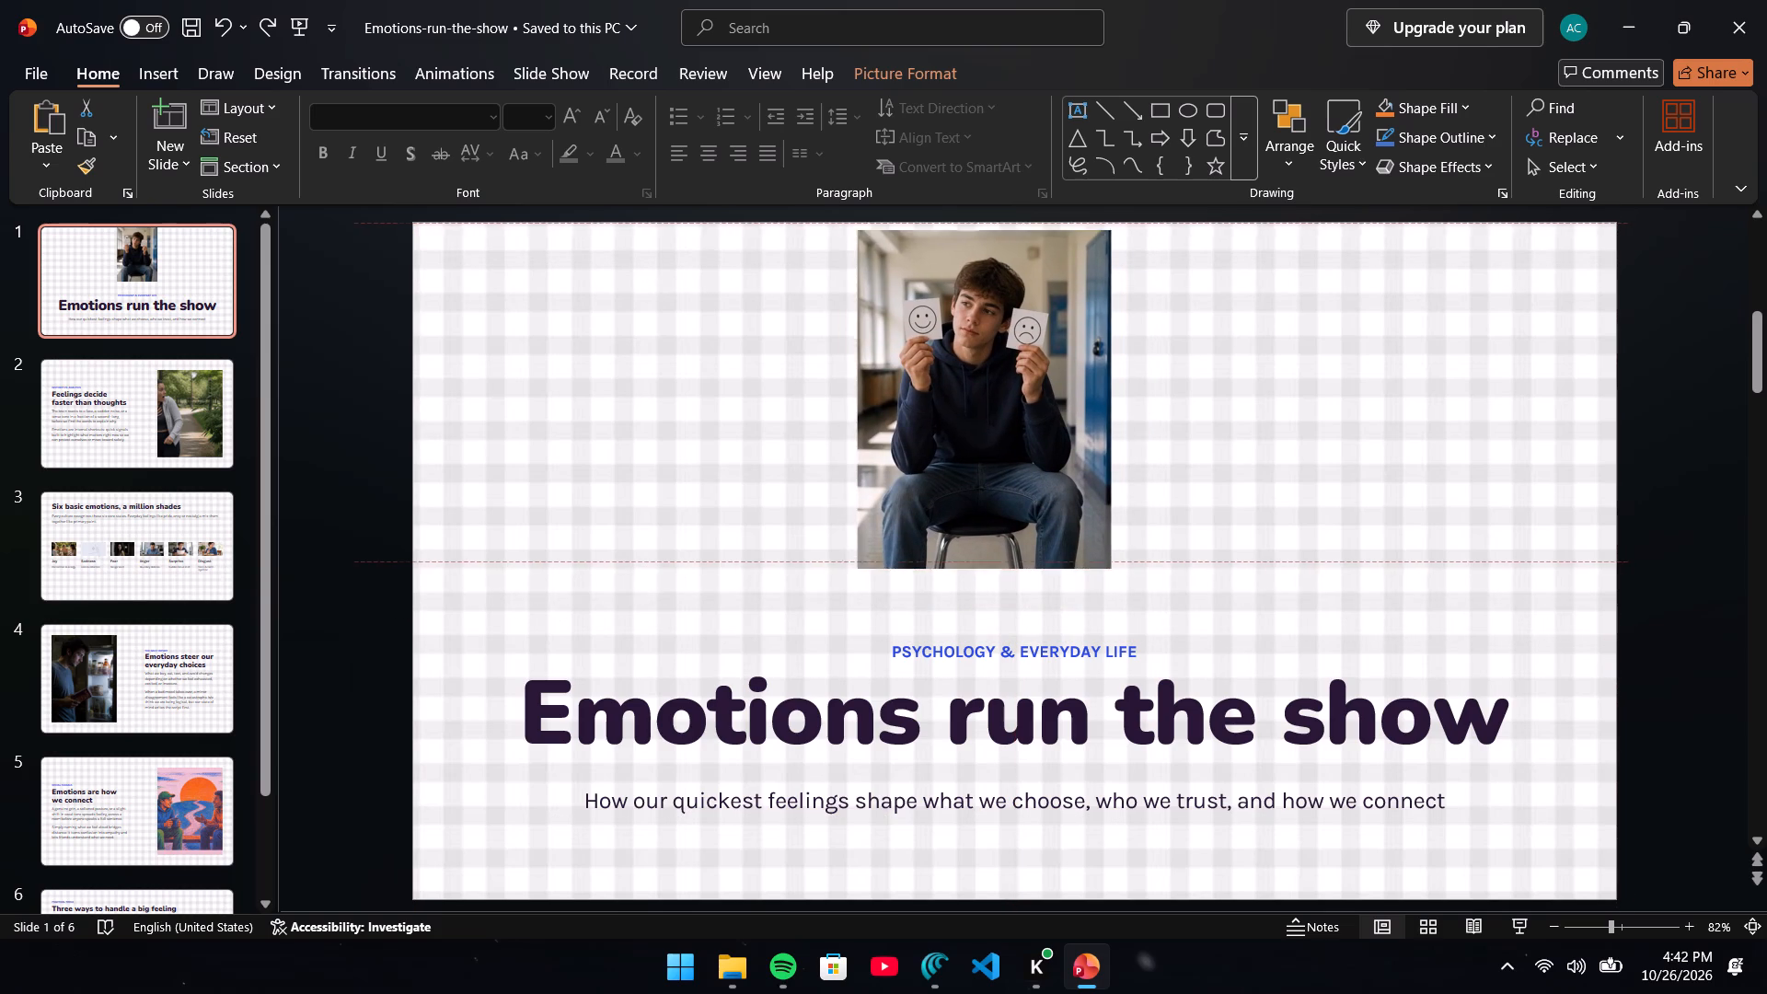
pyautogui.moveTo(998, 509); pyautogui.dragTo(1022, 557)
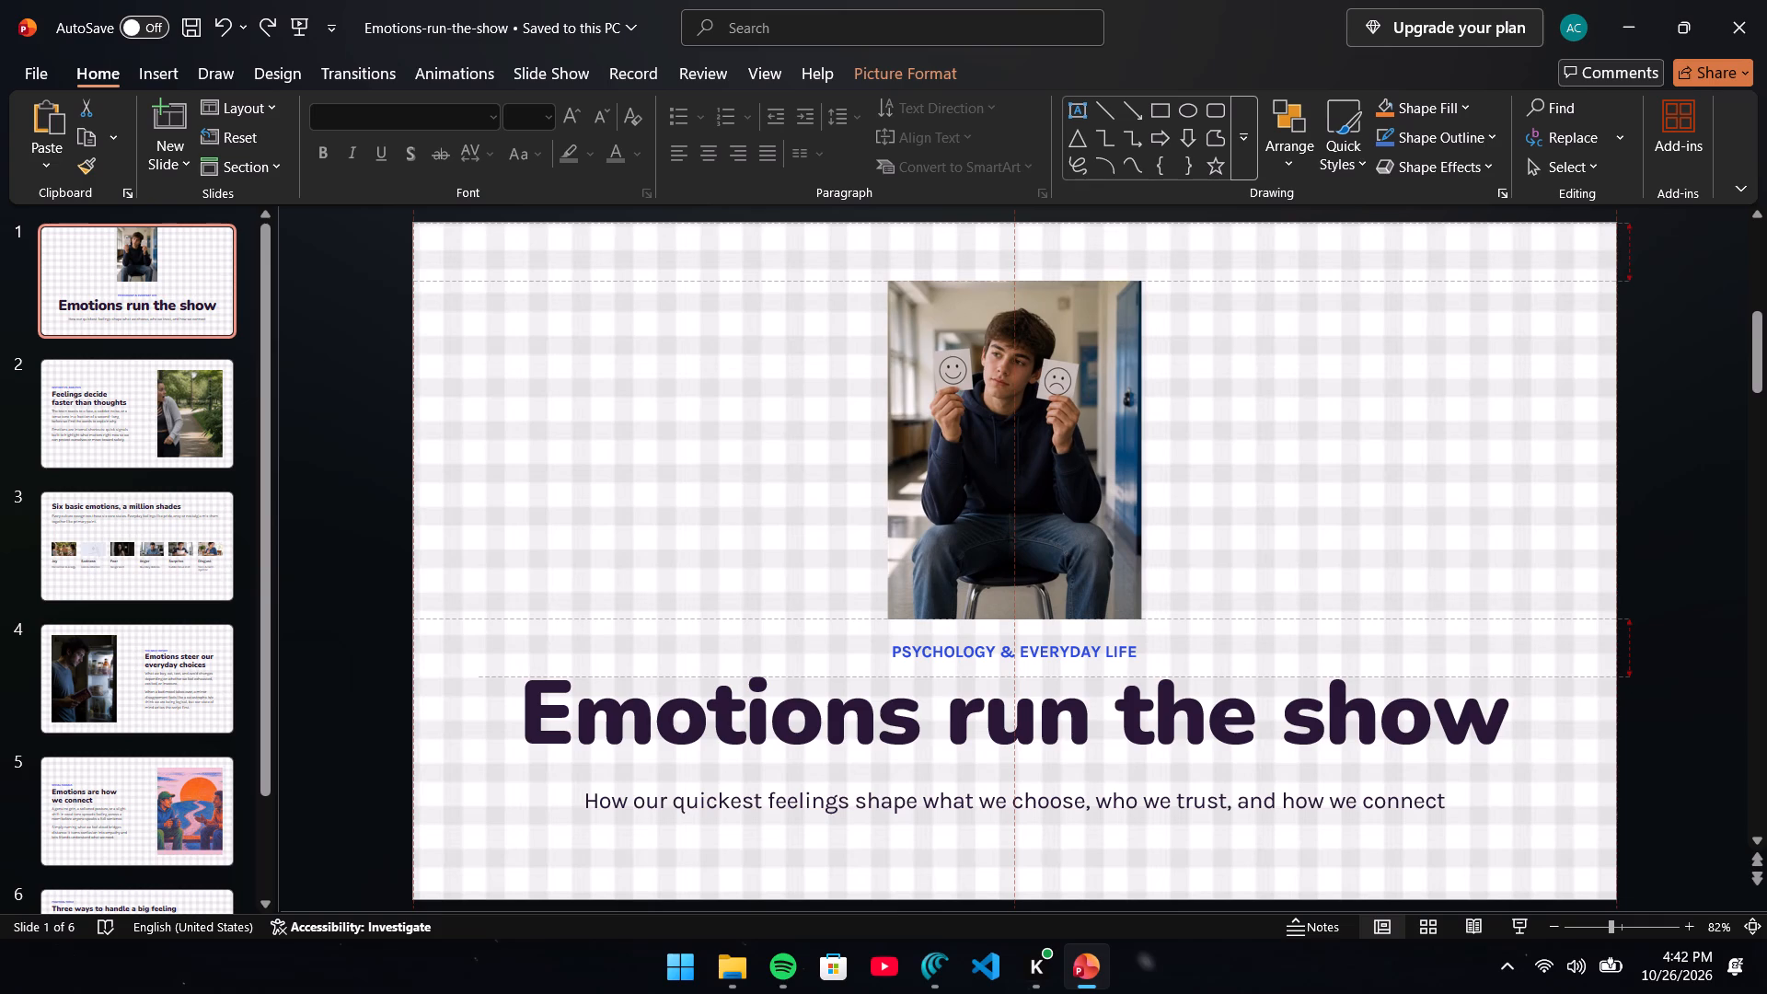
pyautogui.moveTo(1022, 557); pyautogui.dragTo(1022, 558)
pyautogui.click(1209, 528)
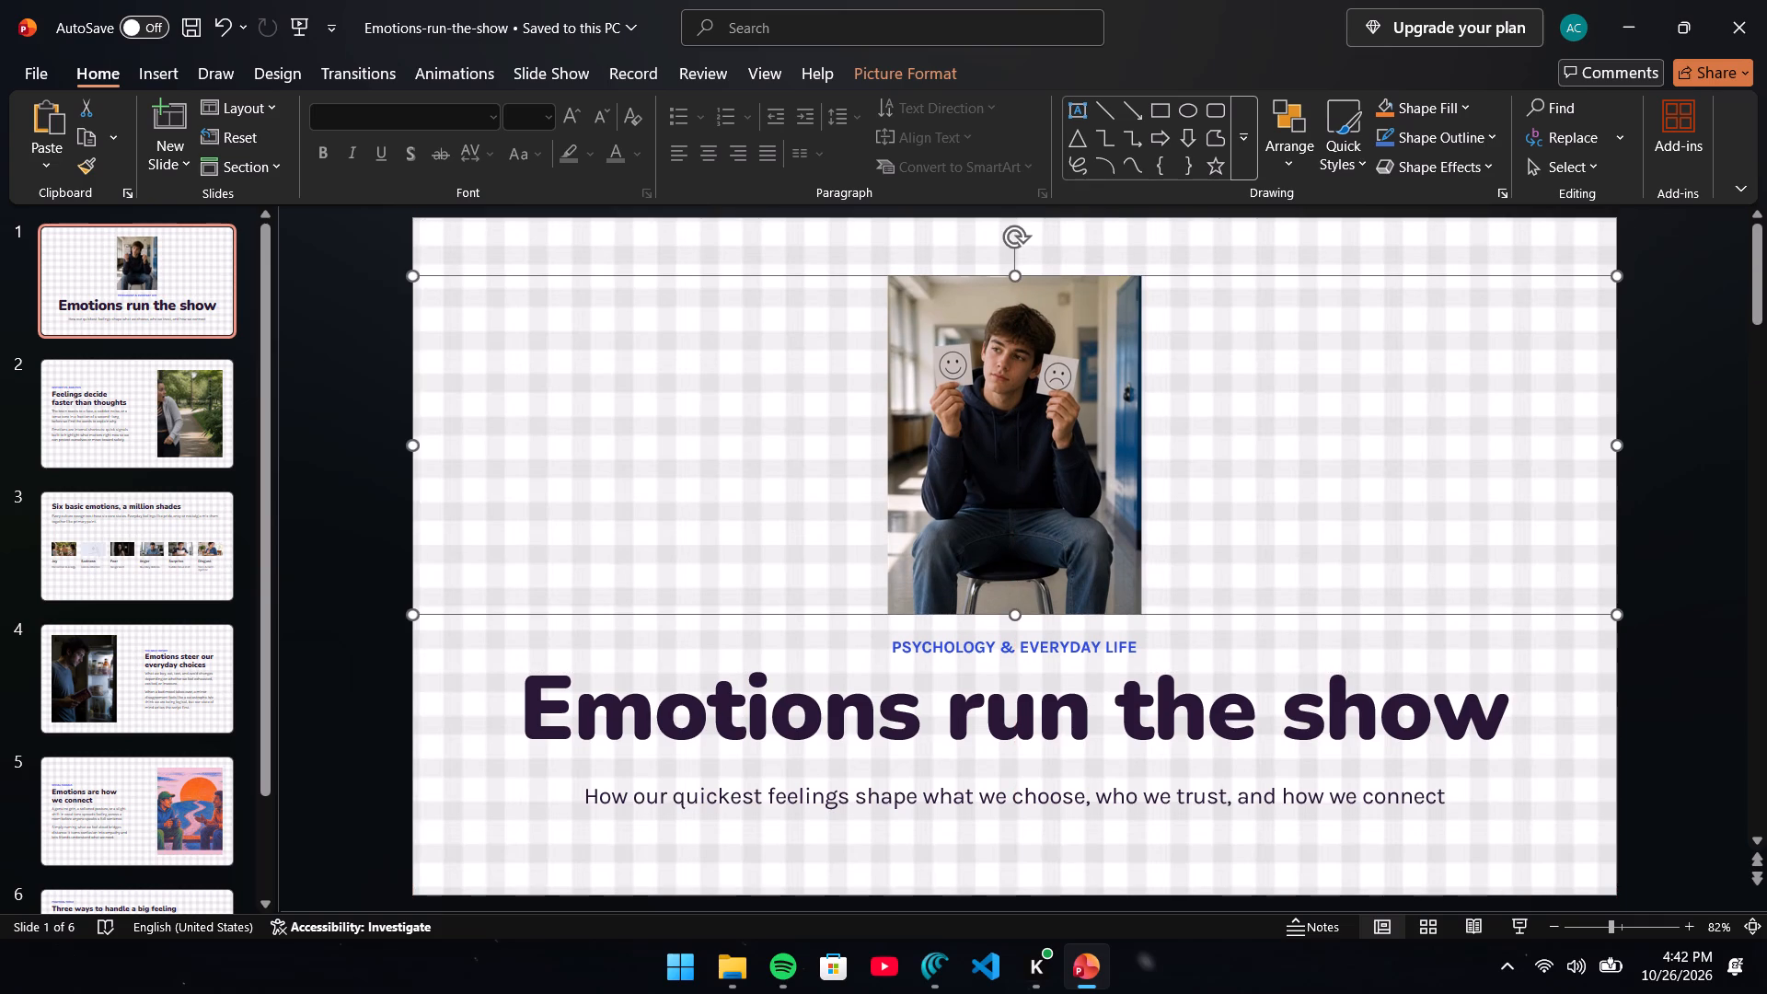
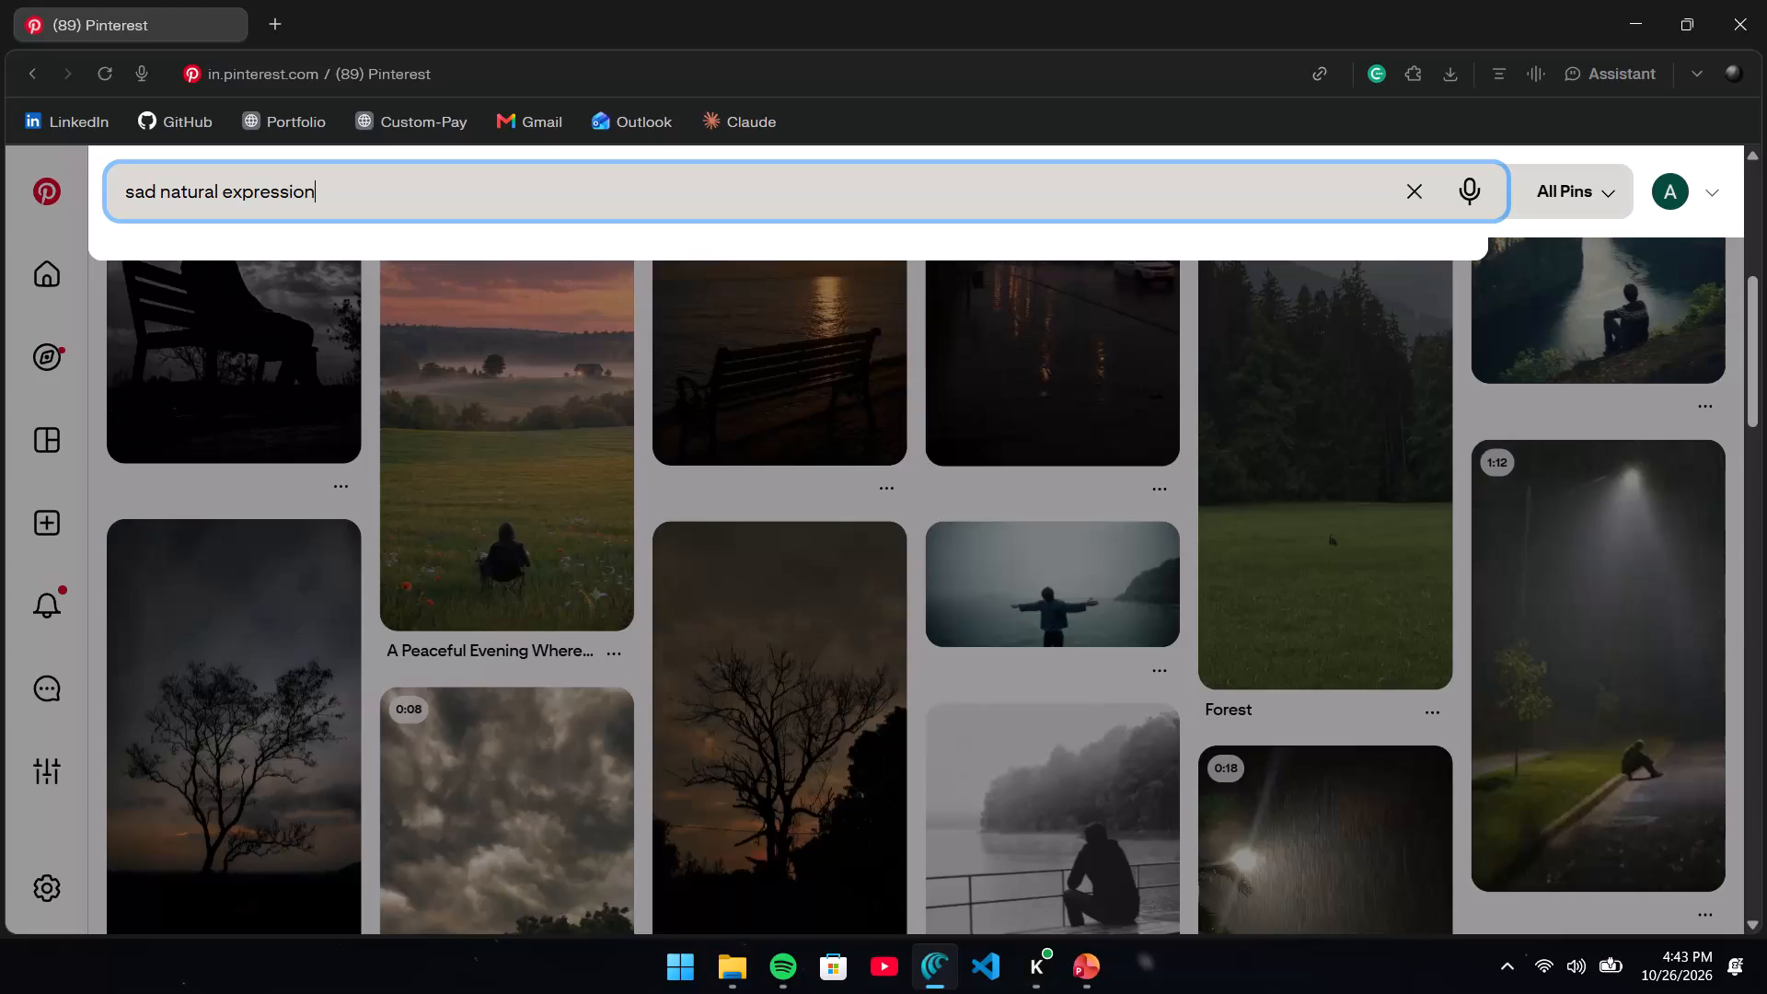
# Search Pinterest for "sad natural expression" and examine the results for a photo that could represent sadness.
pyautogui.press('Return')
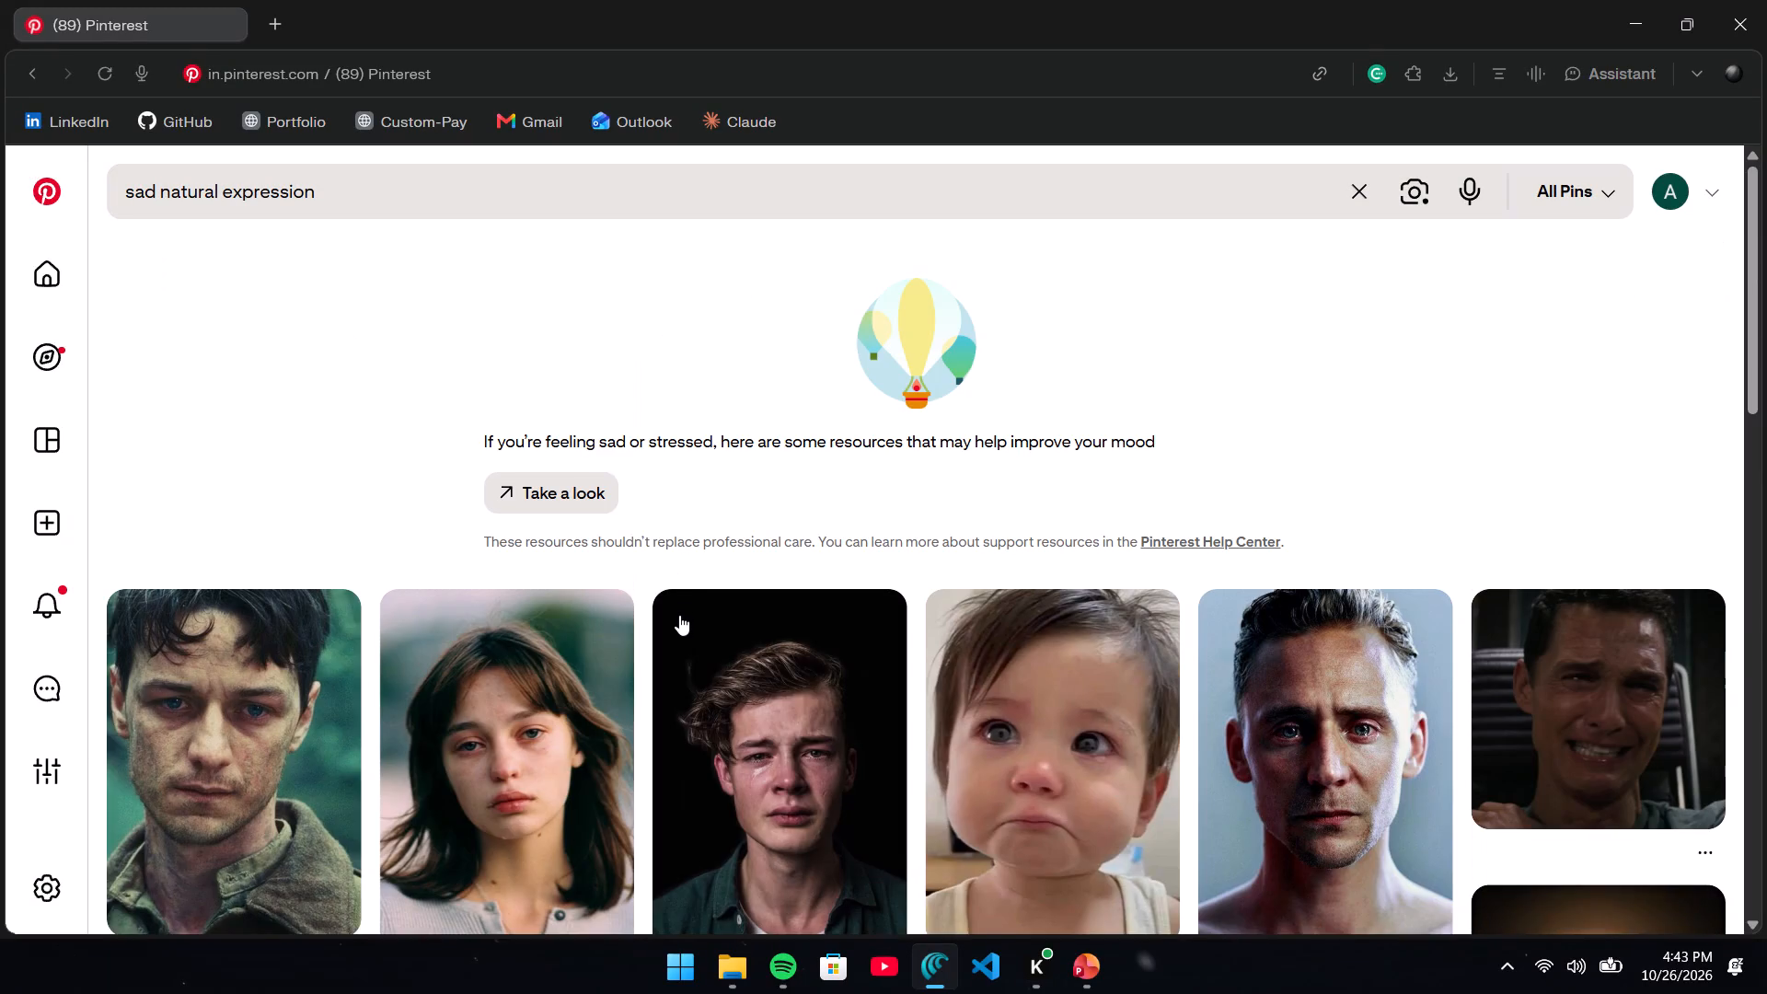
pyautogui.scroll(-4, 679, 620)
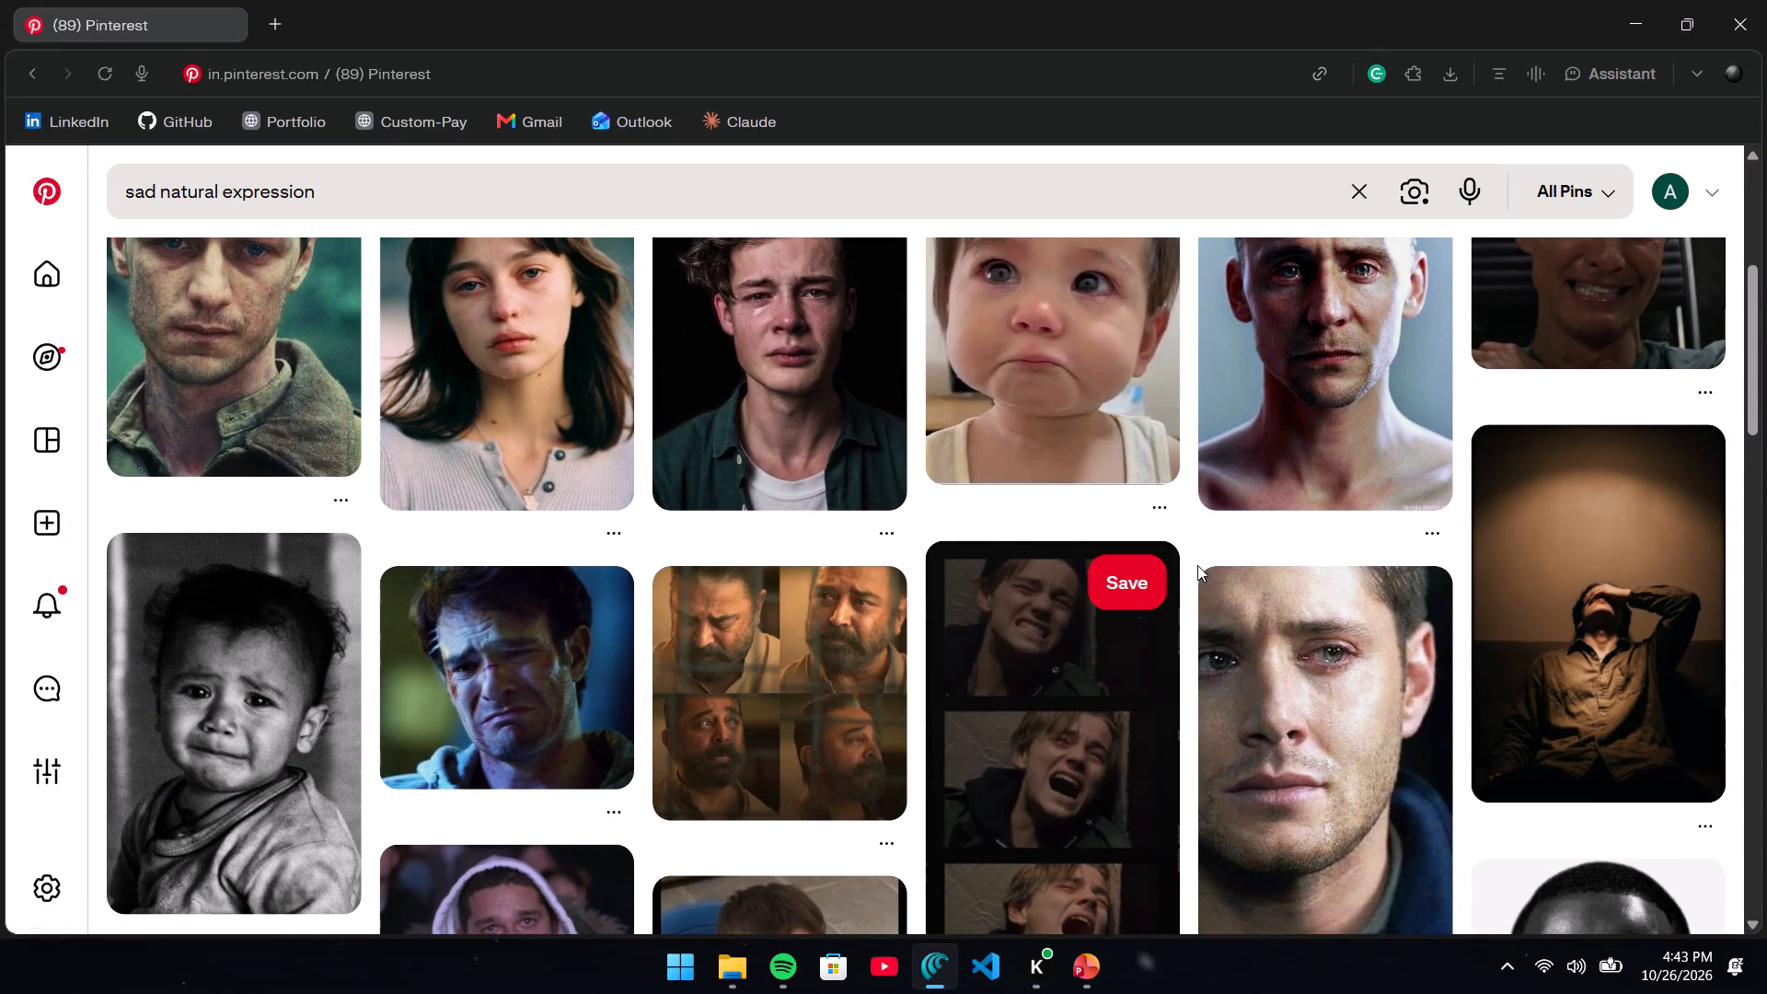
pyautogui.scroll(-1, 1197, 565)
pyautogui.scroll(3, 1245, 555)
pyautogui.scroll(-5, 1575, 634)
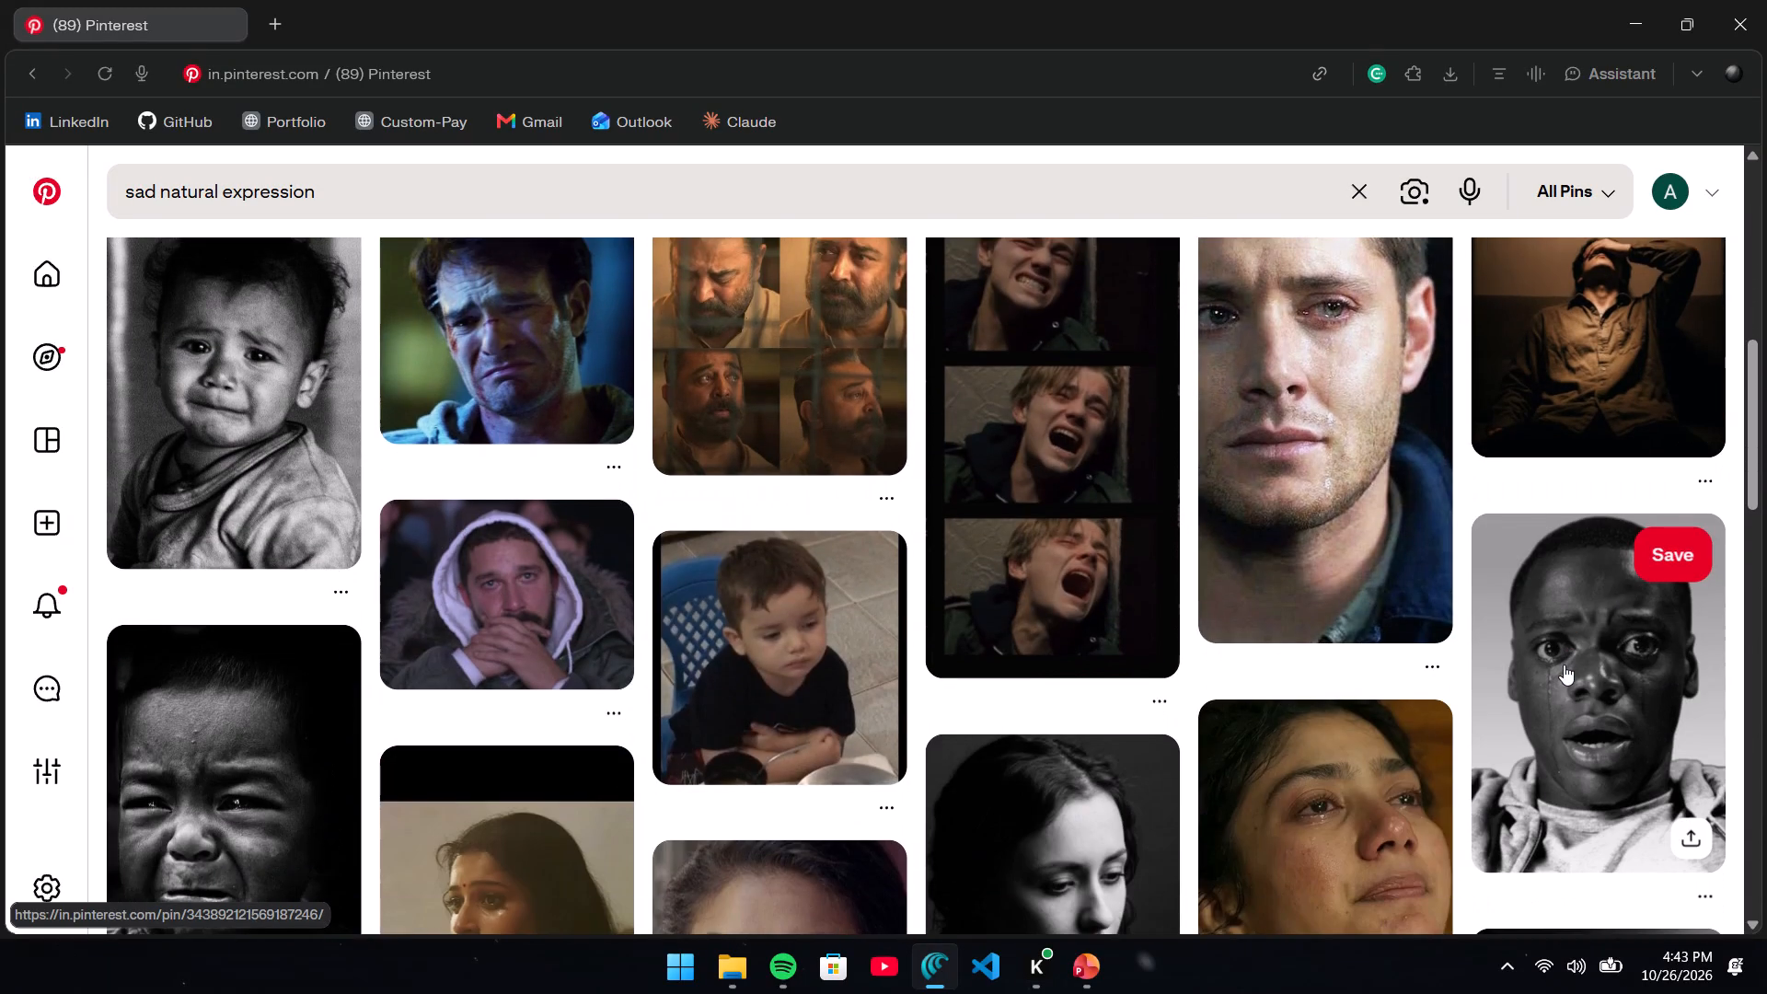
pyautogui.scroll(-10, 1454, 775)
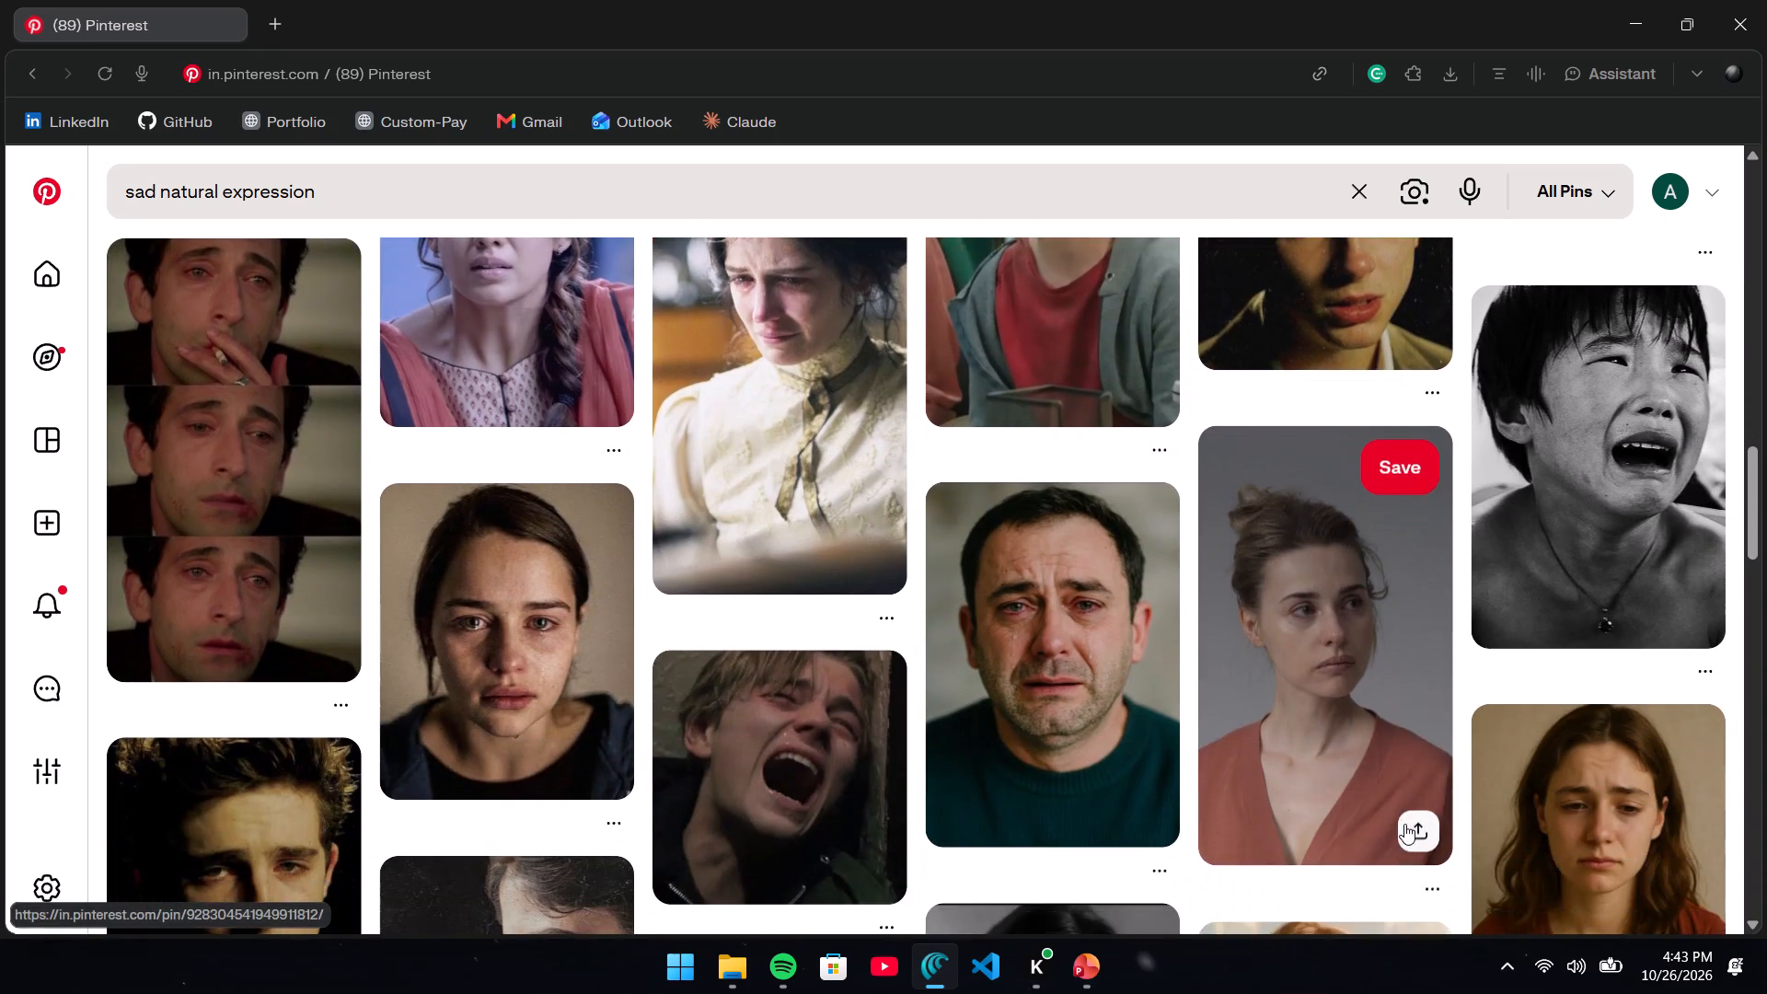
pyautogui.scroll(-9, 1404, 824)
pyautogui.scroll(-4, 1218, 829)
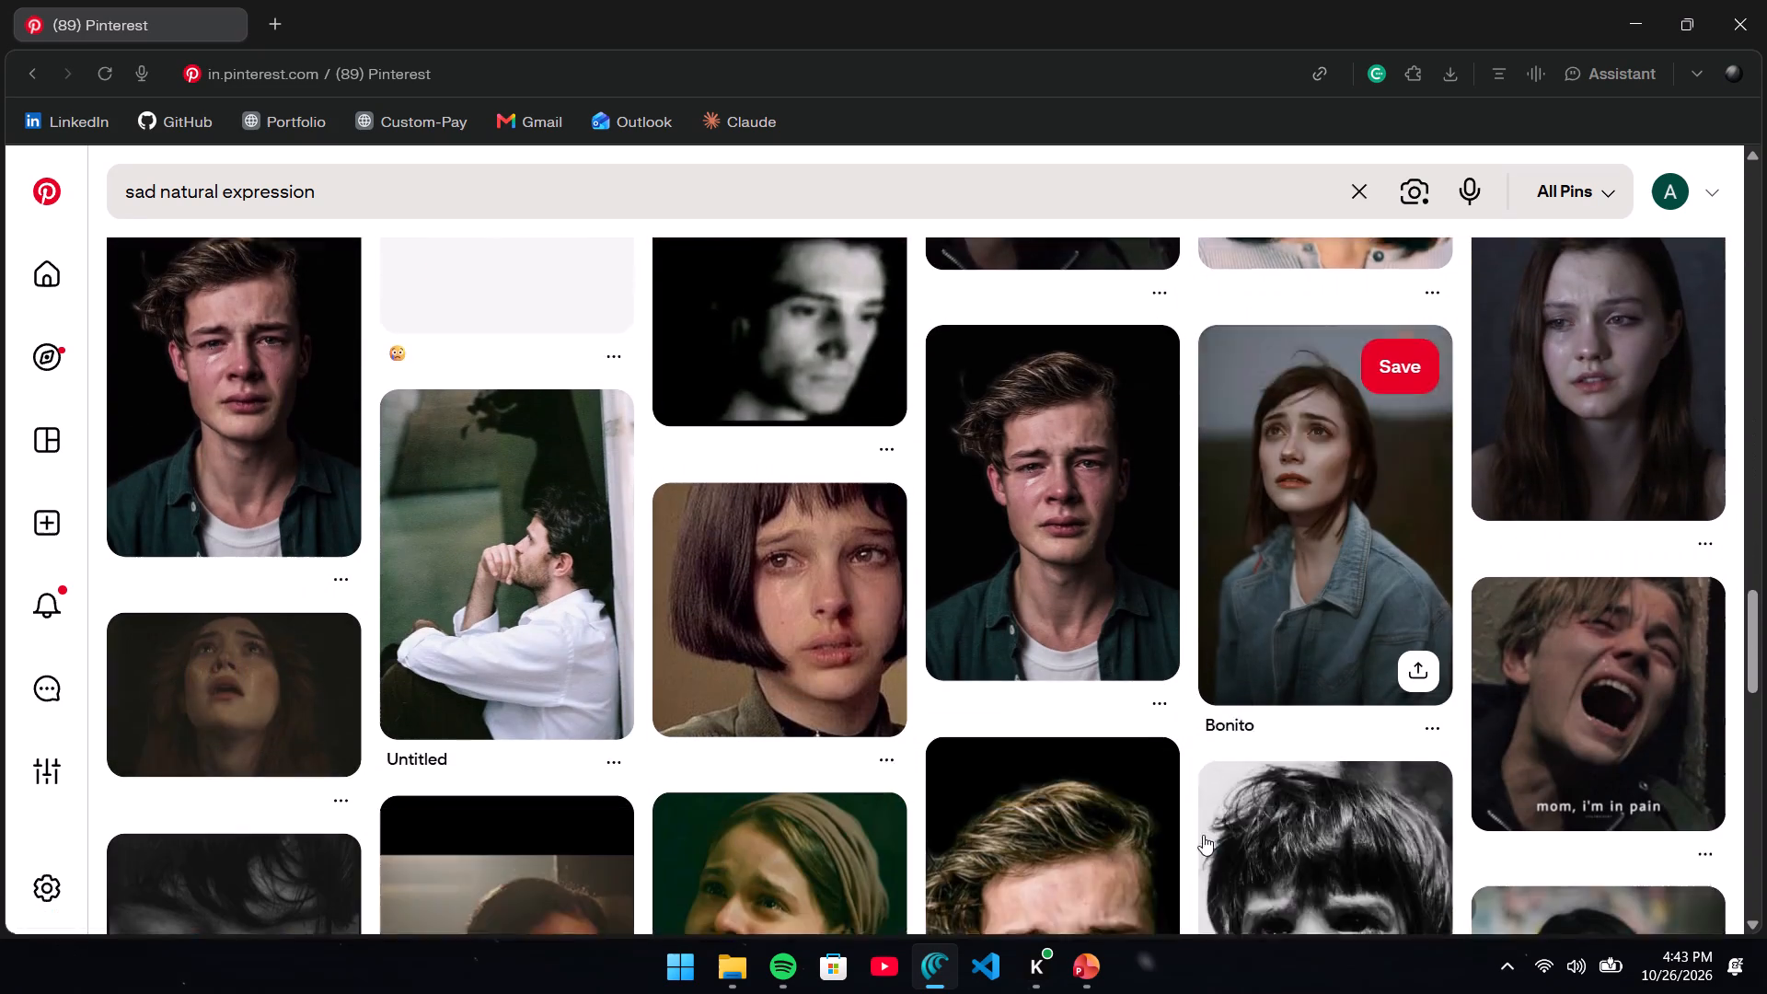
pyautogui.scroll(-8, 1138, 838)
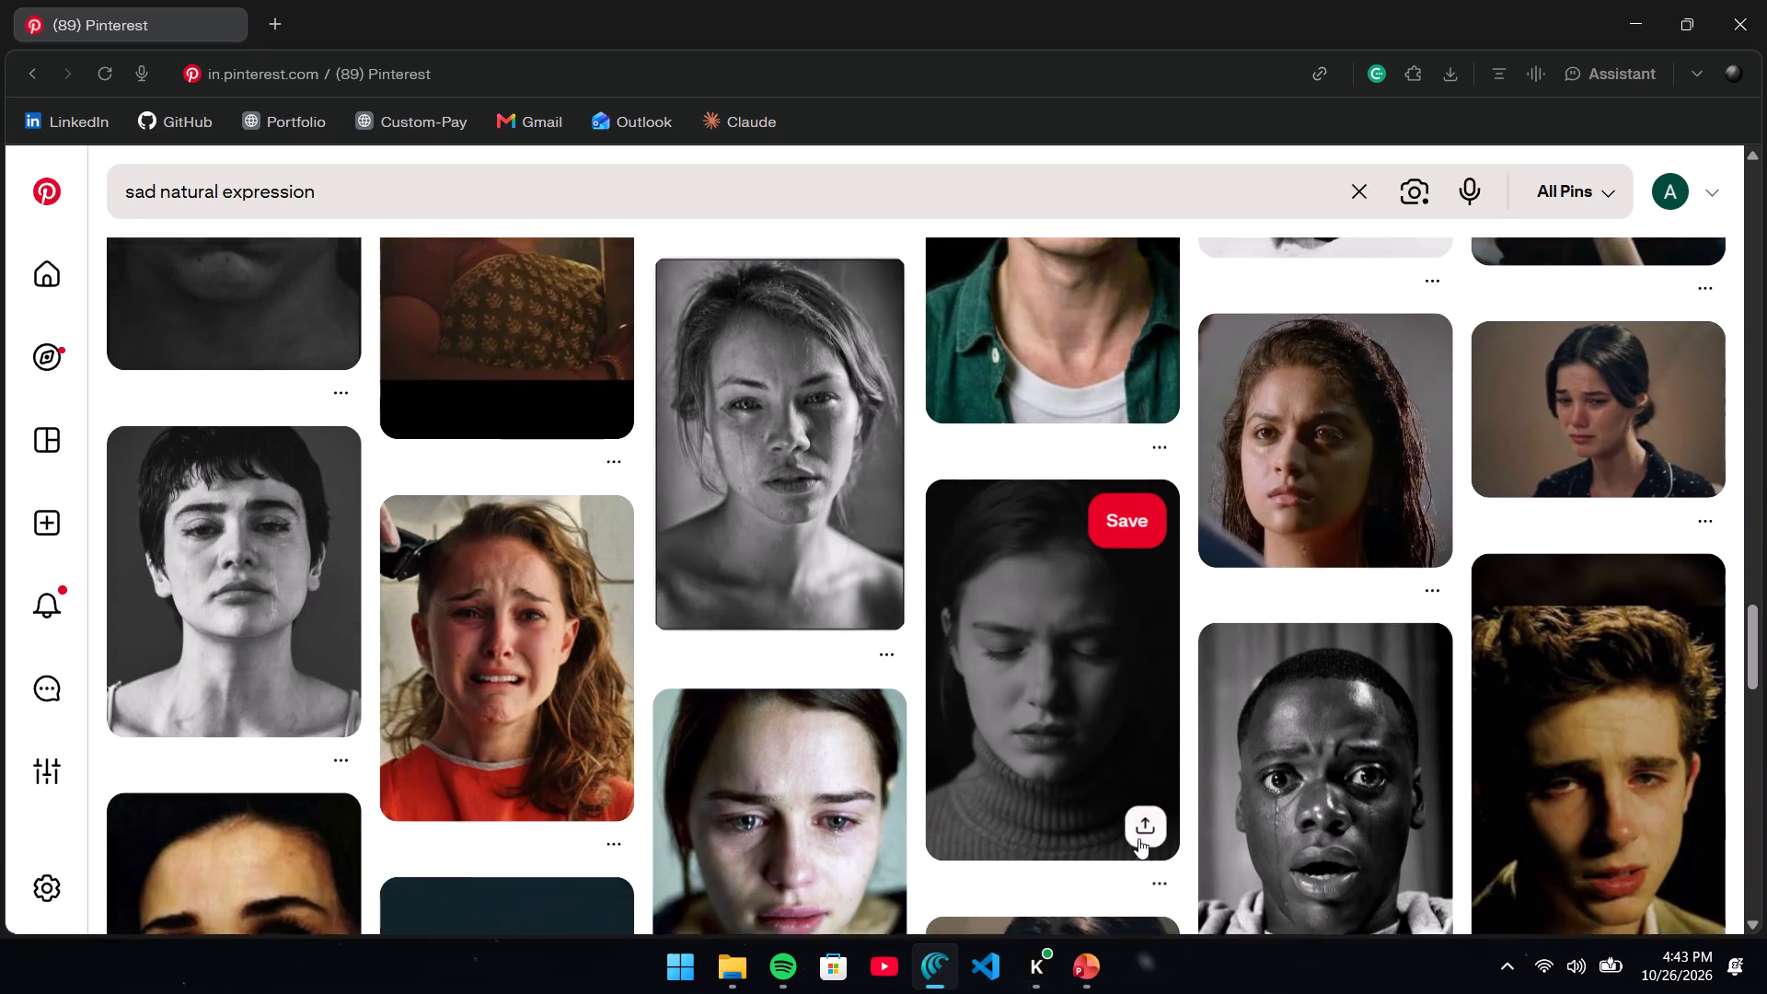
pyautogui.scroll(-10, 1138, 838)
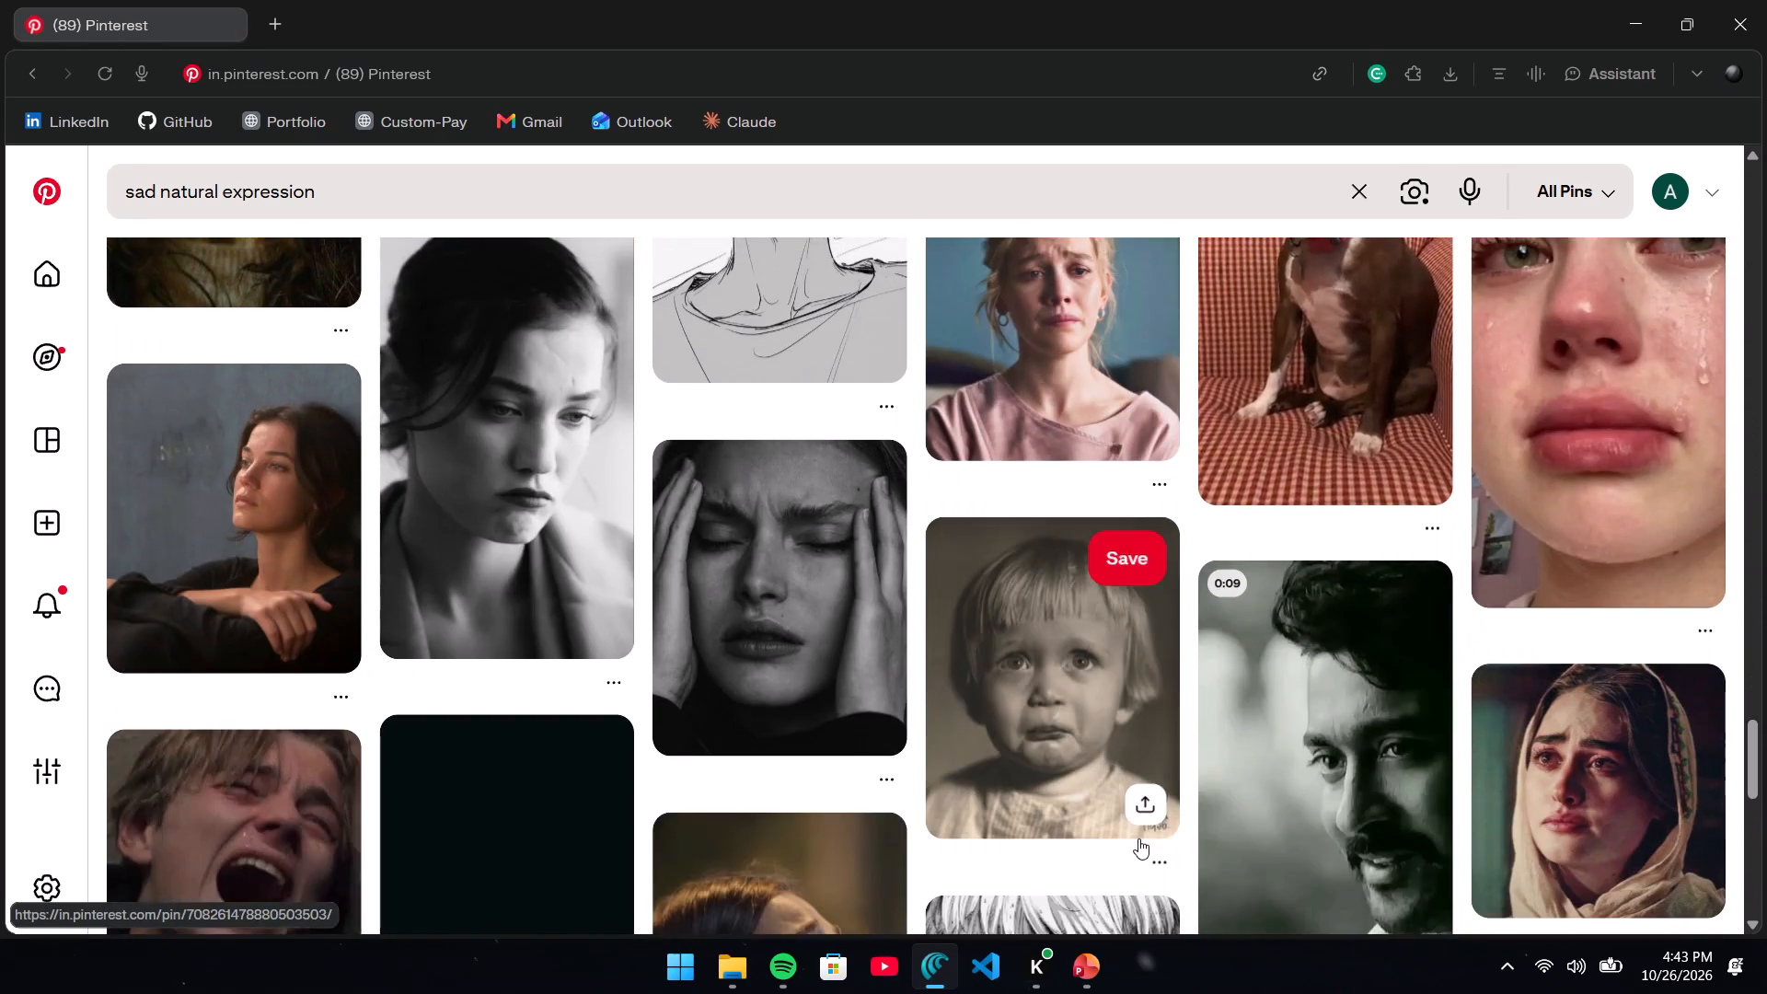
pyautogui.scroll(-3, 1138, 838)
# Switch to PowerPoint and select the blank picture placeholder above "Sadness" on slide 3.
pyautogui.click(1088, 976)
pyautogui.click(738, 575)
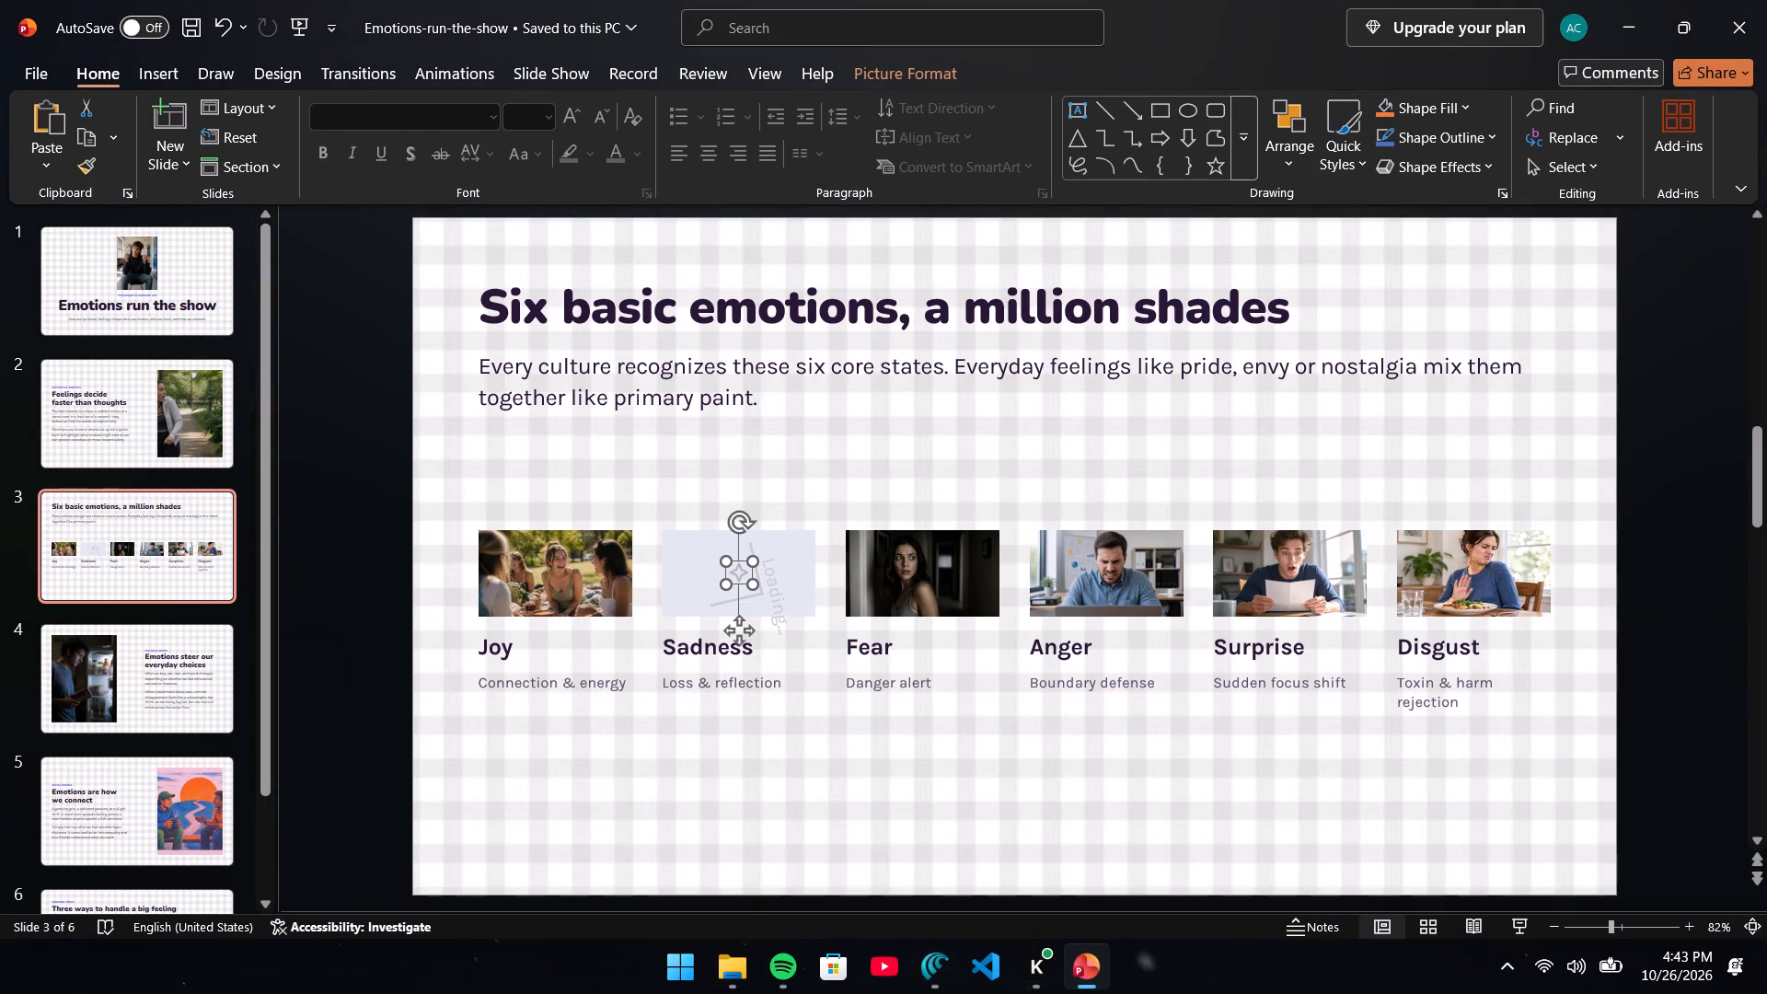
pyautogui.click(807, 572)
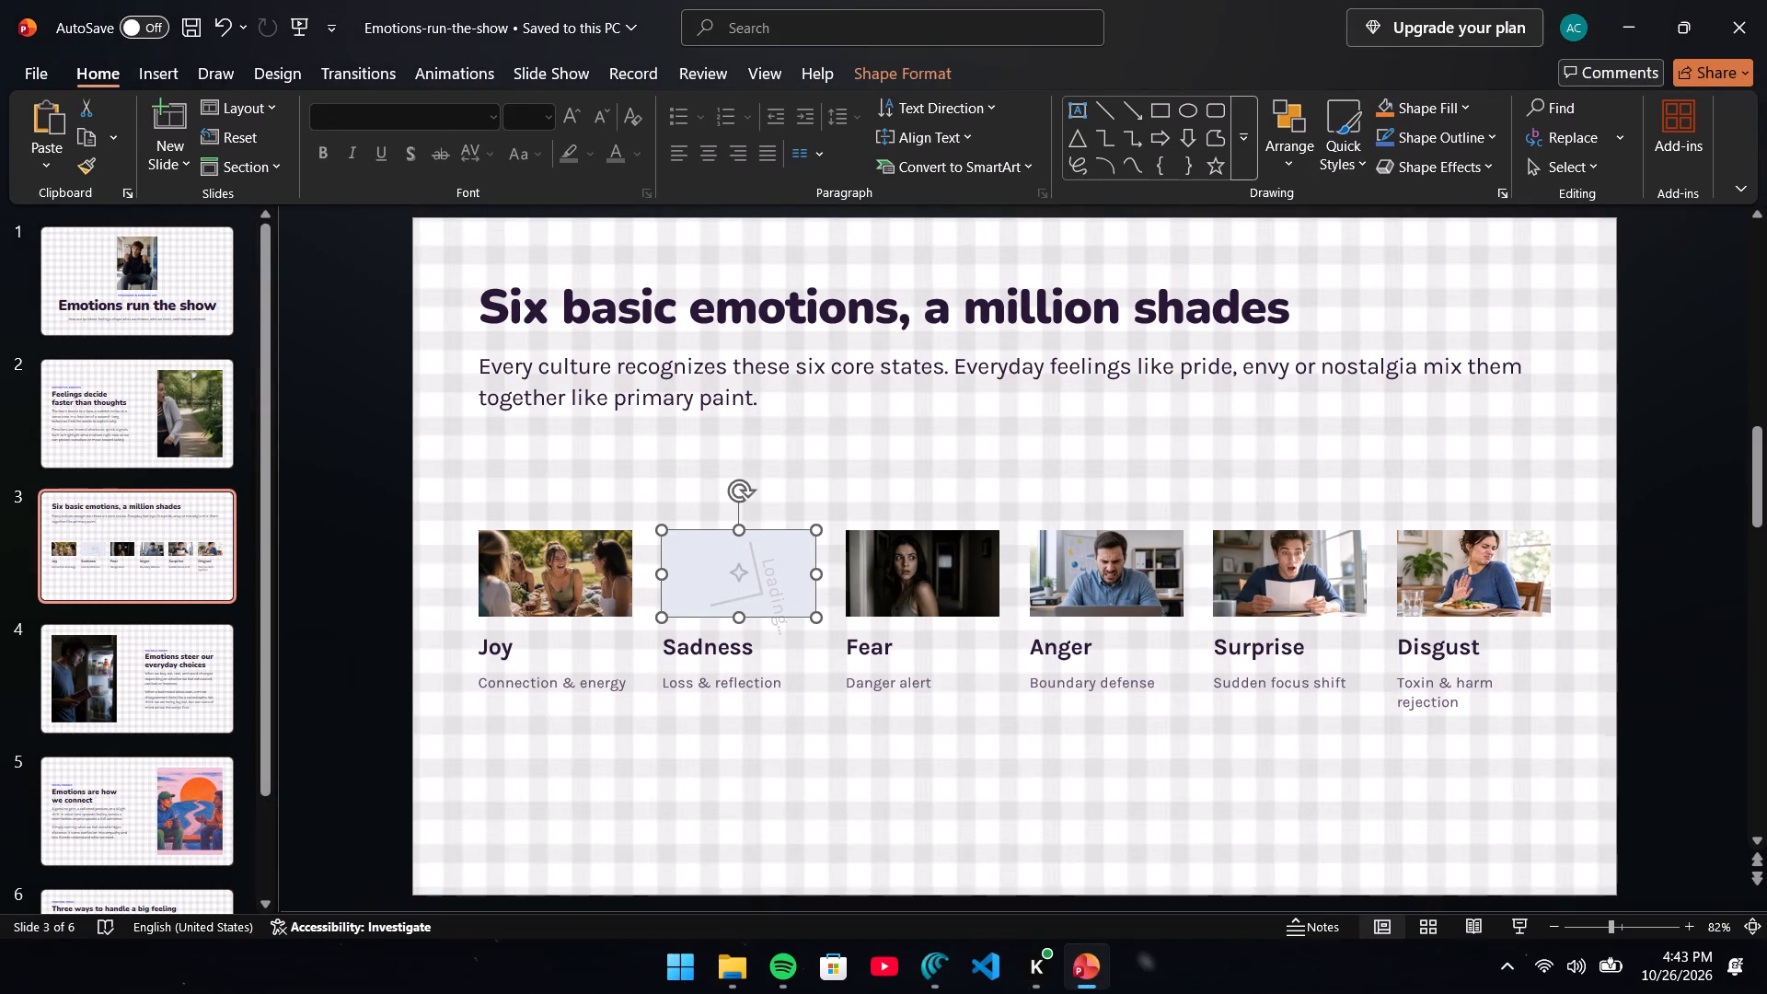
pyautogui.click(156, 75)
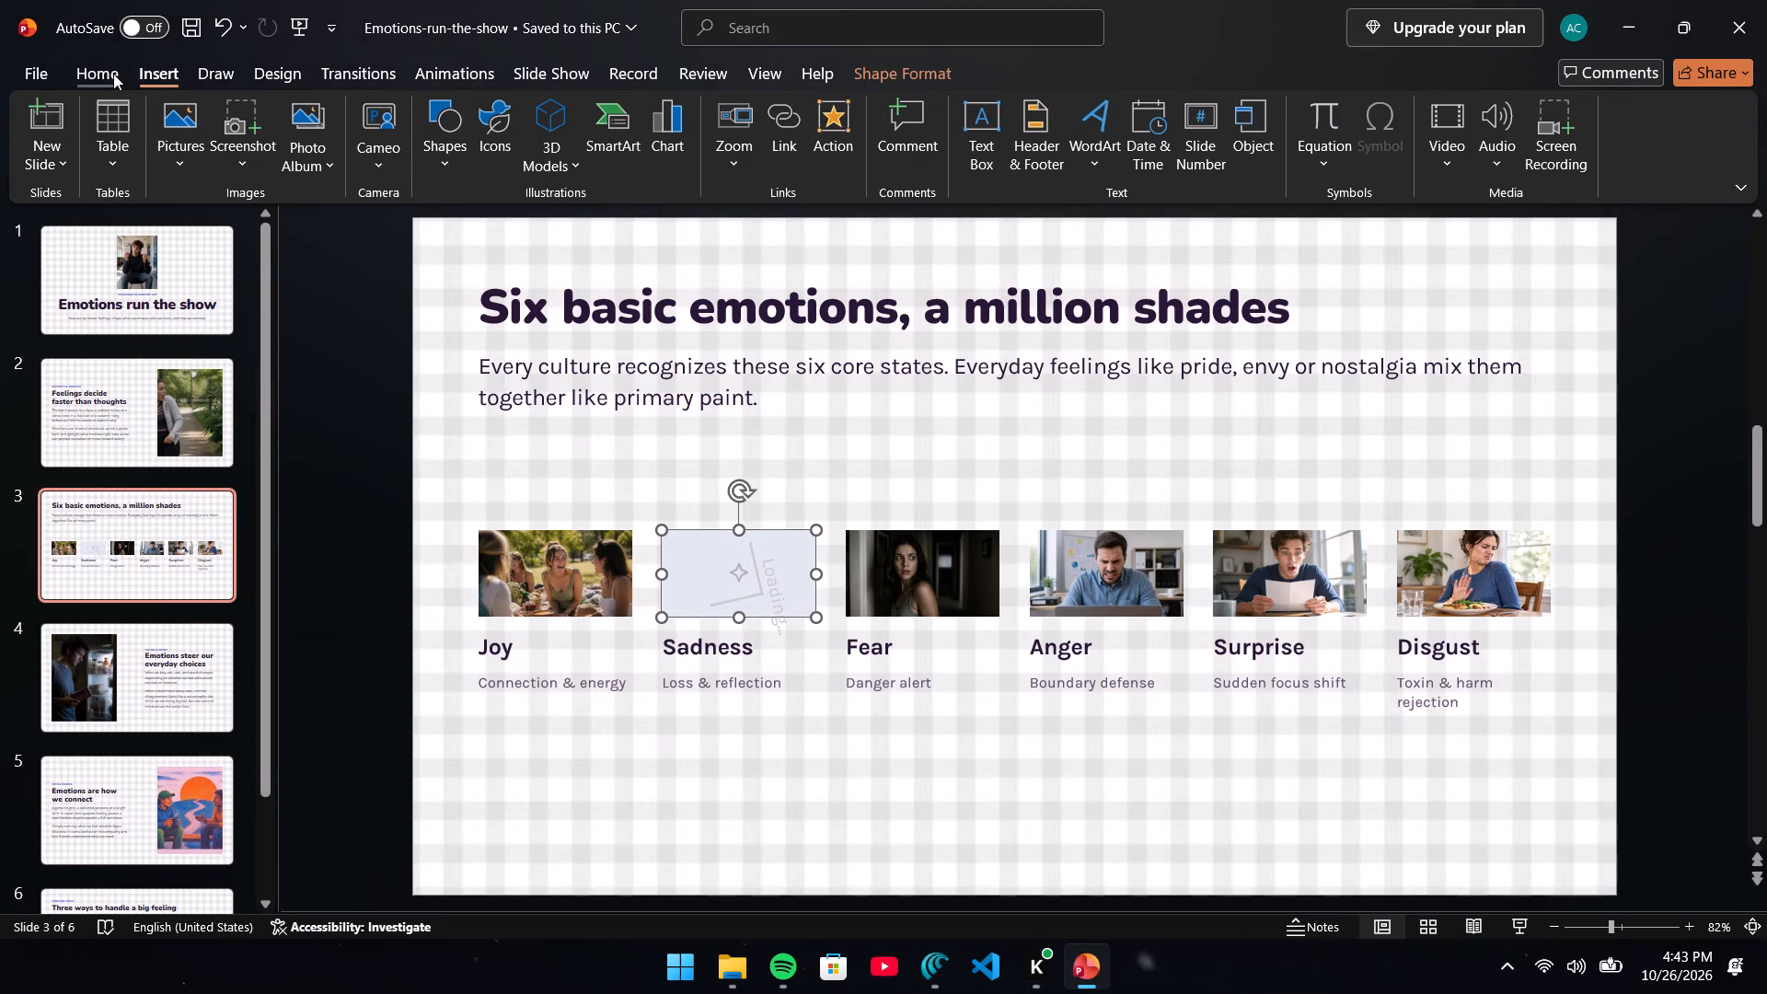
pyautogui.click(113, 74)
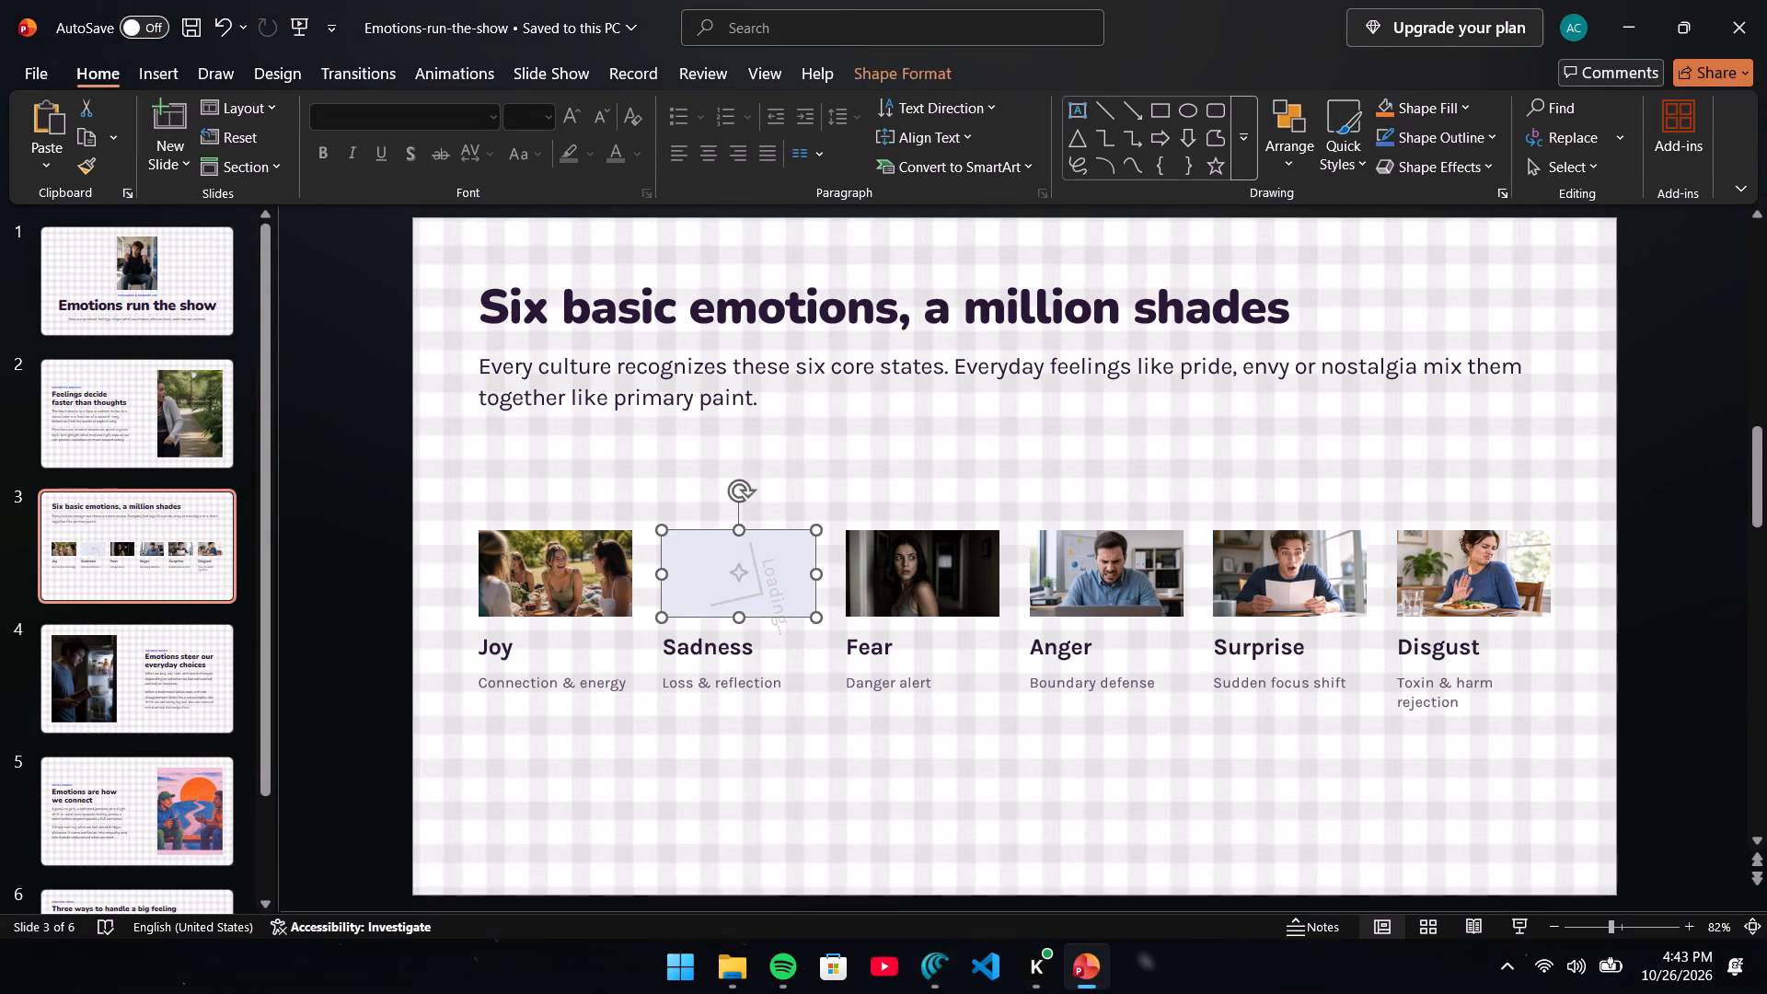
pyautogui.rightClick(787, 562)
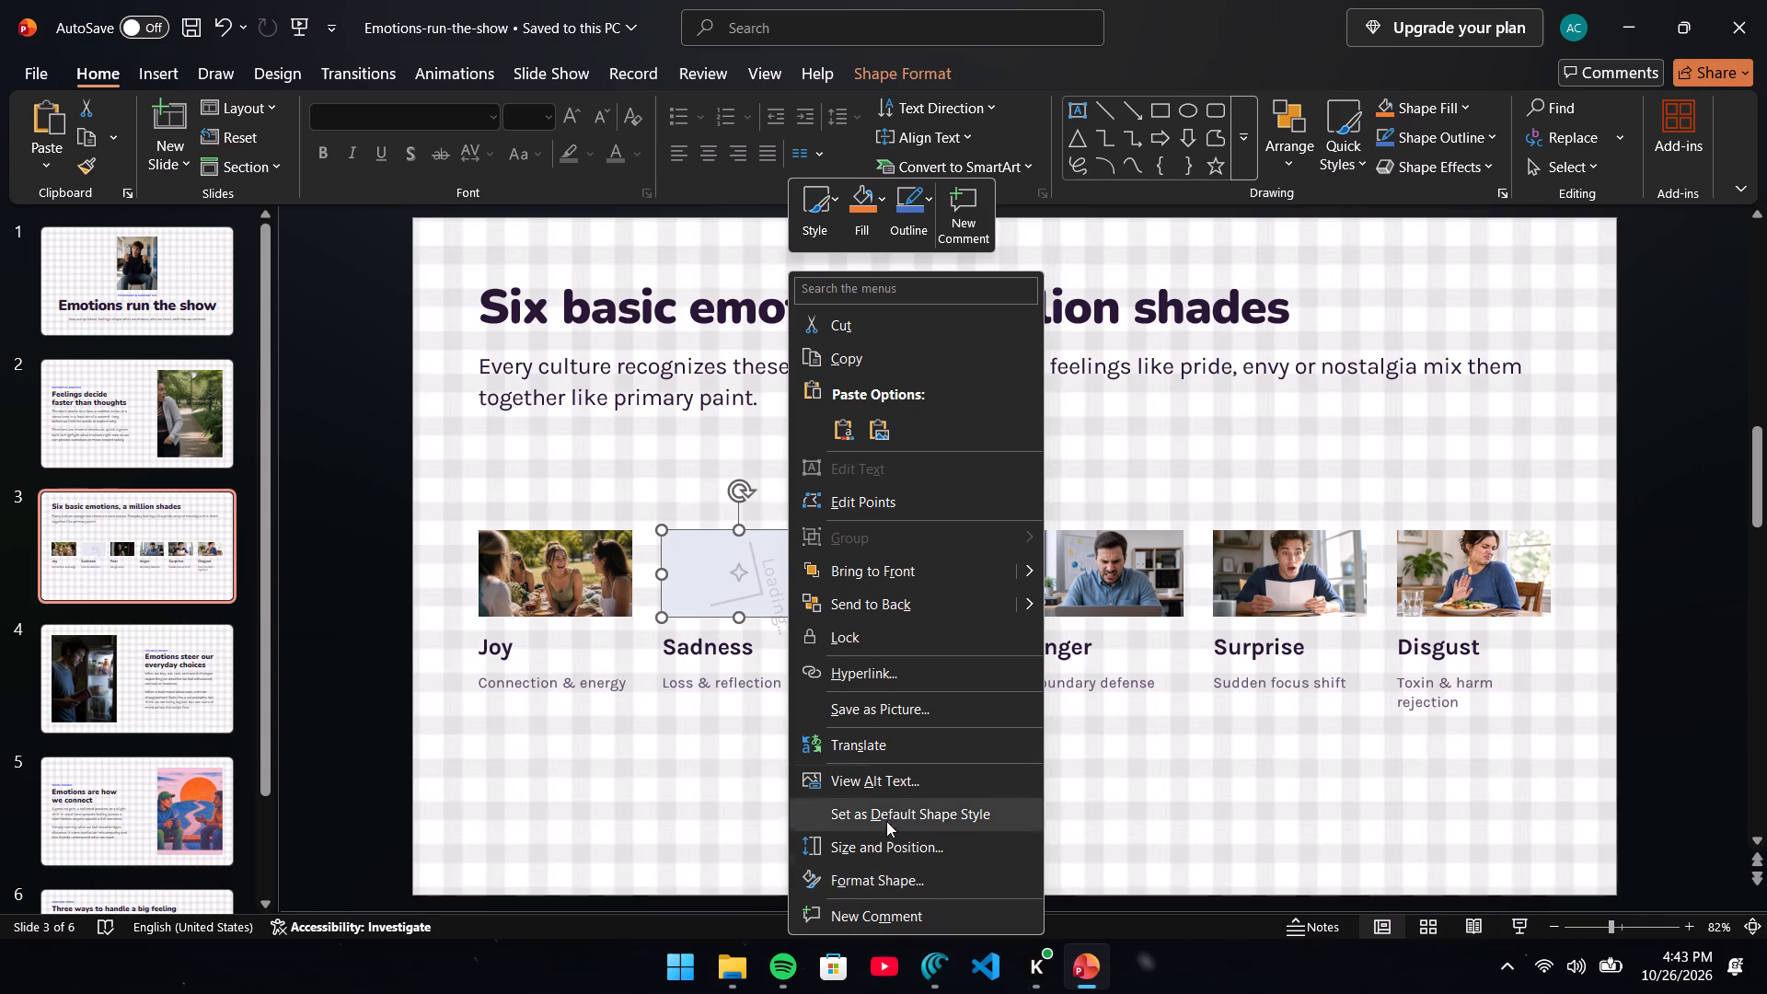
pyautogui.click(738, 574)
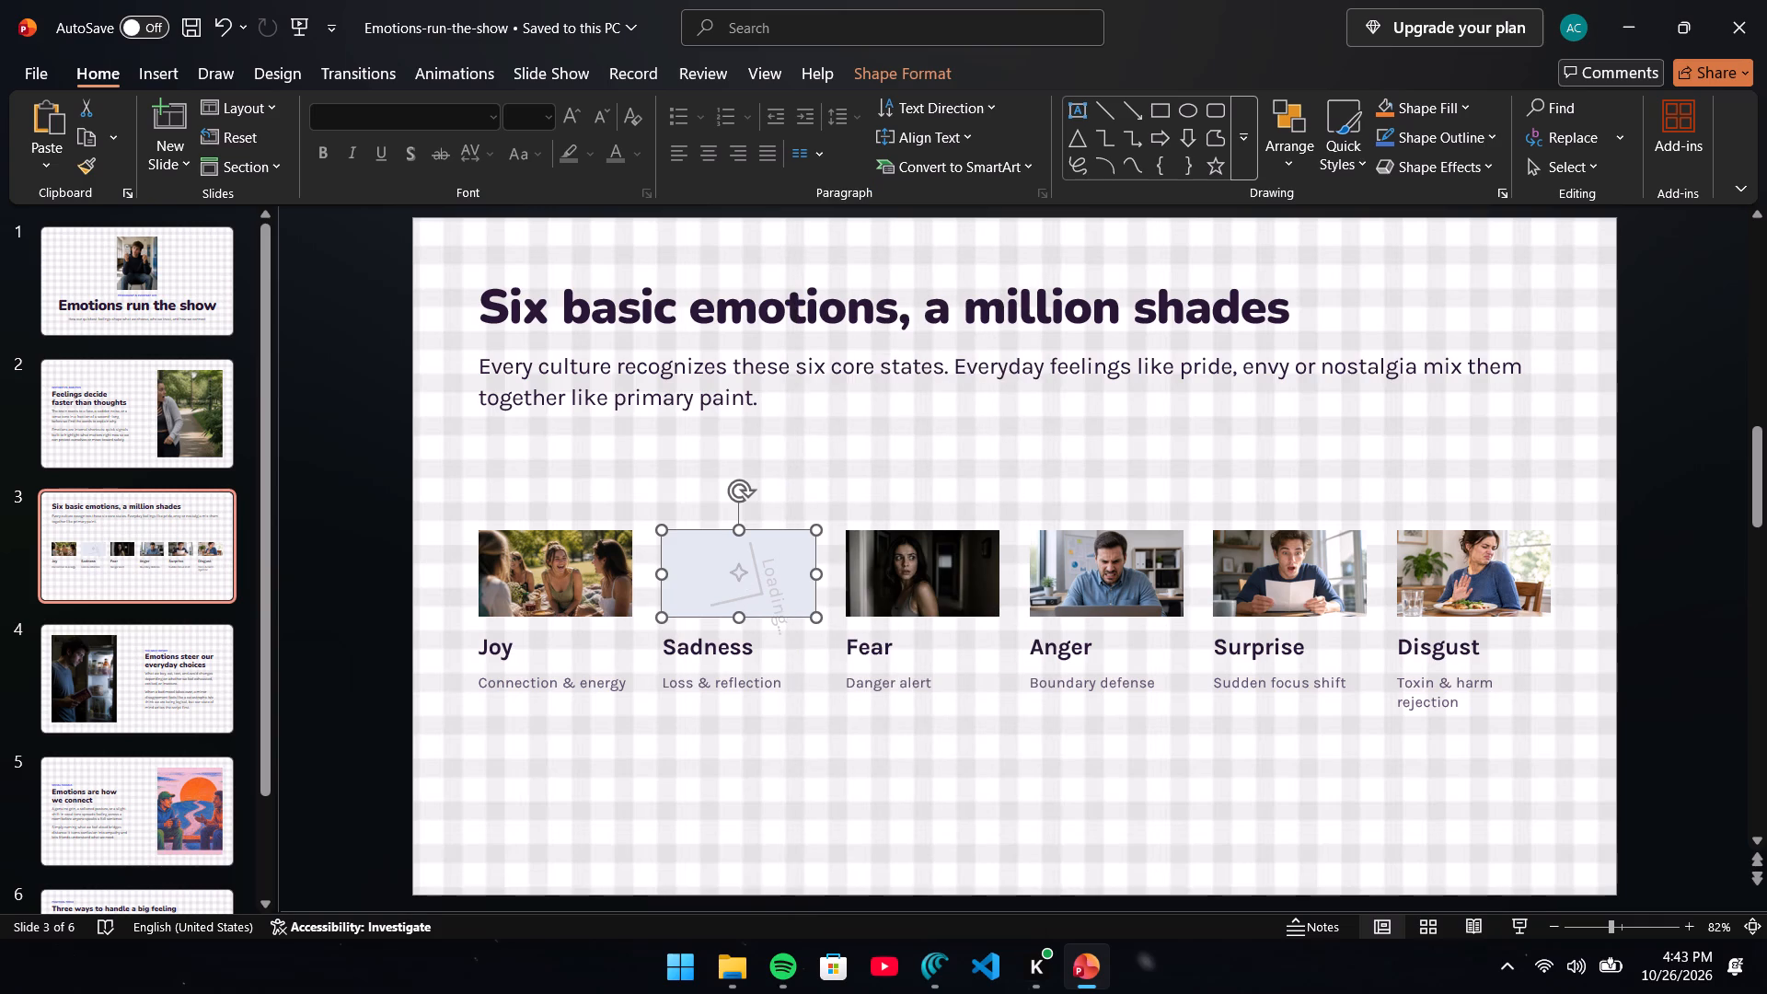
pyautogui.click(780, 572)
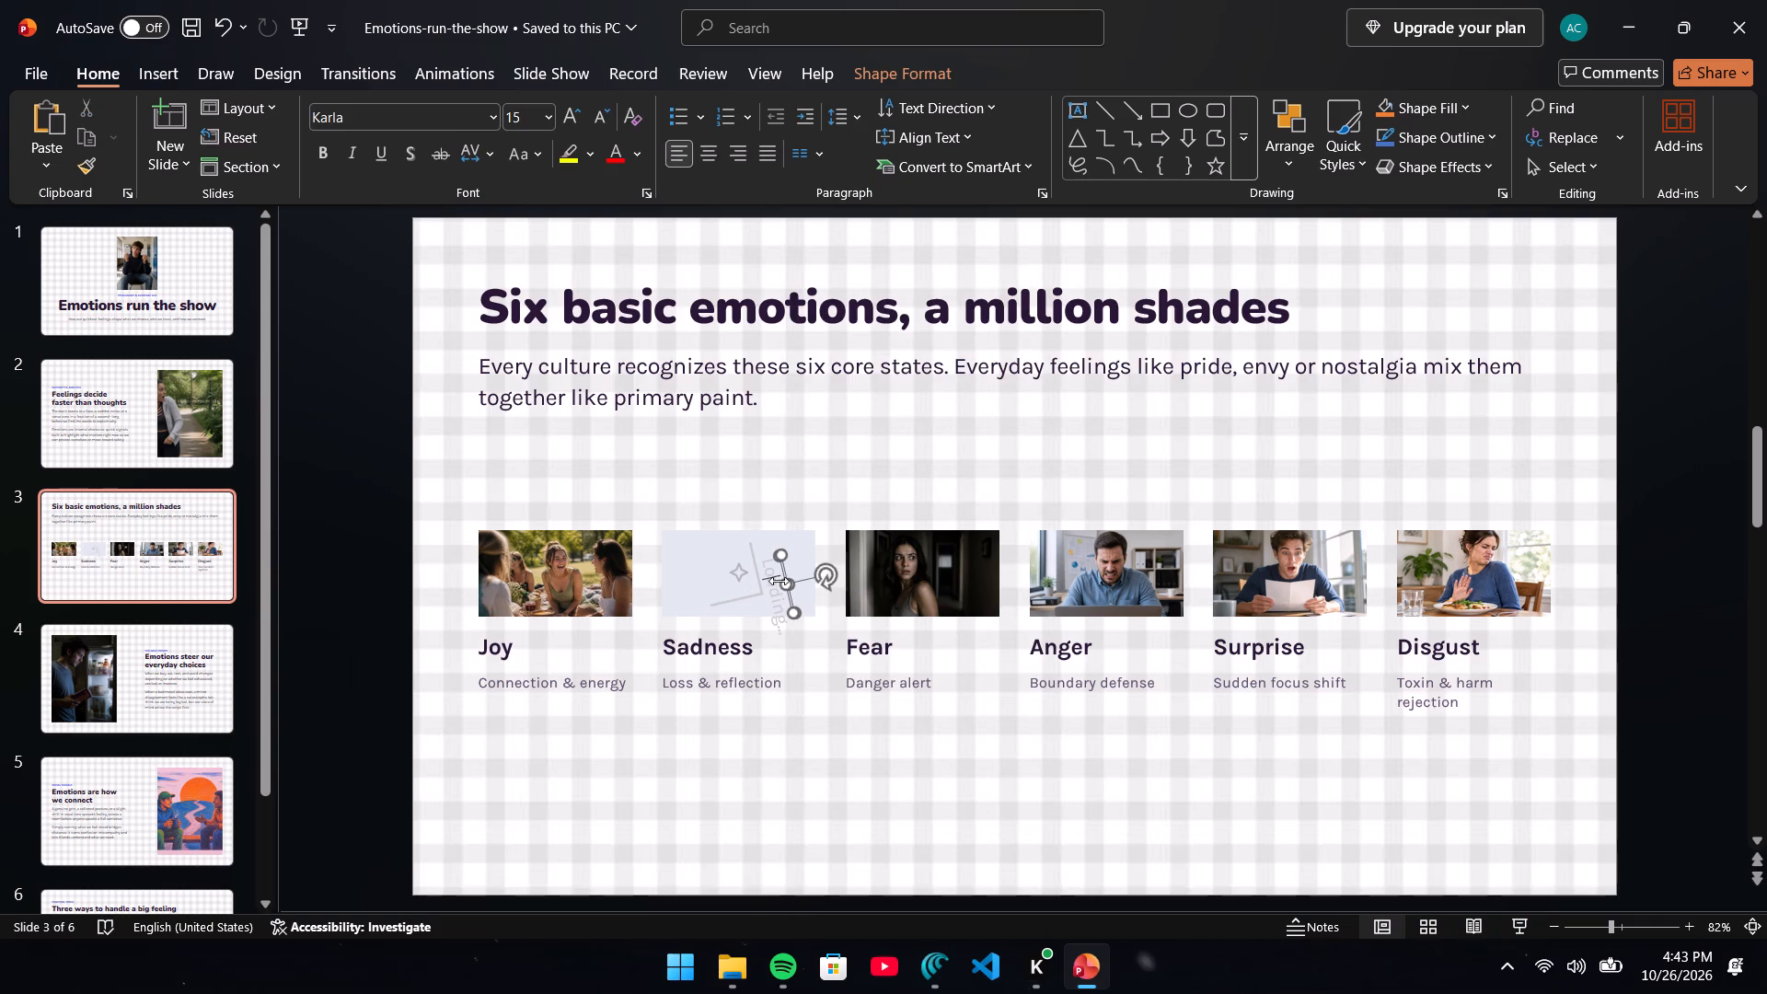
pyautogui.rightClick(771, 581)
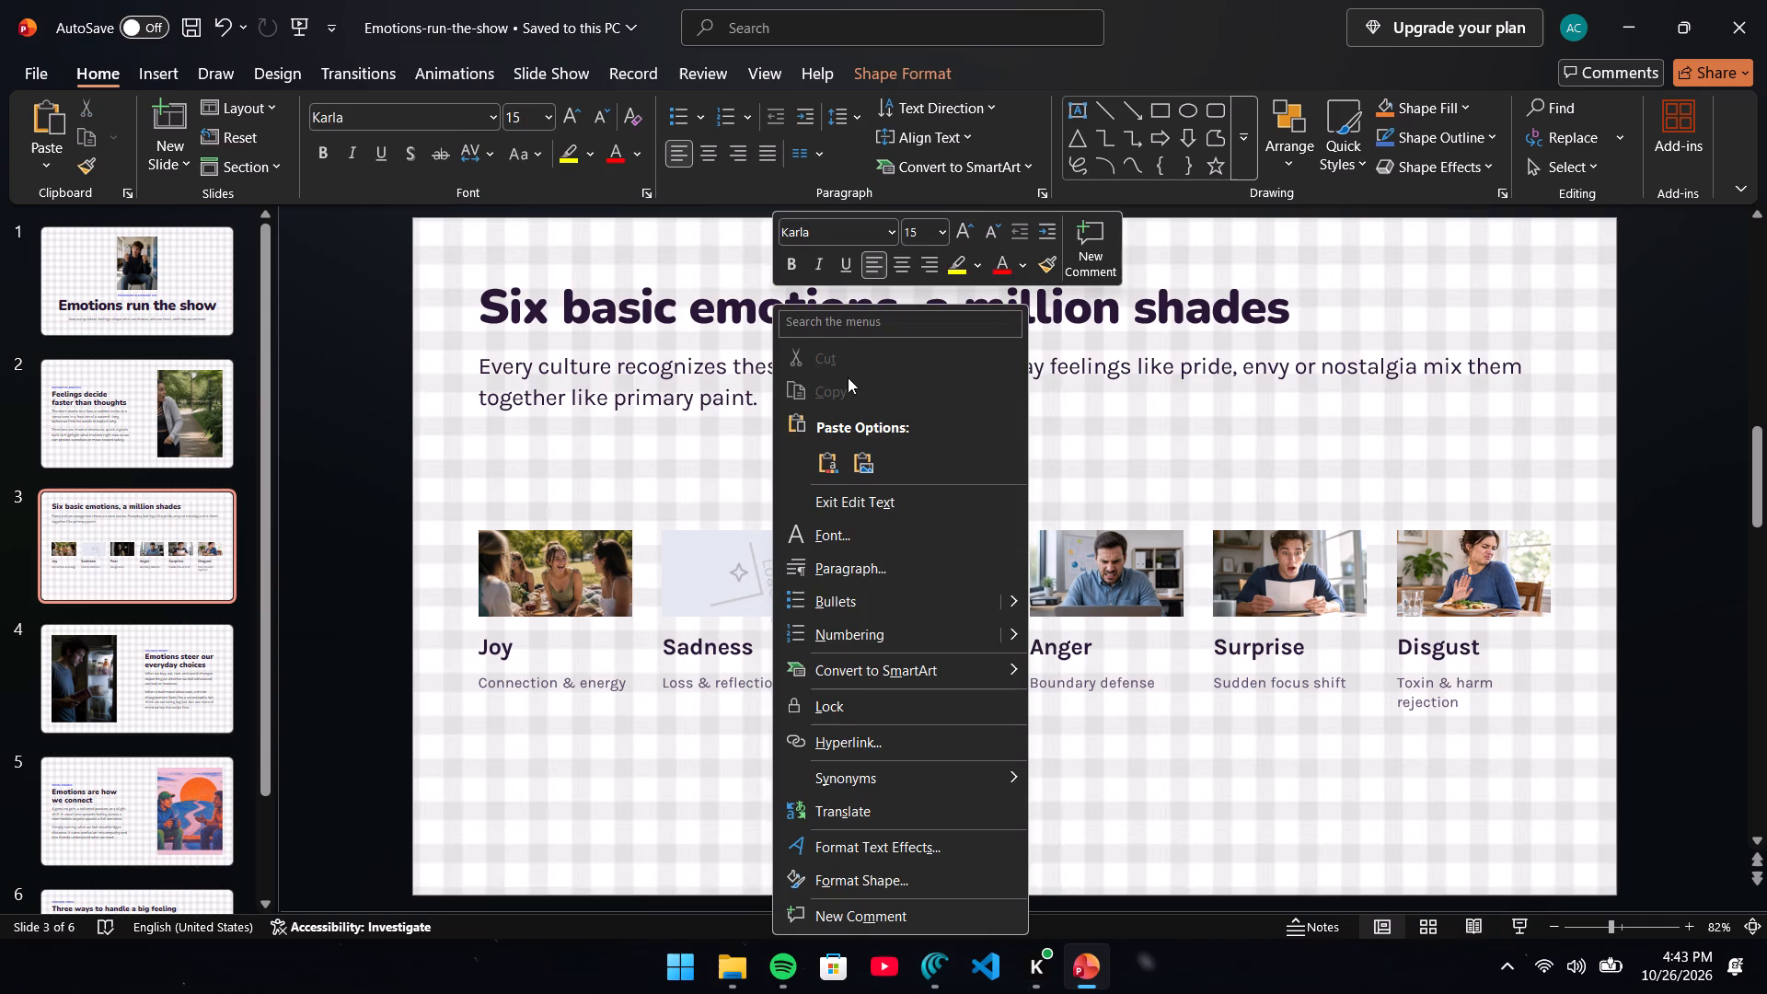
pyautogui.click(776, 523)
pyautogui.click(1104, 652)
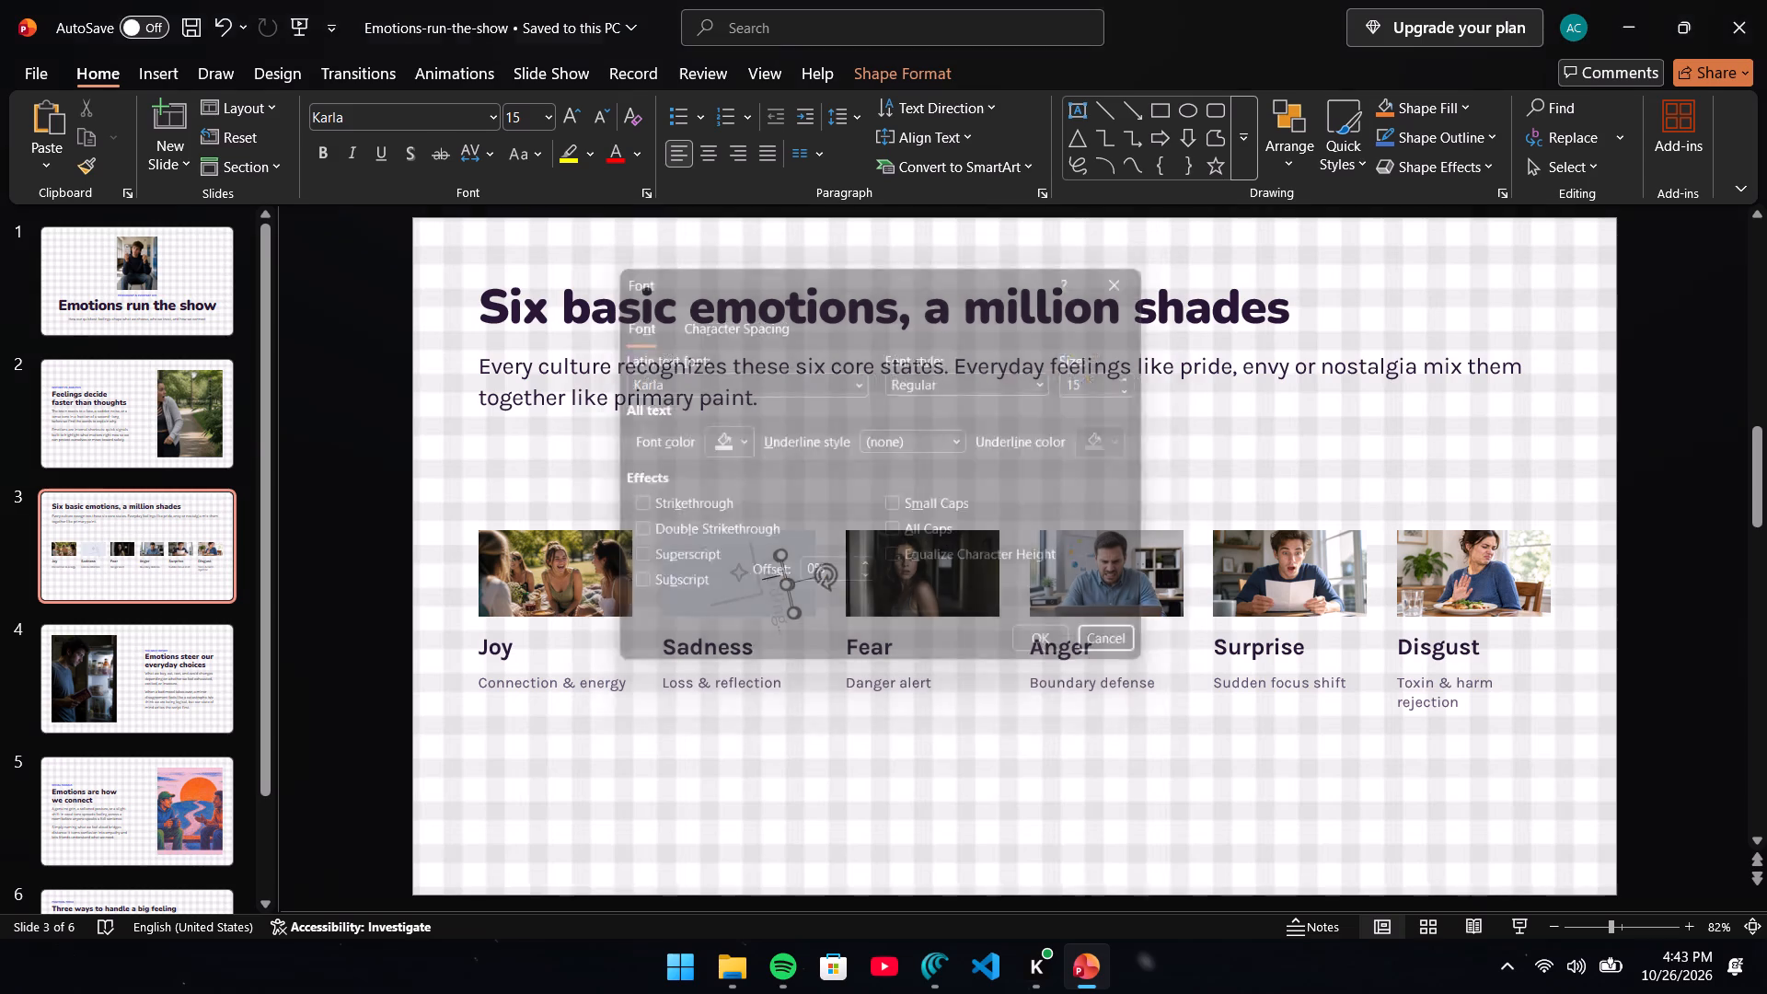
# Cut the rotated "Loading" text and the small central icon from the Sadness placeholder on slide 3.
pyautogui.rightClick(788, 584)
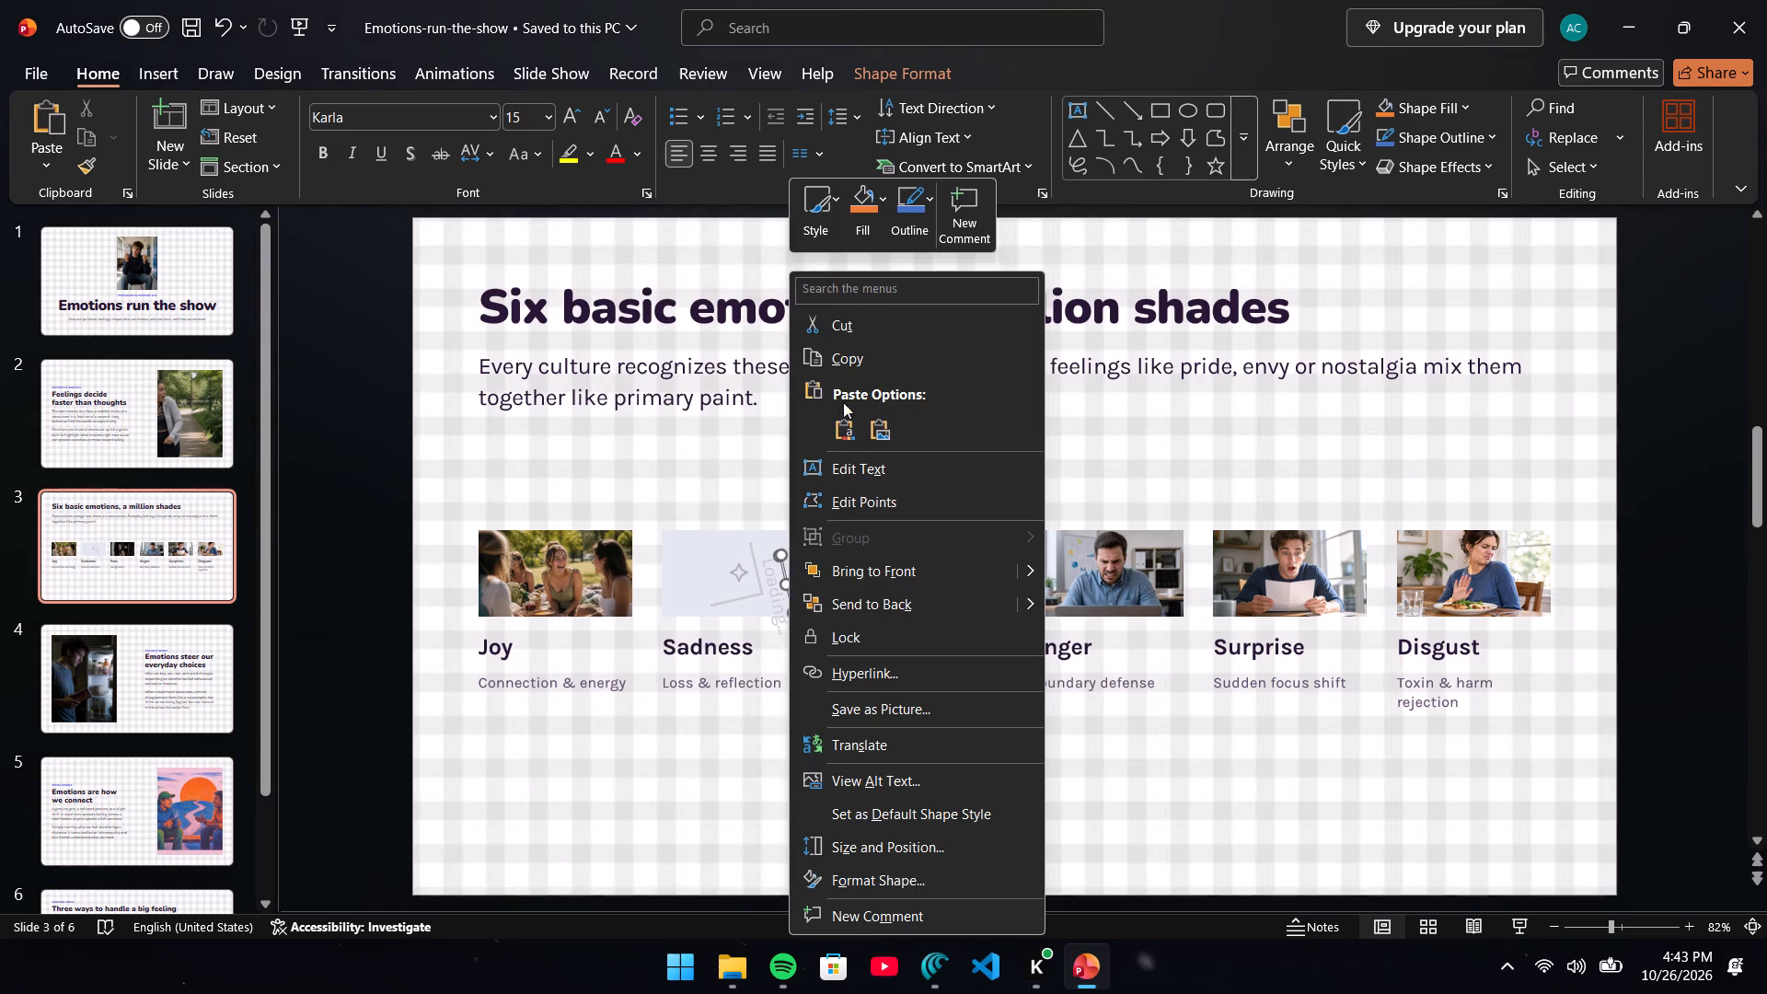
pyautogui.click(849, 324)
pyautogui.click(738, 594)
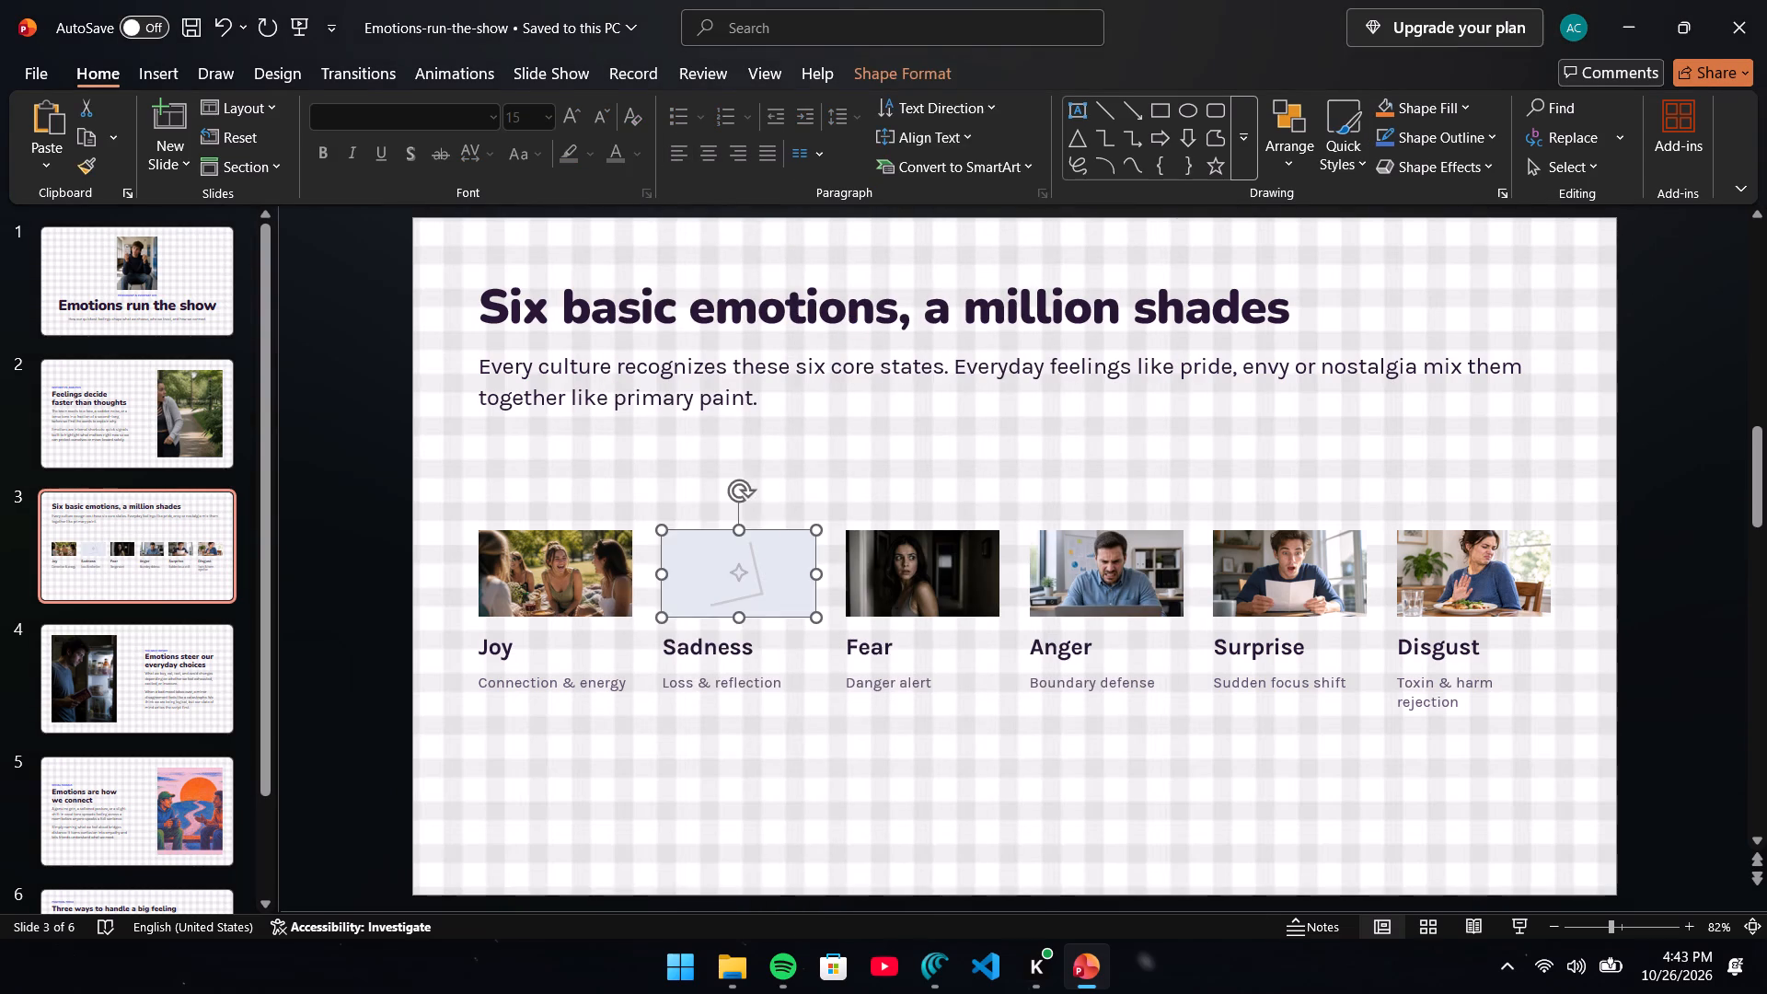
pyautogui.click(745, 579)
pyautogui.rightClick(738, 572)
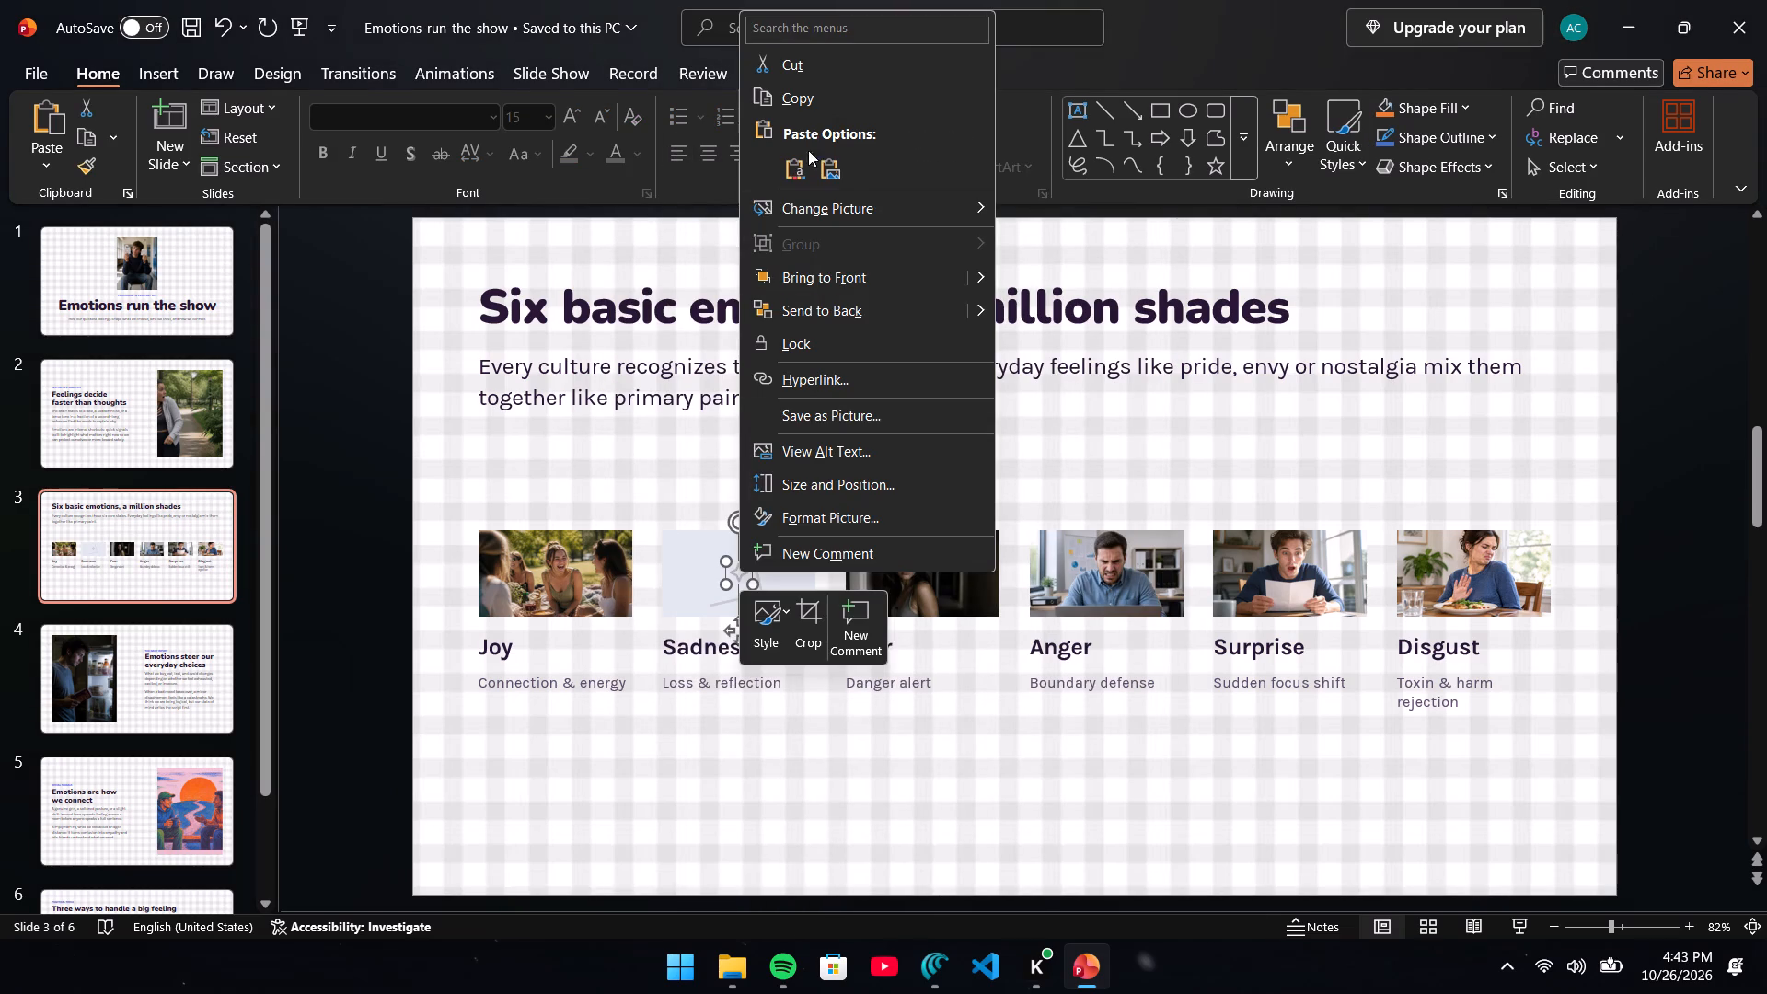
pyautogui.click(810, 65)
# Cut the two remaining slanted lines from the Sadness placeholder, leaving only its plain rectangle.
pyautogui.click(757, 562)
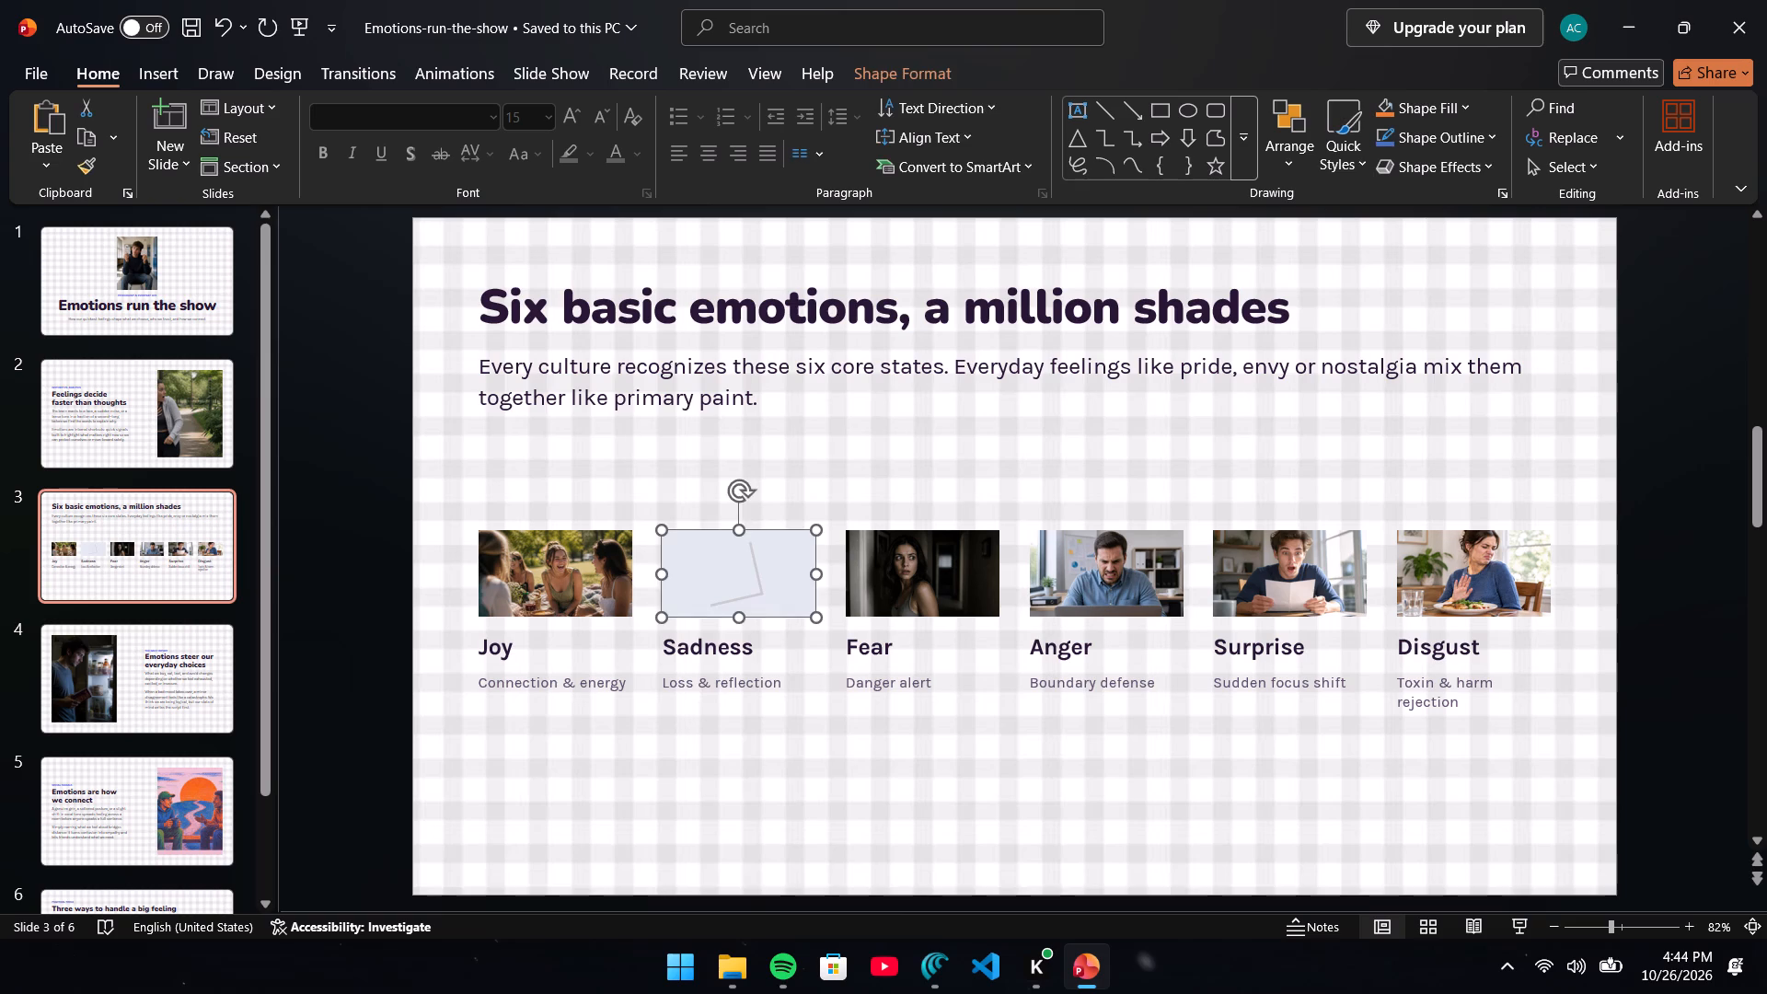
pyautogui.click(755, 567)
pyautogui.rightClick(753, 553)
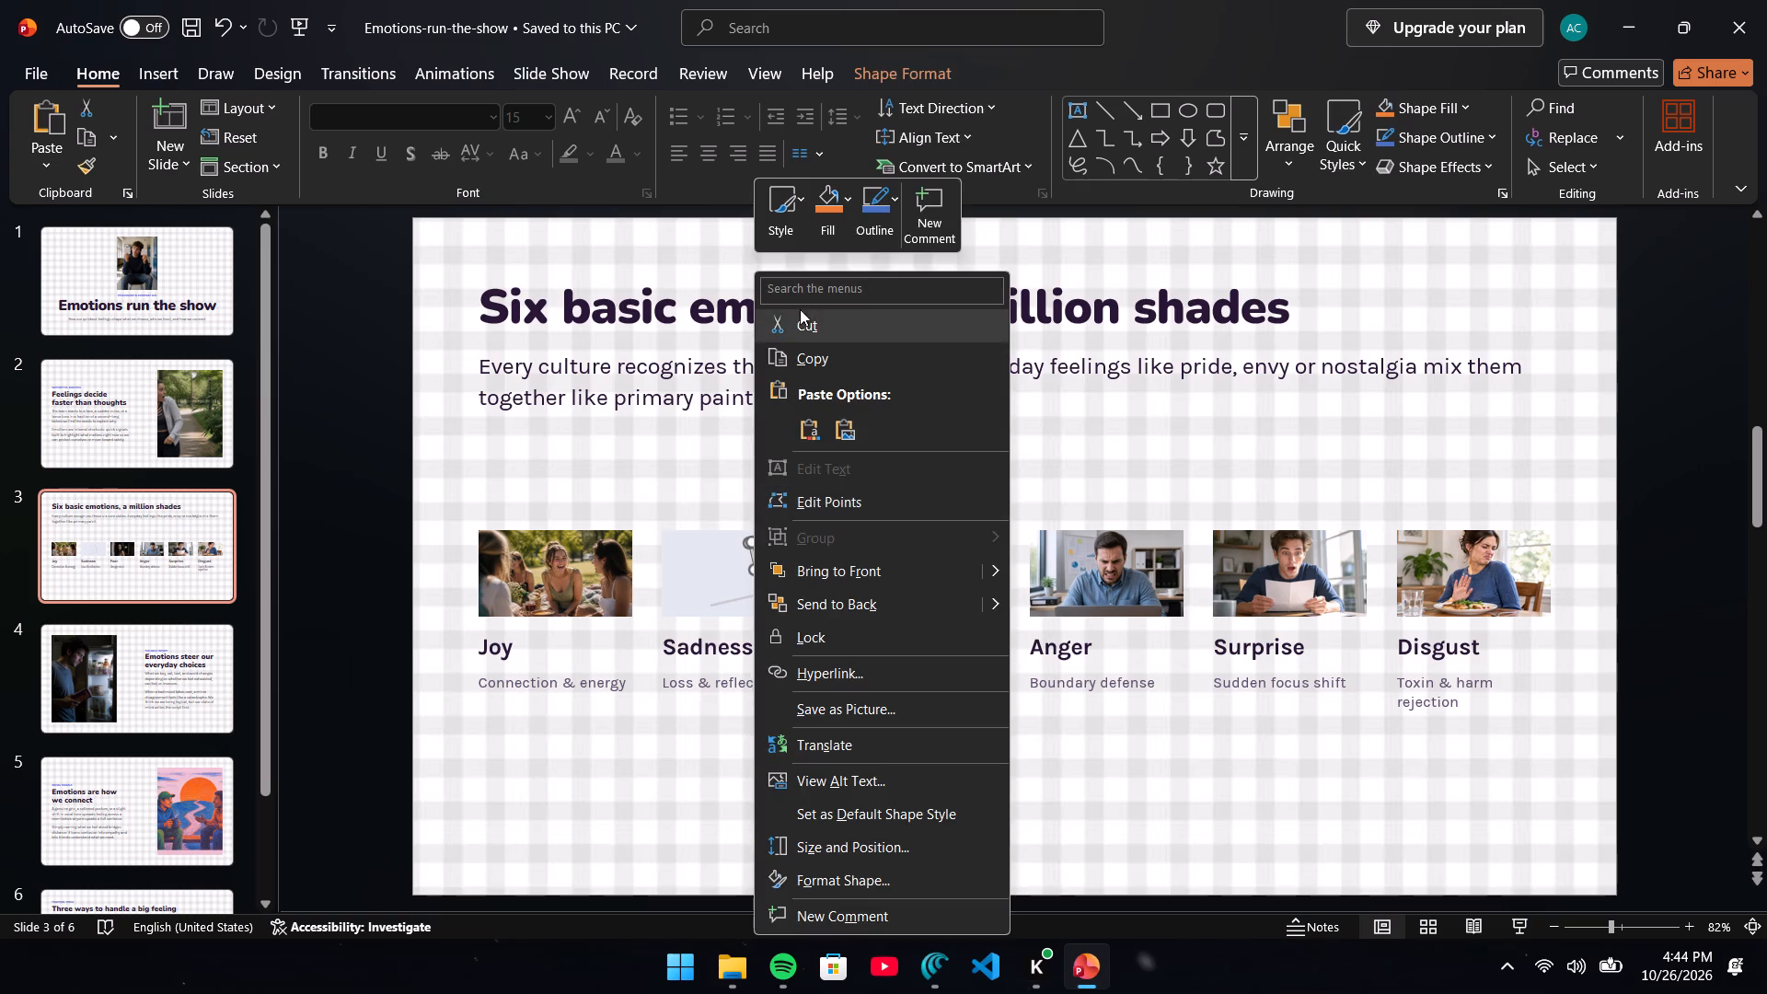
pyautogui.click(804, 334)
pyautogui.click(734, 601)
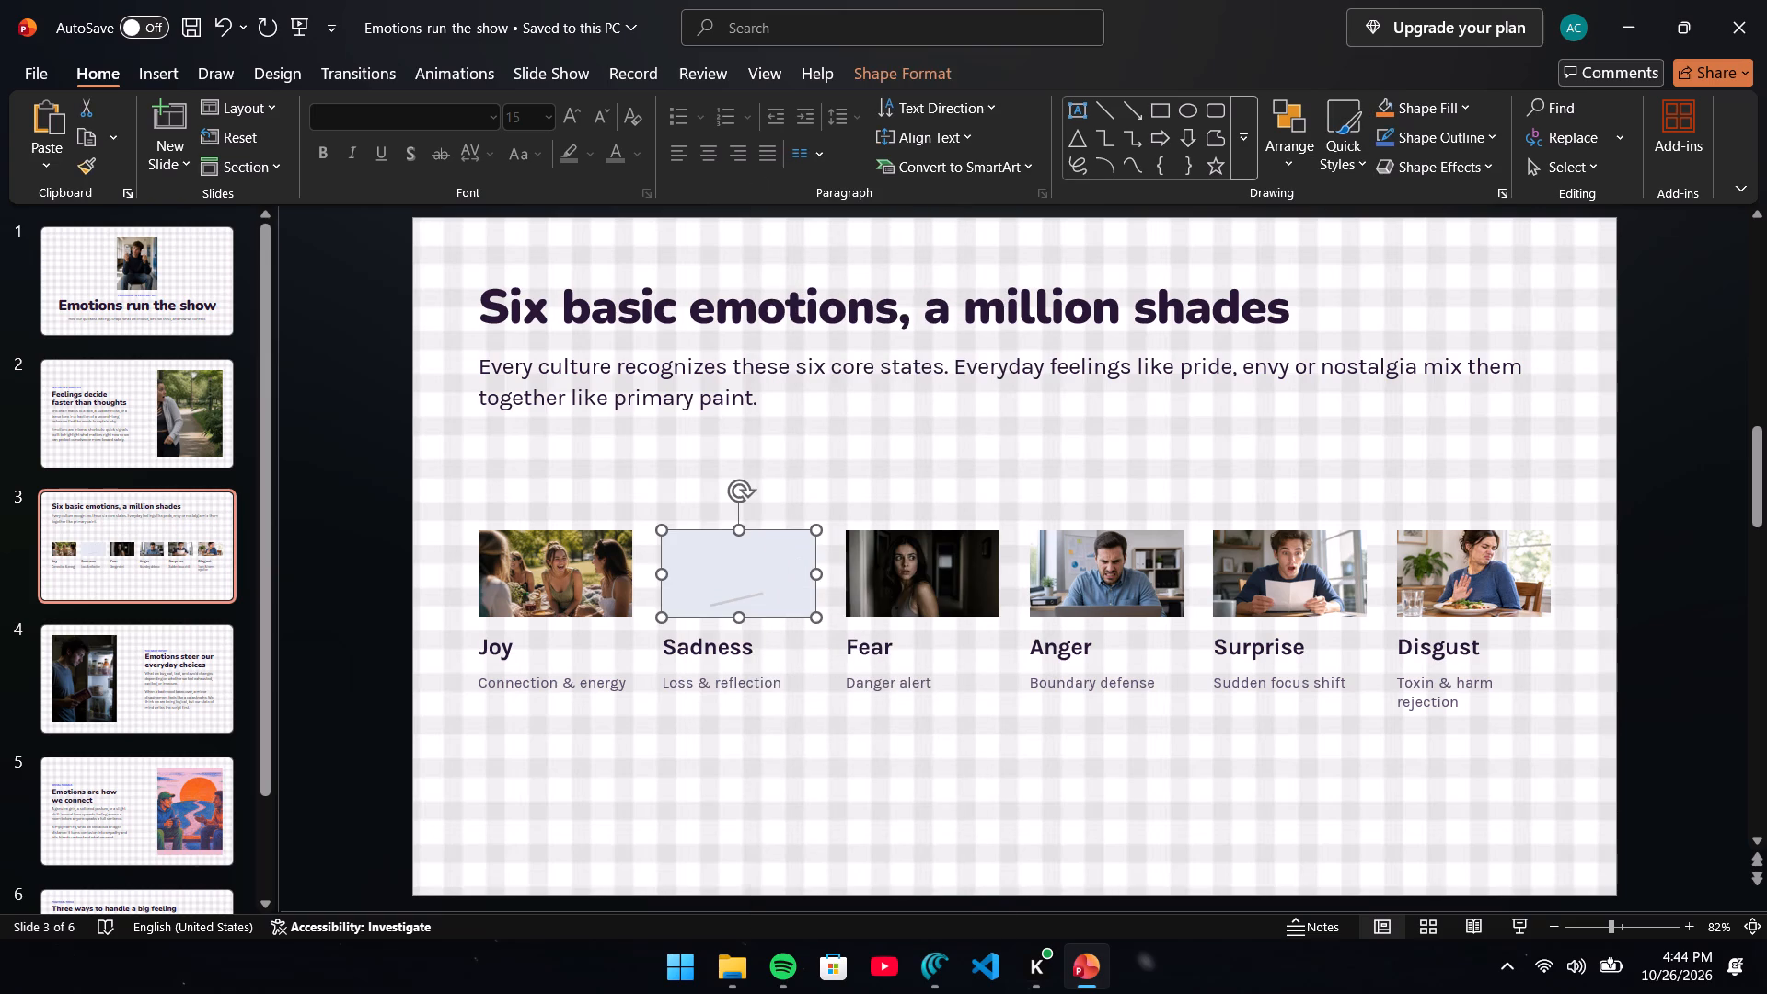
pyautogui.click(734, 597)
pyautogui.click(746, 595)
pyautogui.rightClick(747, 595)
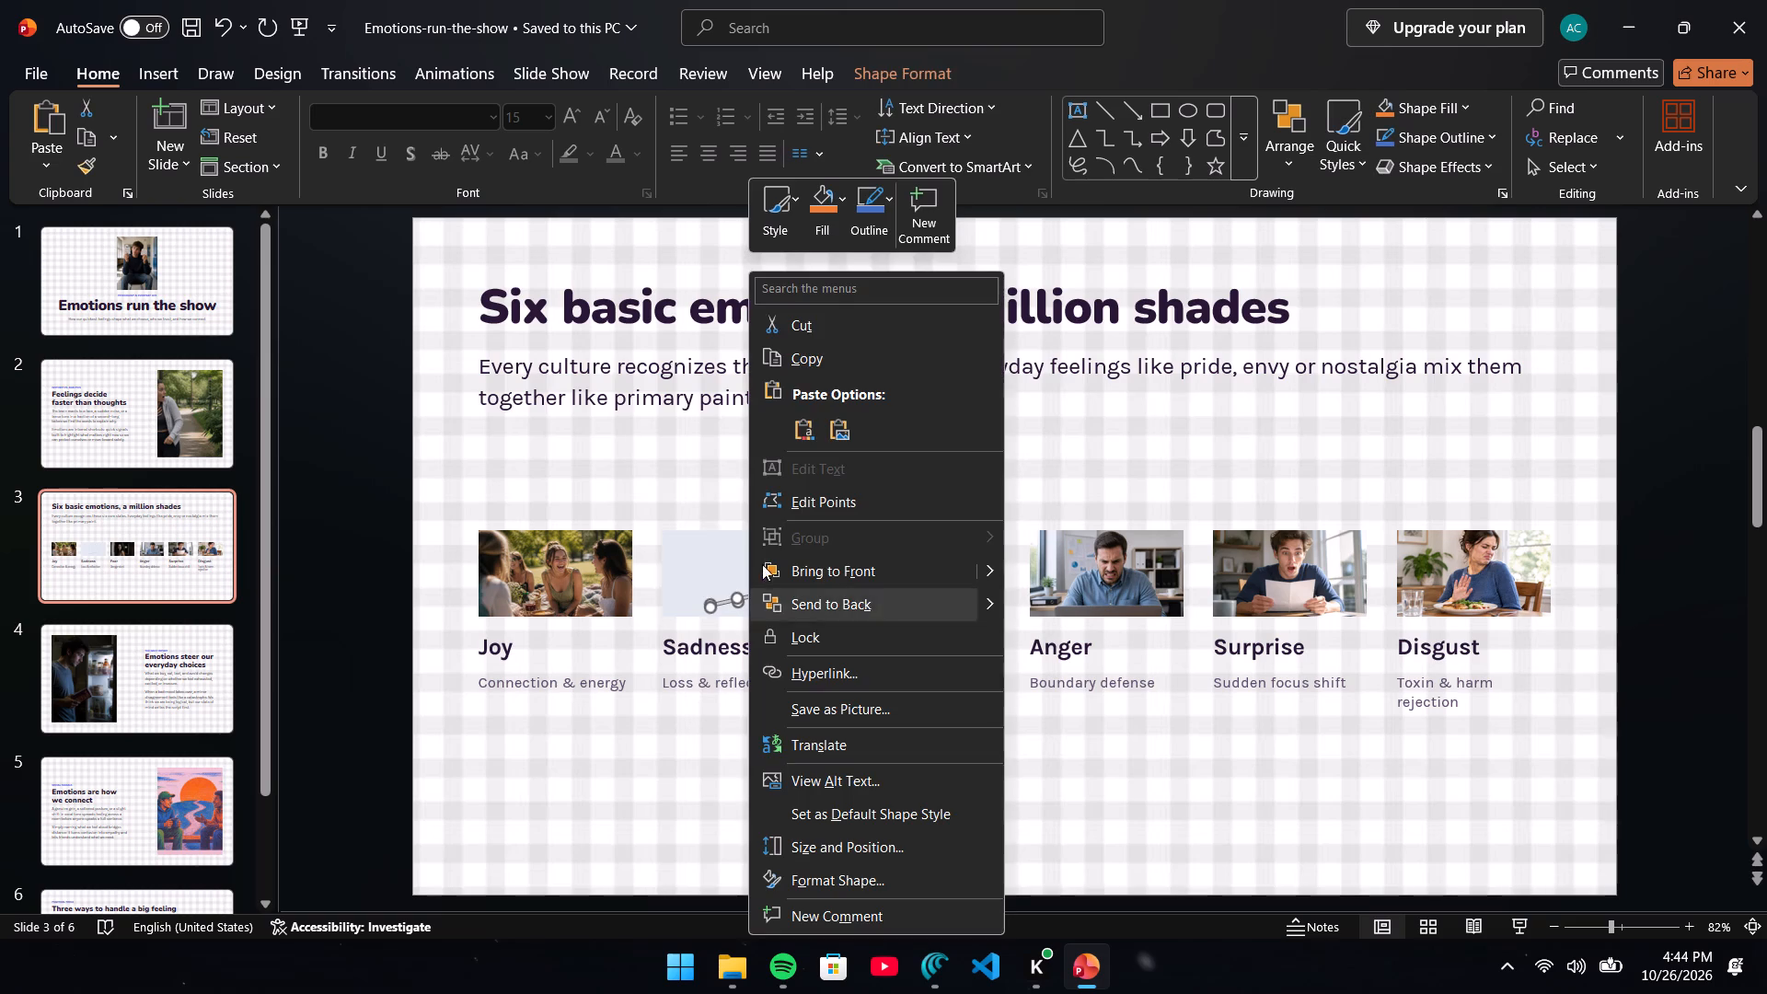
pyautogui.click(800, 330)
pyautogui.click(722, 606)
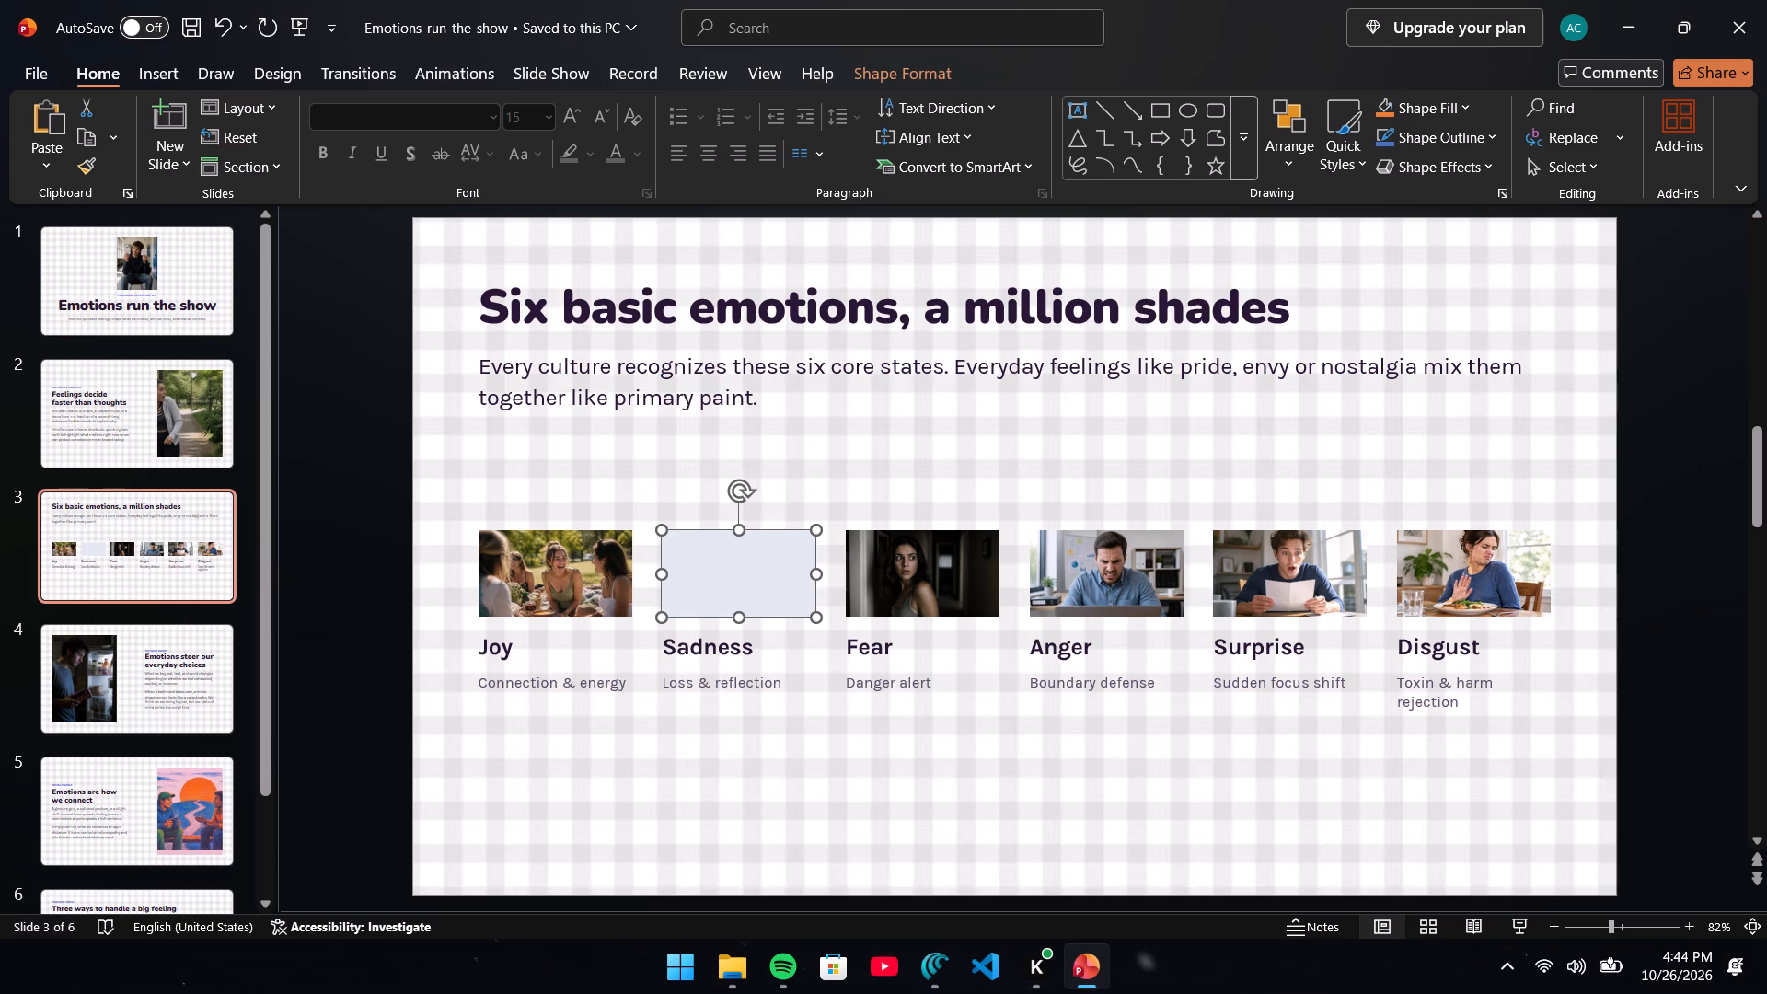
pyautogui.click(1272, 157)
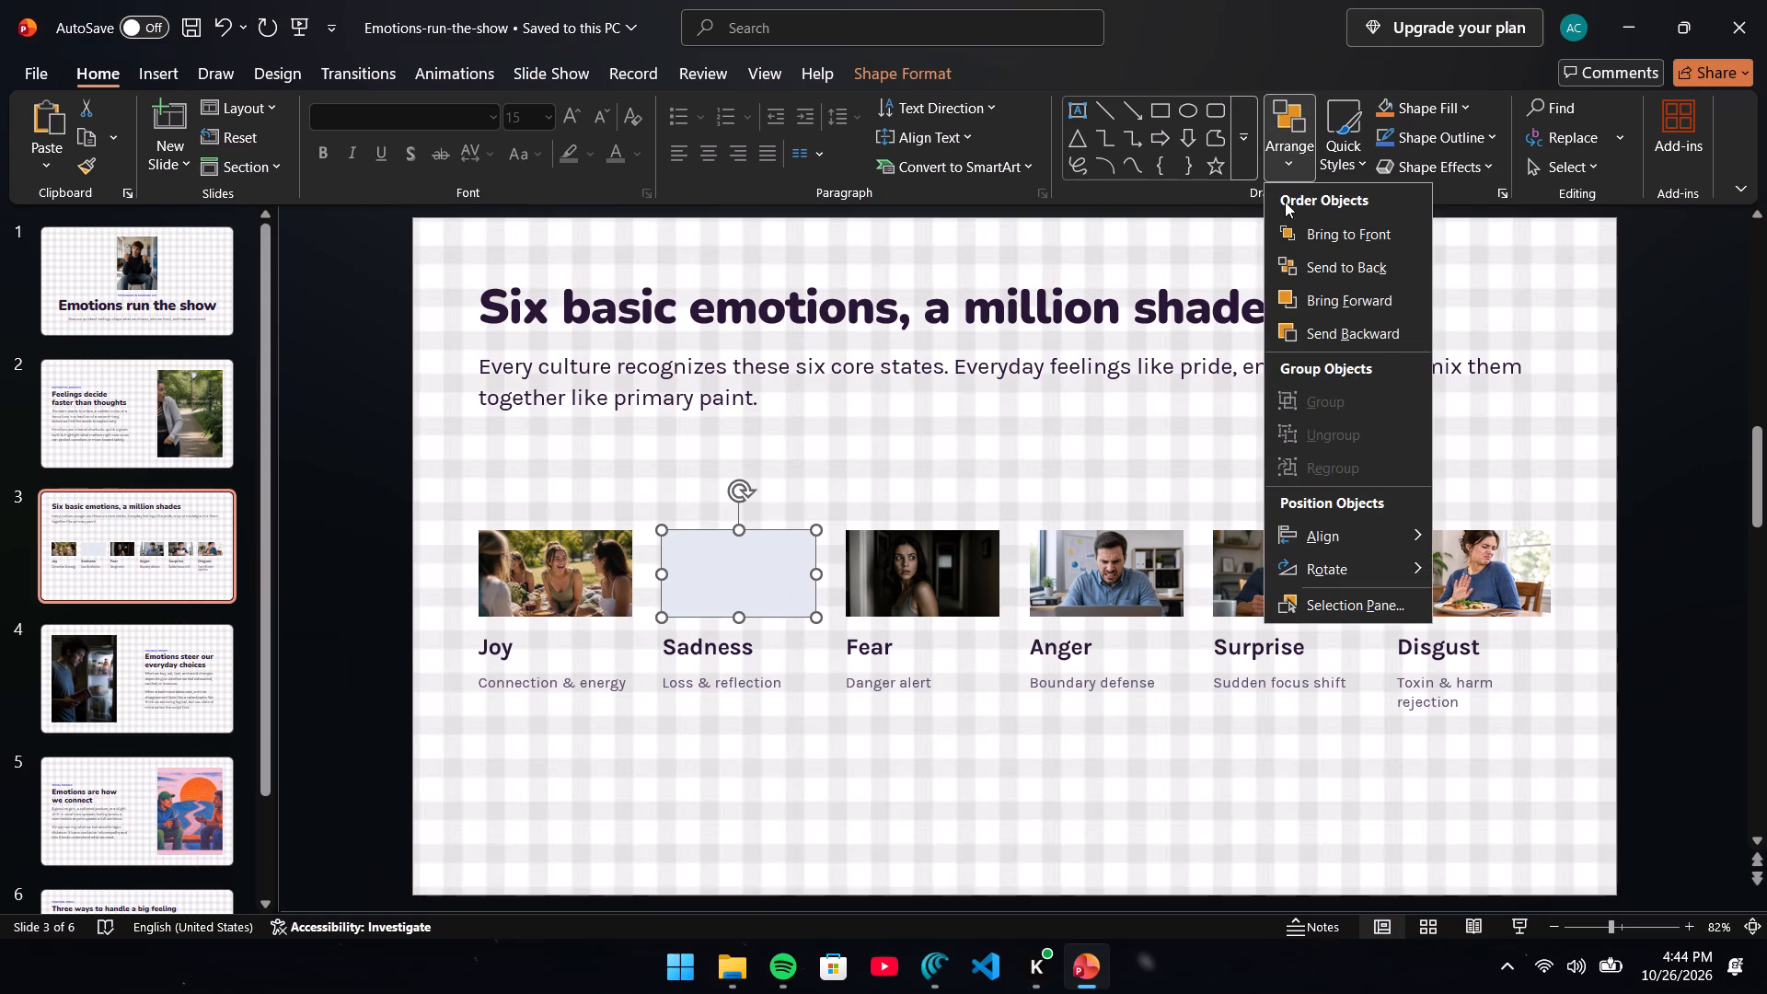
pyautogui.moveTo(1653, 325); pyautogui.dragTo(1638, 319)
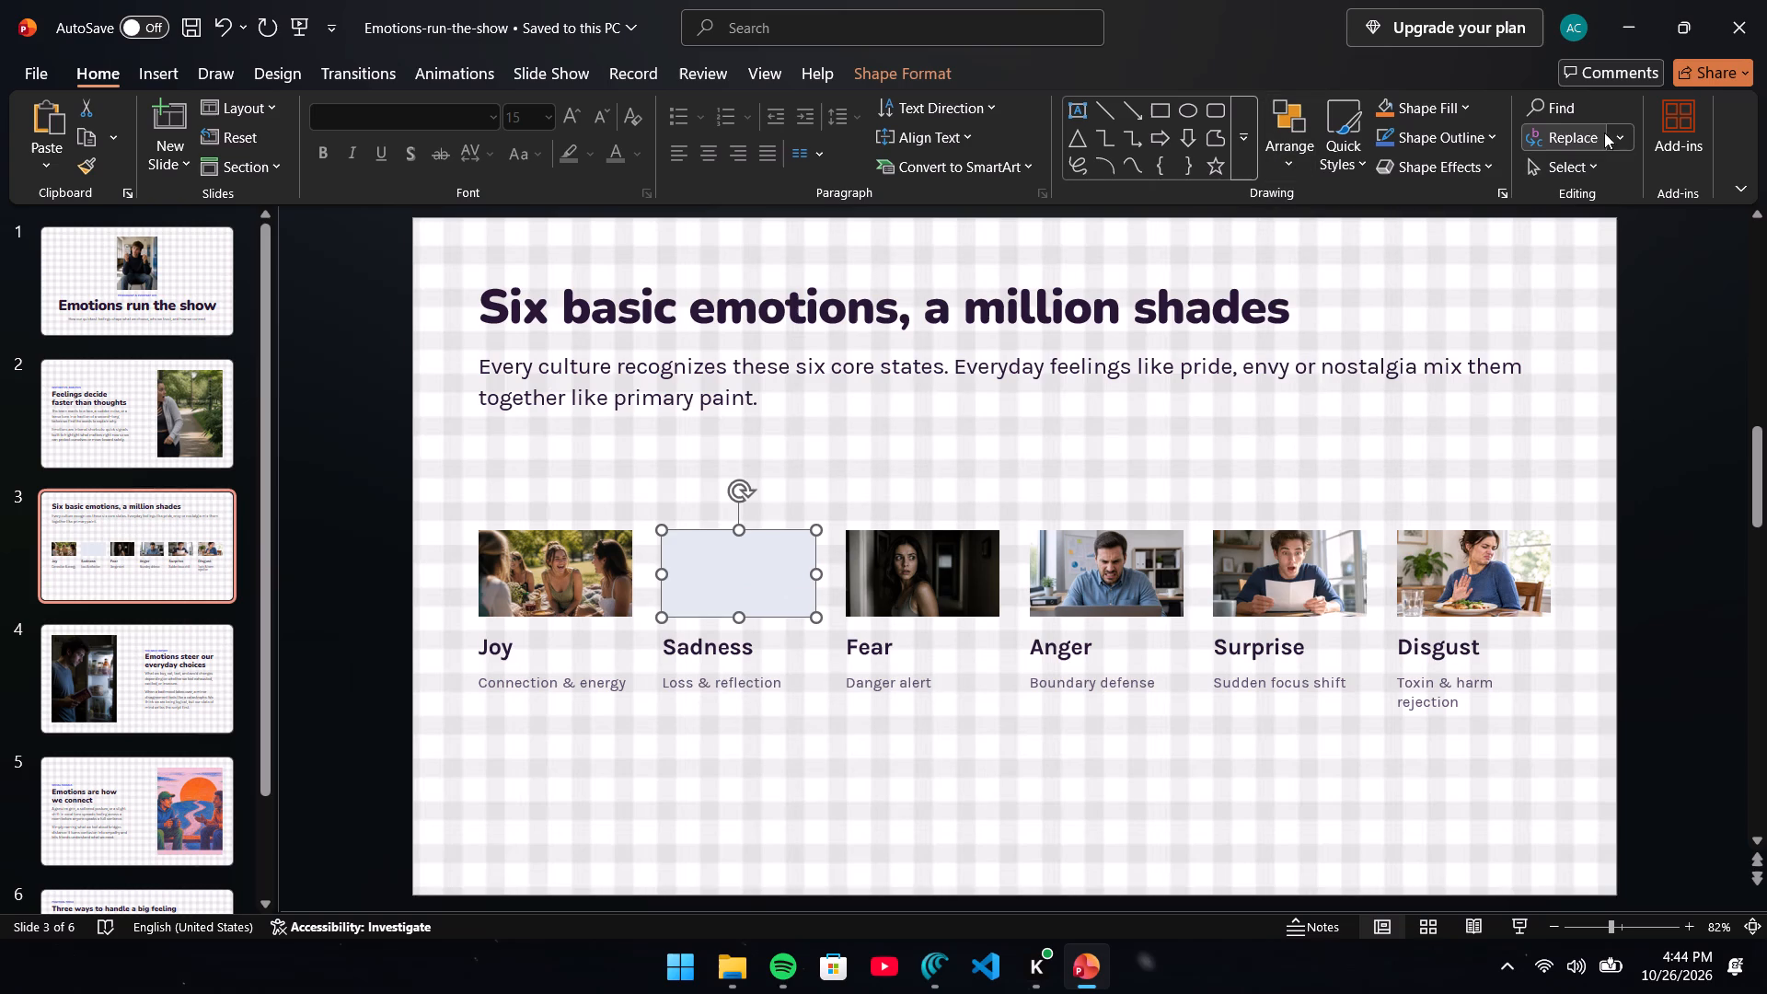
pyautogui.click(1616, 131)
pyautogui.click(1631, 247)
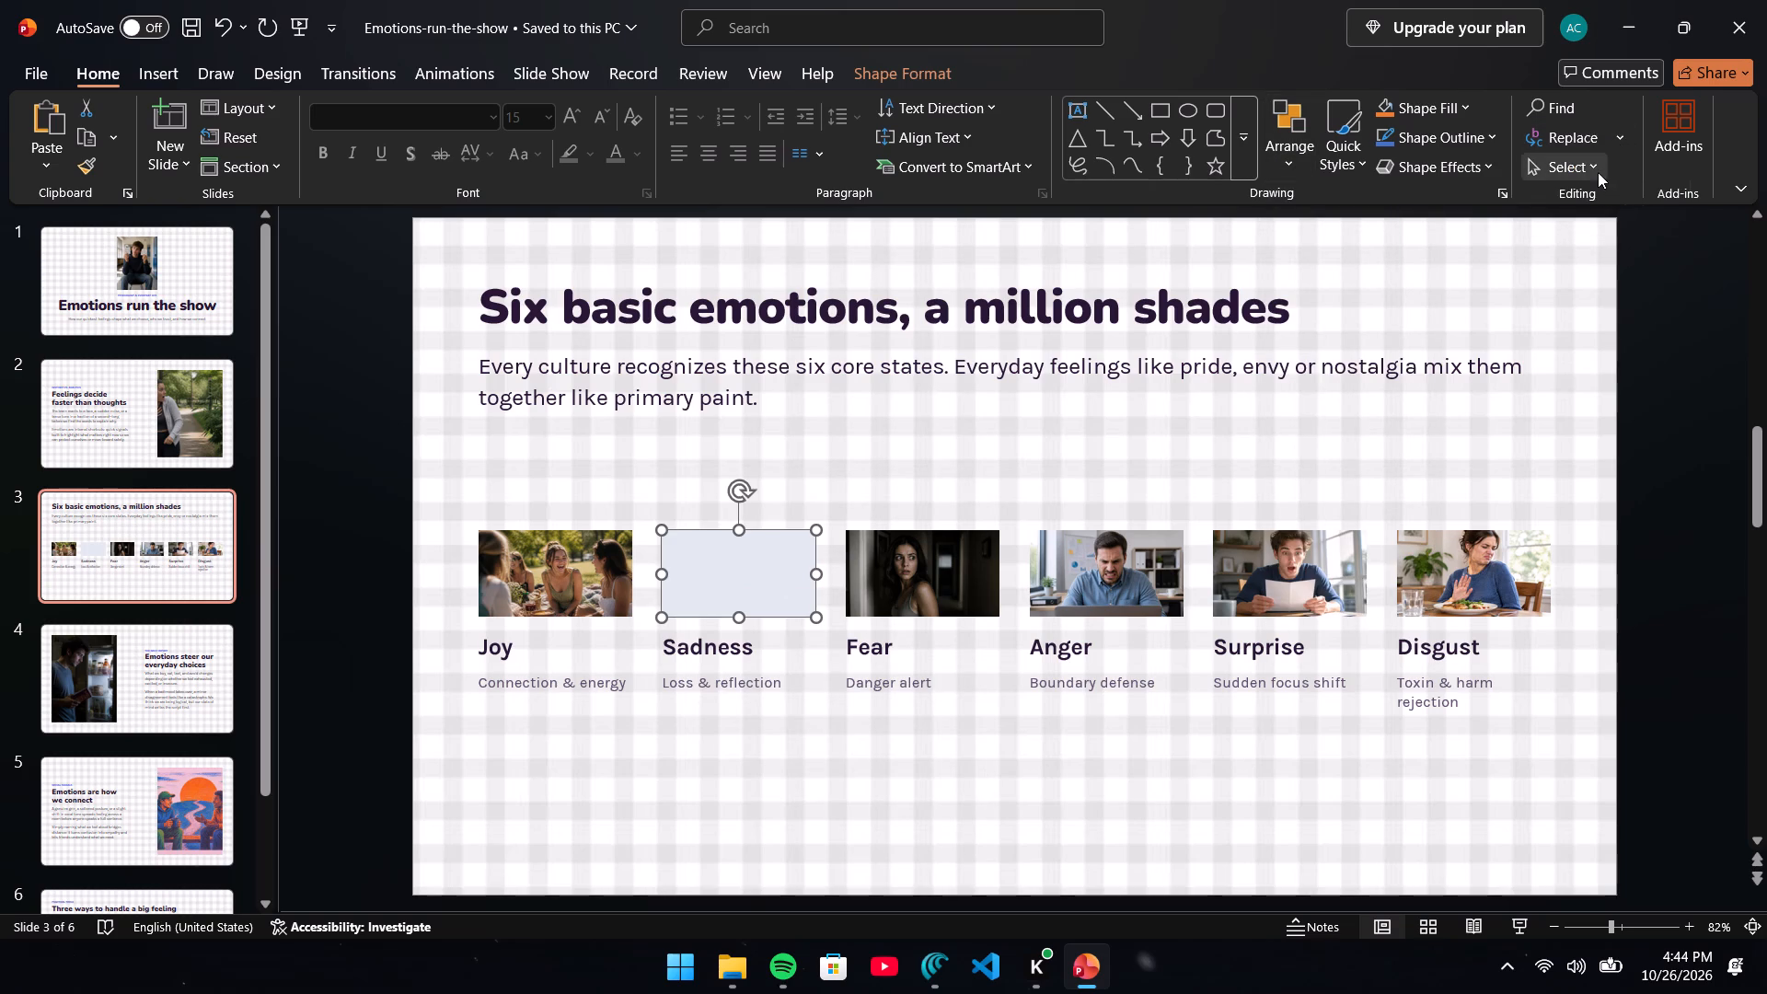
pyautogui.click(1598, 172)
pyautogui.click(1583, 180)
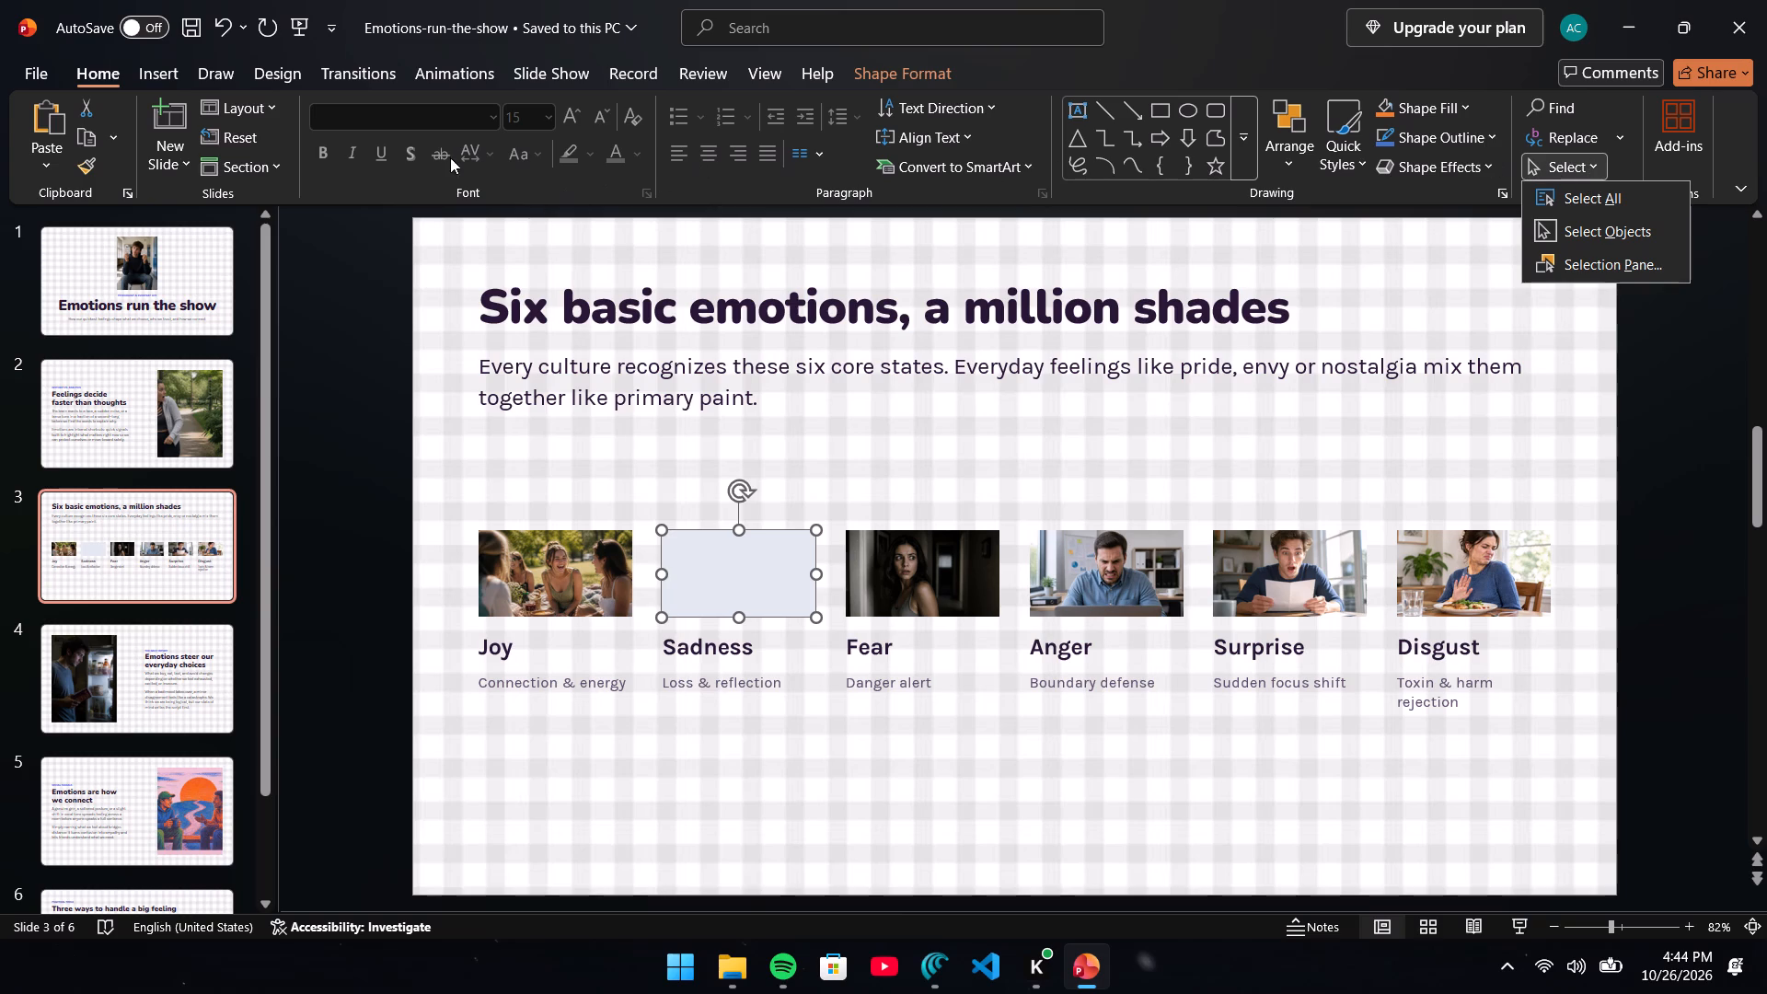
# Apply the DEFAULT layout to slide 3, "Six basic emotions, a million shades".
pyautogui.click(254, 103)
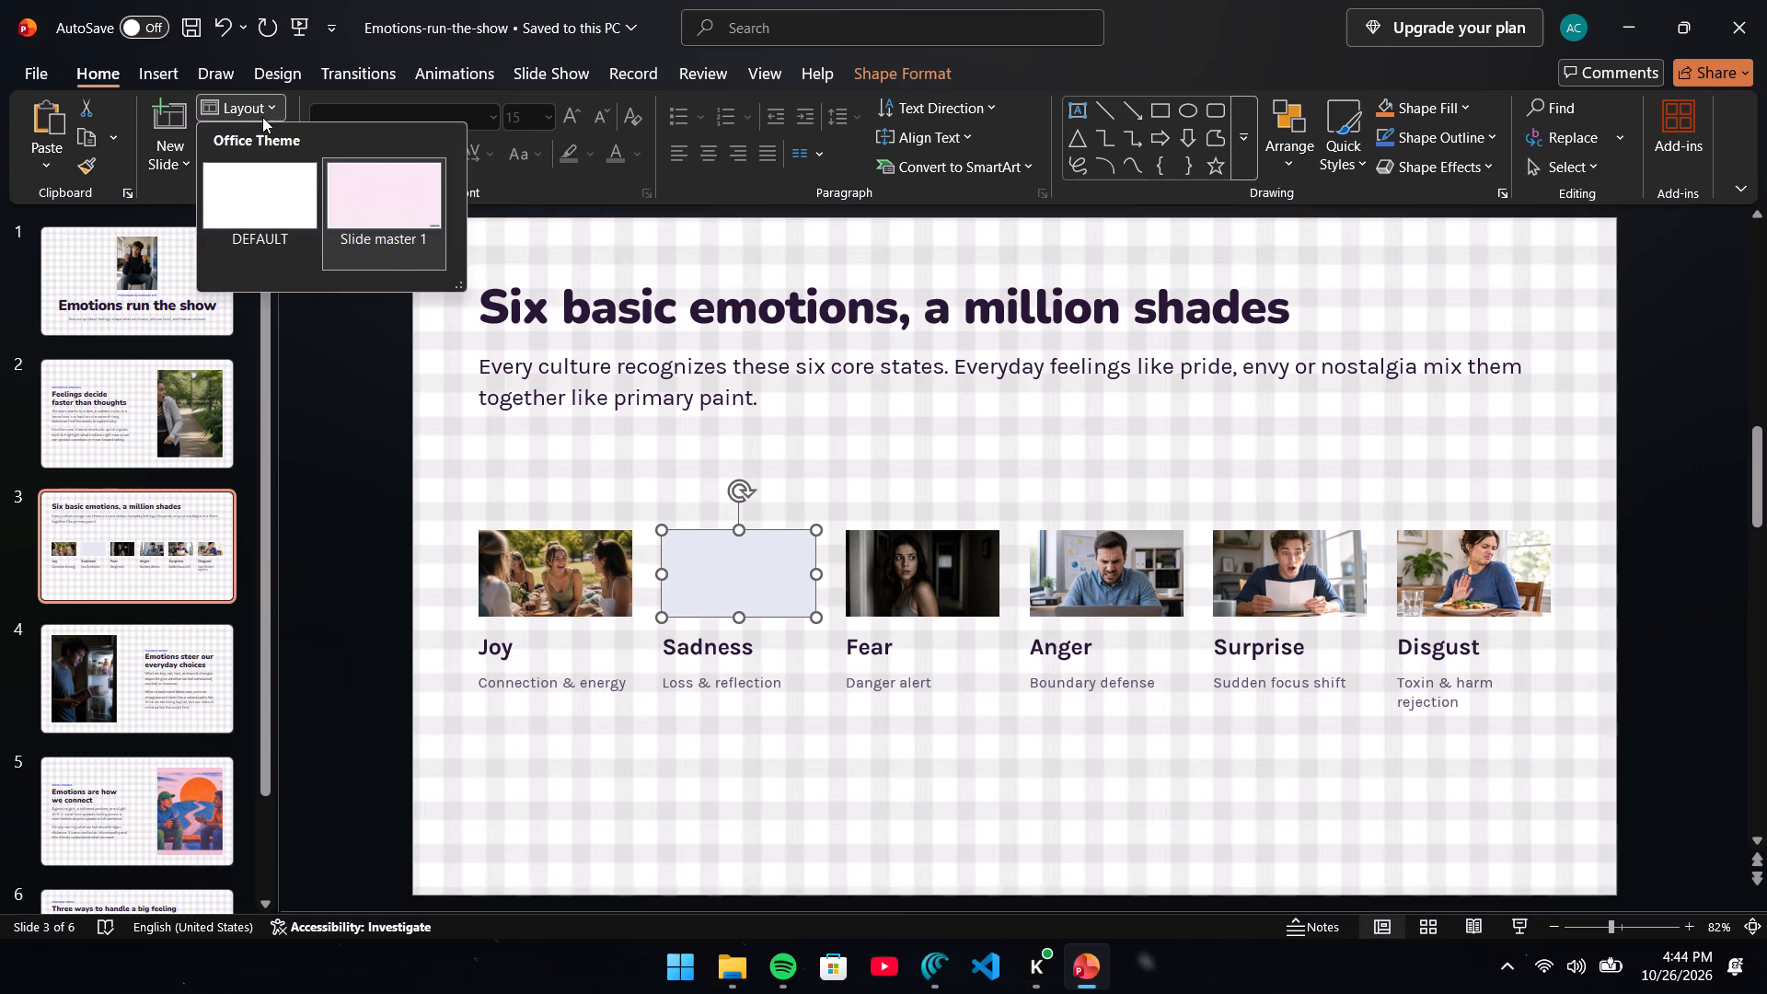
pyautogui.click(276, 98)
pyautogui.click(254, 104)
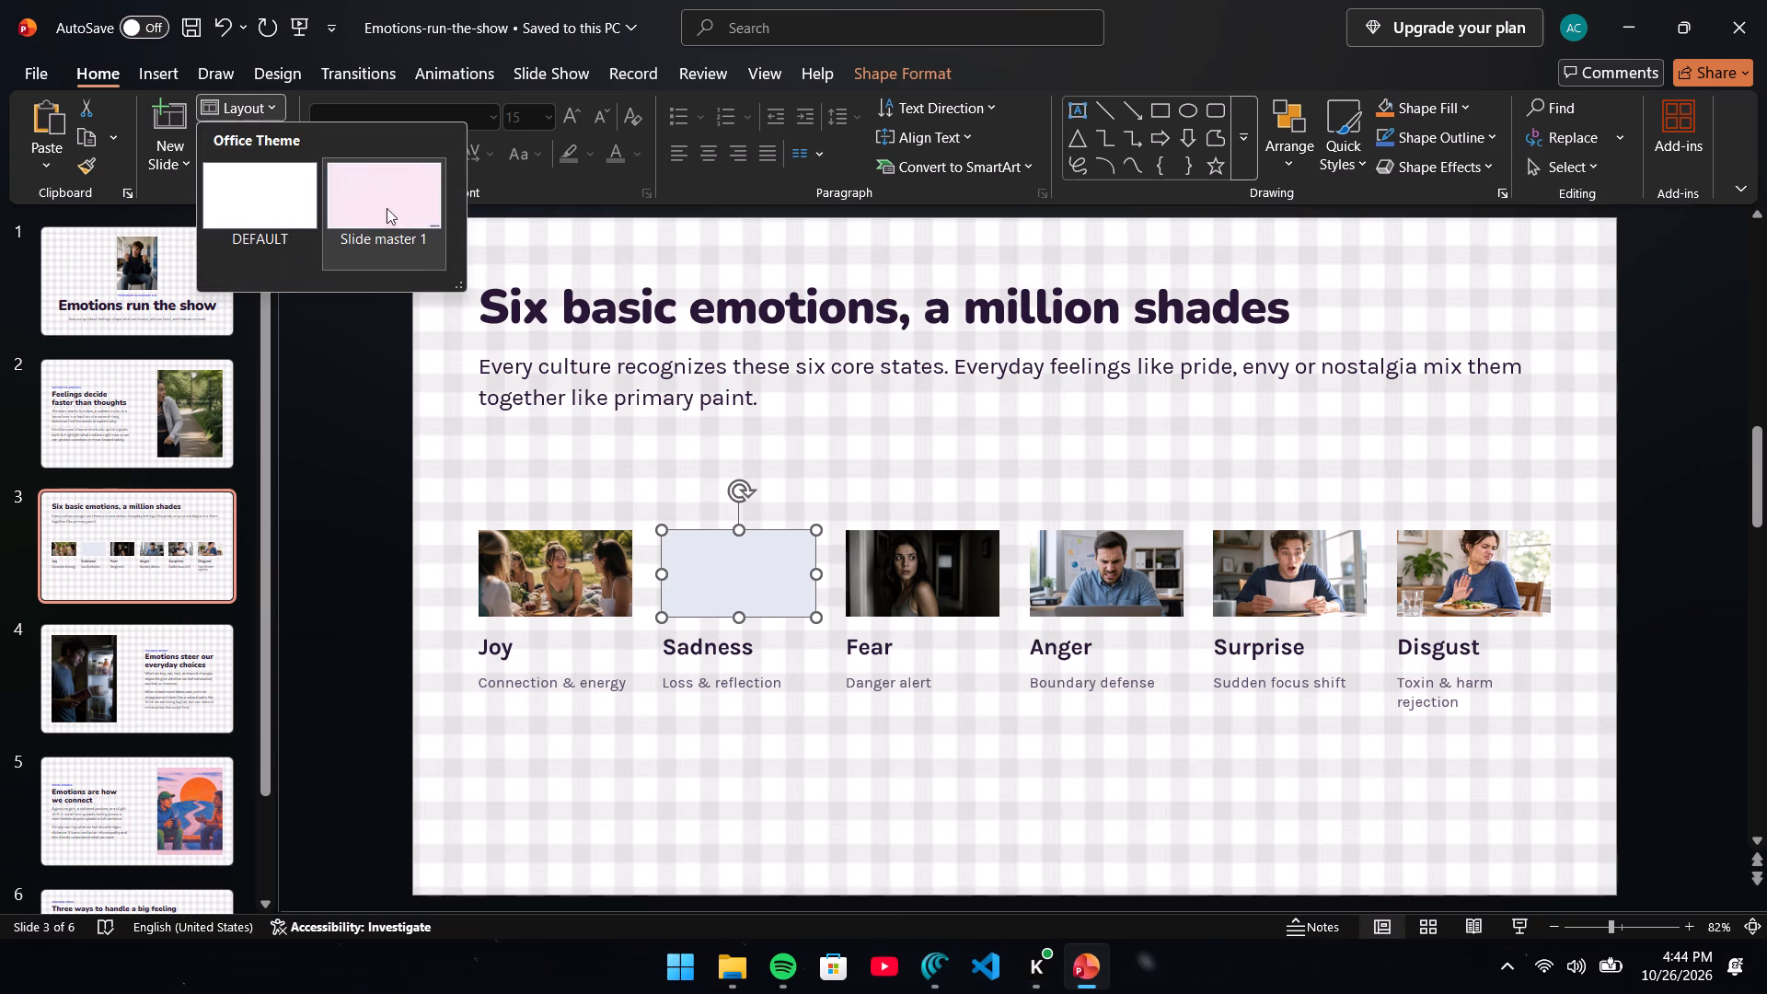
pyautogui.click(267, 188)
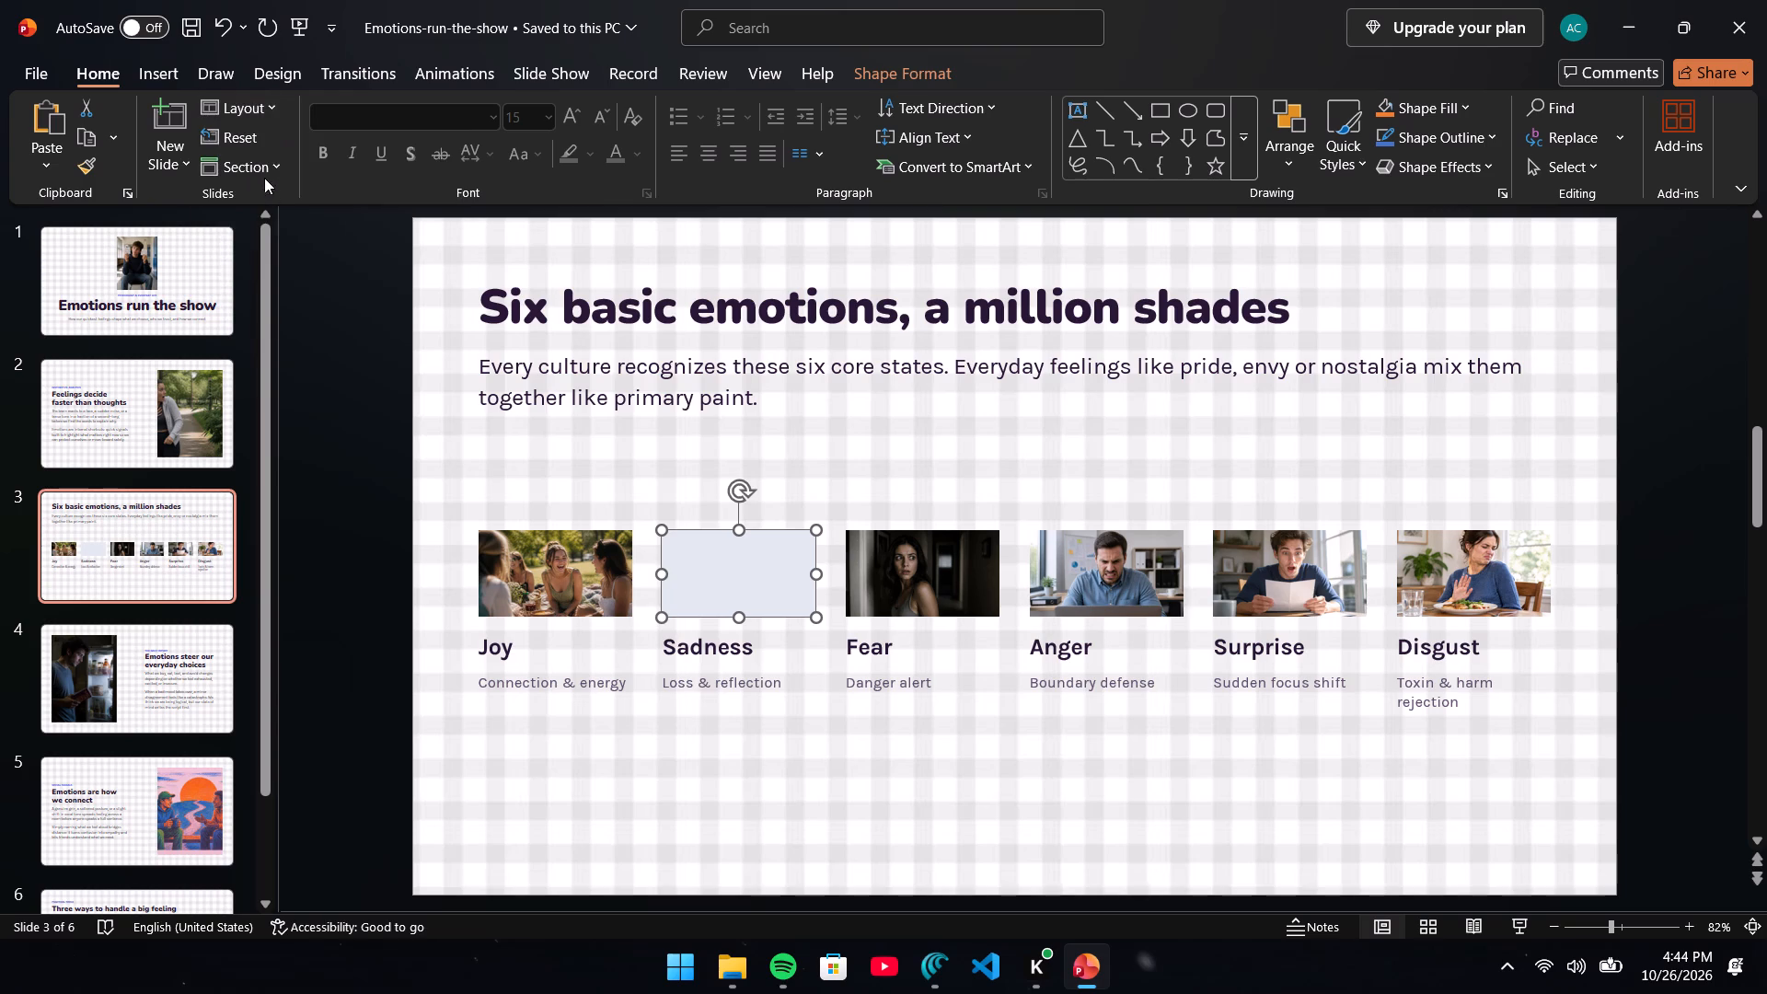
# Apply the DEFAULT layout to the title slide, "Emotions run the show".
pyautogui.click(256, 110)
pyautogui.click(218, 103)
pyautogui.scroll(3, 733, 433)
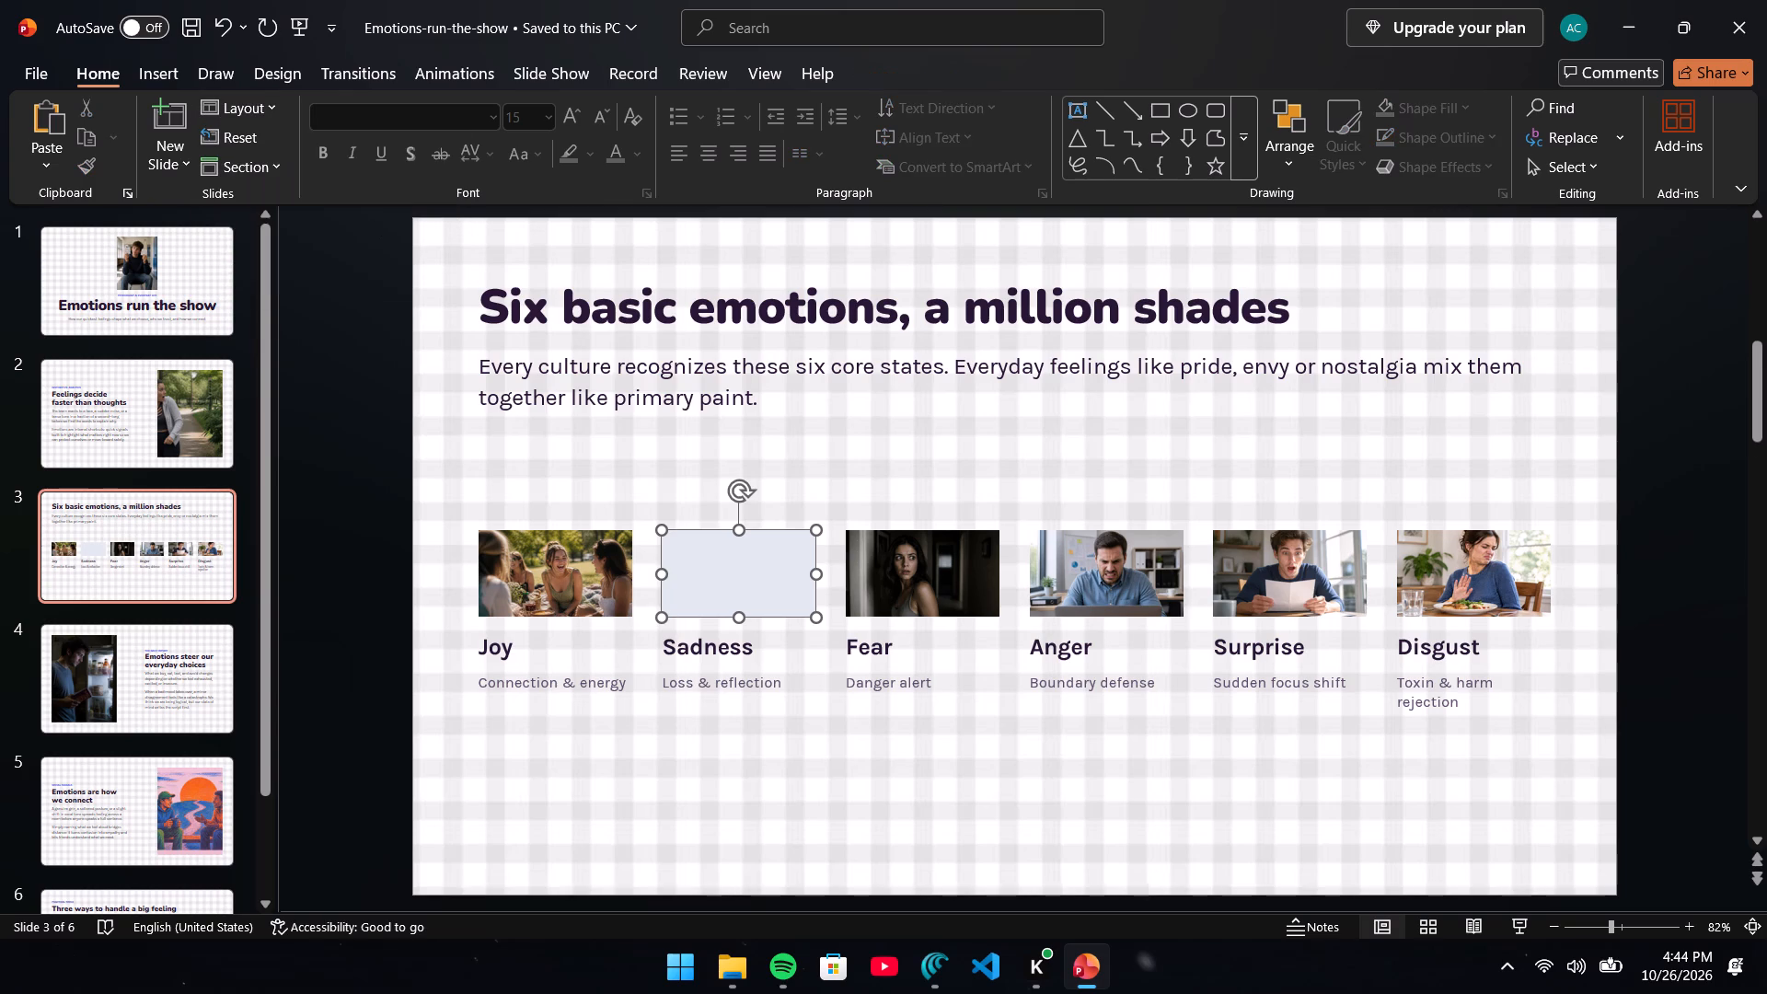
pyautogui.click(271, 103)
pyautogui.click(266, 182)
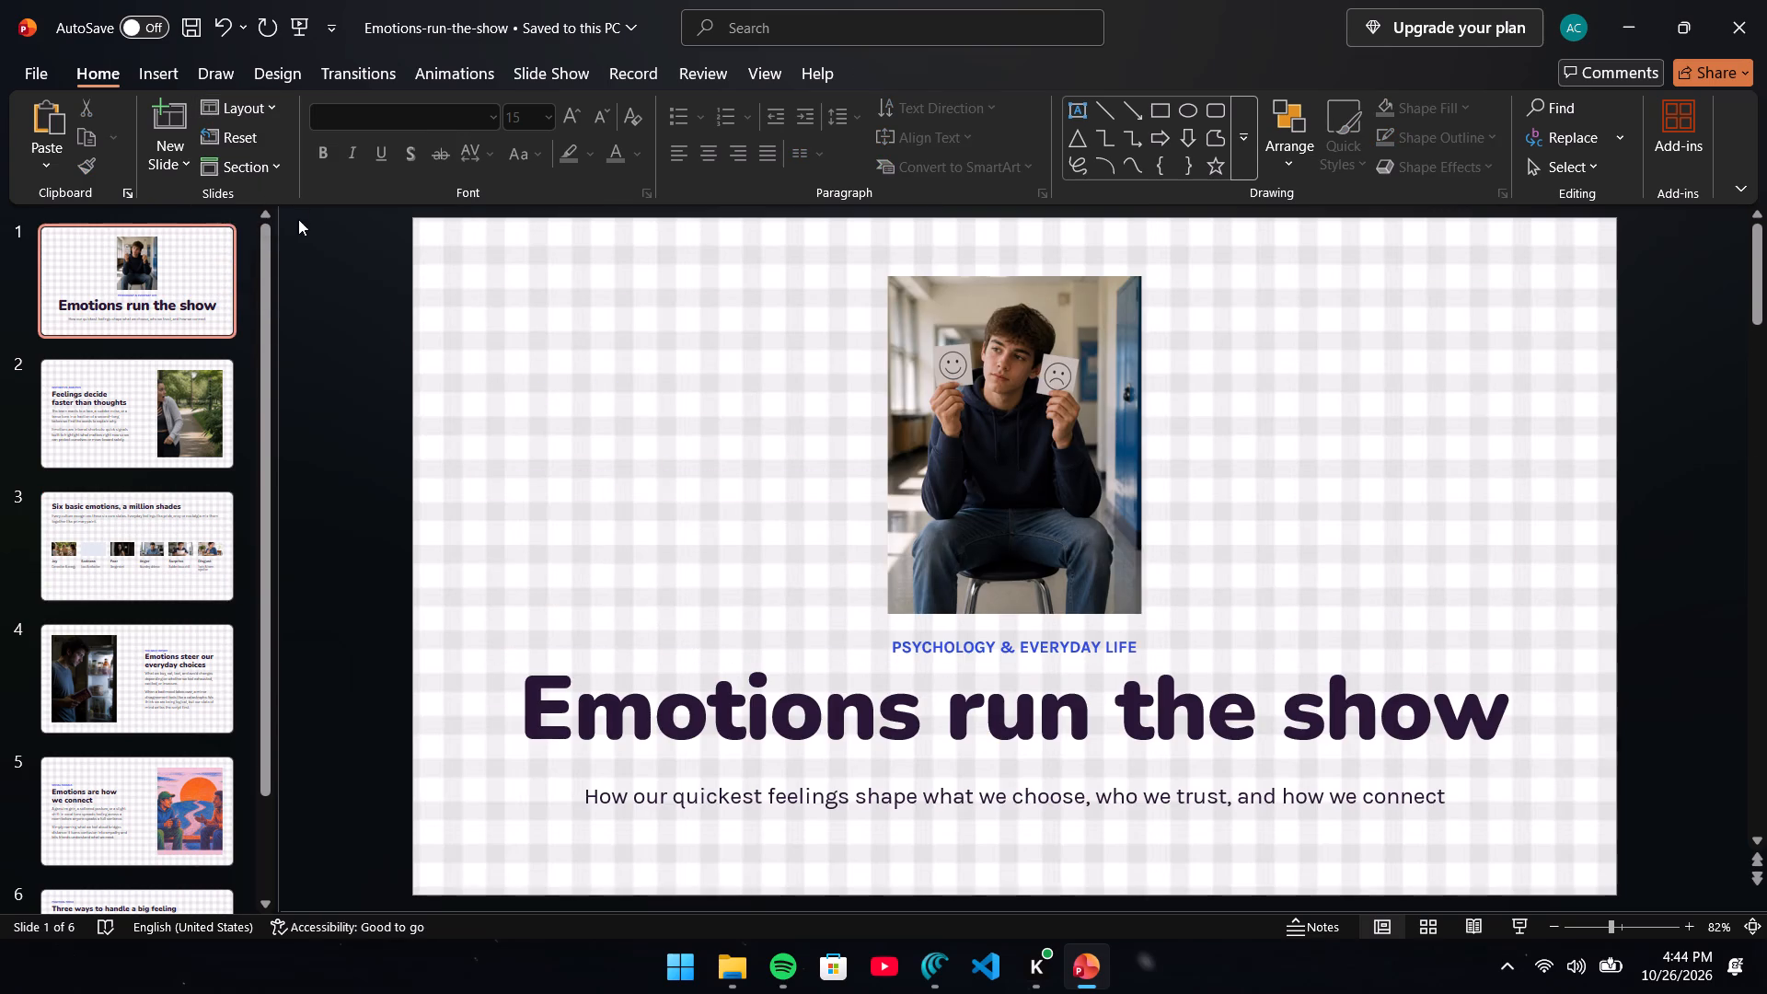
# Apply the DEFAULT layout to slide 2, "Feelings decide faster than thoughts".
pyautogui.click(148, 301)
pyautogui.click(197, 394)
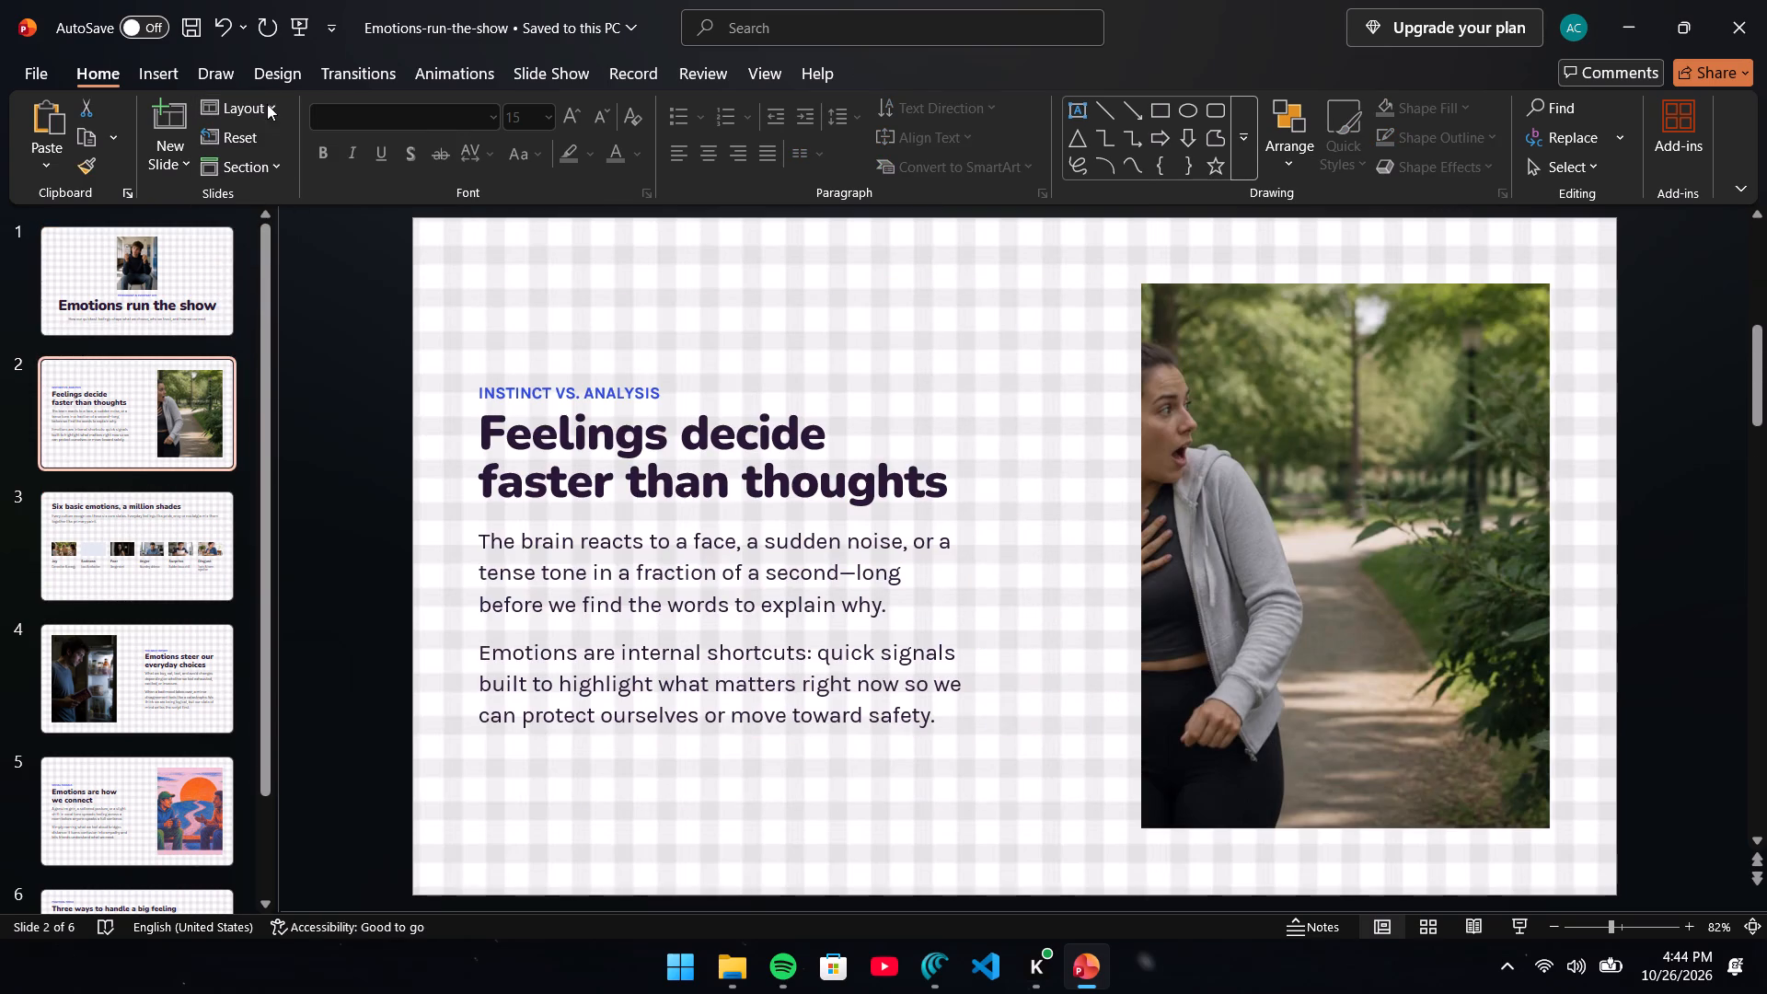
pyautogui.click(267, 103)
pyautogui.click(283, 201)
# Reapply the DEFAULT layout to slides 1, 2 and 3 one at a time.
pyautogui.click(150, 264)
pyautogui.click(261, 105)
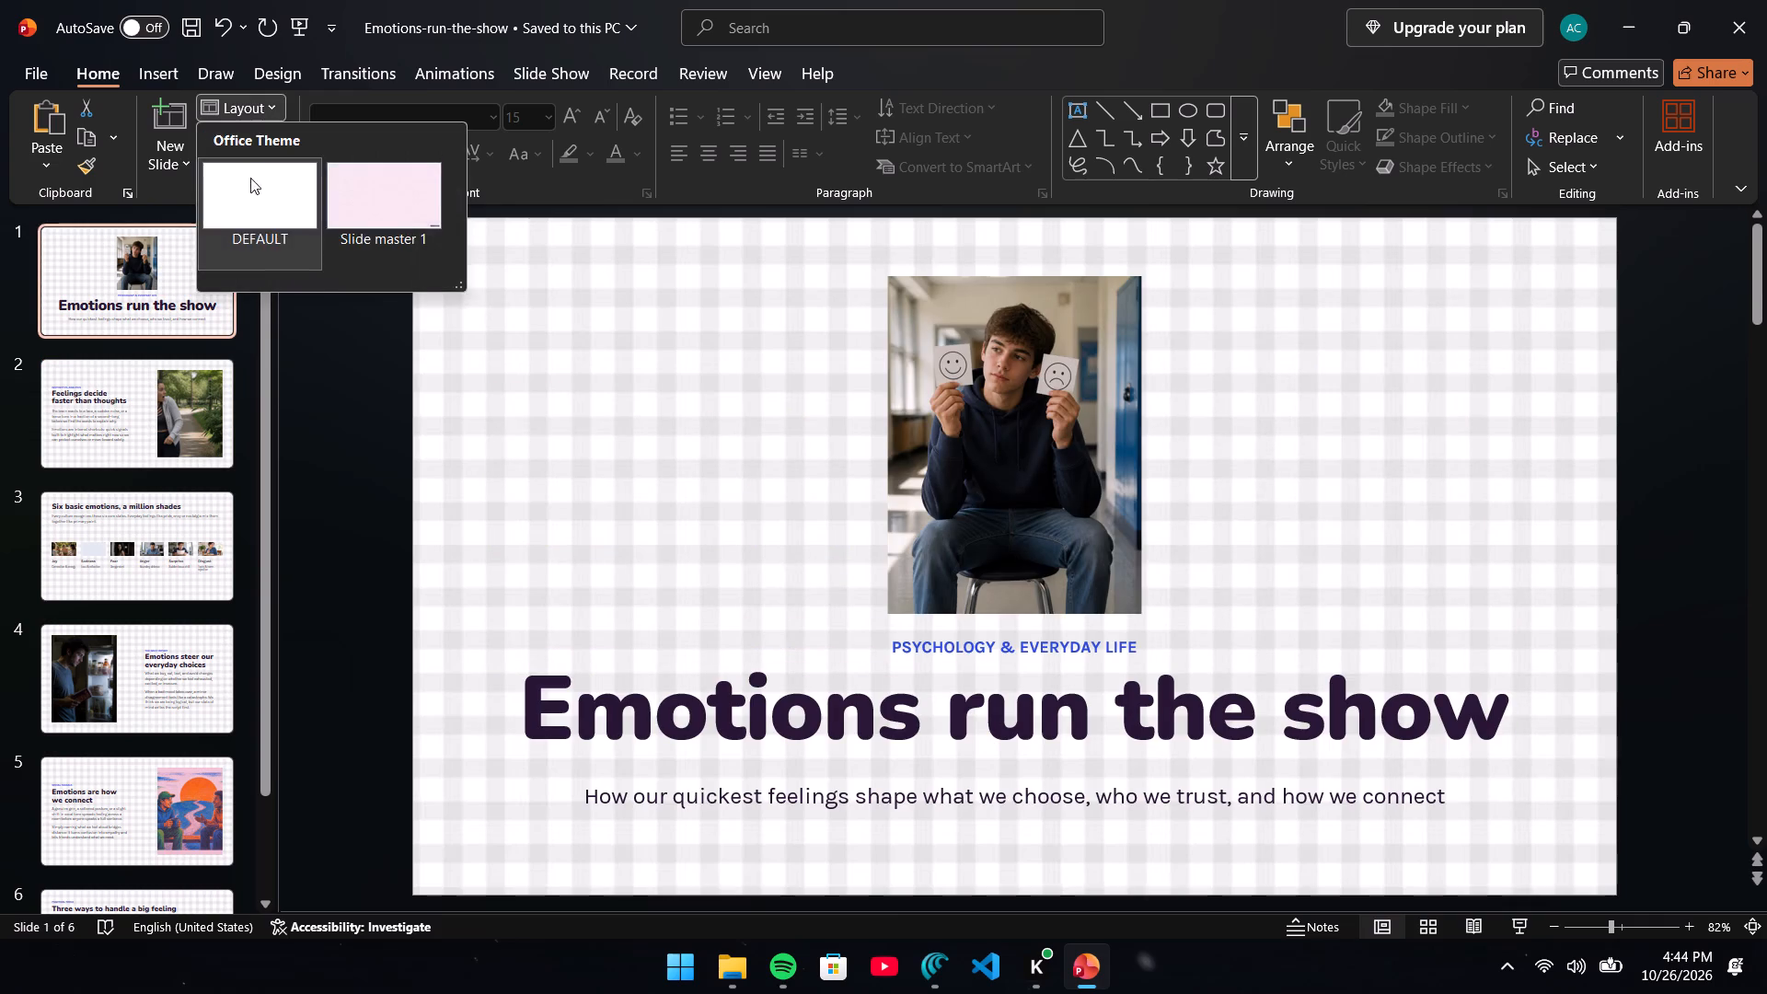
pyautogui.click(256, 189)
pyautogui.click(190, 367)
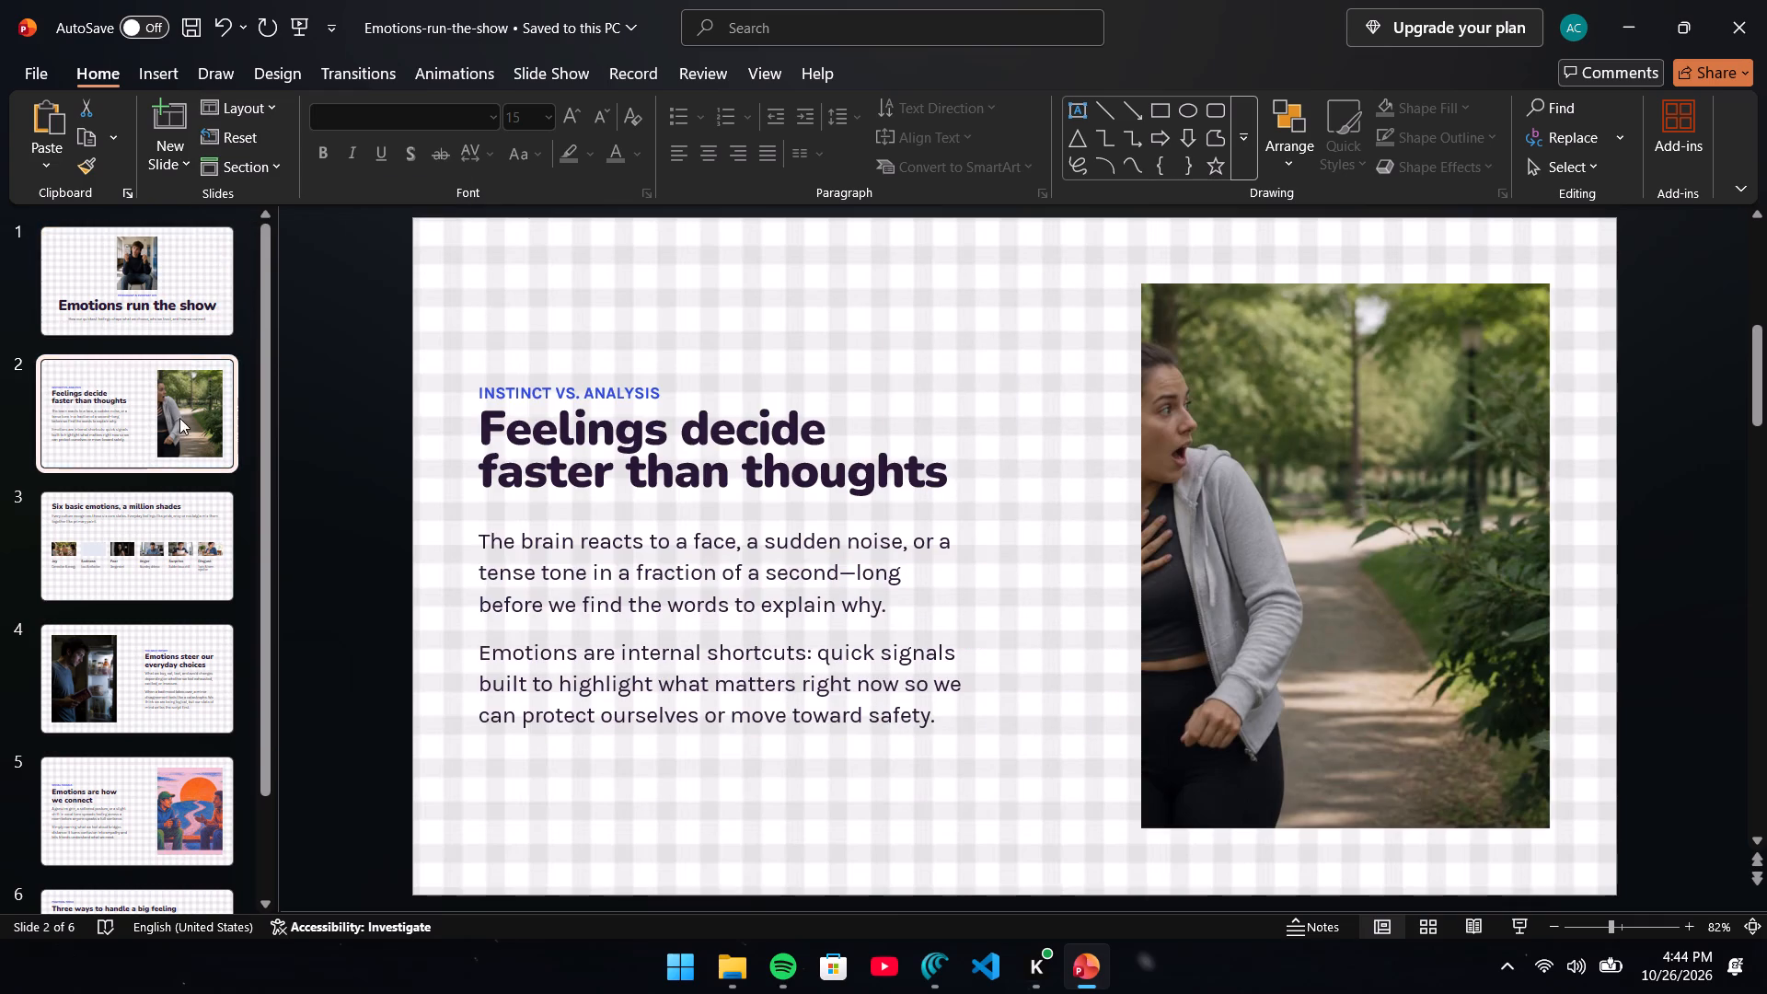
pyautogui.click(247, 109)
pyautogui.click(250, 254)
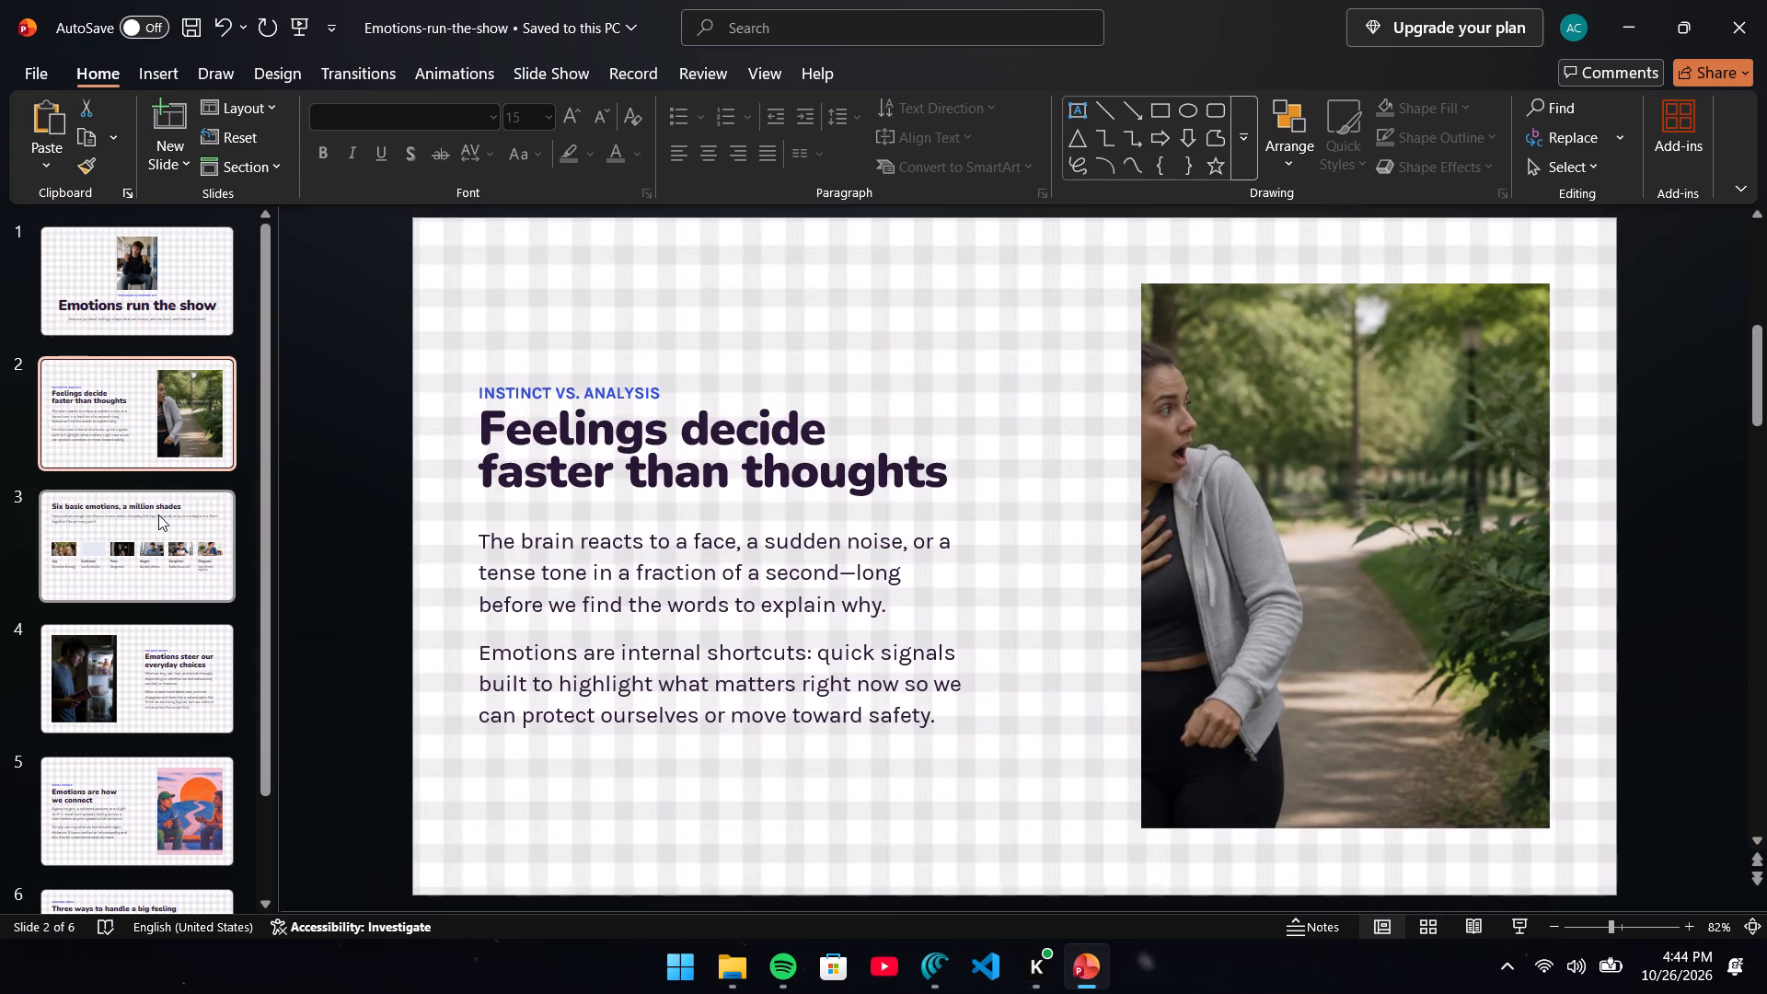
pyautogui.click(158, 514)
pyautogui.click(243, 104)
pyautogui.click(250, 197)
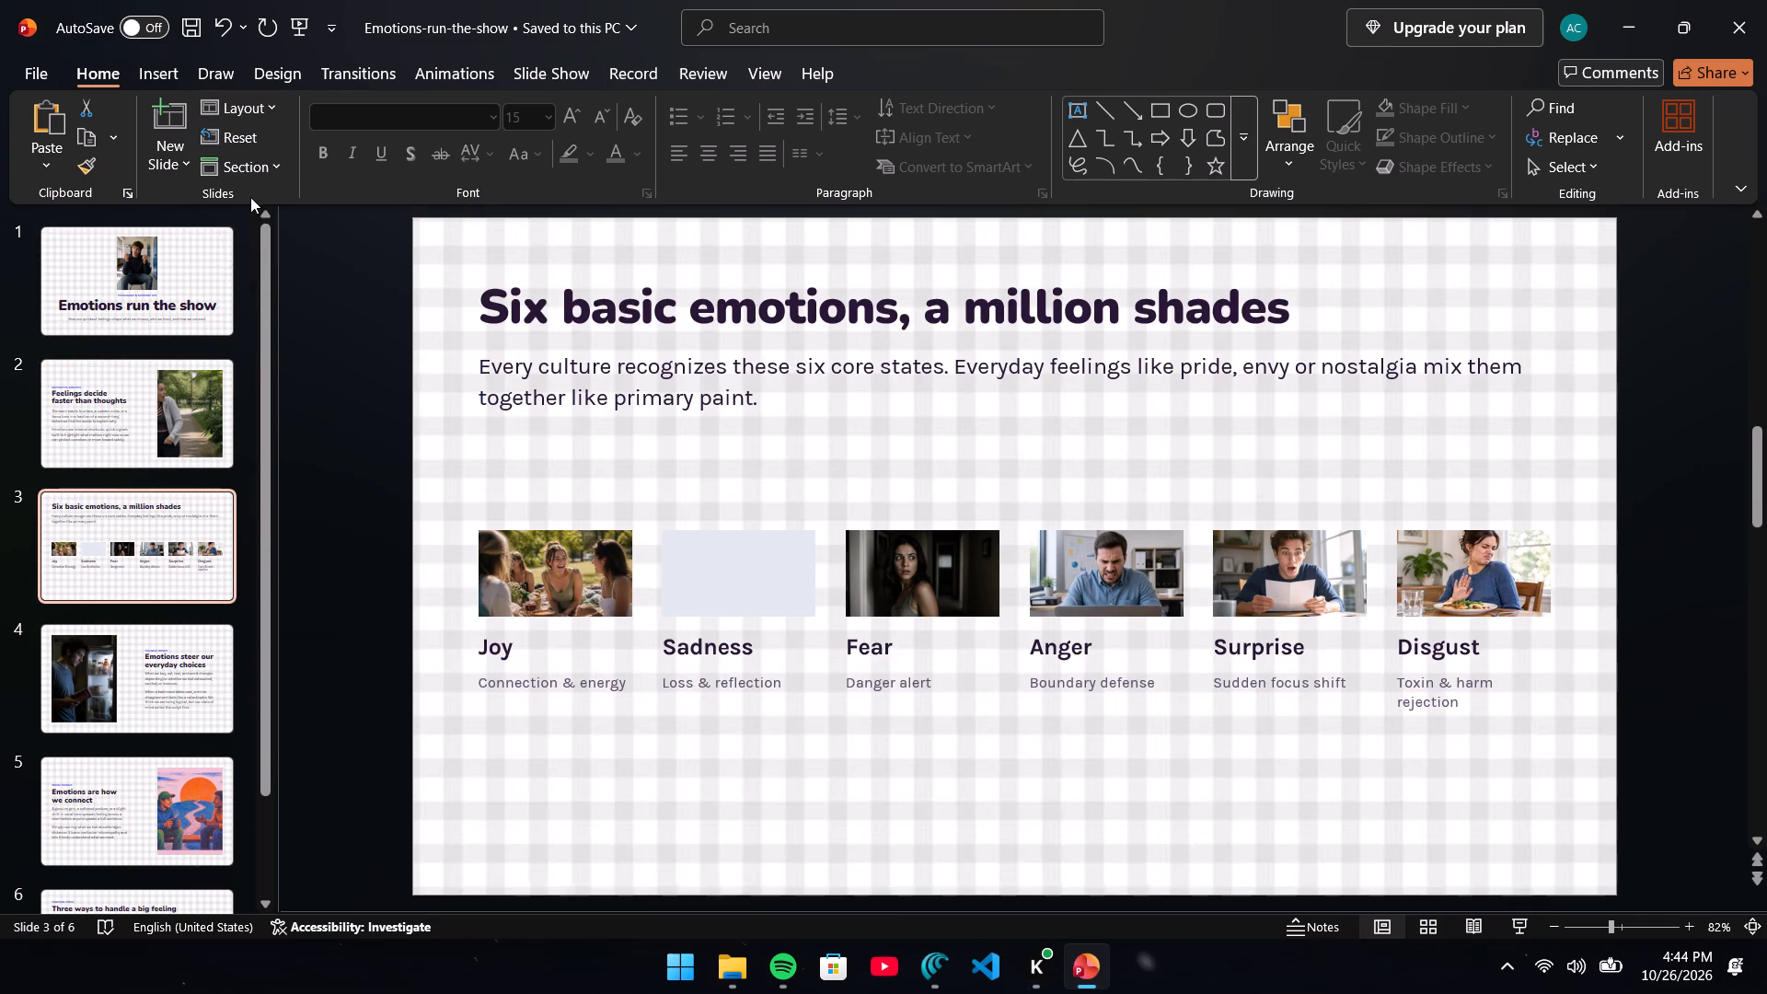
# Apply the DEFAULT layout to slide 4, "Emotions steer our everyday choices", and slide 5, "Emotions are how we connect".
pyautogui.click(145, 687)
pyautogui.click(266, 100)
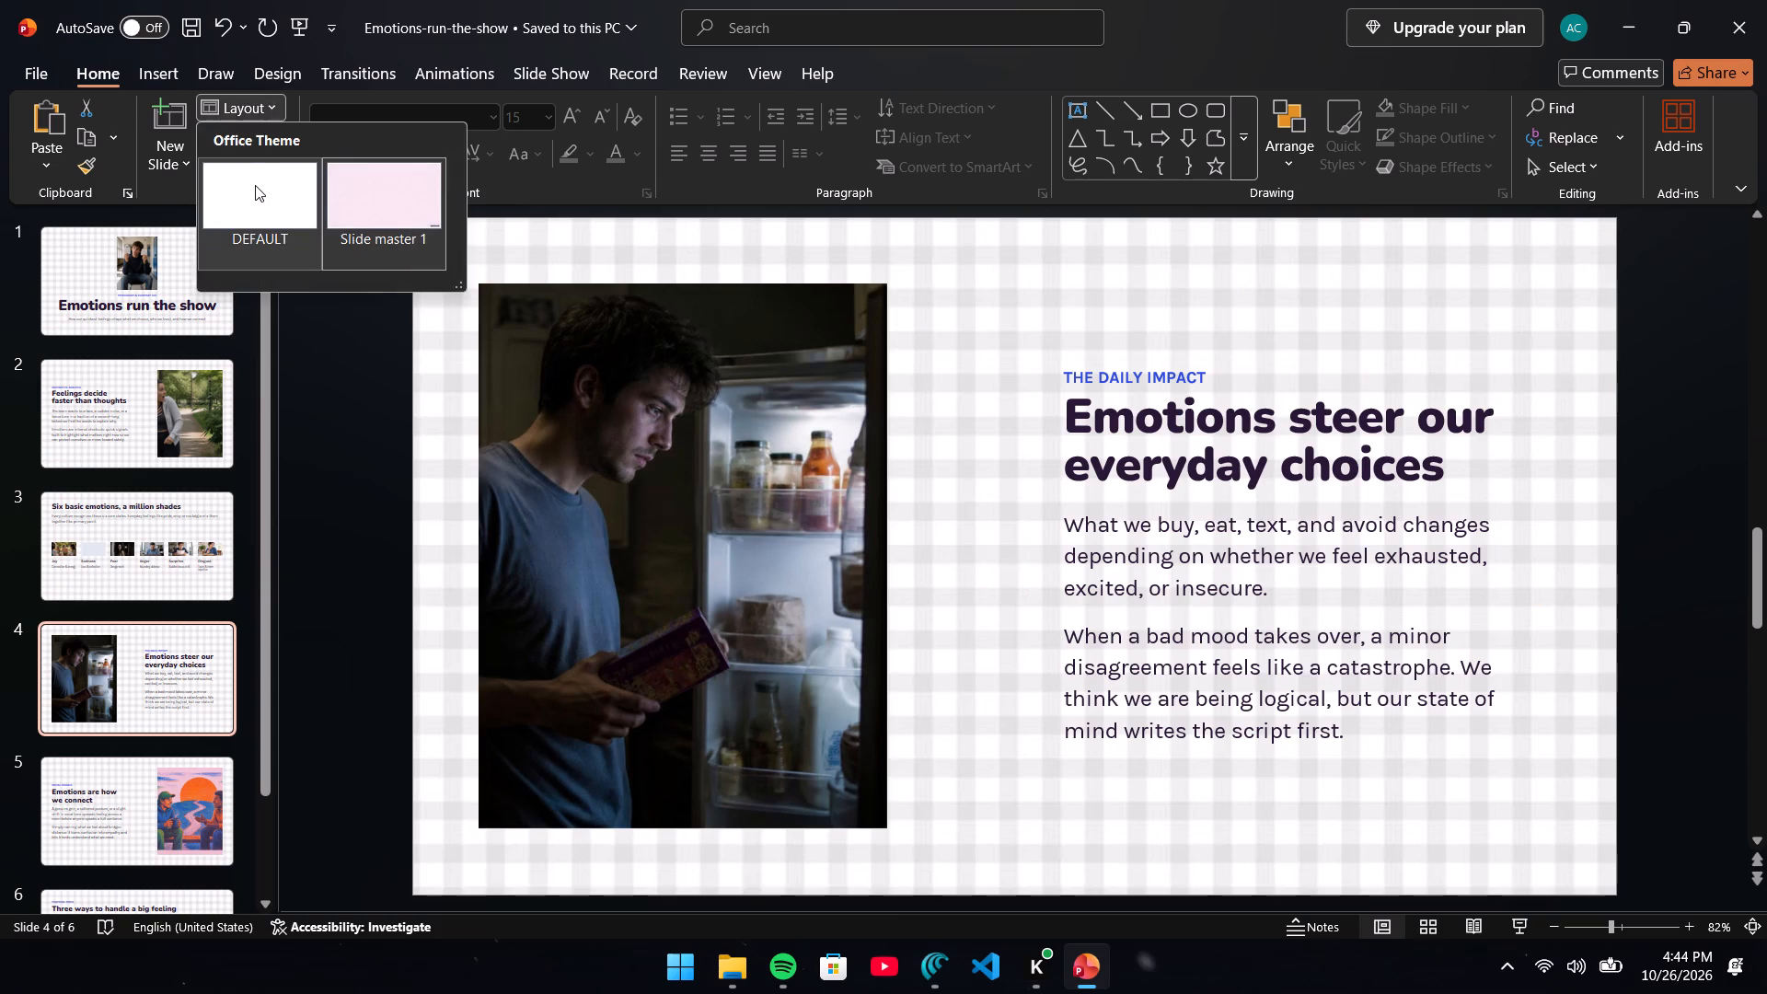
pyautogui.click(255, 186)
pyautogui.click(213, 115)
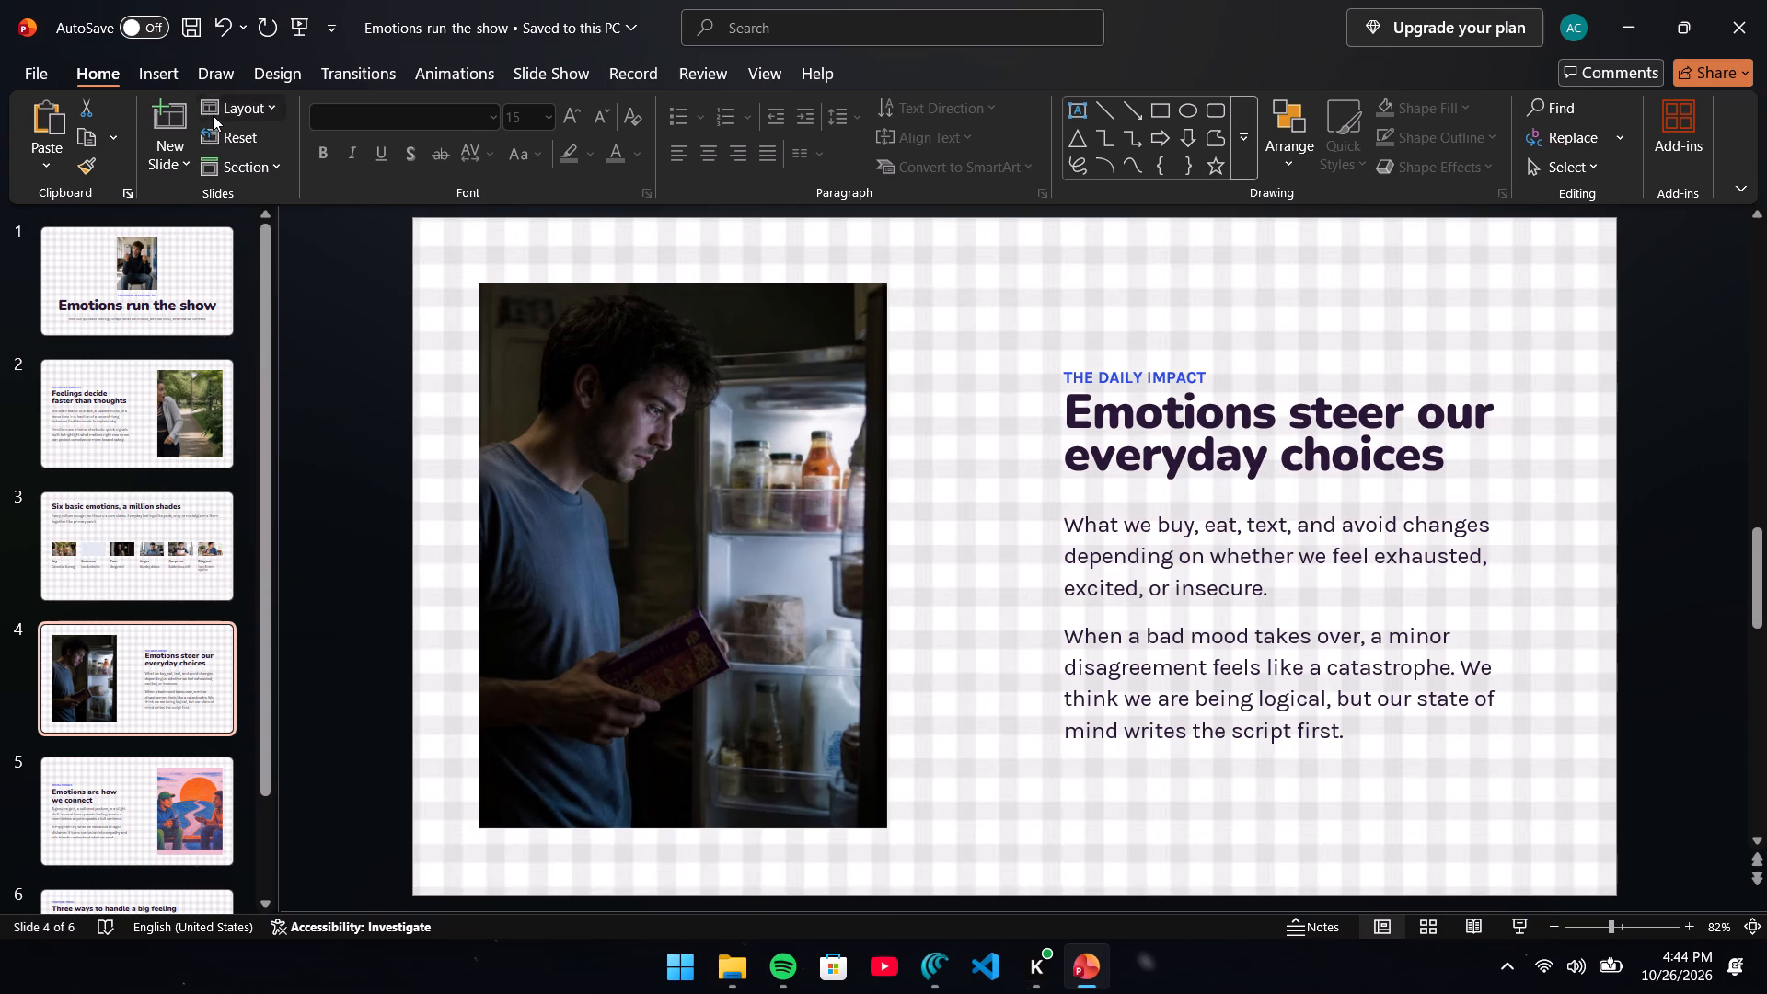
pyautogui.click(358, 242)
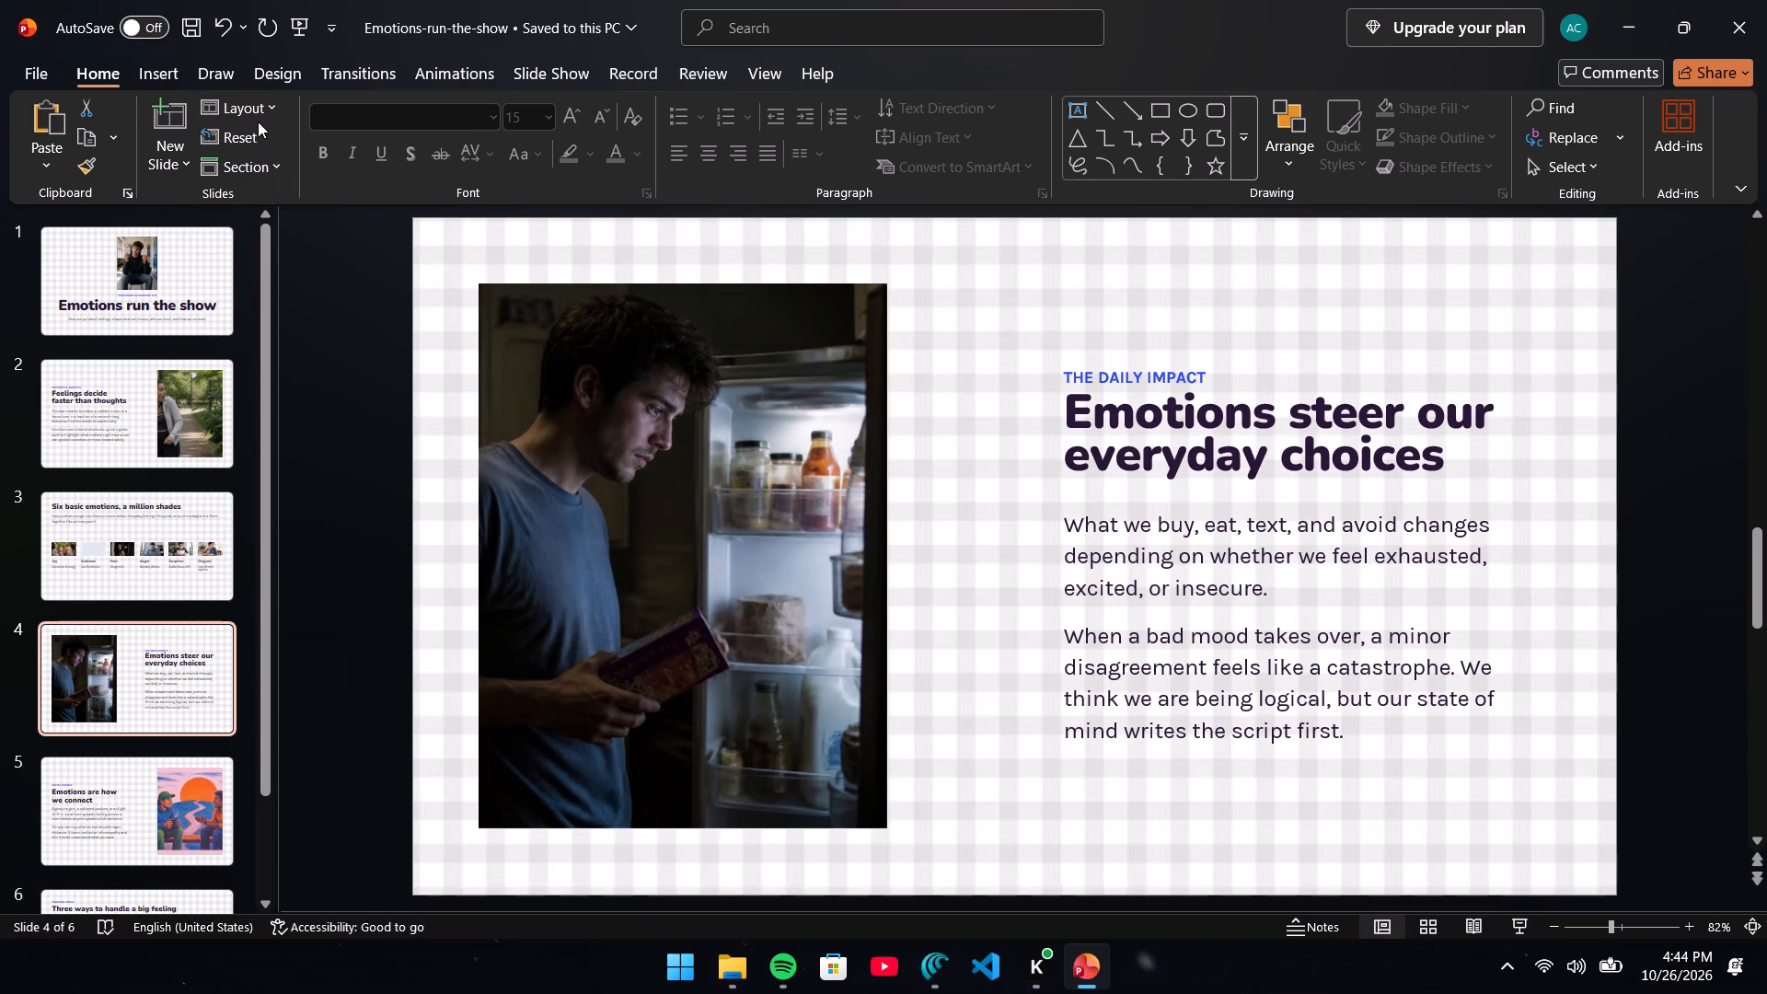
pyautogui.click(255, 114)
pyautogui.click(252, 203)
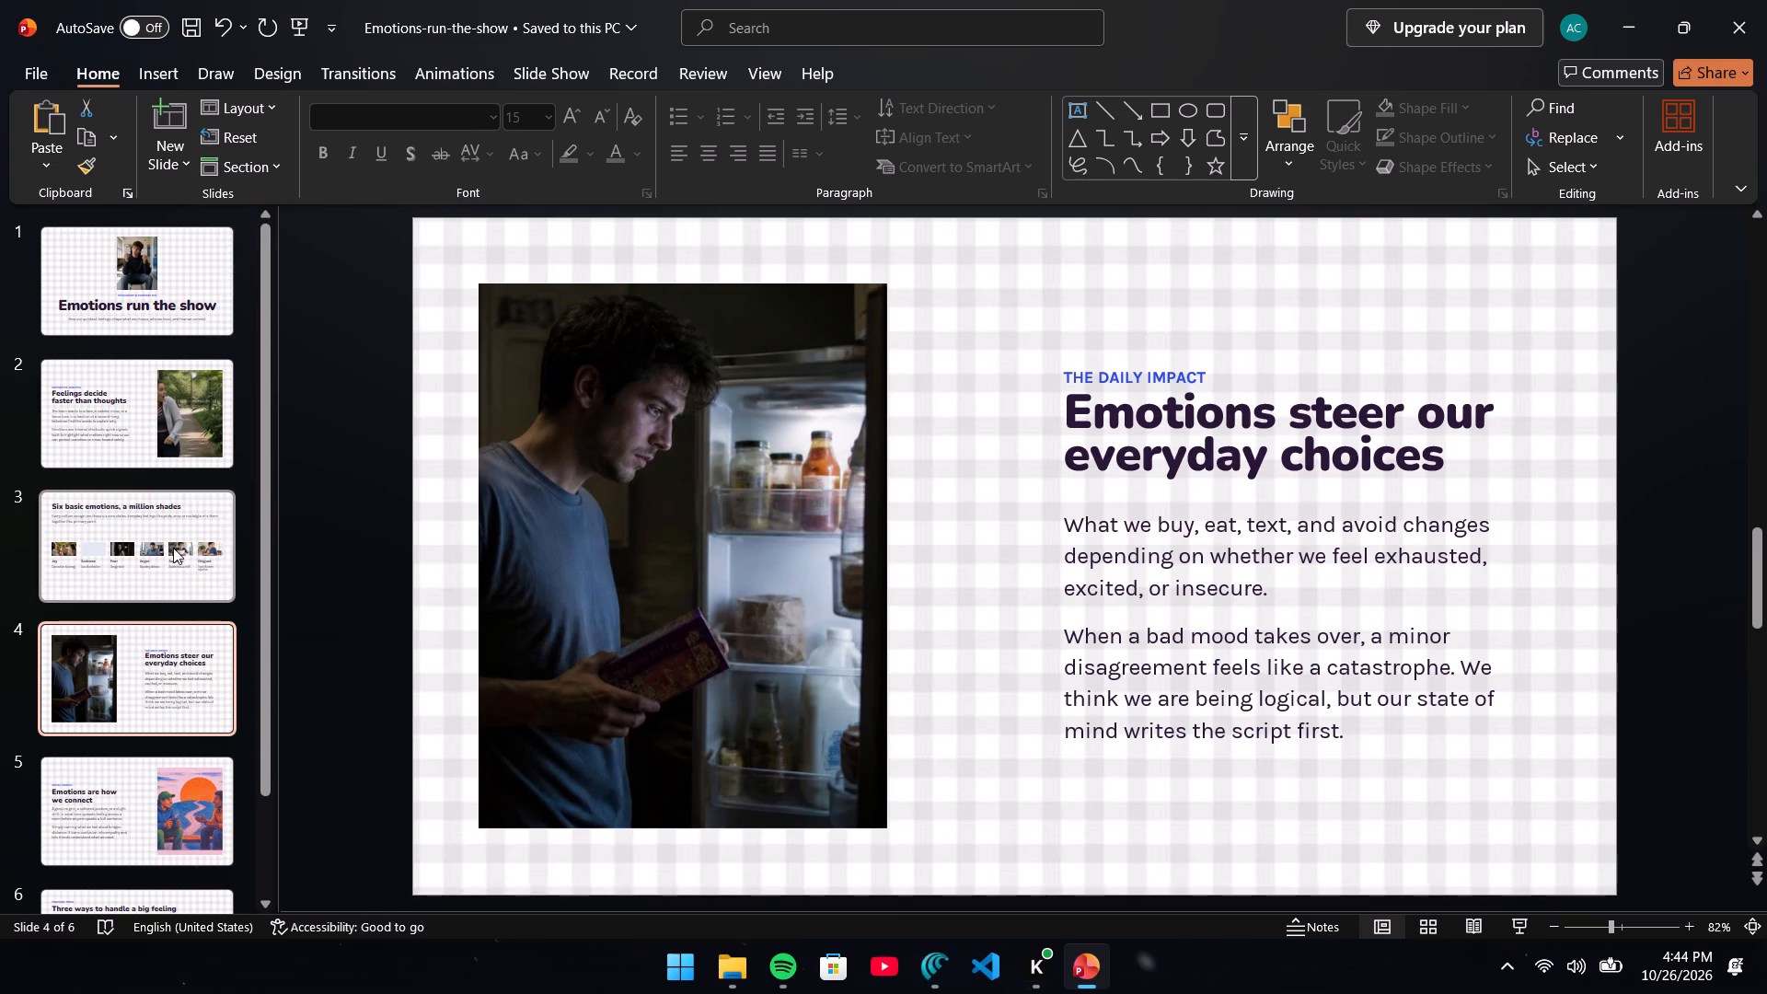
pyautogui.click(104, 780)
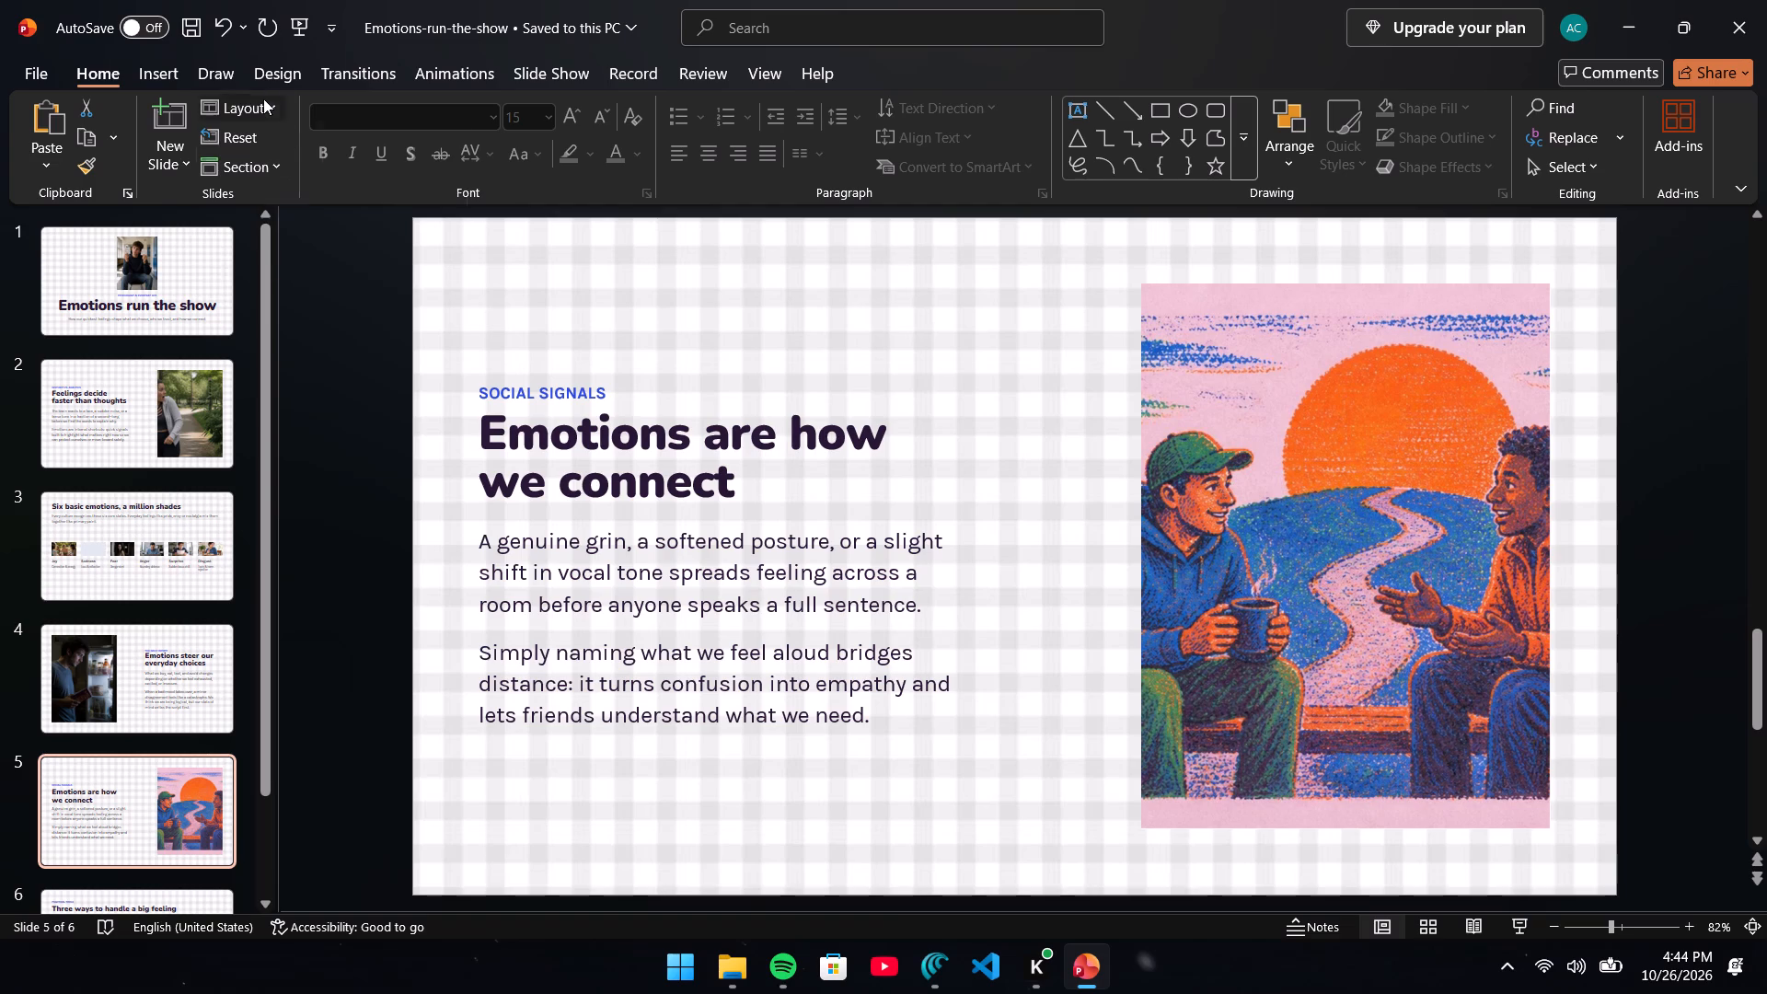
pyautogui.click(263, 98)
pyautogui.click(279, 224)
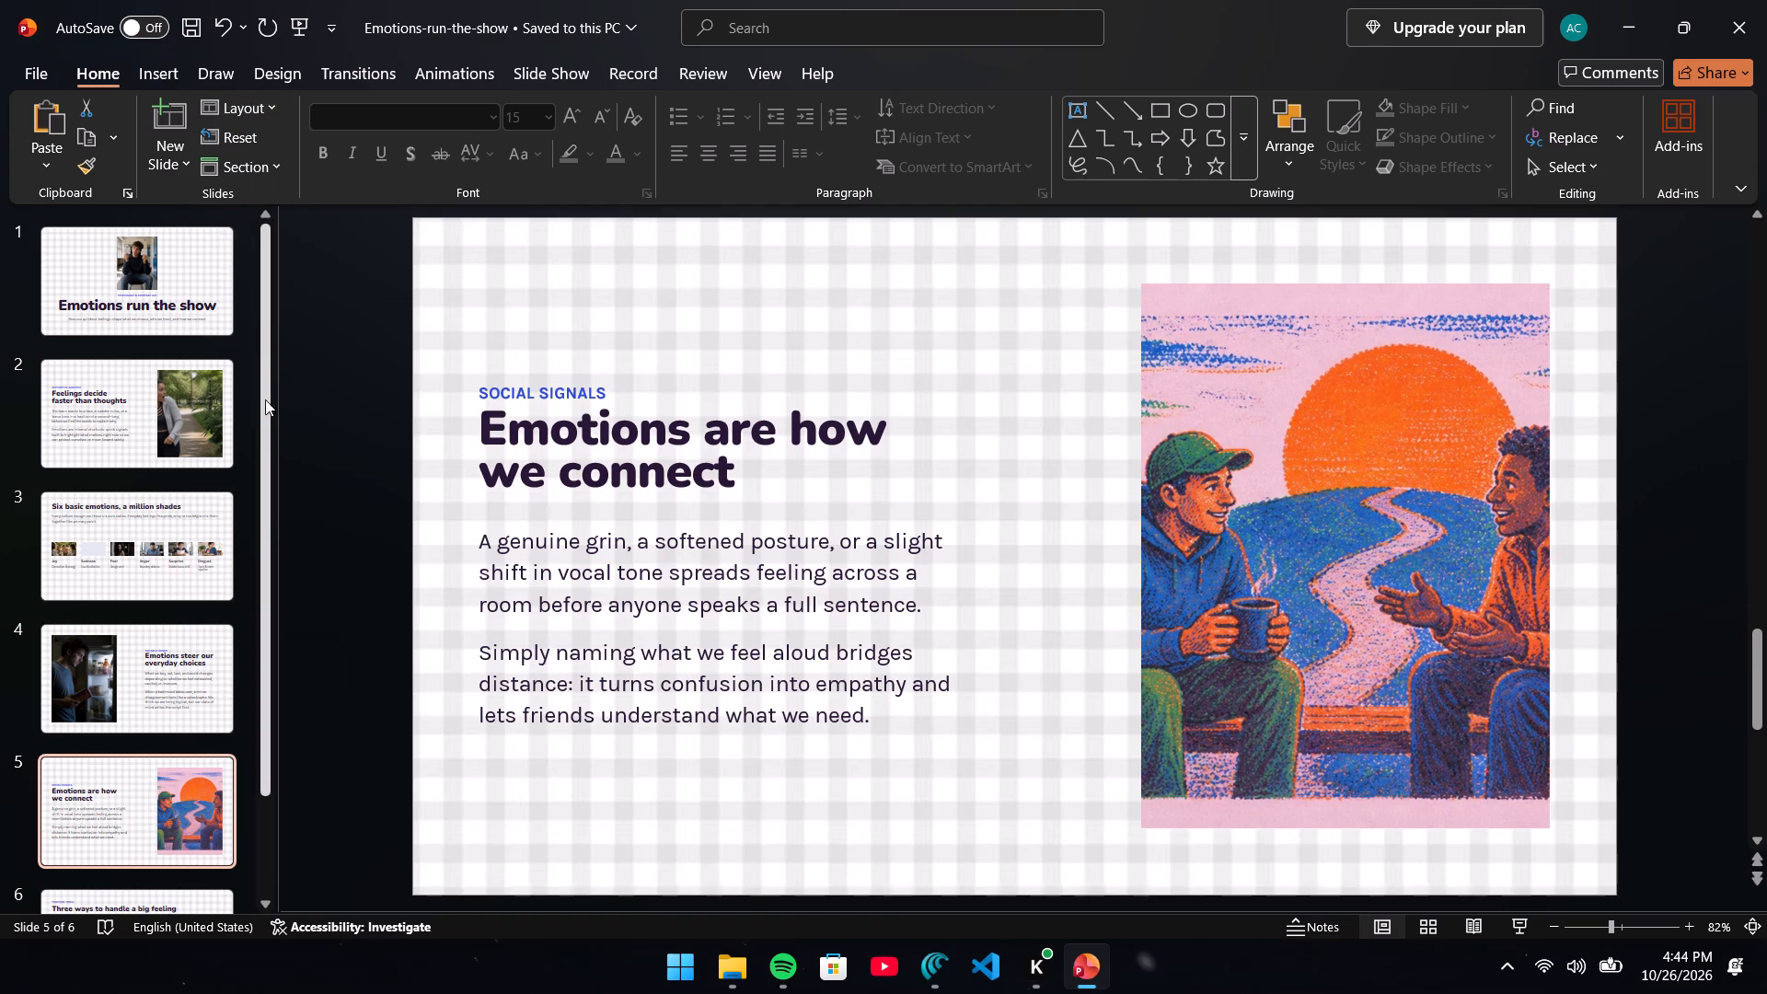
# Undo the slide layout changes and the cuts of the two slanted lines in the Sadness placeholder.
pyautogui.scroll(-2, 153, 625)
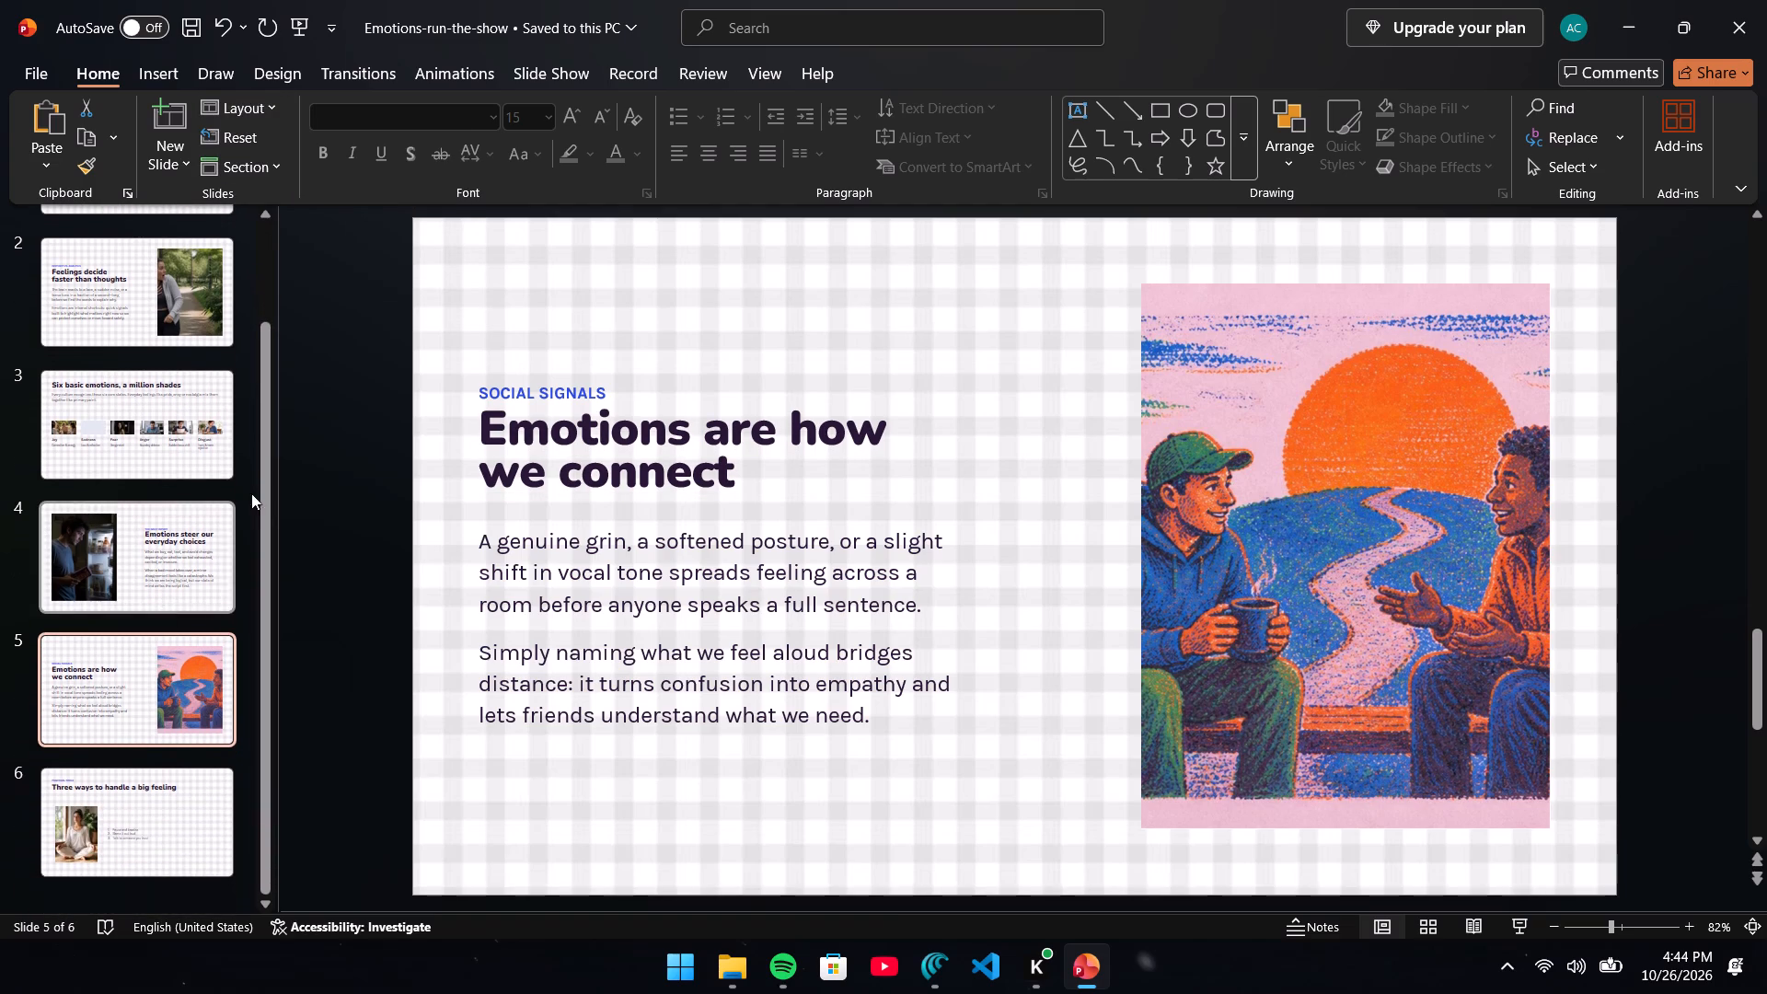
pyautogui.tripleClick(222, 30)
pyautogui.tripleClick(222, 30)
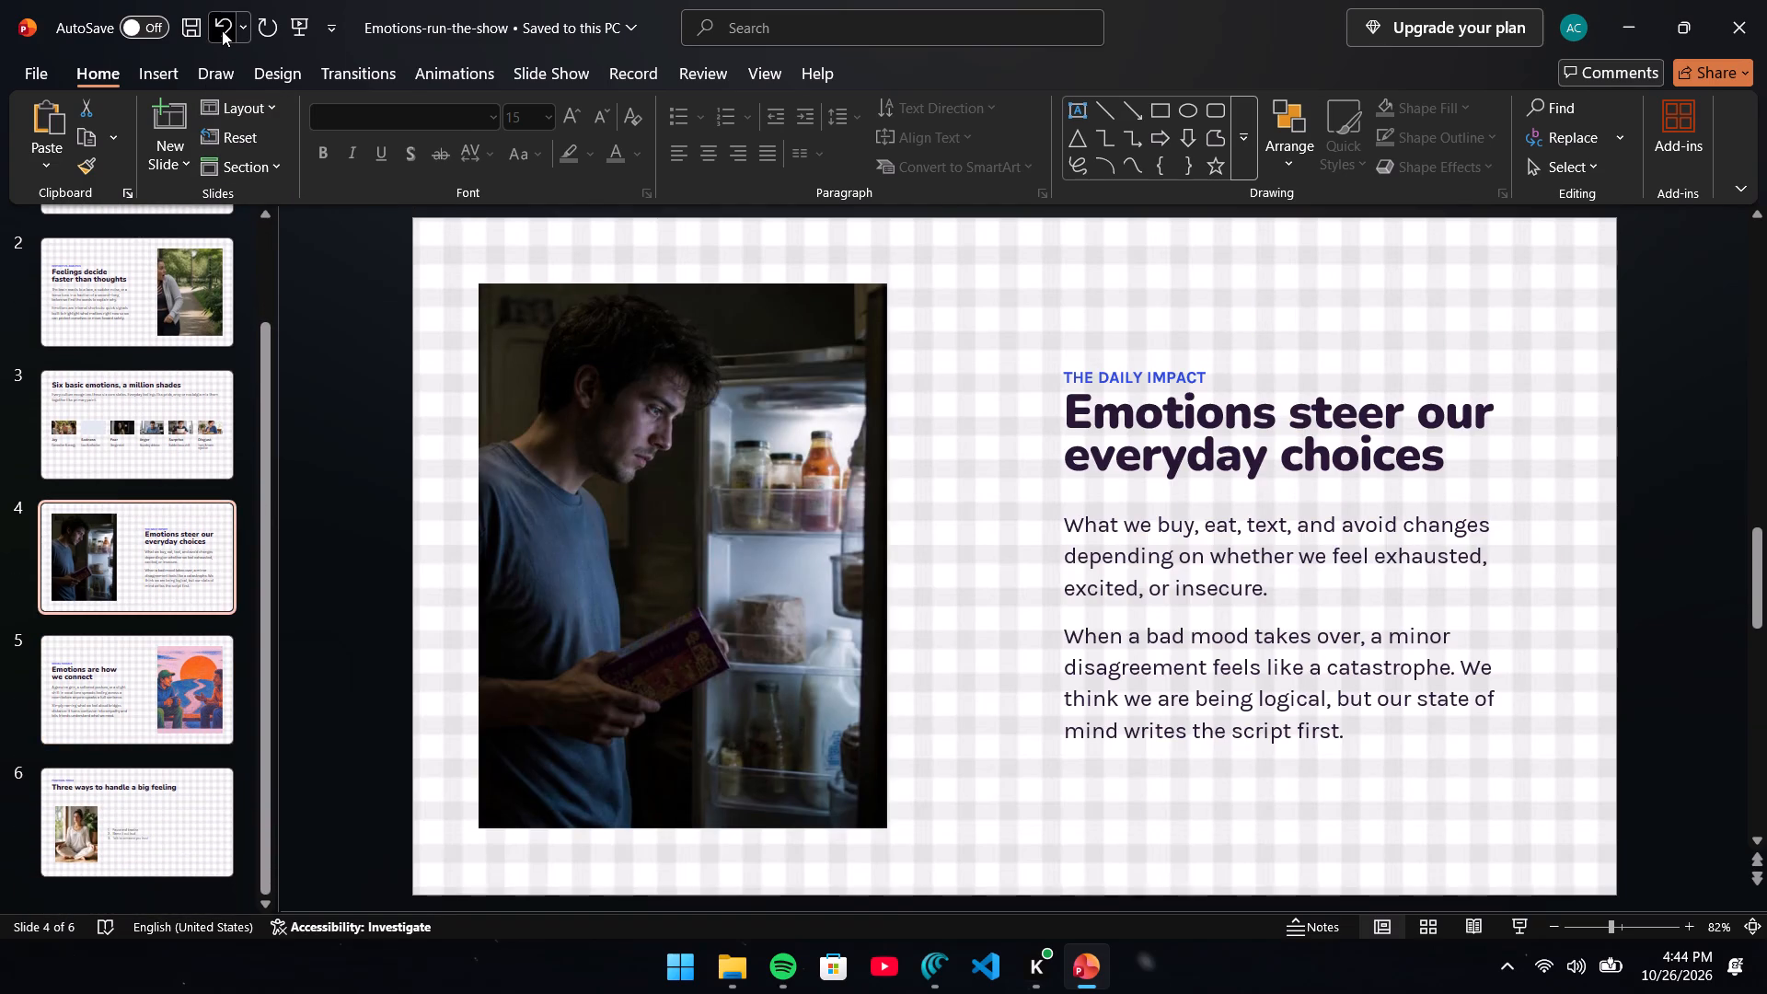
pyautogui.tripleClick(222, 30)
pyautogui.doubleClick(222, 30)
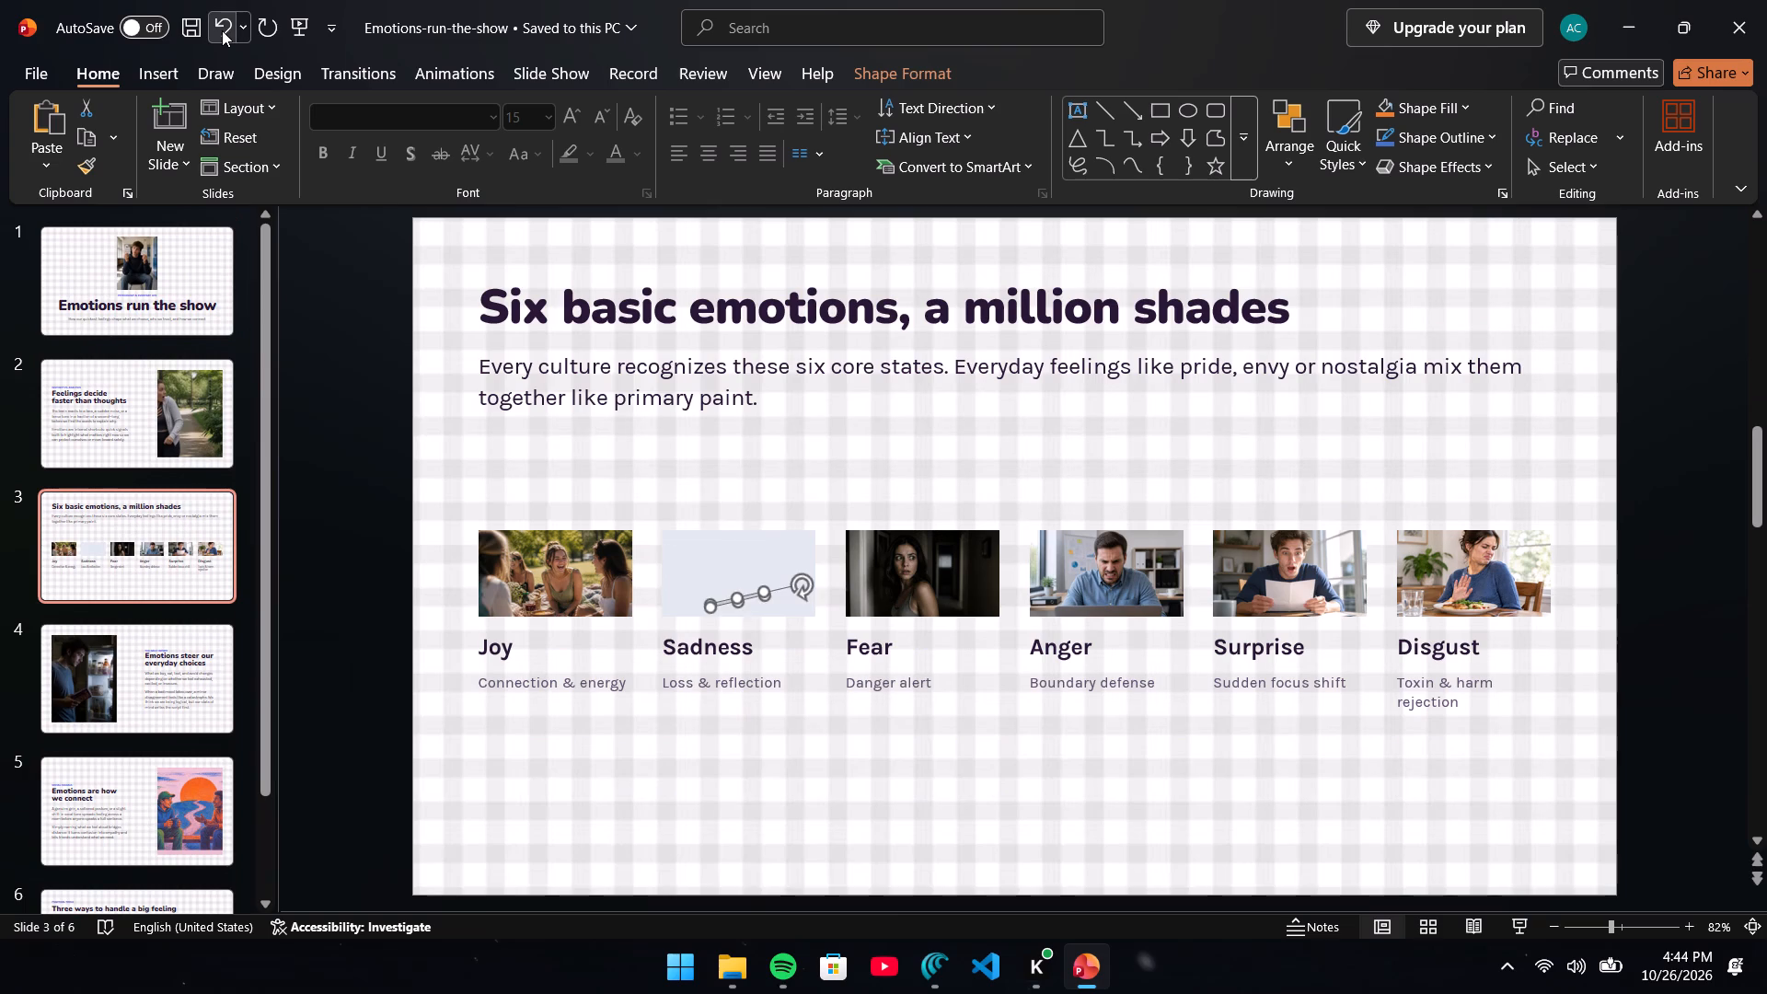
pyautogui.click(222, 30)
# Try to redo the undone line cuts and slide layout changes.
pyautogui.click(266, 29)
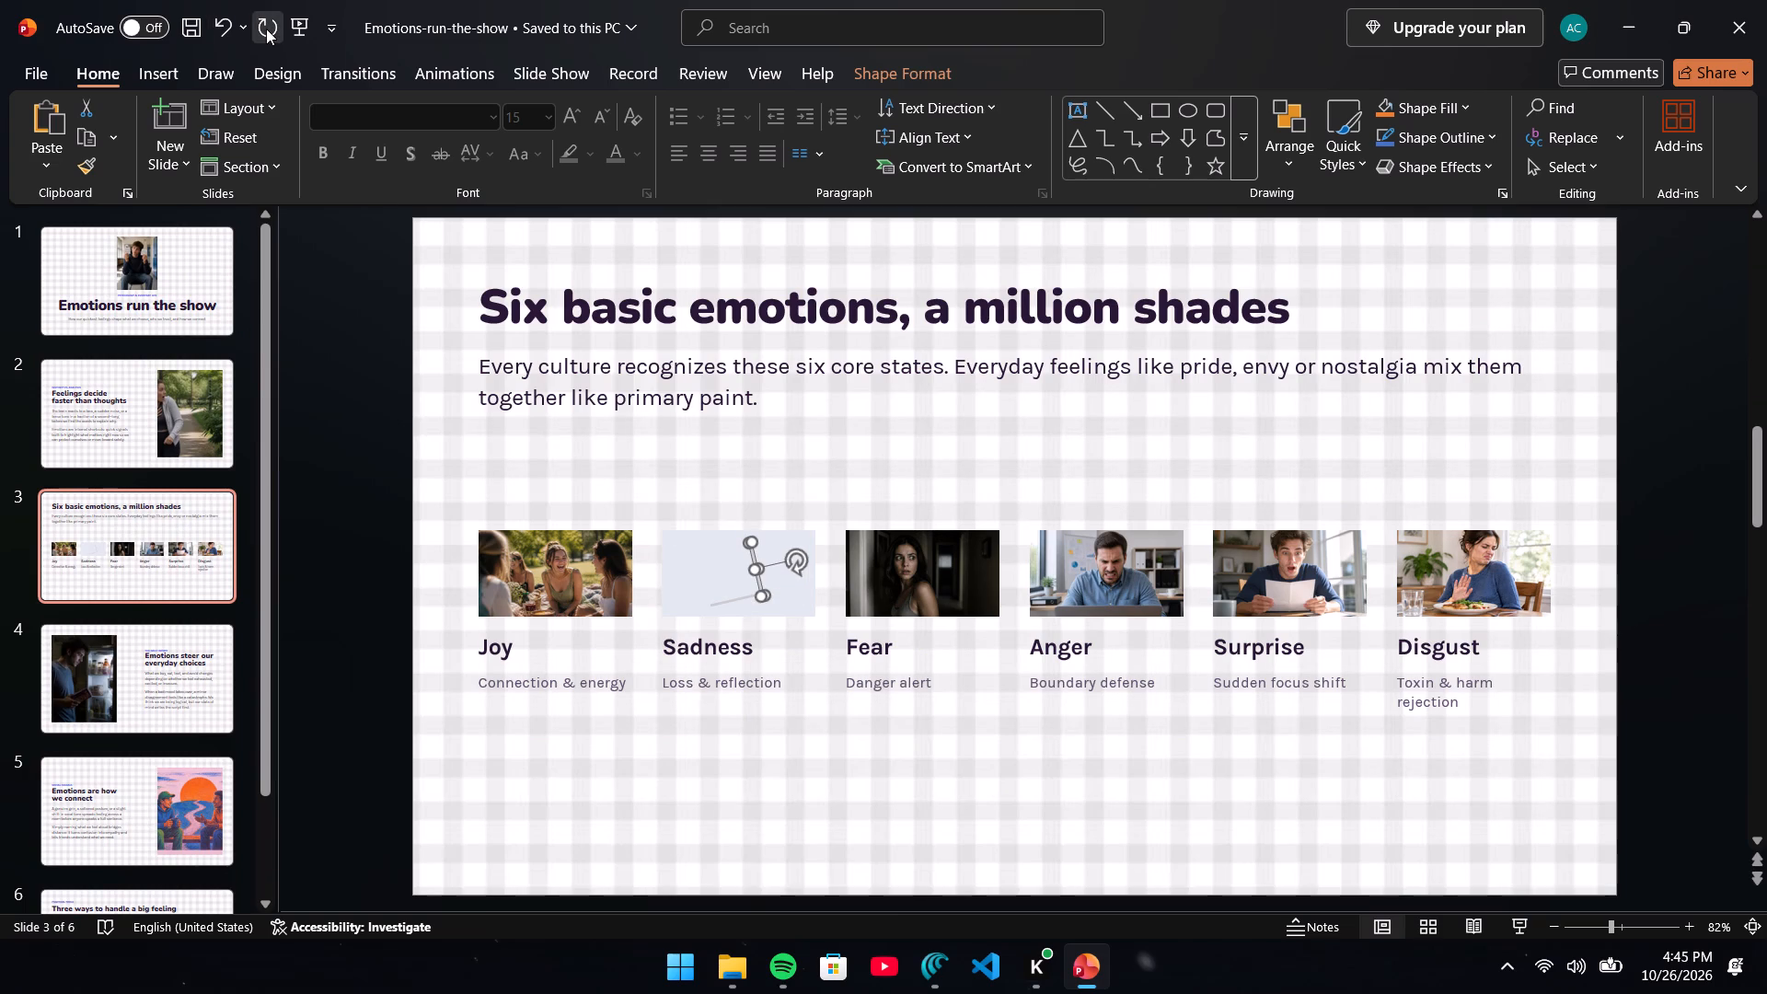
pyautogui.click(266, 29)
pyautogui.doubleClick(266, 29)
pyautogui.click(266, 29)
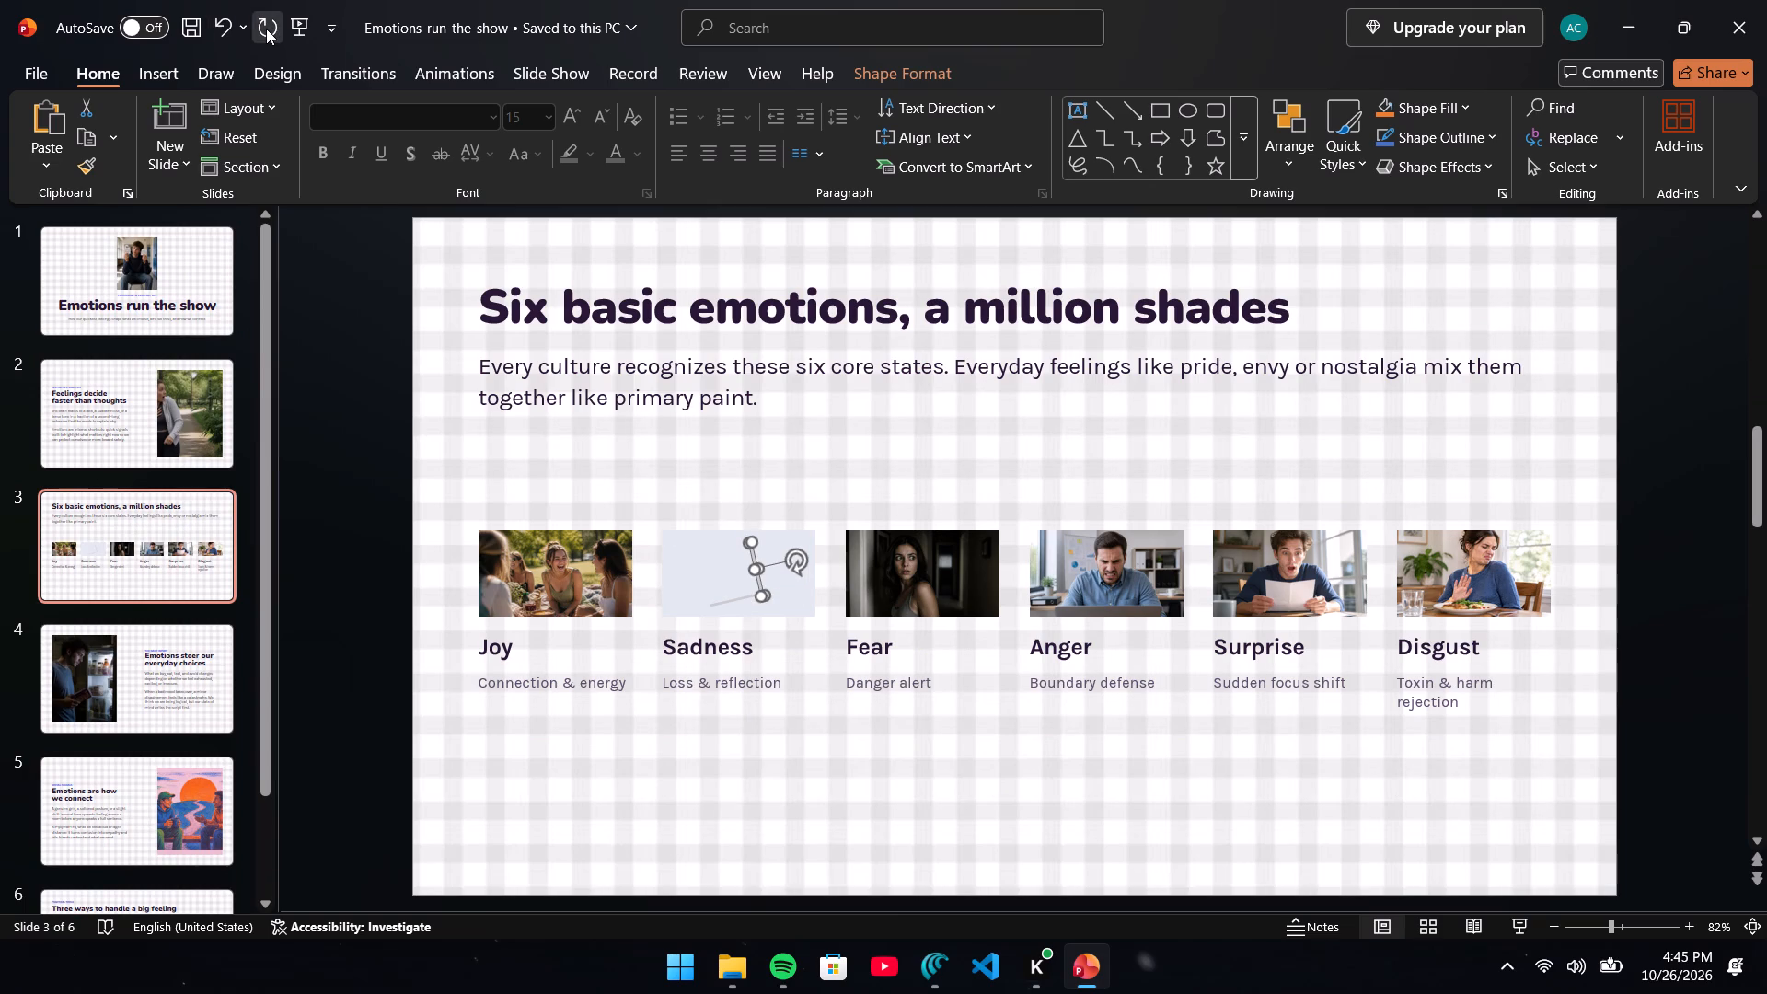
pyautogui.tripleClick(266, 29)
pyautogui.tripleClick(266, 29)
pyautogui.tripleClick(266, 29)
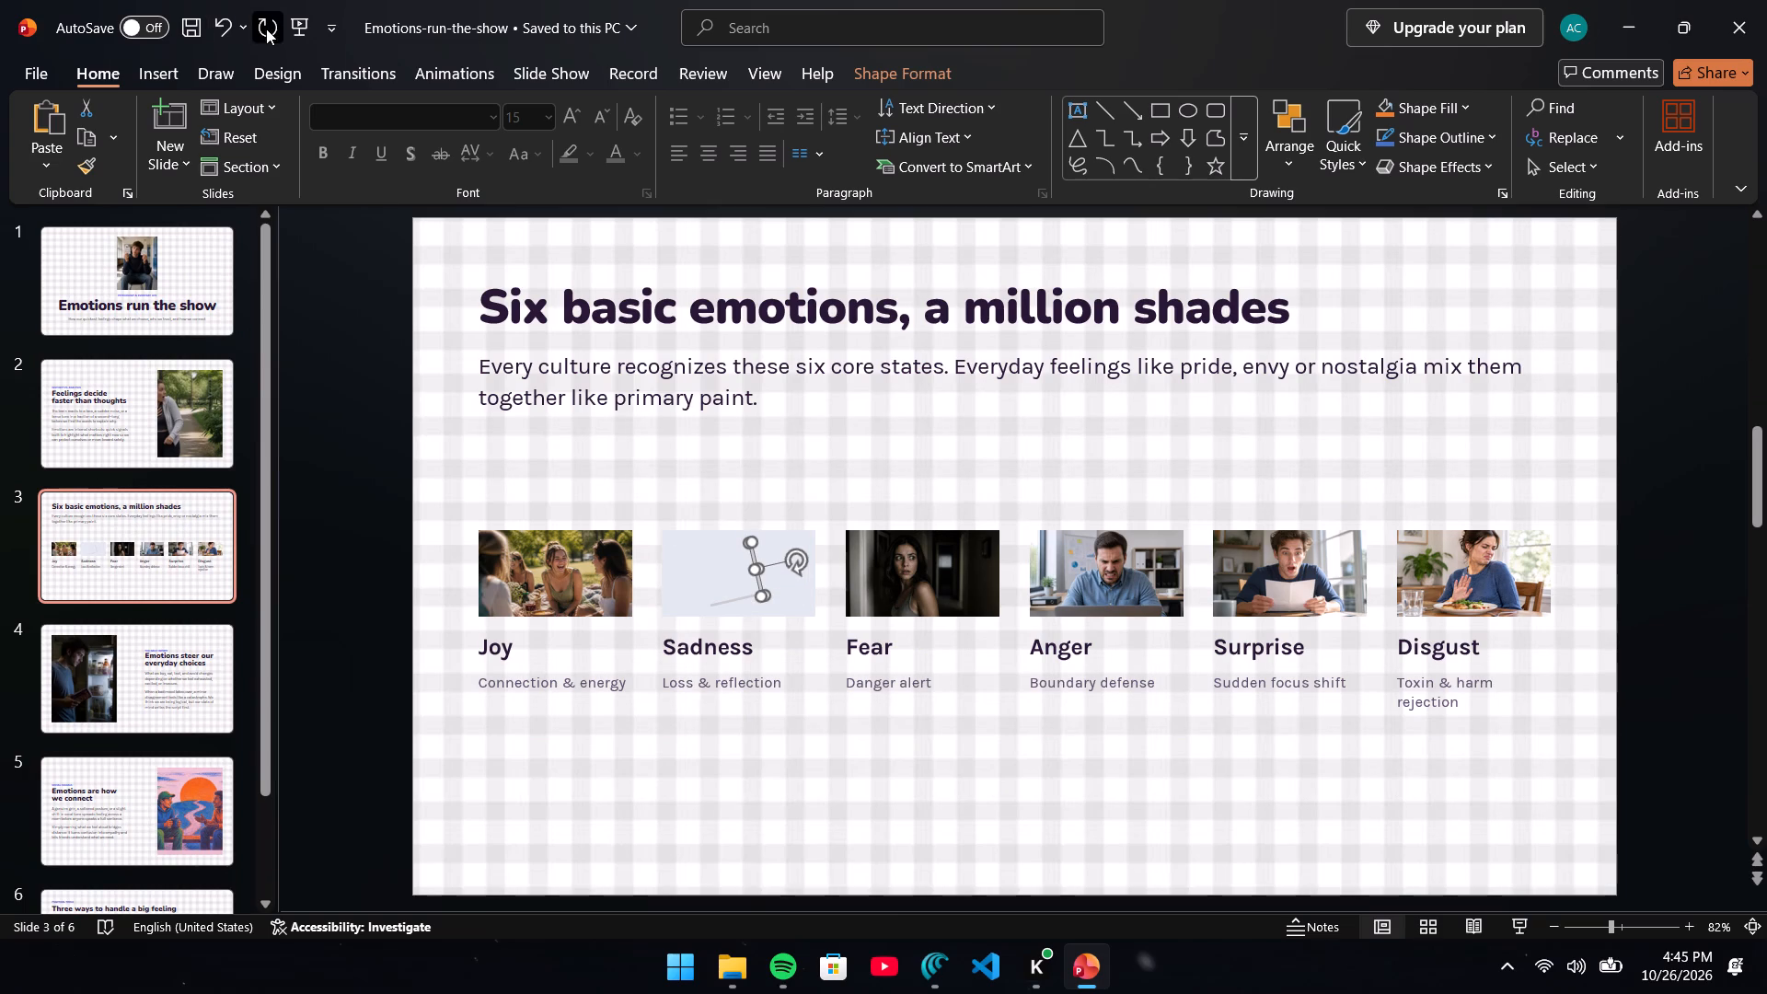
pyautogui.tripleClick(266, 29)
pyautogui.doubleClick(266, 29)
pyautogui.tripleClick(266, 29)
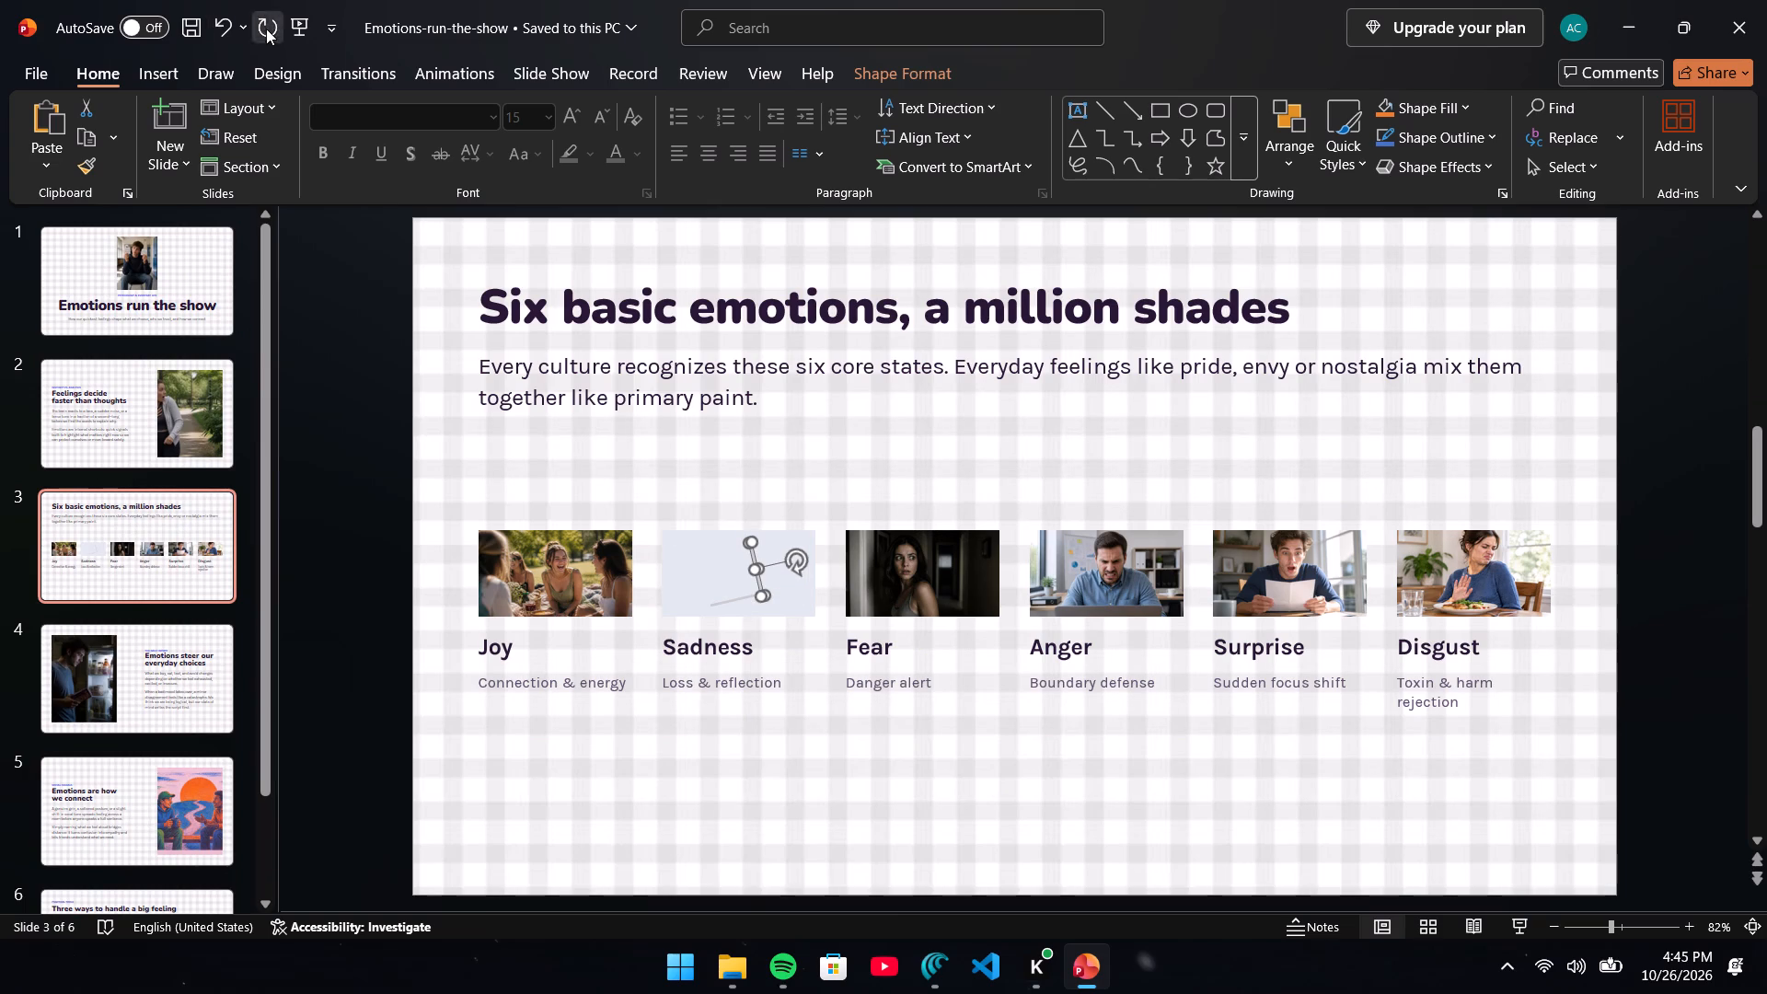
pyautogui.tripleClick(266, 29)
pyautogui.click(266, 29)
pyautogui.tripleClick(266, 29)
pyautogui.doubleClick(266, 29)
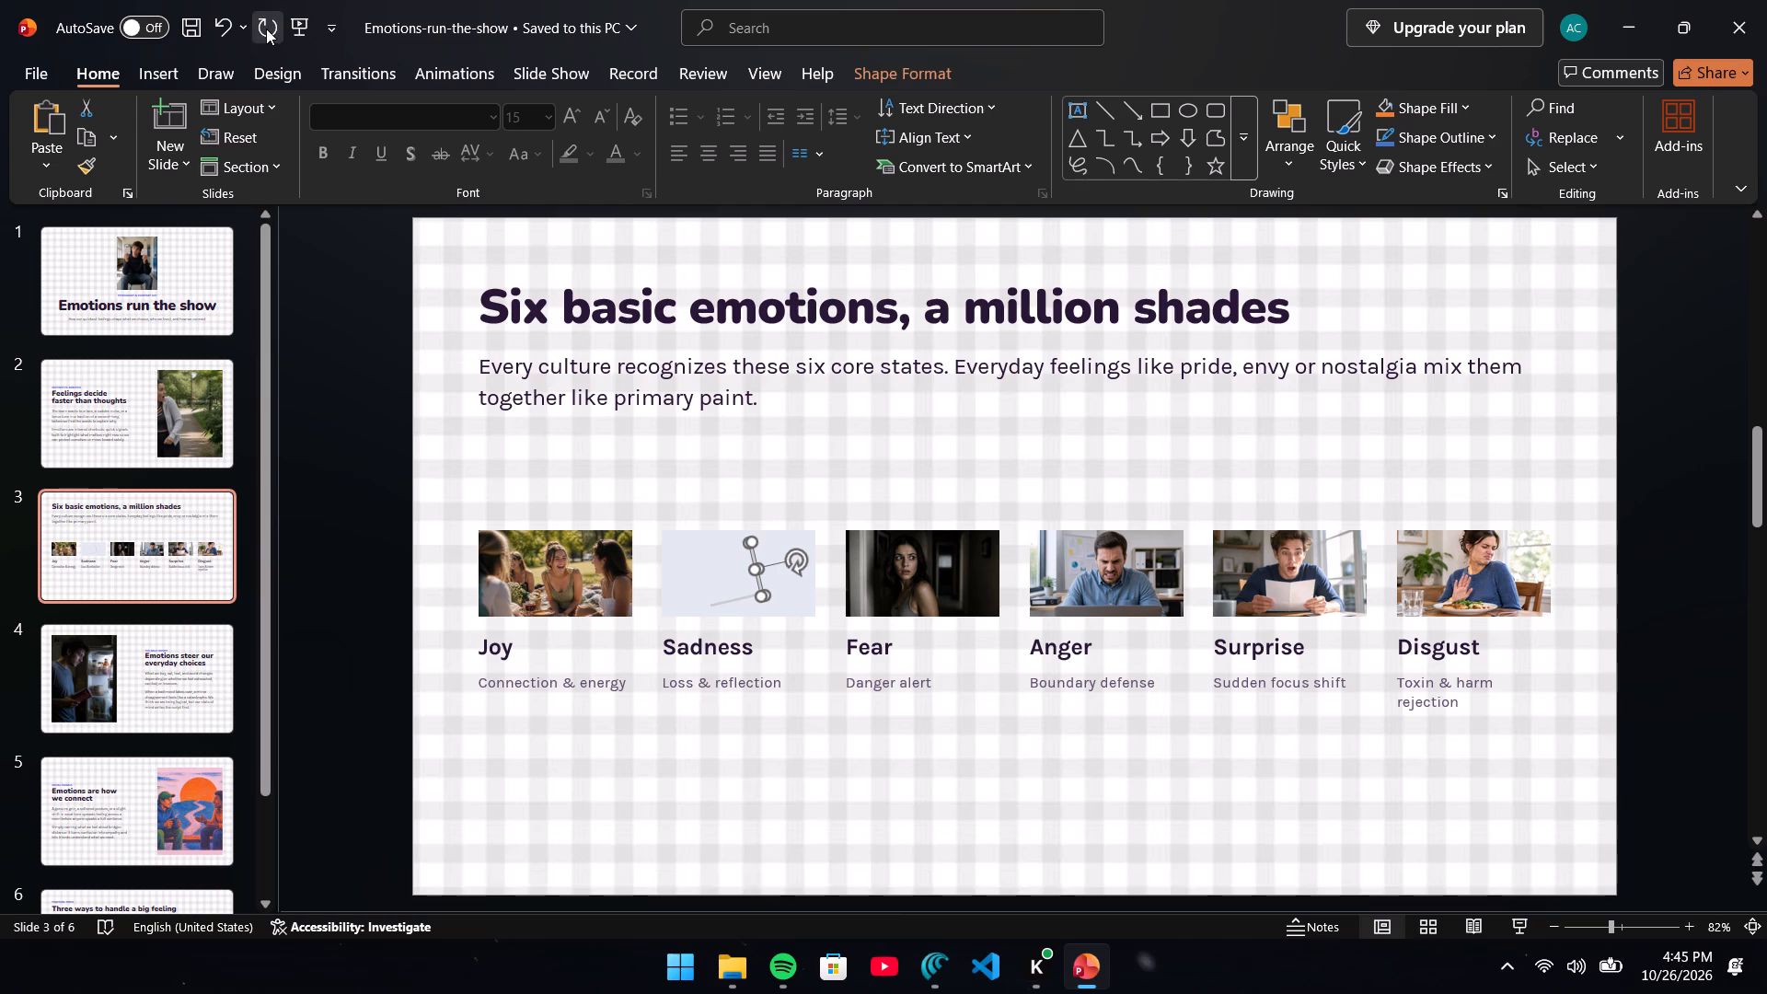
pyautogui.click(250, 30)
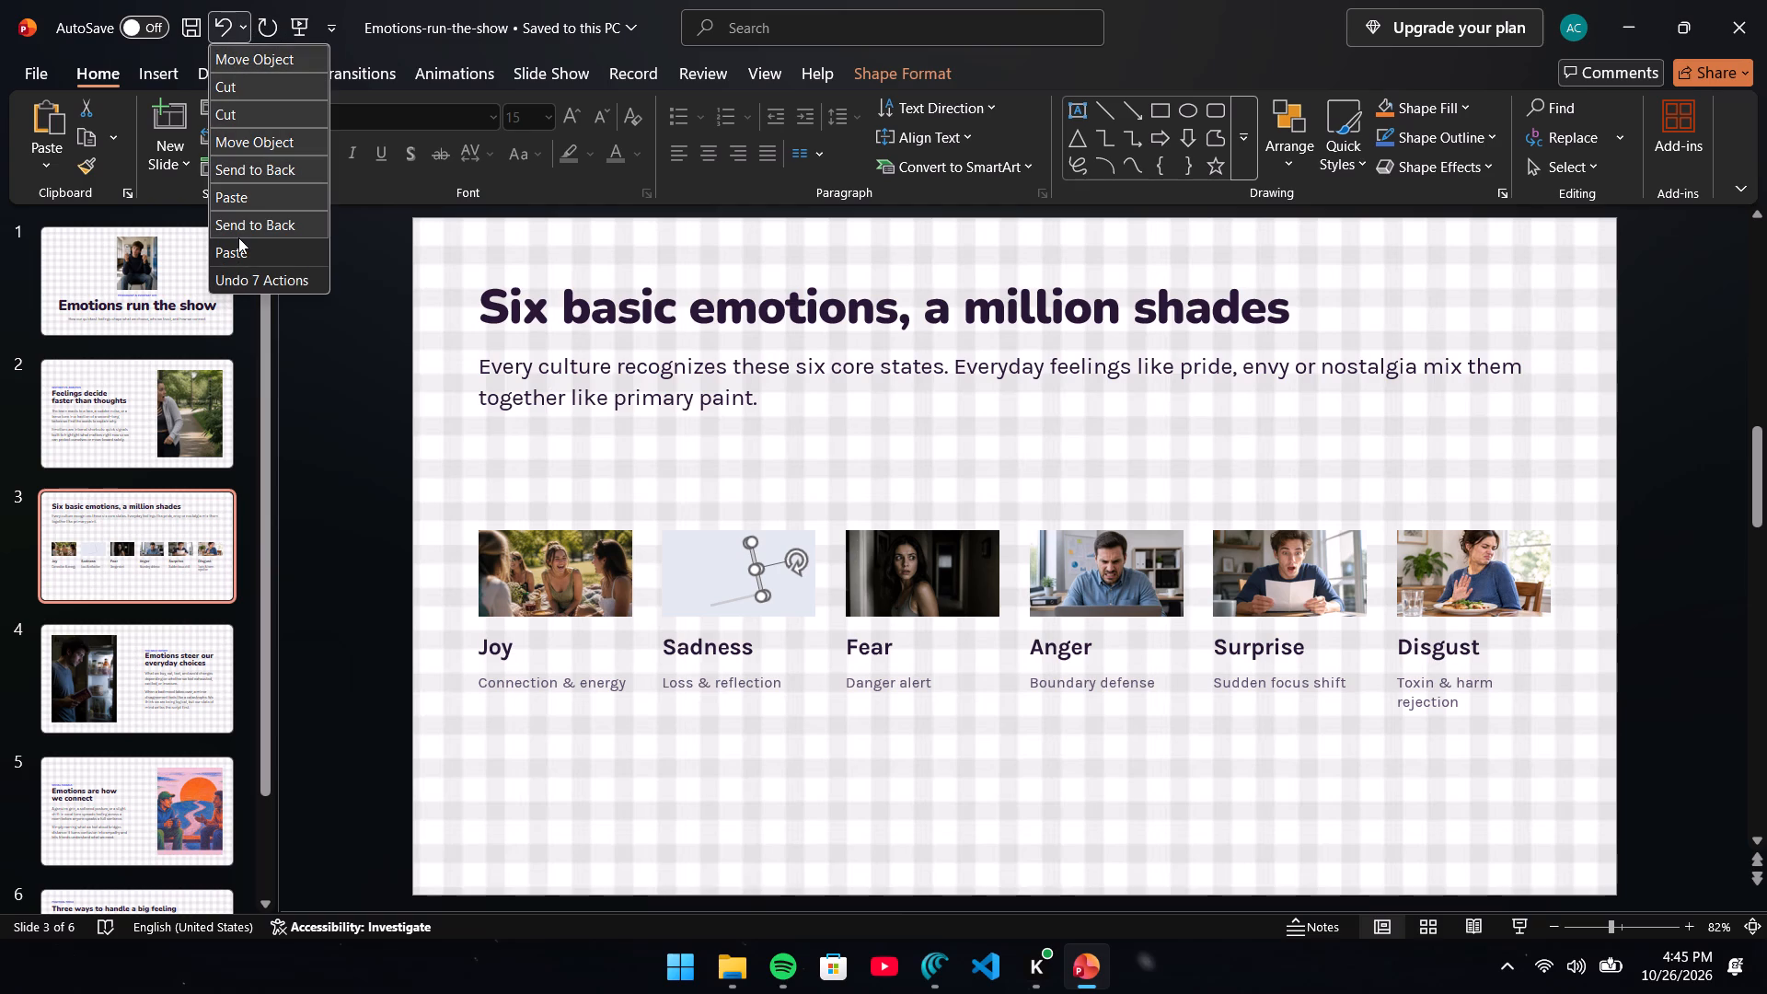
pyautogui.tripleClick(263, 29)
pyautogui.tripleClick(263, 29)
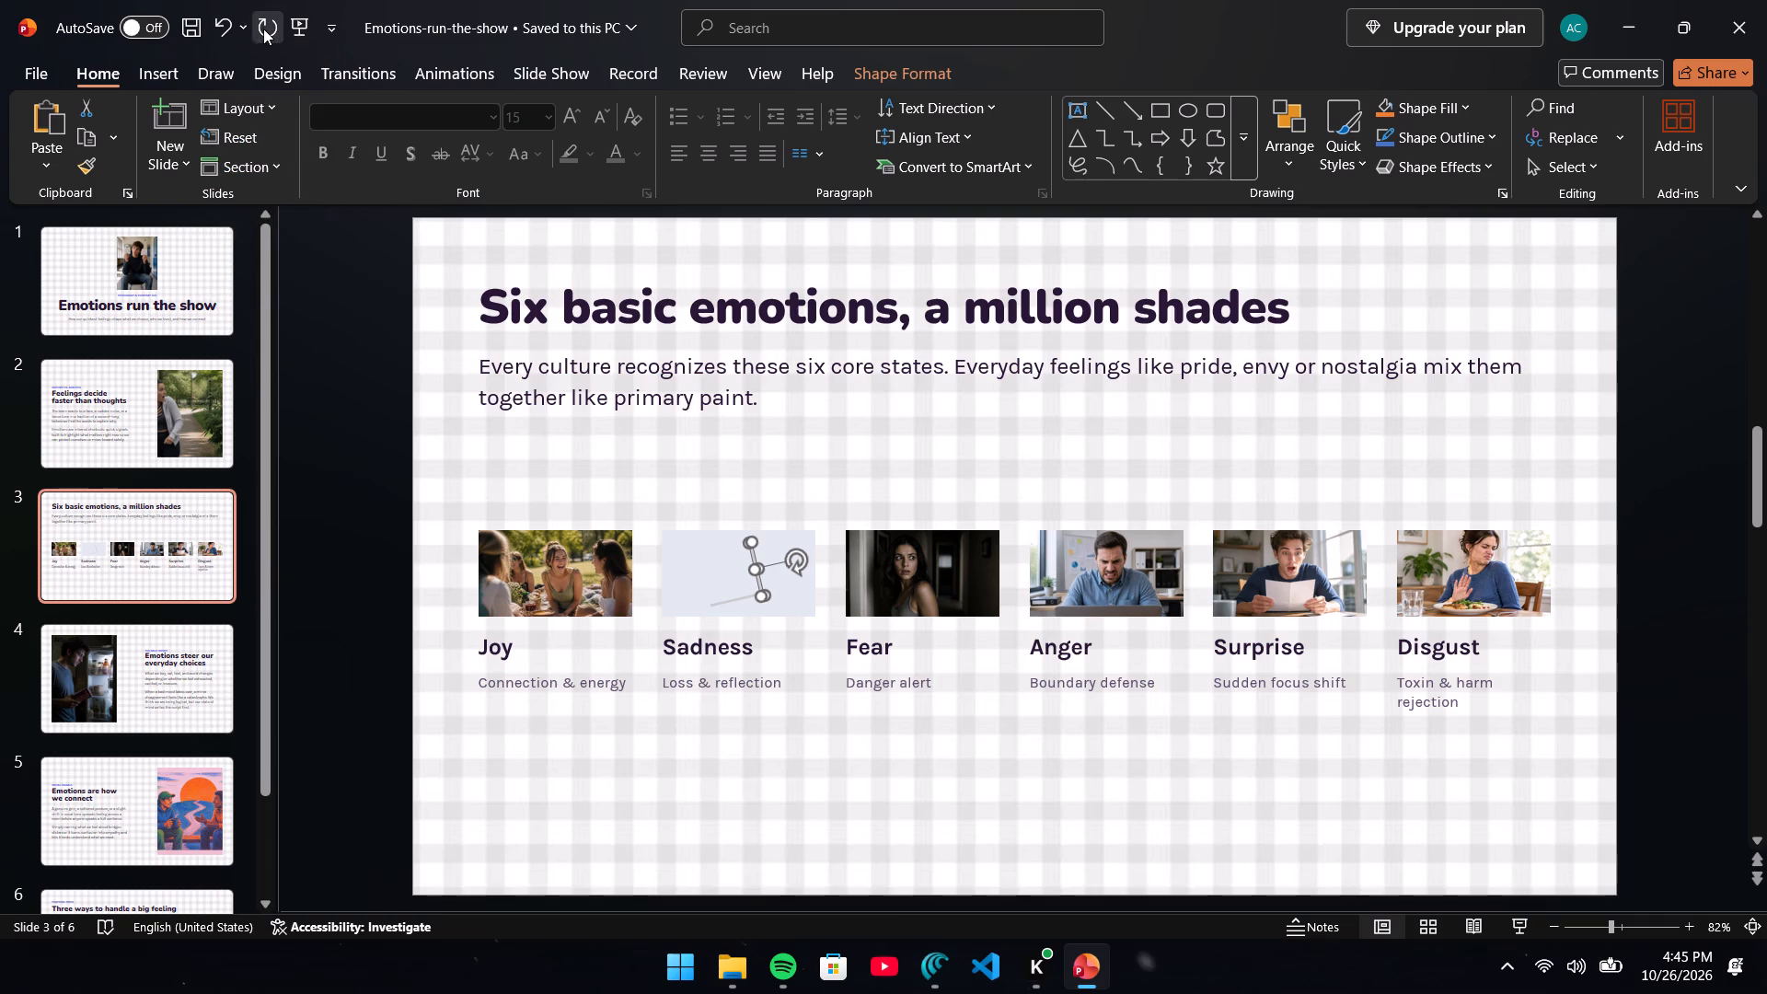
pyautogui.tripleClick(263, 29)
# Cut the two slanted lines from the Sadness placeholder on slide 3 again.
pyautogui.rightClick(751, 564)
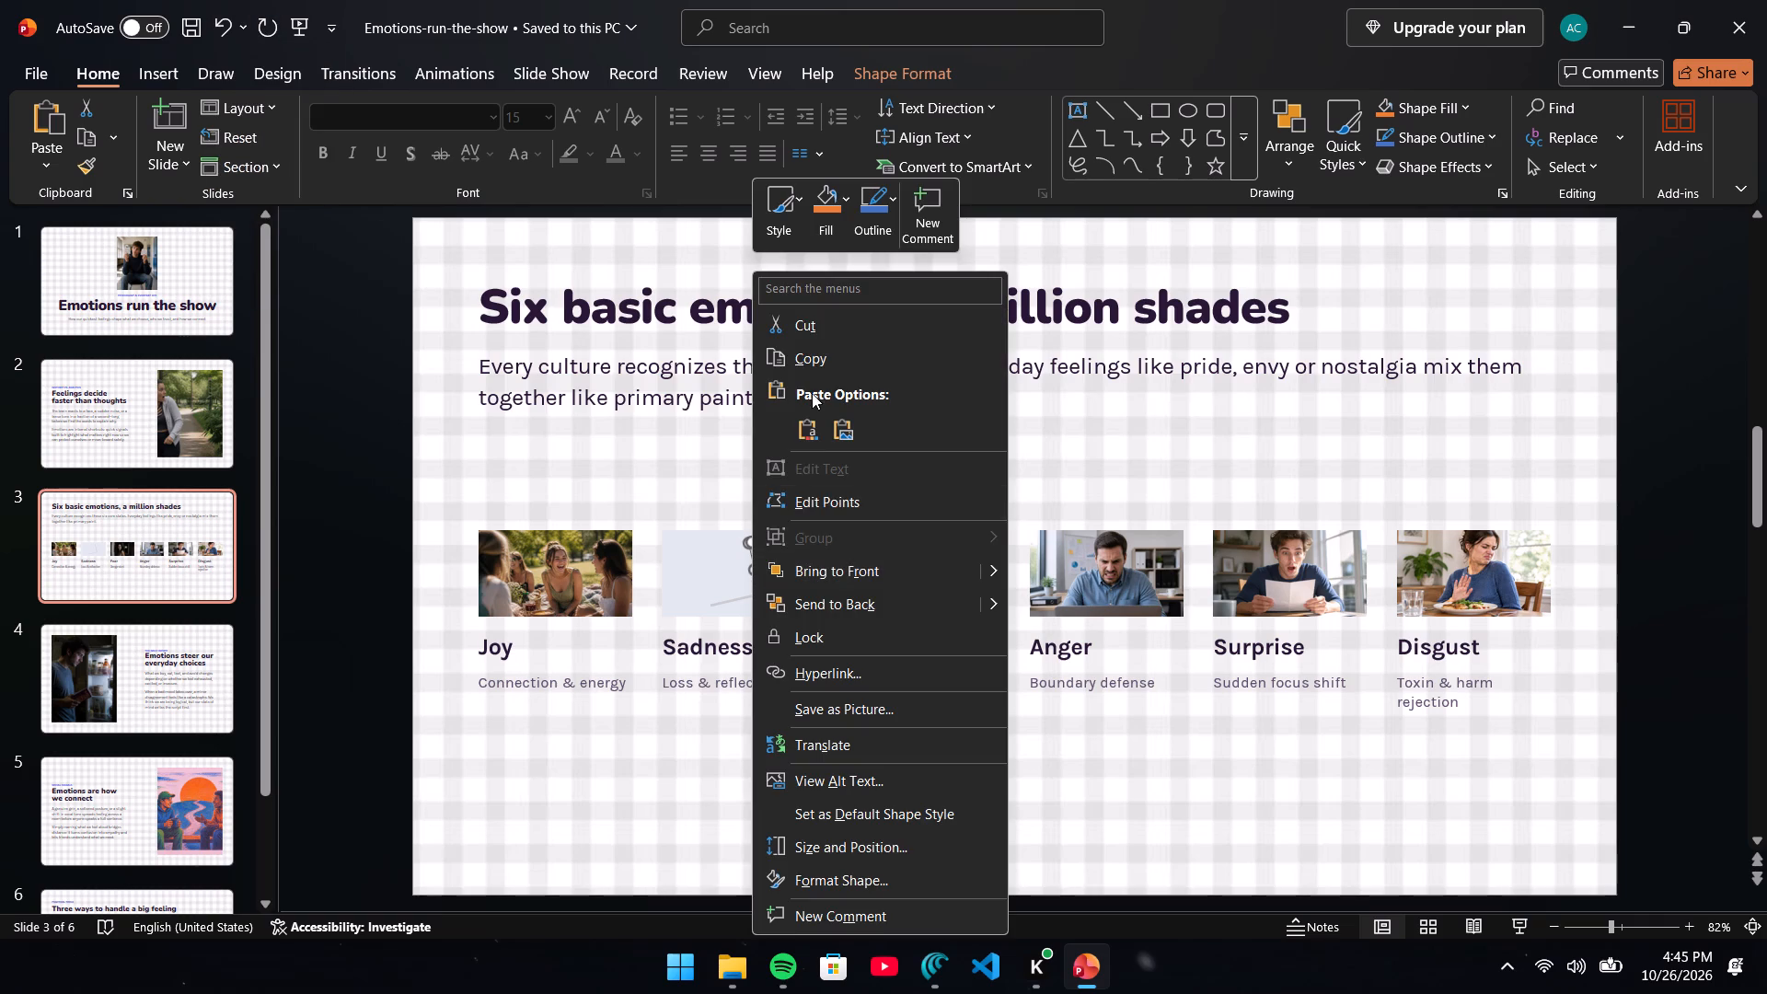
pyautogui.click(843, 321)
pyautogui.click(743, 596)
pyautogui.rightClick(743, 596)
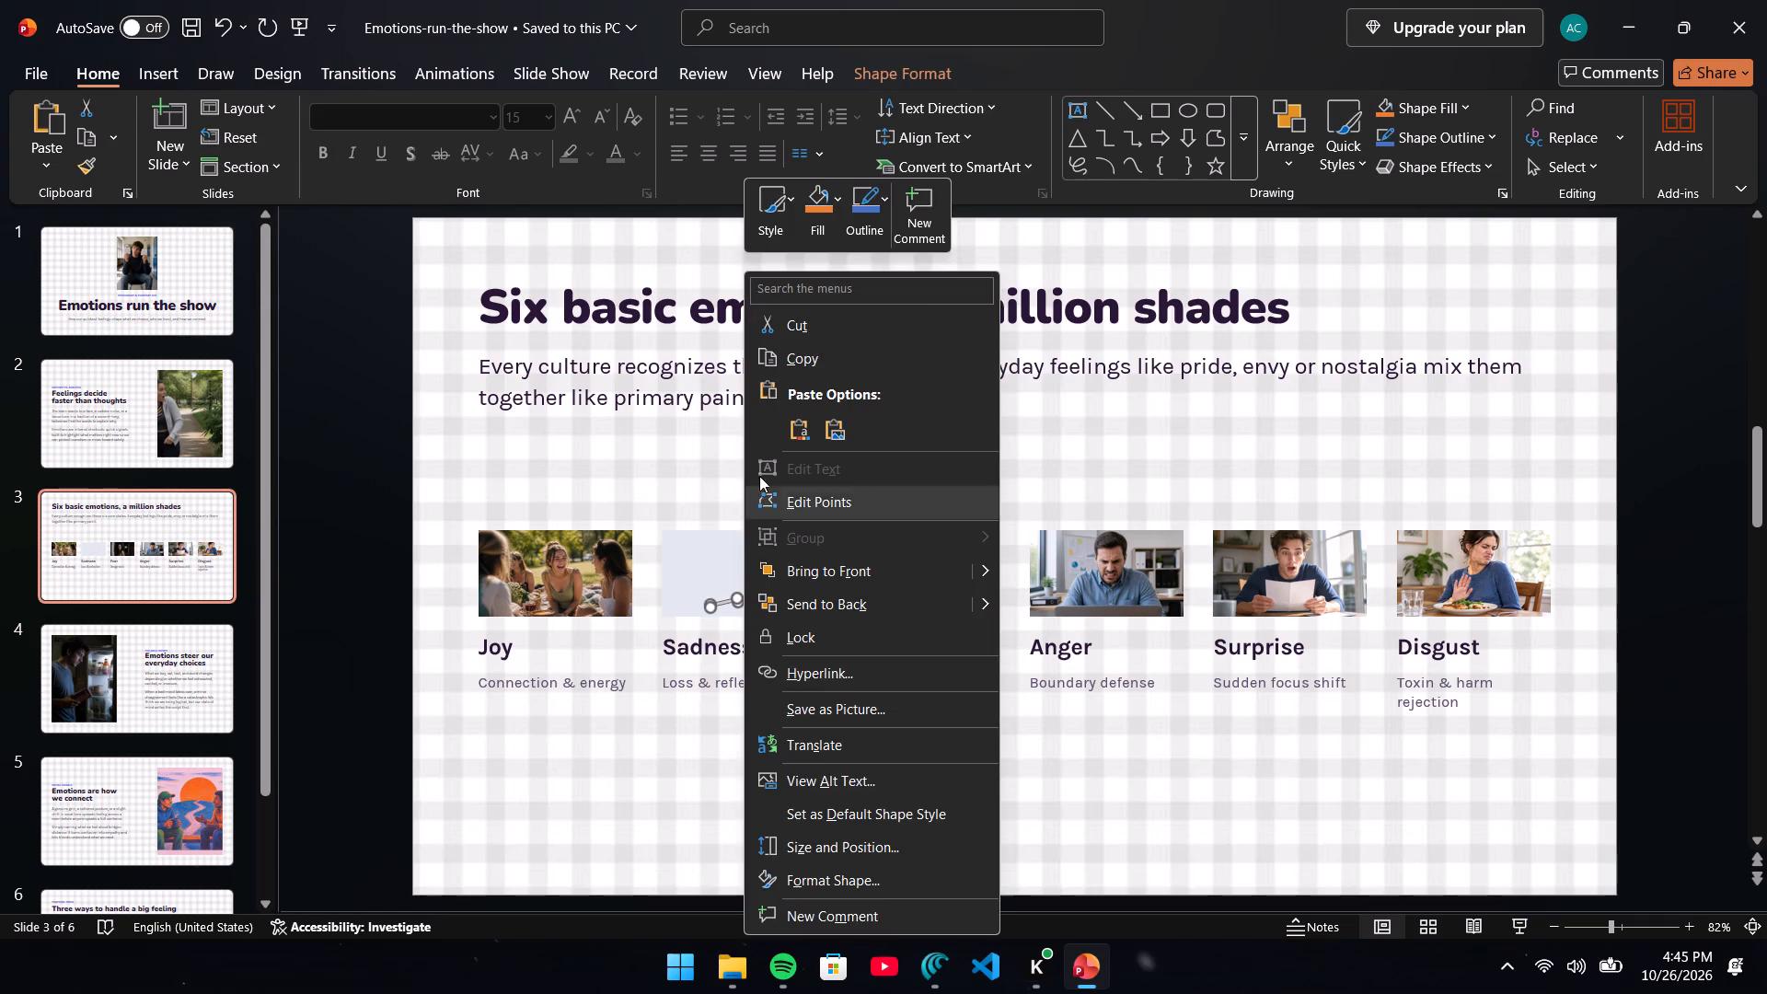
pyautogui.click(782, 324)
# Narrow the numbered list's text box on slide 6 so its width closely fits the longest line.
pyautogui.scroll(-1, 713, 442)
pyautogui.scroll(3, 978, 524)
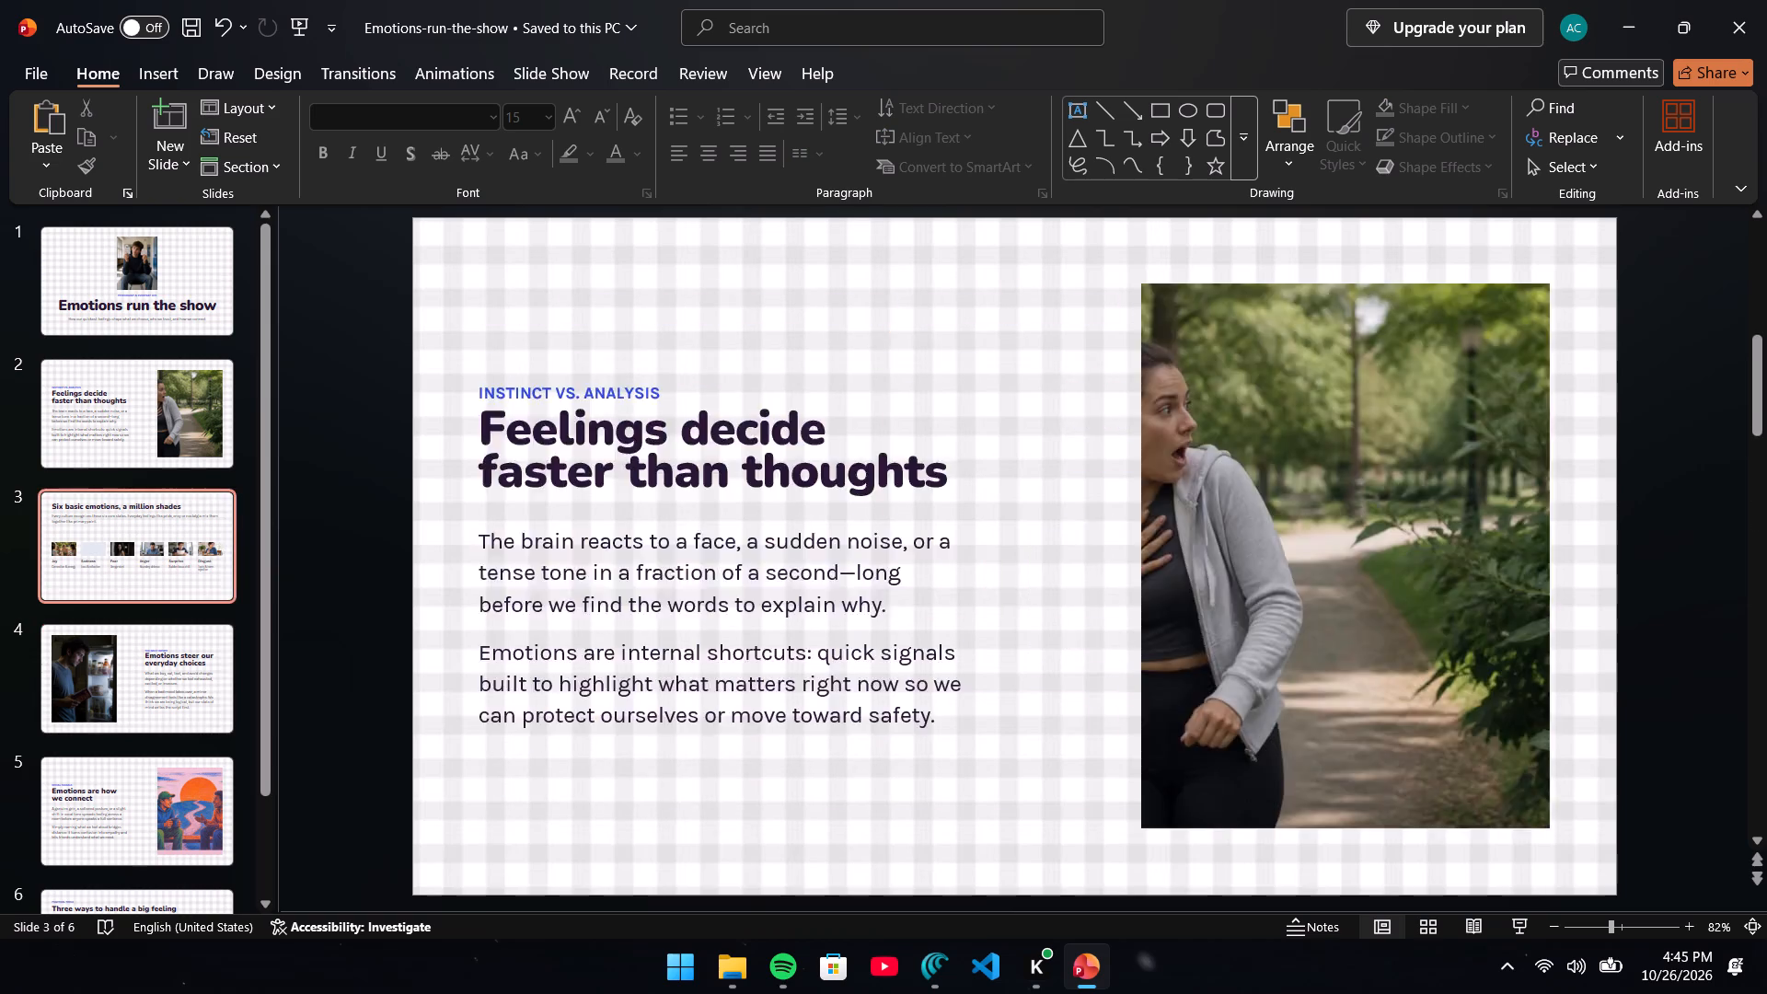
pyautogui.scroll(2, 979, 525)
pyautogui.scroll(-8, 976, 561)
pyautogui.click(964, 623)
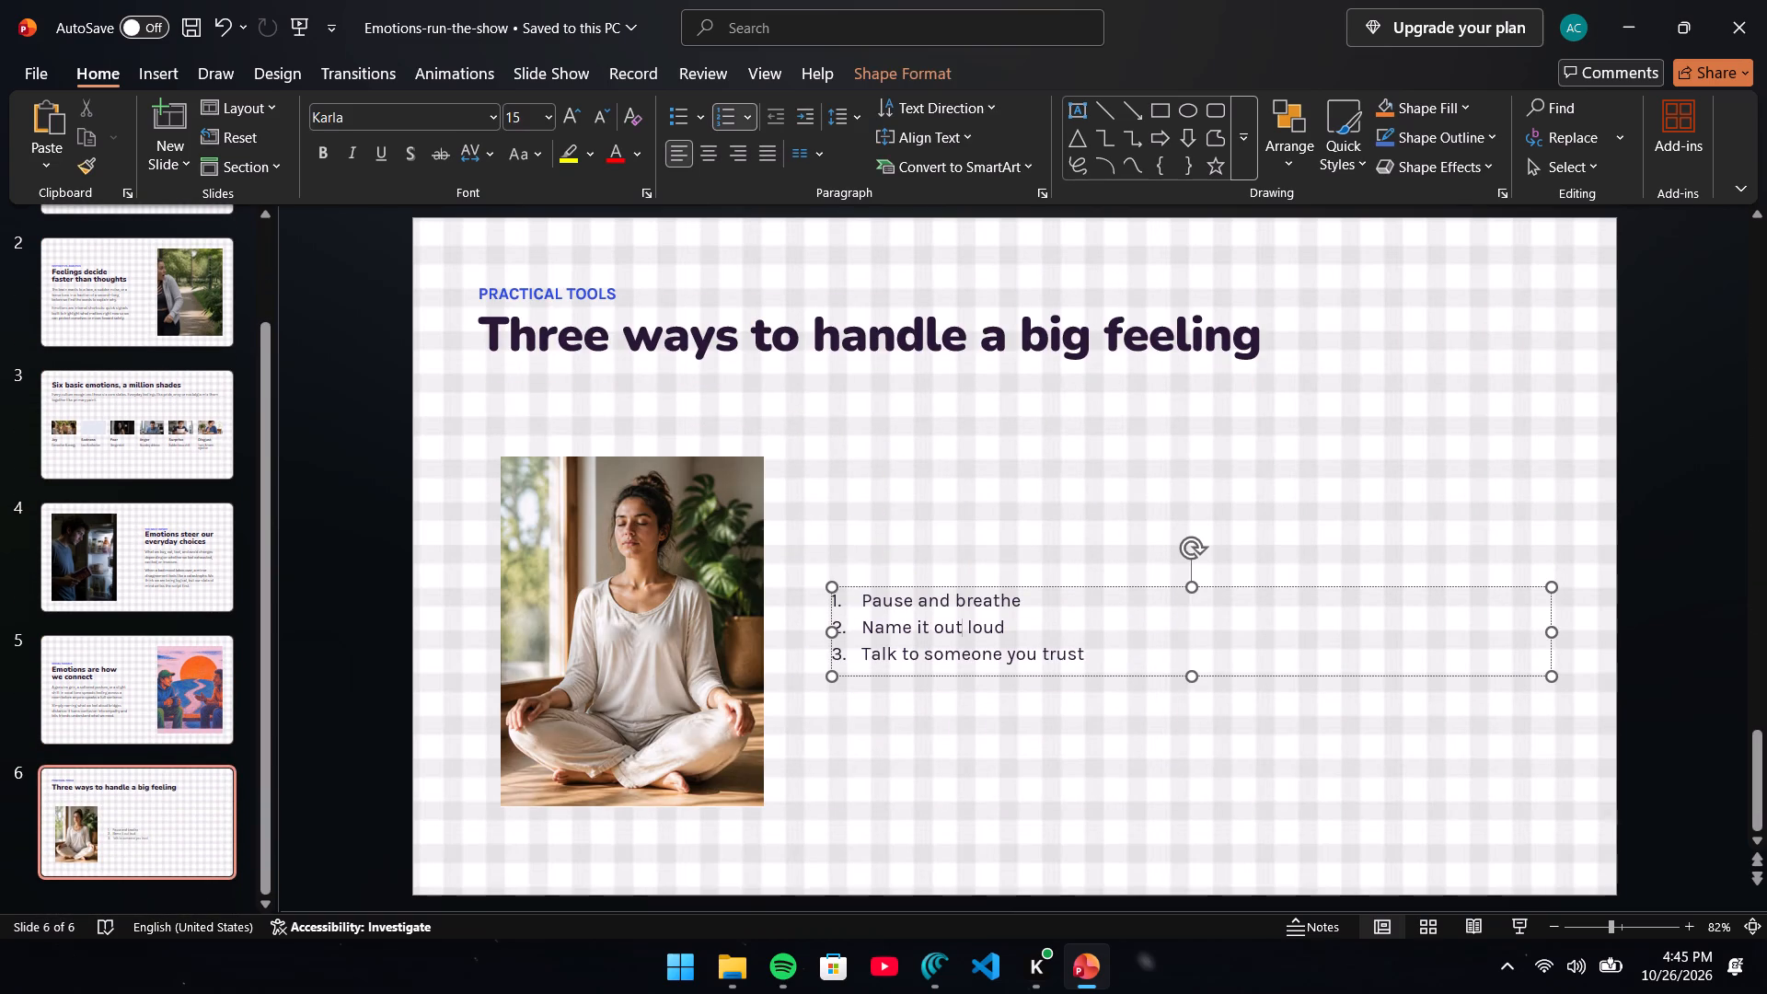
pyautogui.moveTo(1556, 633); pyautogui.dragTo(1098, 641)
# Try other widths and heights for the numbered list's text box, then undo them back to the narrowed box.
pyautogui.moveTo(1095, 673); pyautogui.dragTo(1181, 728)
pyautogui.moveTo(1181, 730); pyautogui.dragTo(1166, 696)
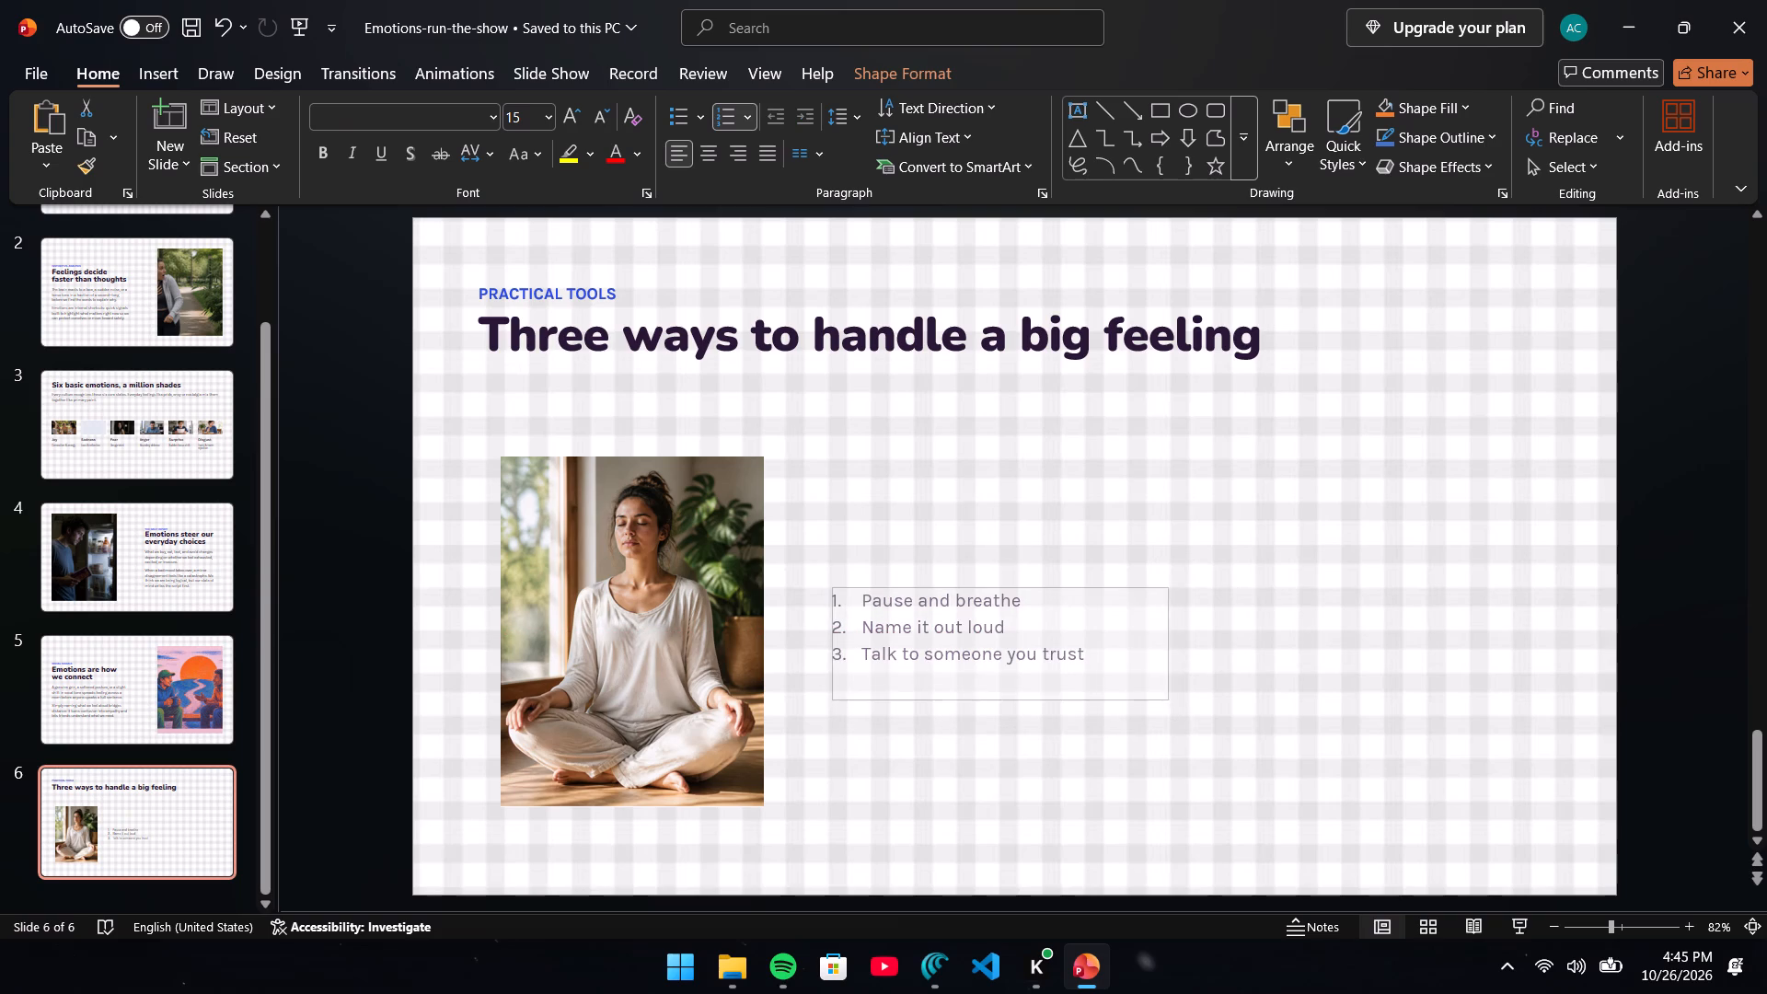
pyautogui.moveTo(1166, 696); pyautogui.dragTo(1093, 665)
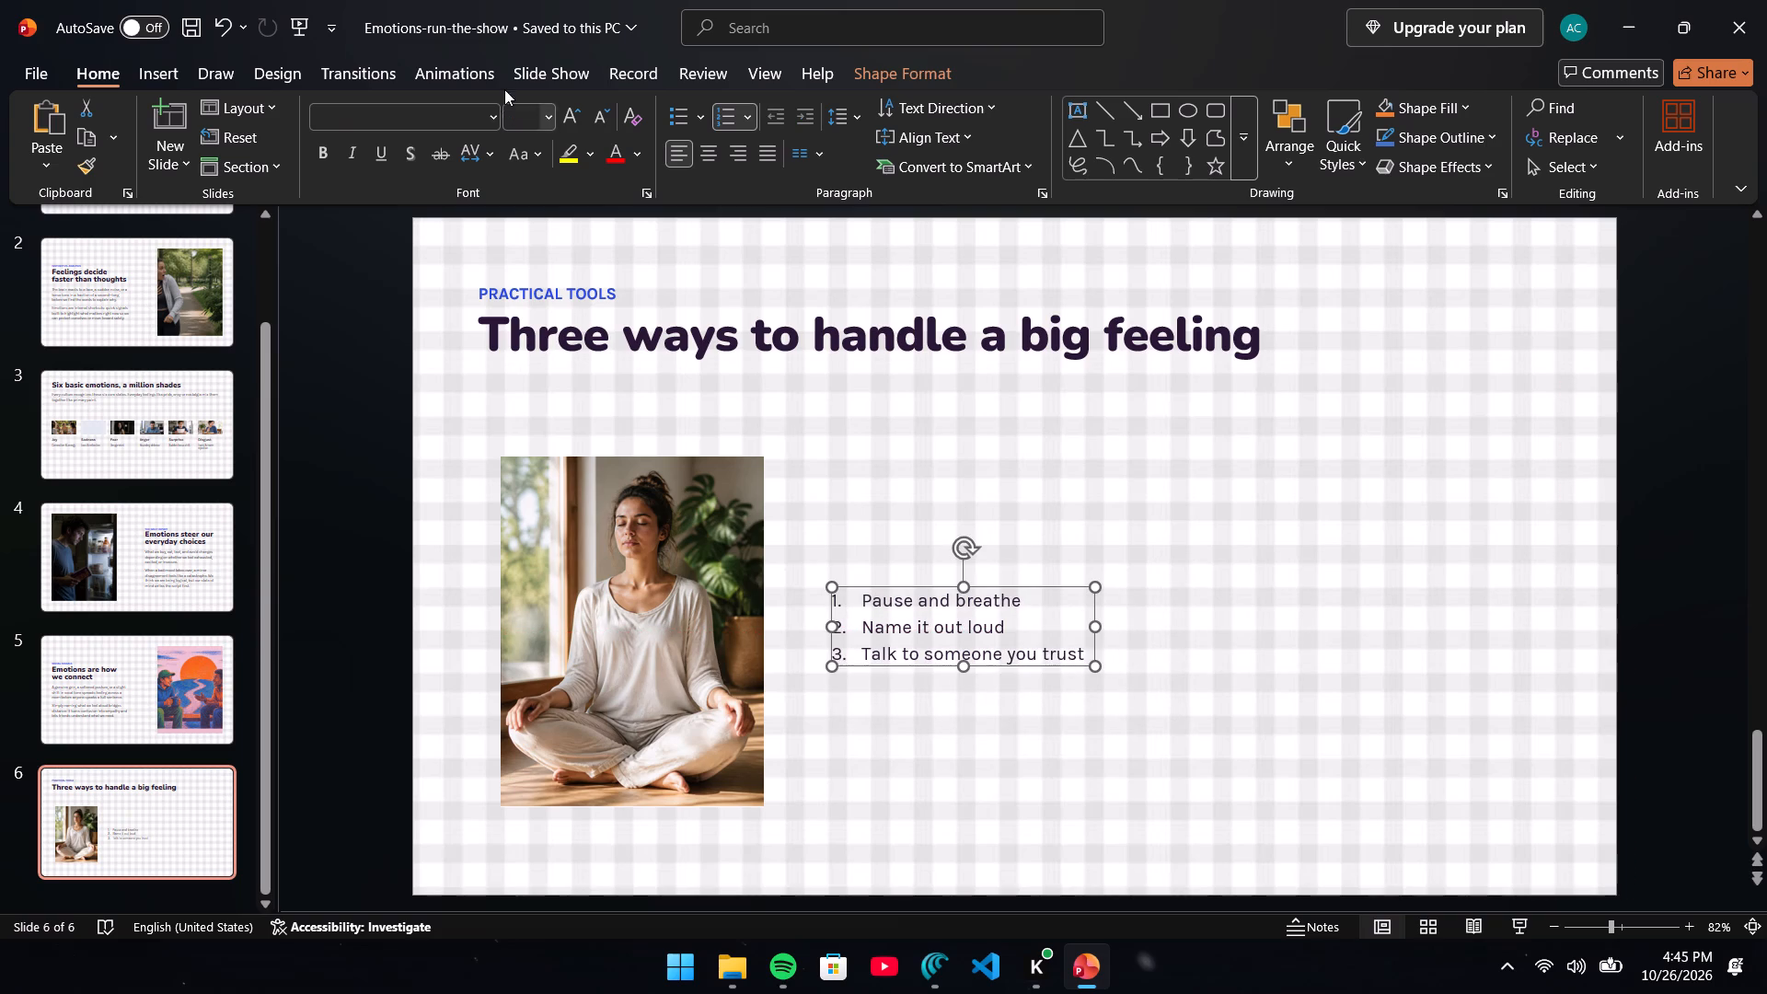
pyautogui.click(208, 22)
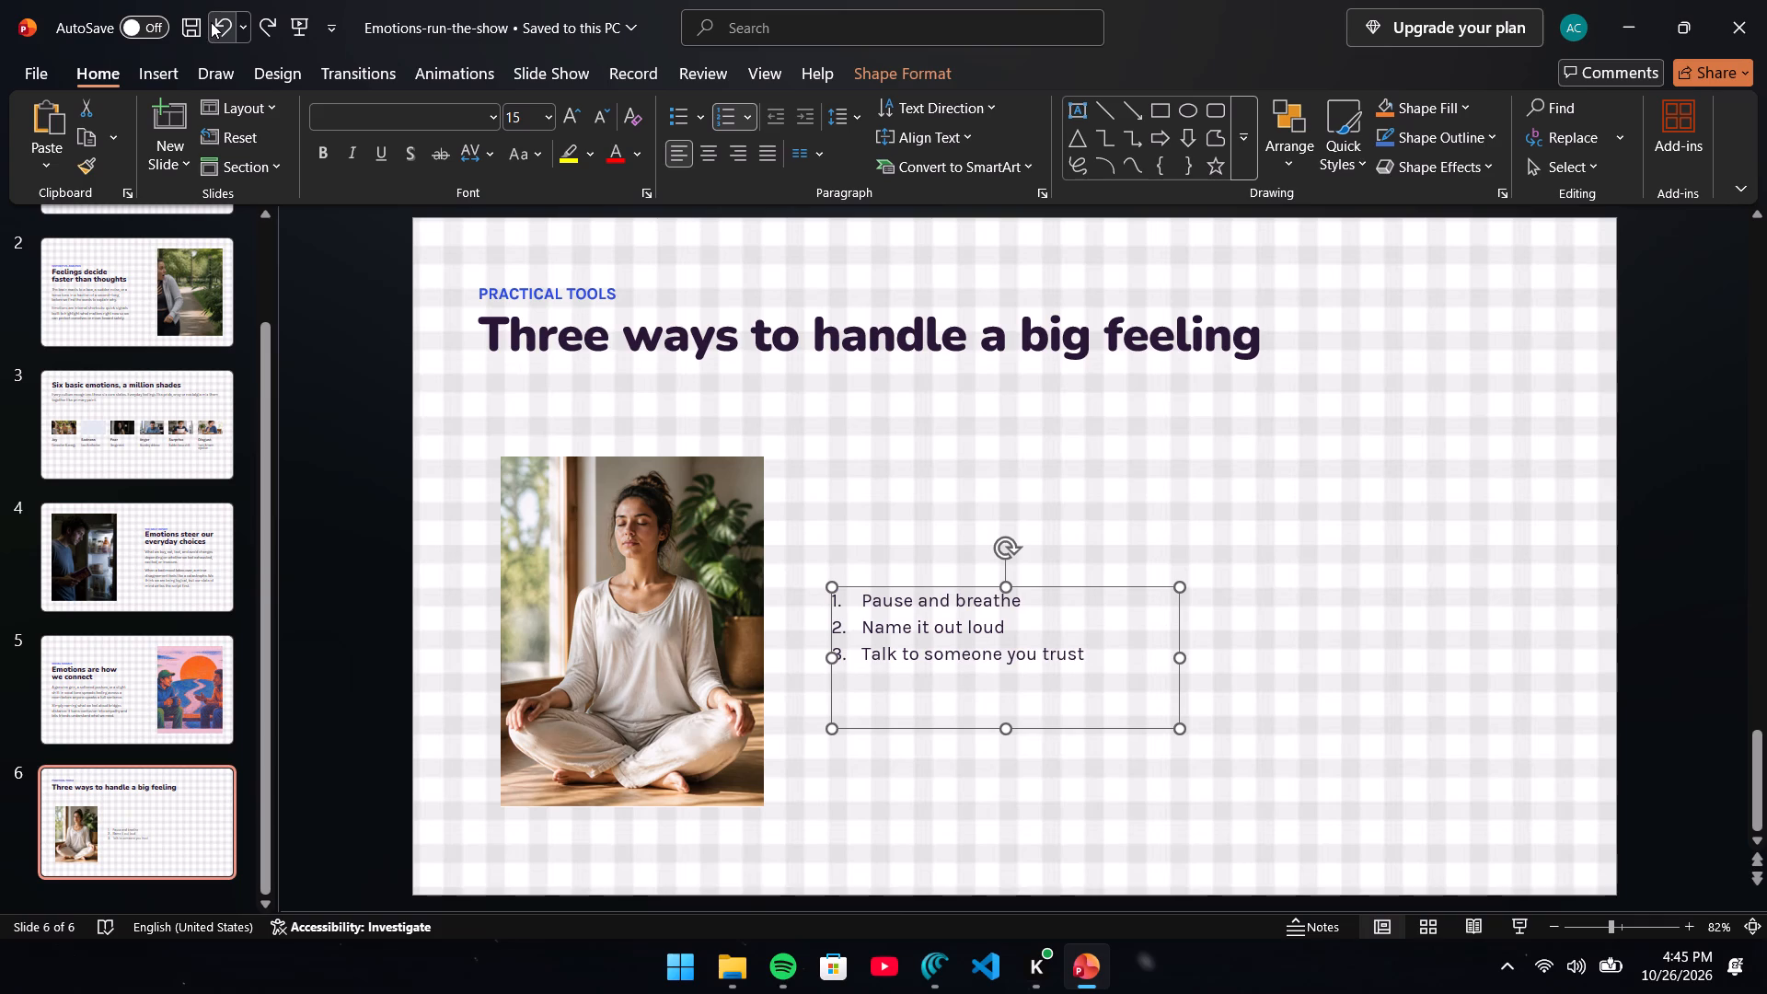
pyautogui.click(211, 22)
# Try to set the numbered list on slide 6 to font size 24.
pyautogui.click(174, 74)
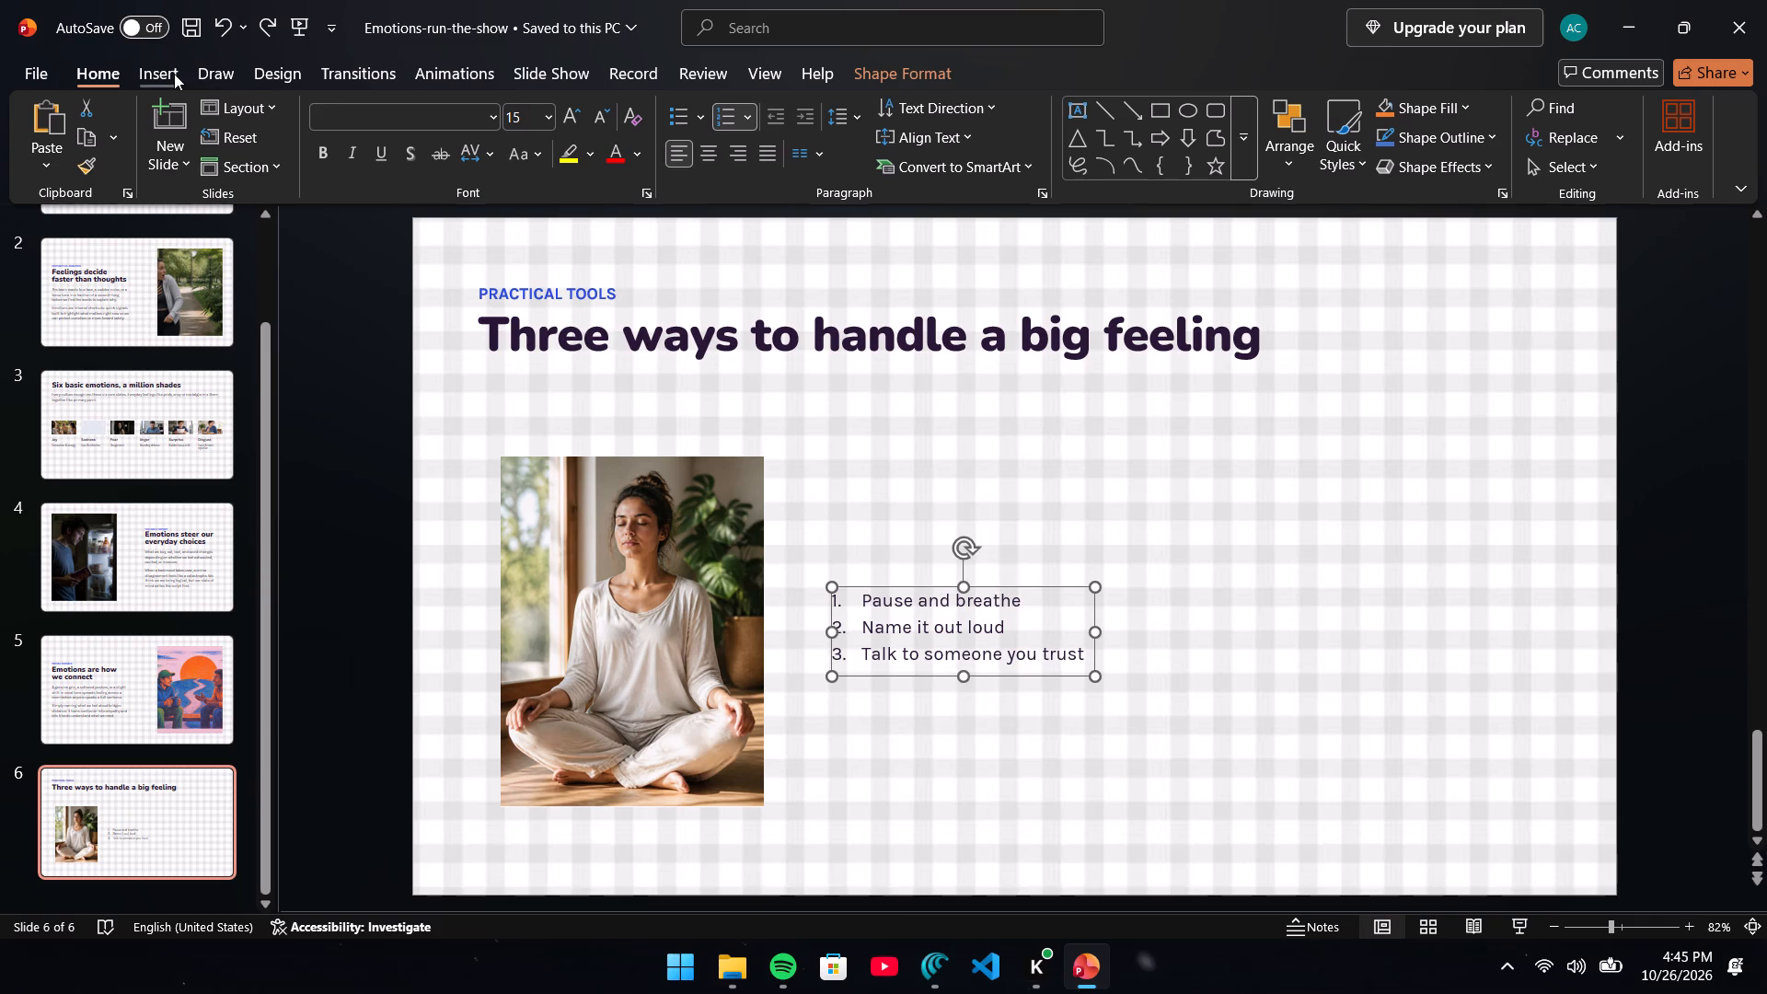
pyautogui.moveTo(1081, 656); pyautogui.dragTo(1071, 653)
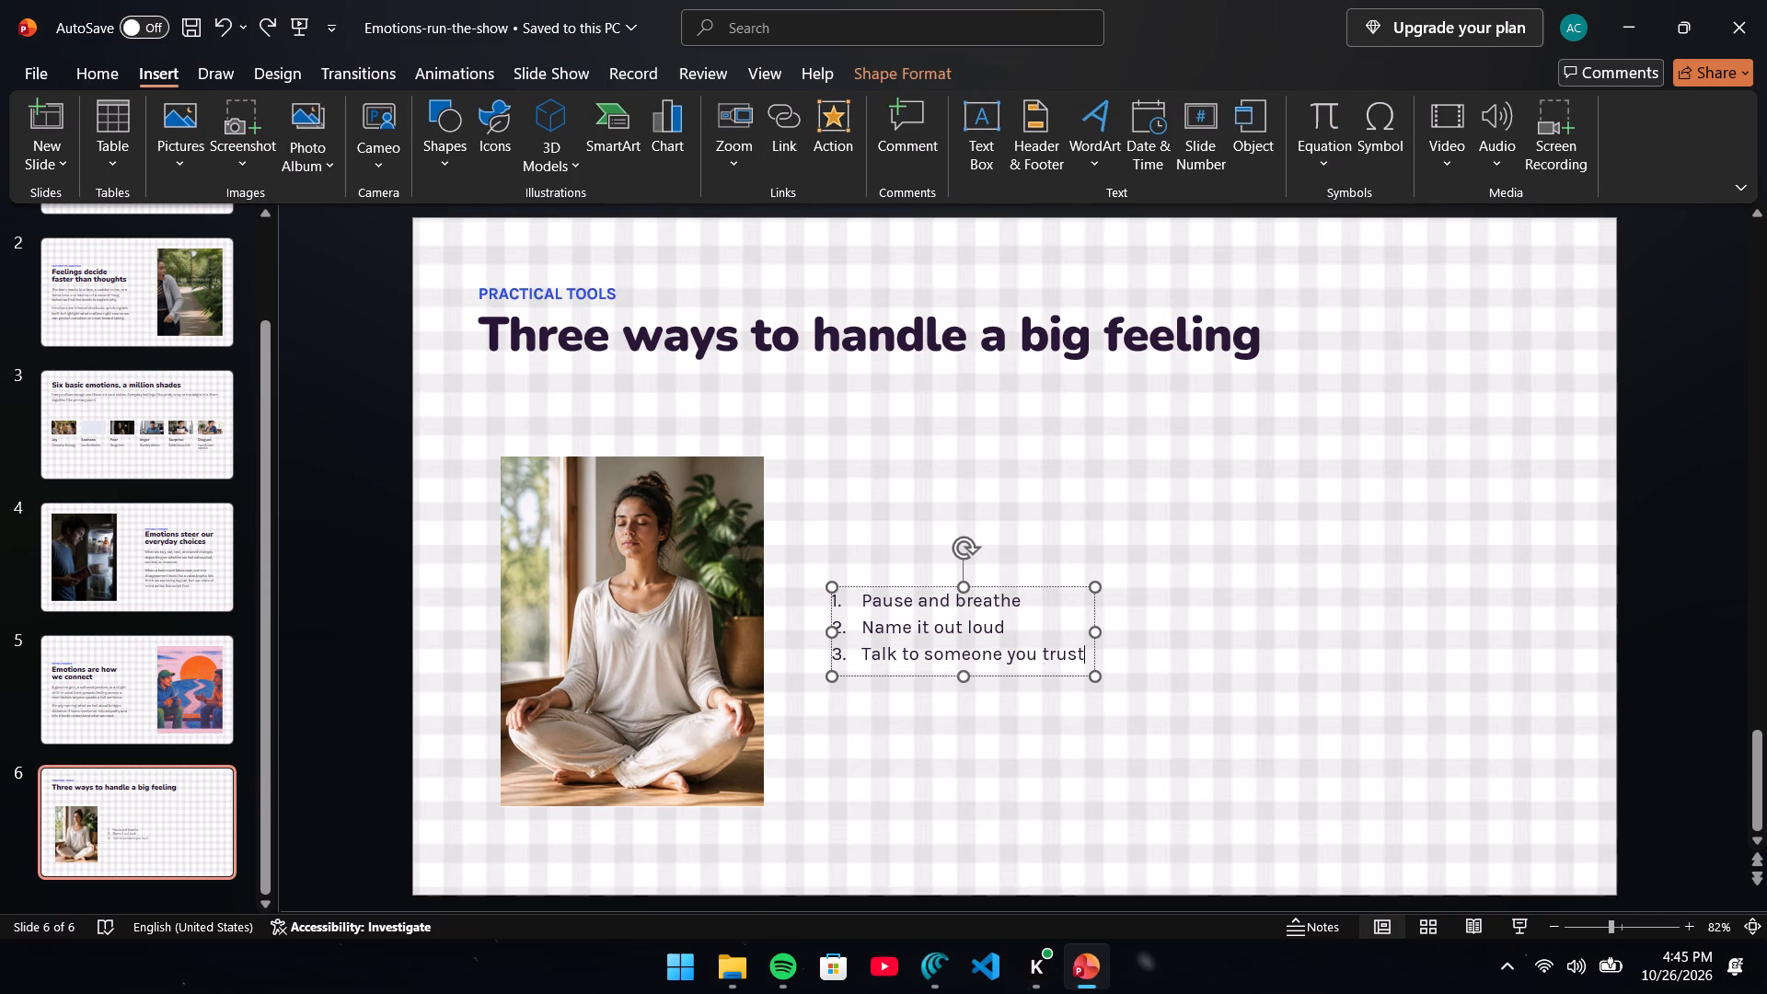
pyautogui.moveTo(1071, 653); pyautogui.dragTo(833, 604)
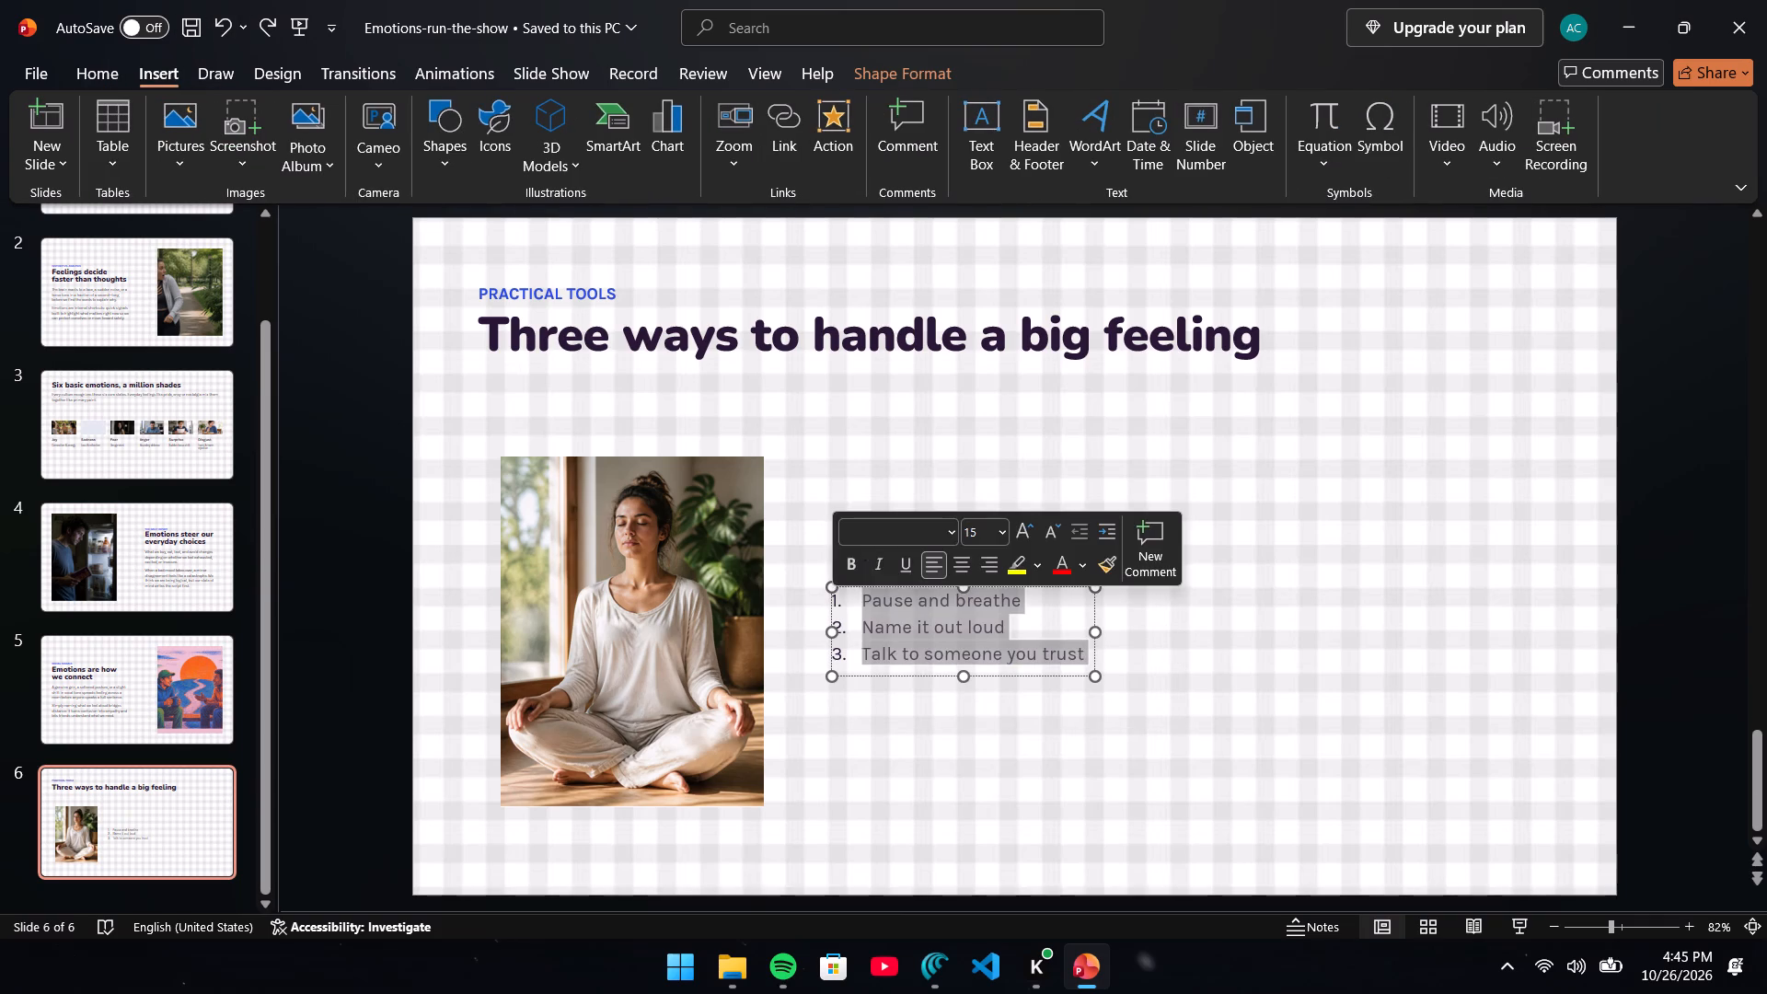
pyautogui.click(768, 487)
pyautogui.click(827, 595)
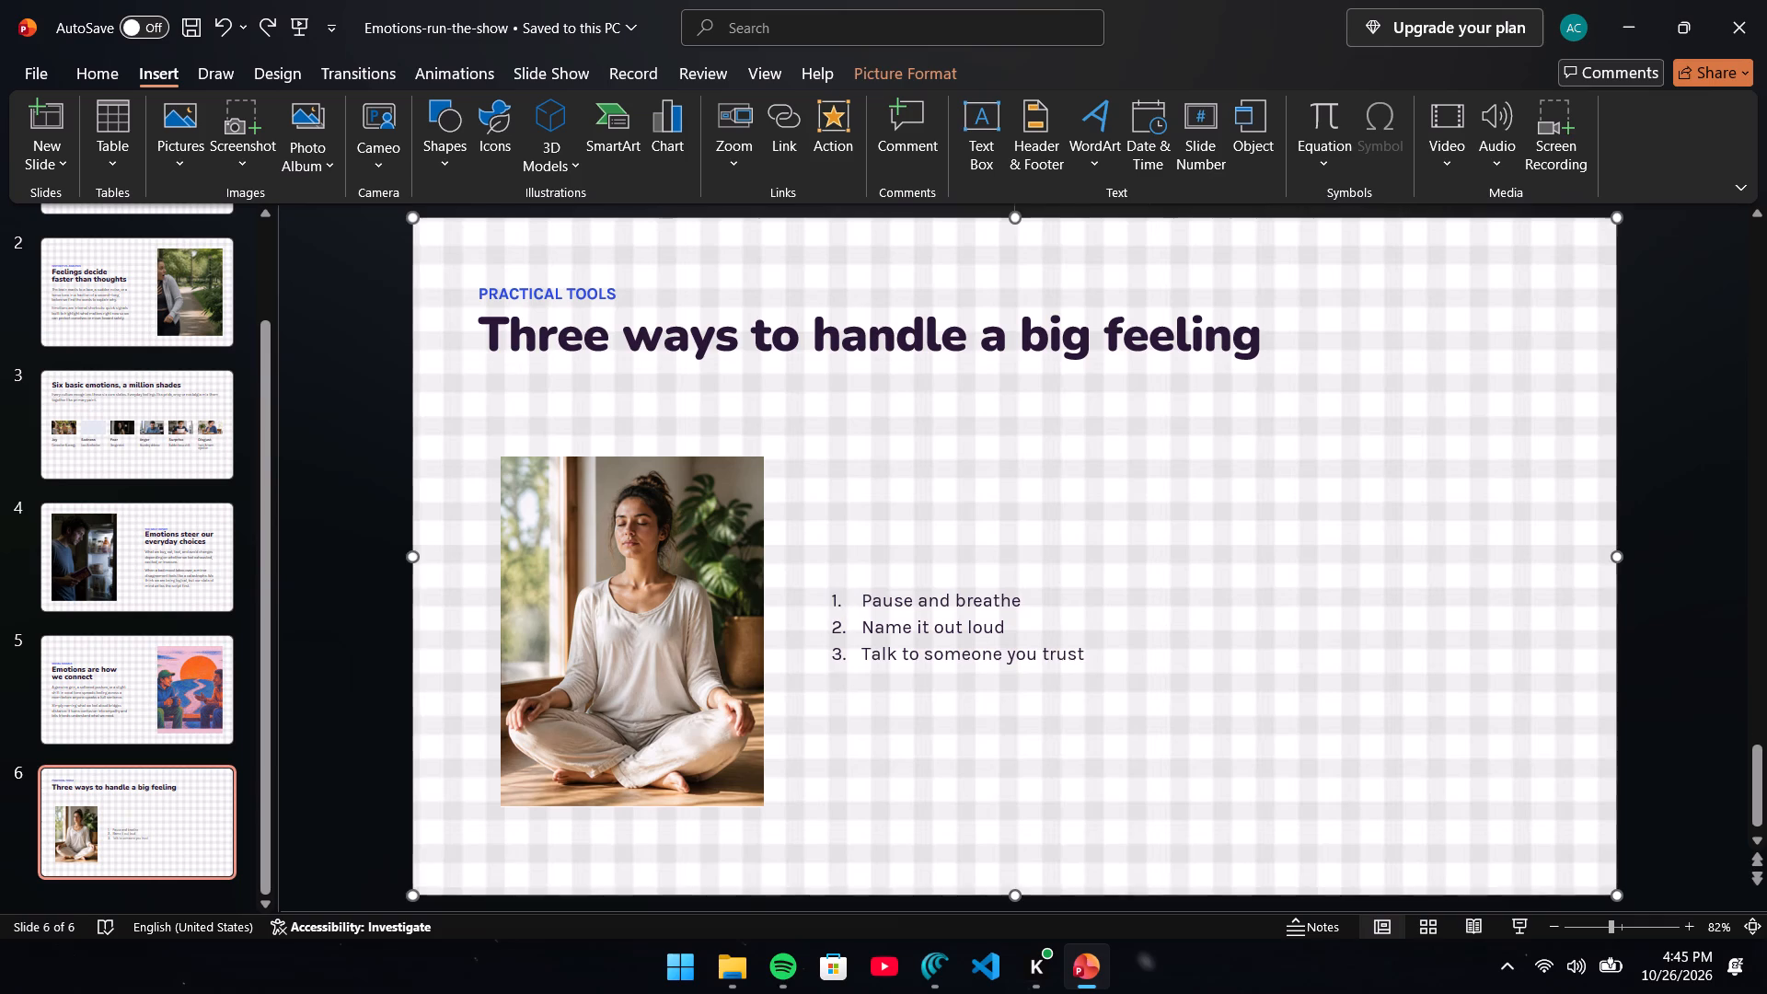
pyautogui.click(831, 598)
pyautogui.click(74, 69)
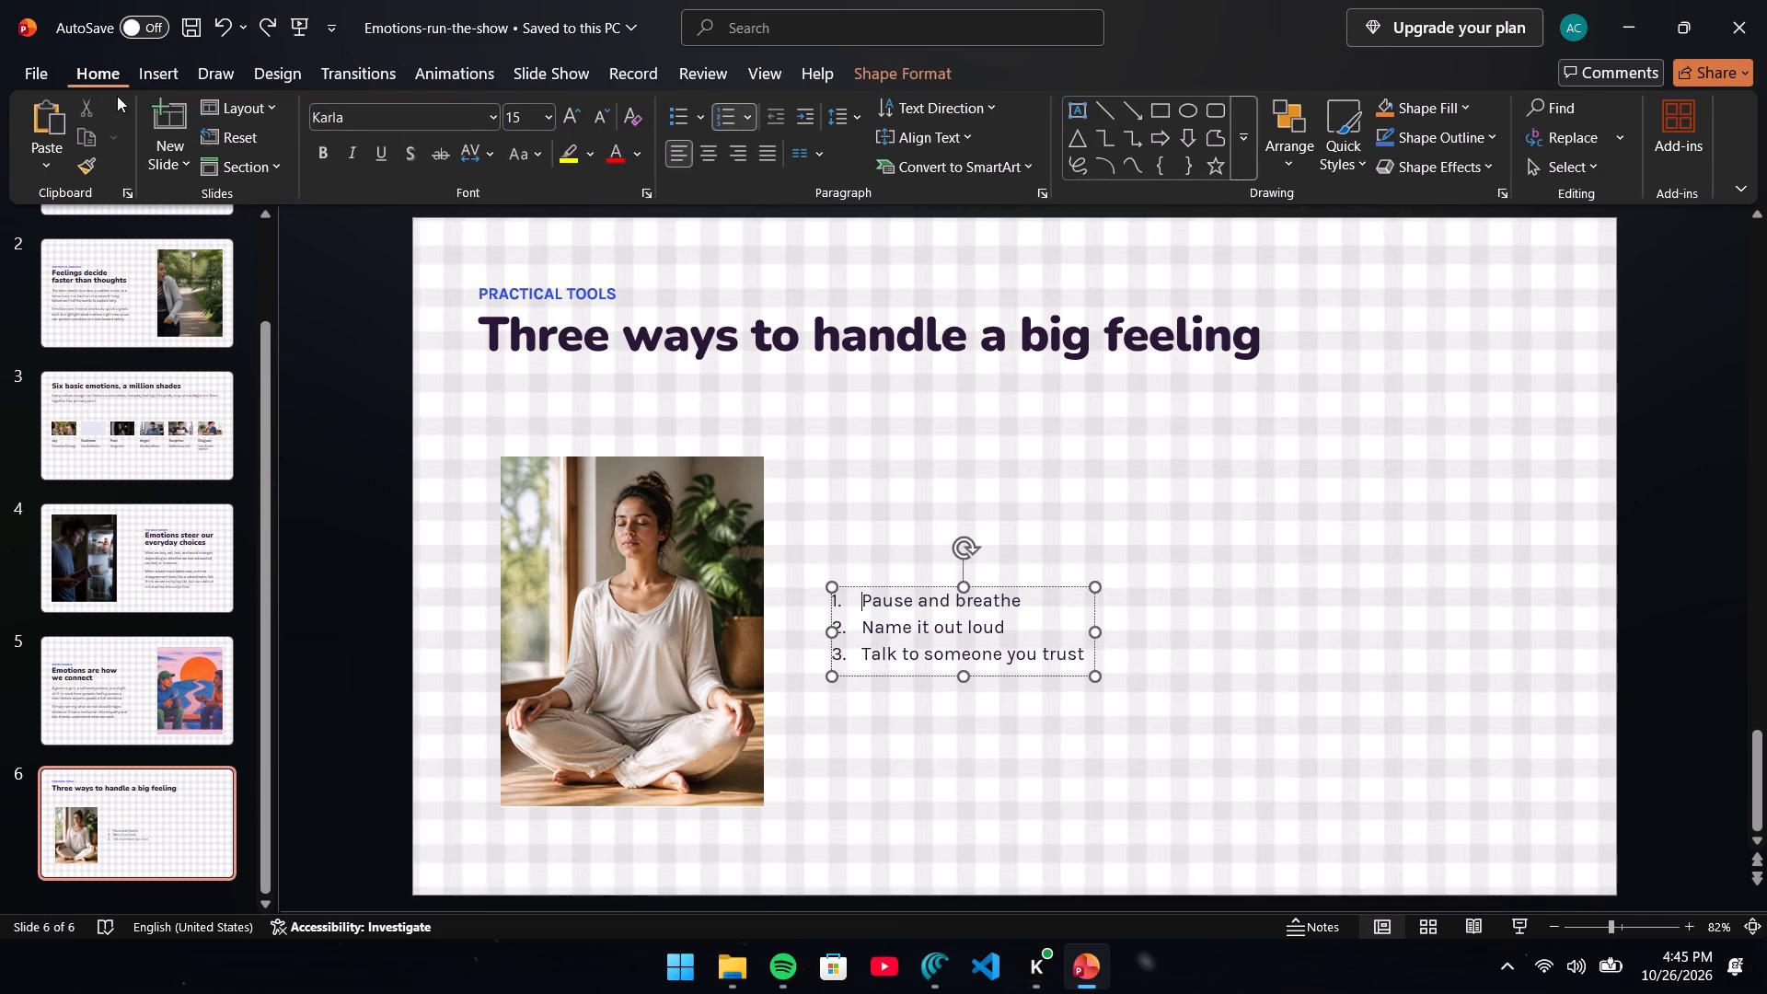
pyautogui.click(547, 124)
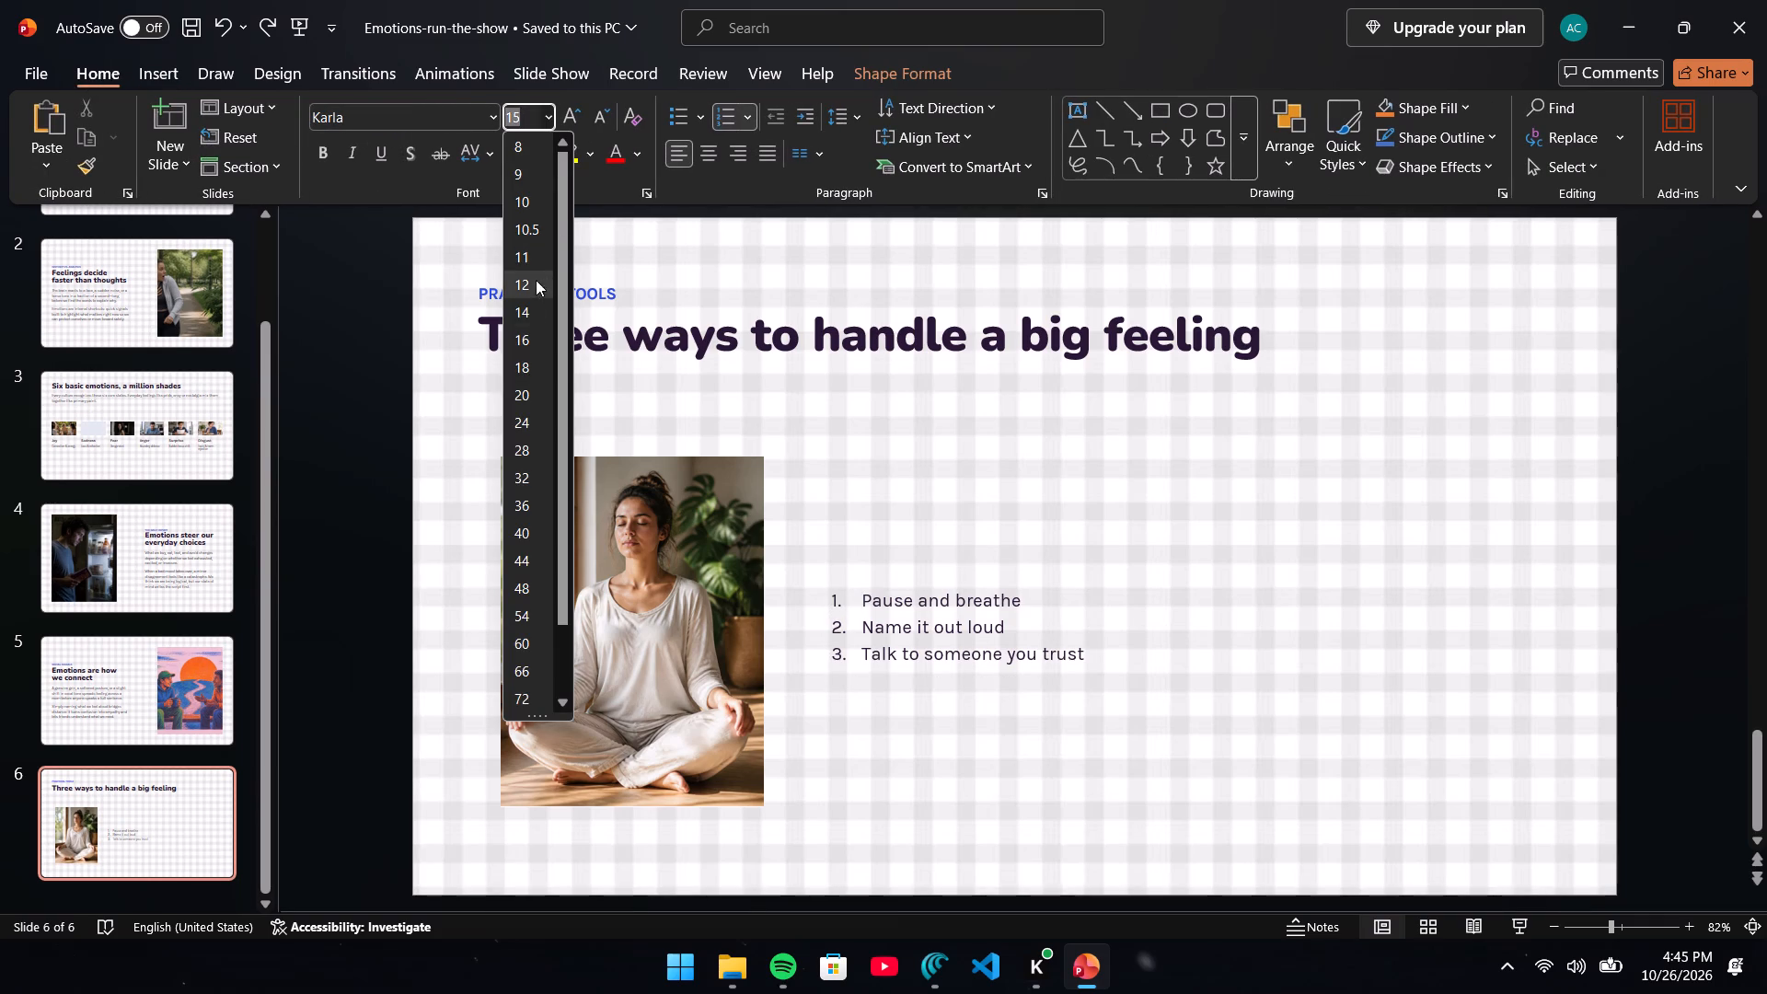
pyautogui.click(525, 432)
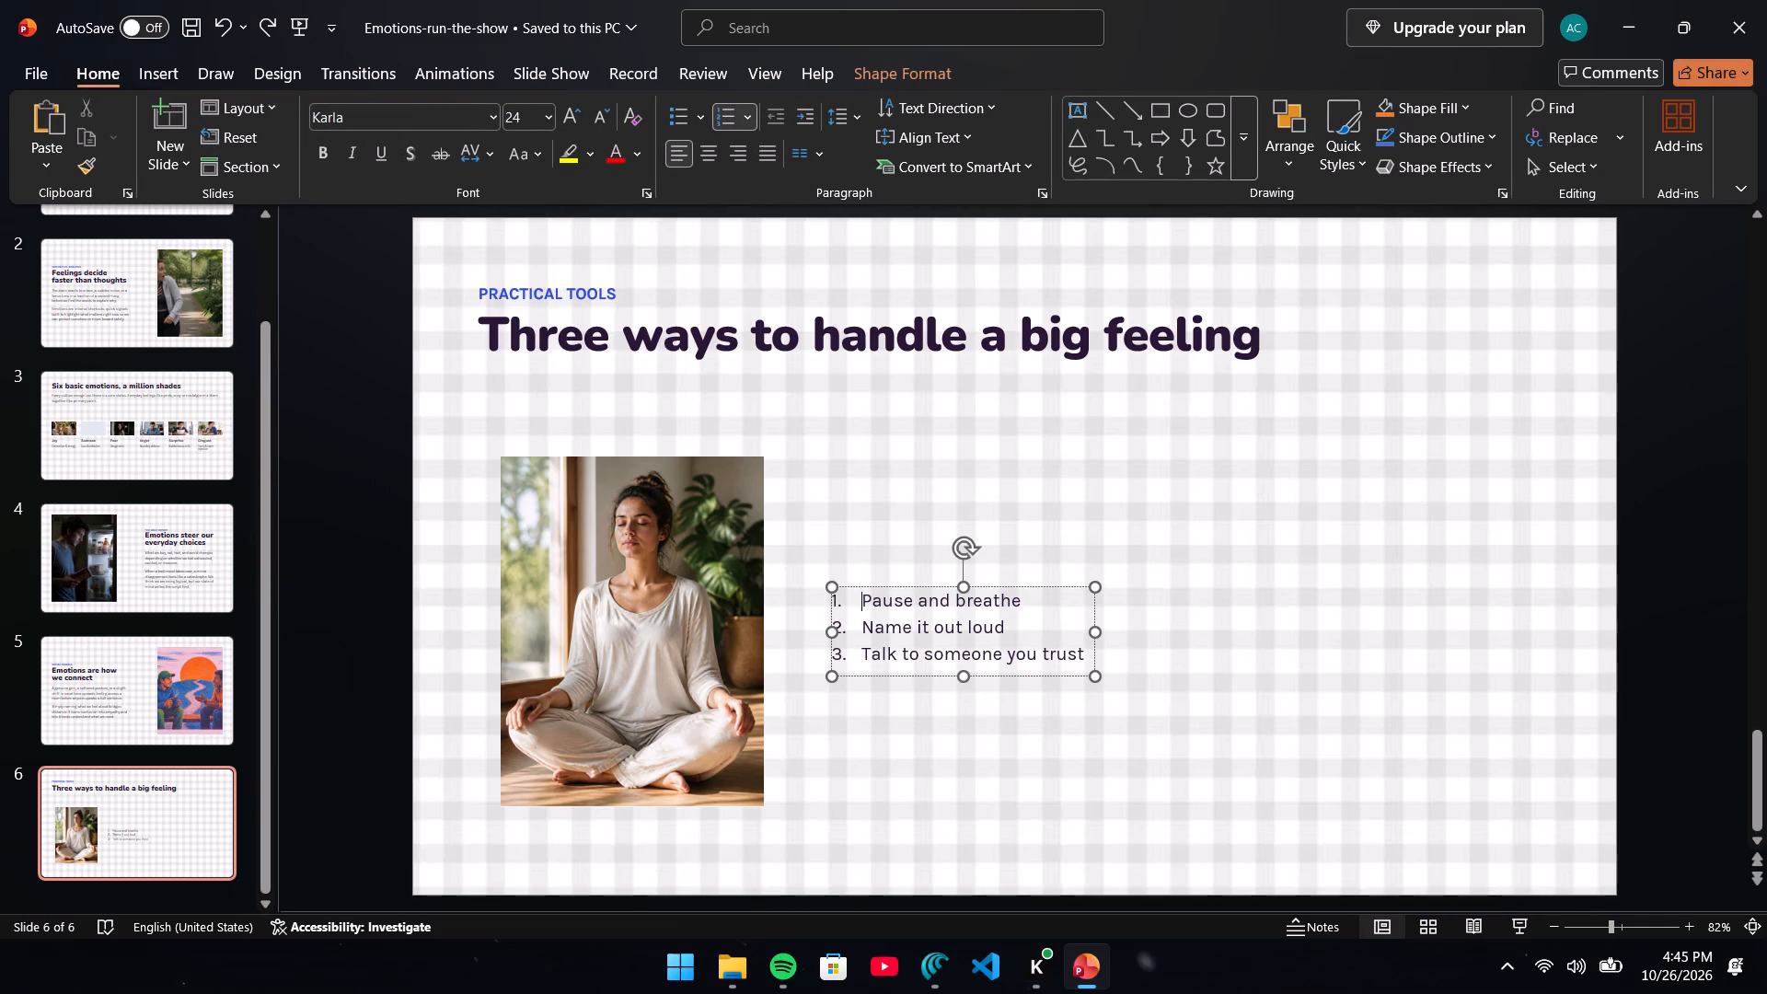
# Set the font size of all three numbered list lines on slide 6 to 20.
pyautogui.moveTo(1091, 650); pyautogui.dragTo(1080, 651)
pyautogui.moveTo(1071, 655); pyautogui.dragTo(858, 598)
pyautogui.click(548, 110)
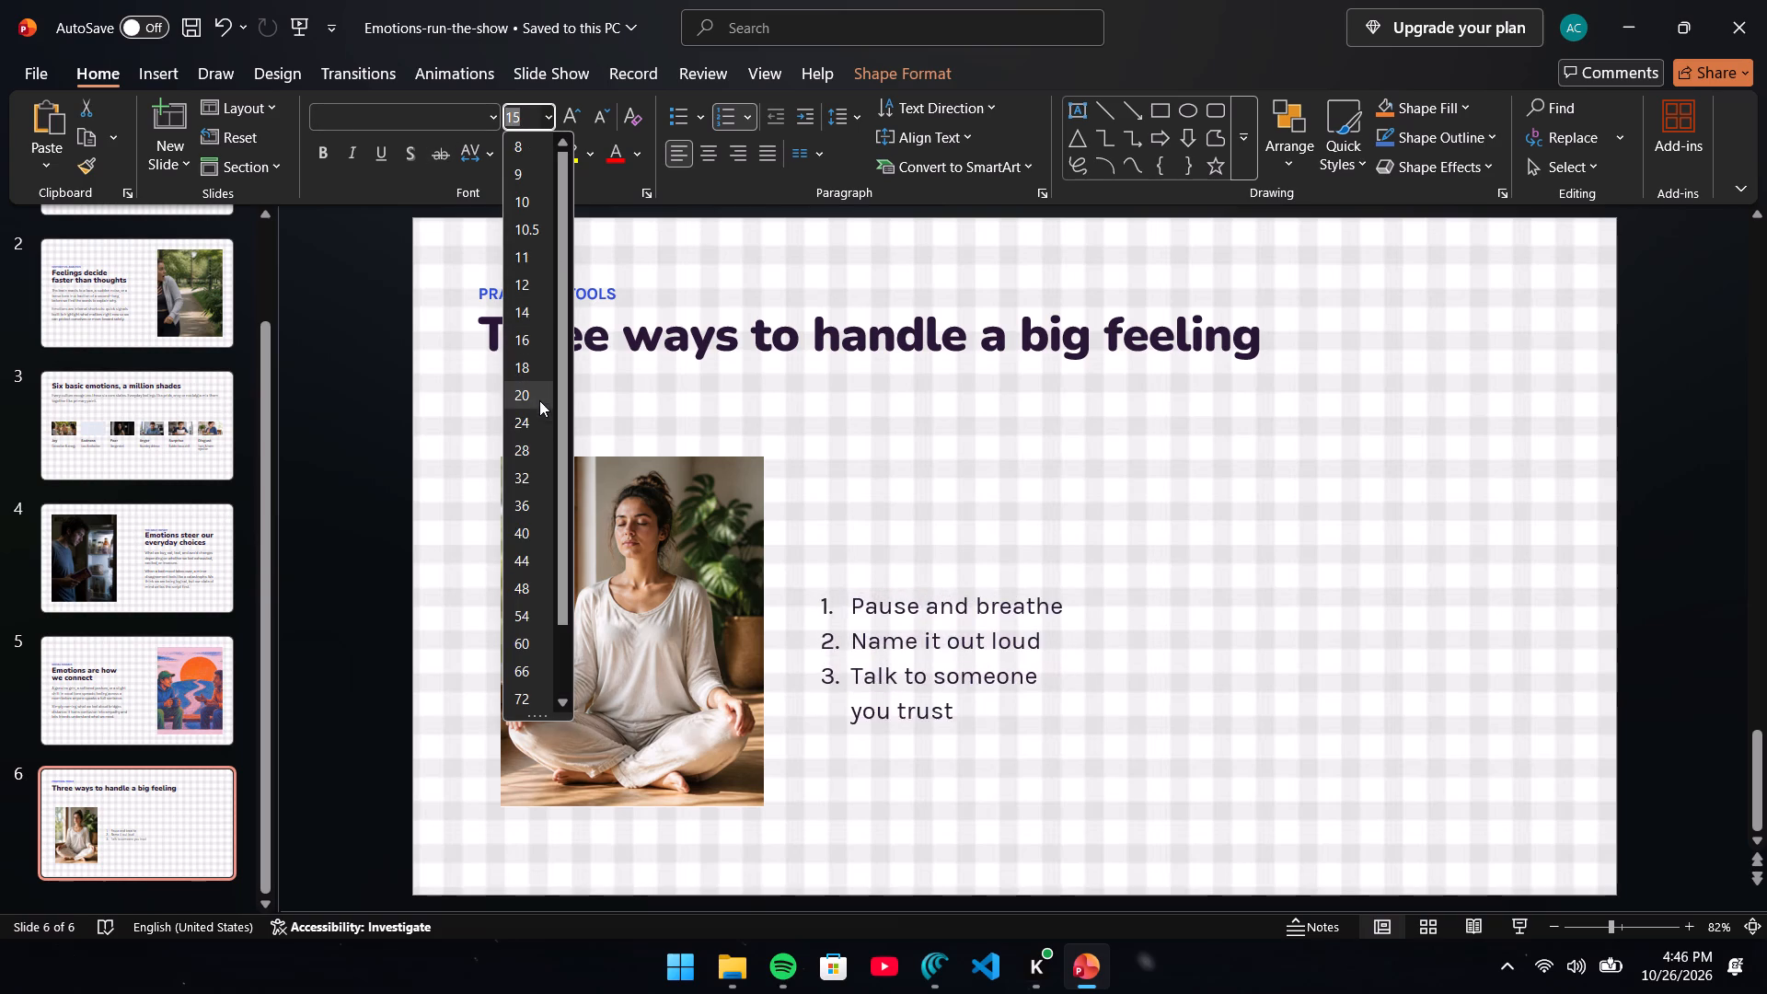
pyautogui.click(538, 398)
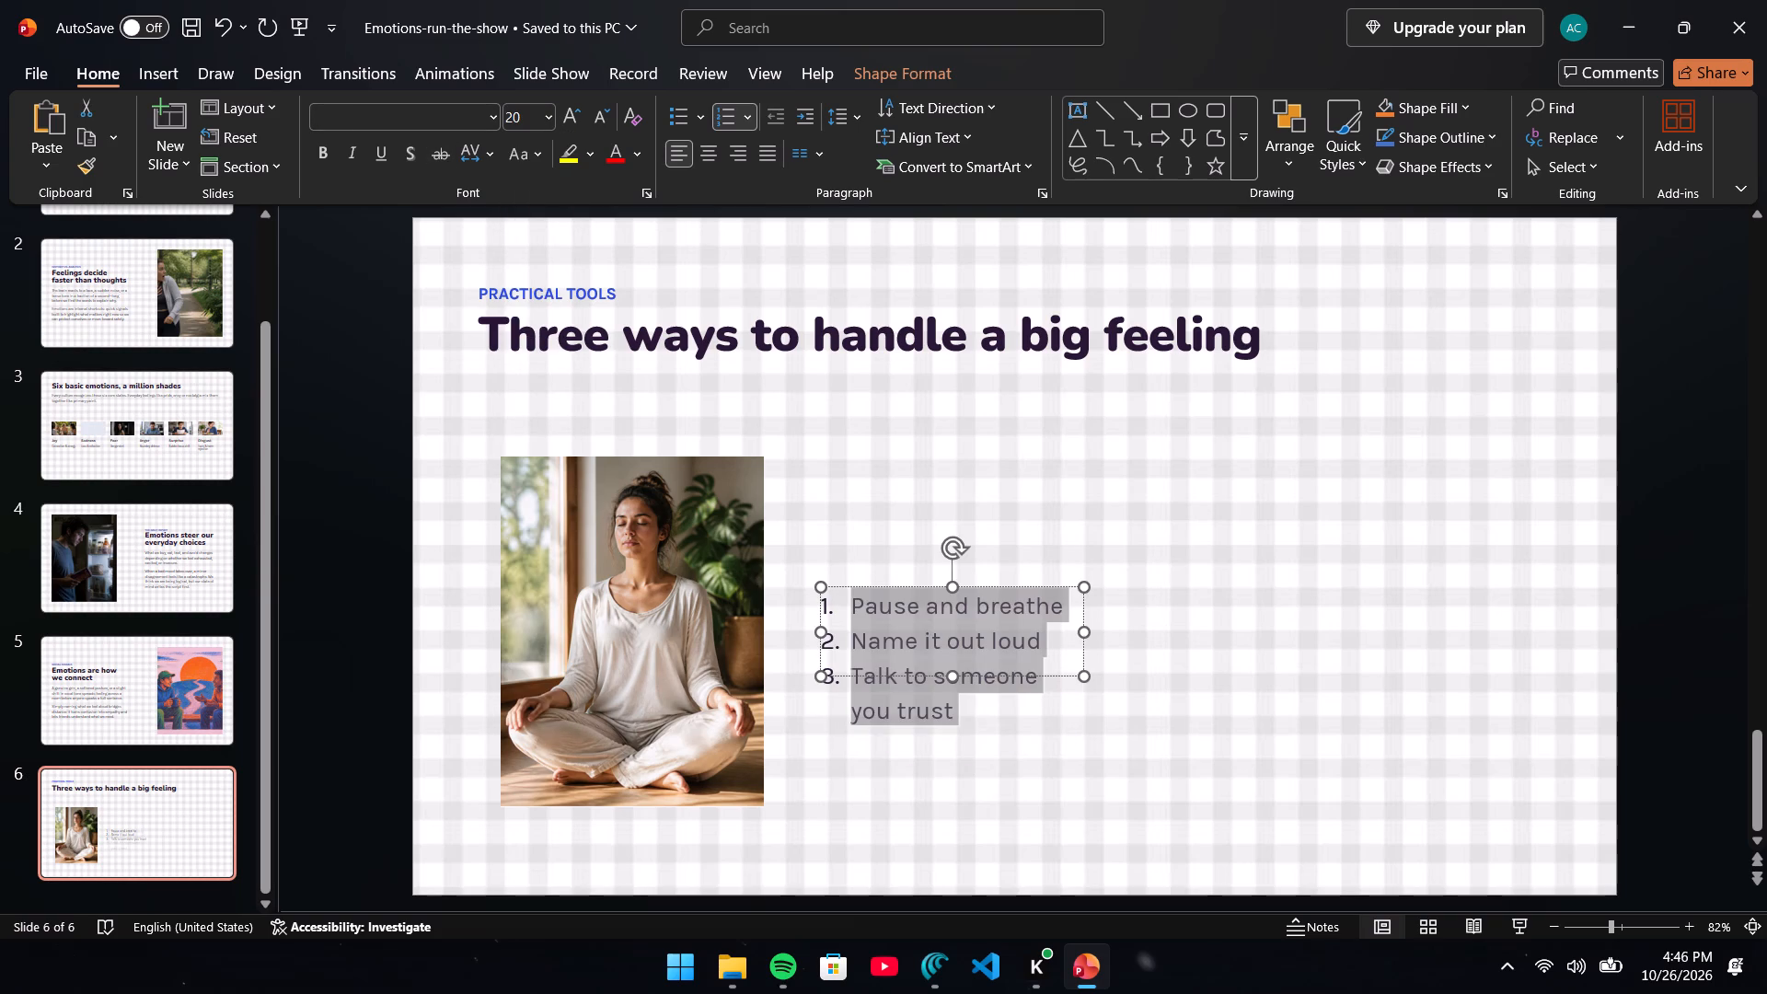
# Set the numbered list's font size to 32 and enlarge its text box so each item fits on one line inside it.
pyautogui.moveTo(1085, 631); pyautogui.dragTo(1303, 631)
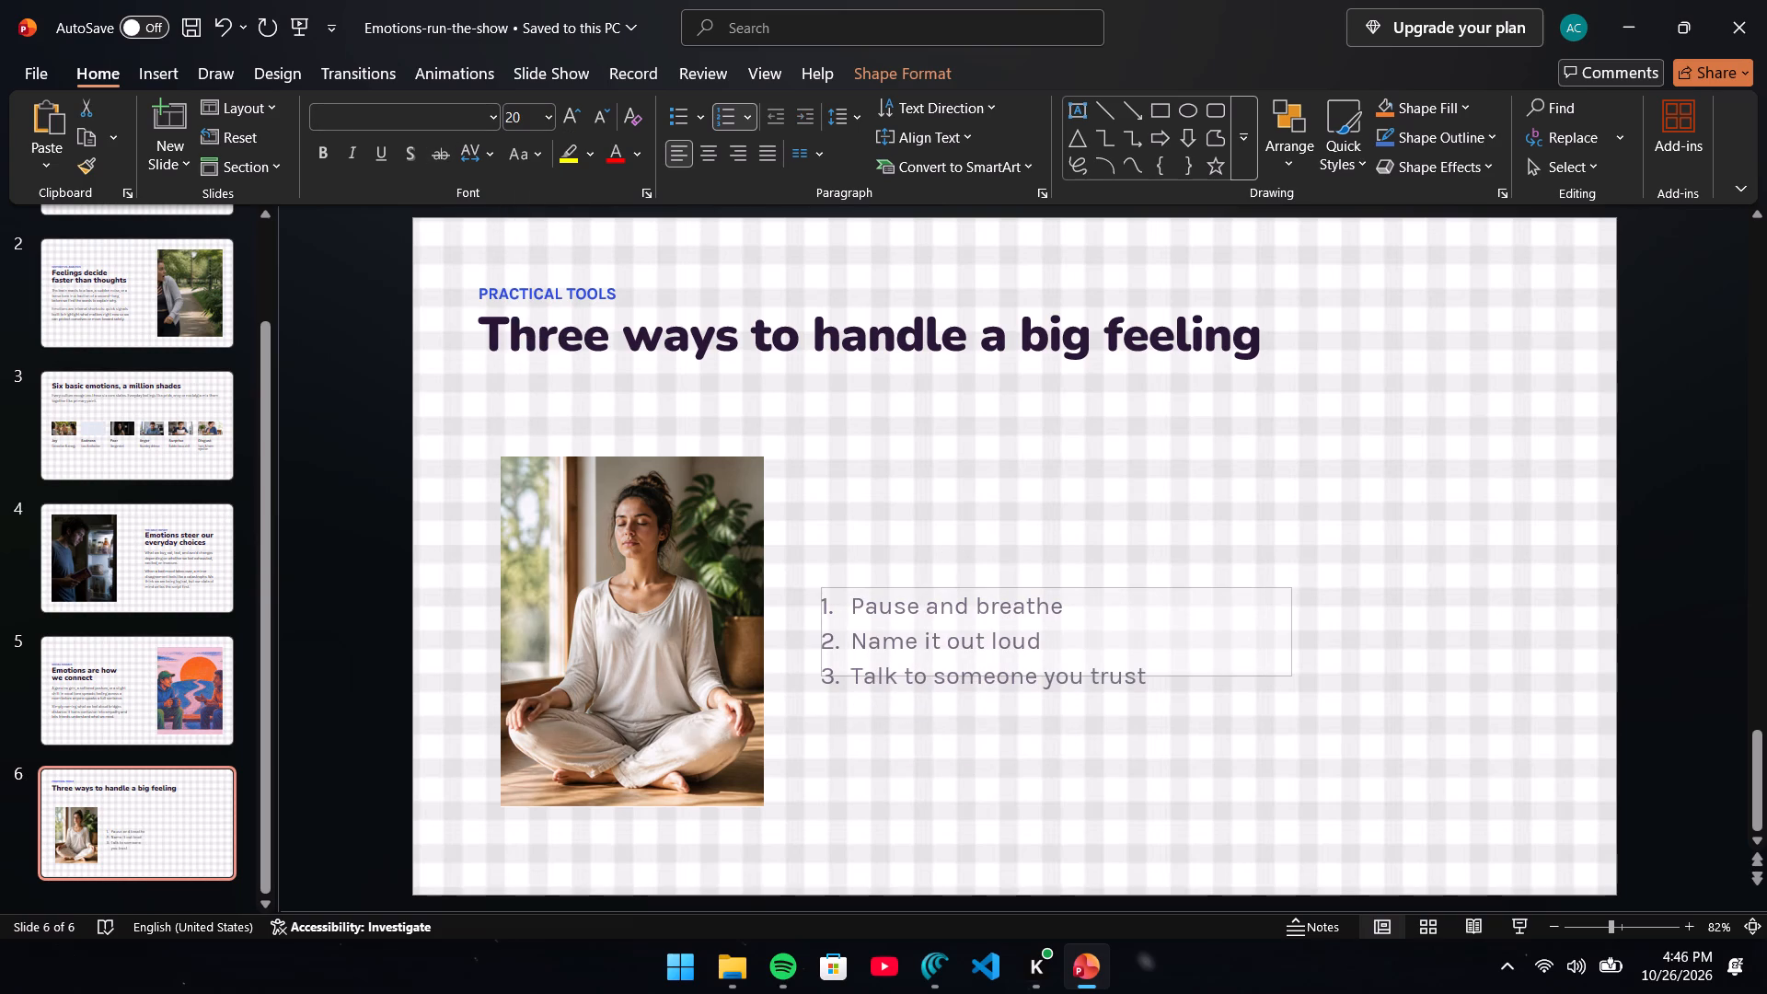
pyautogui.moveTo(1303, 631); pyautogui.dragTo(1304, 631)
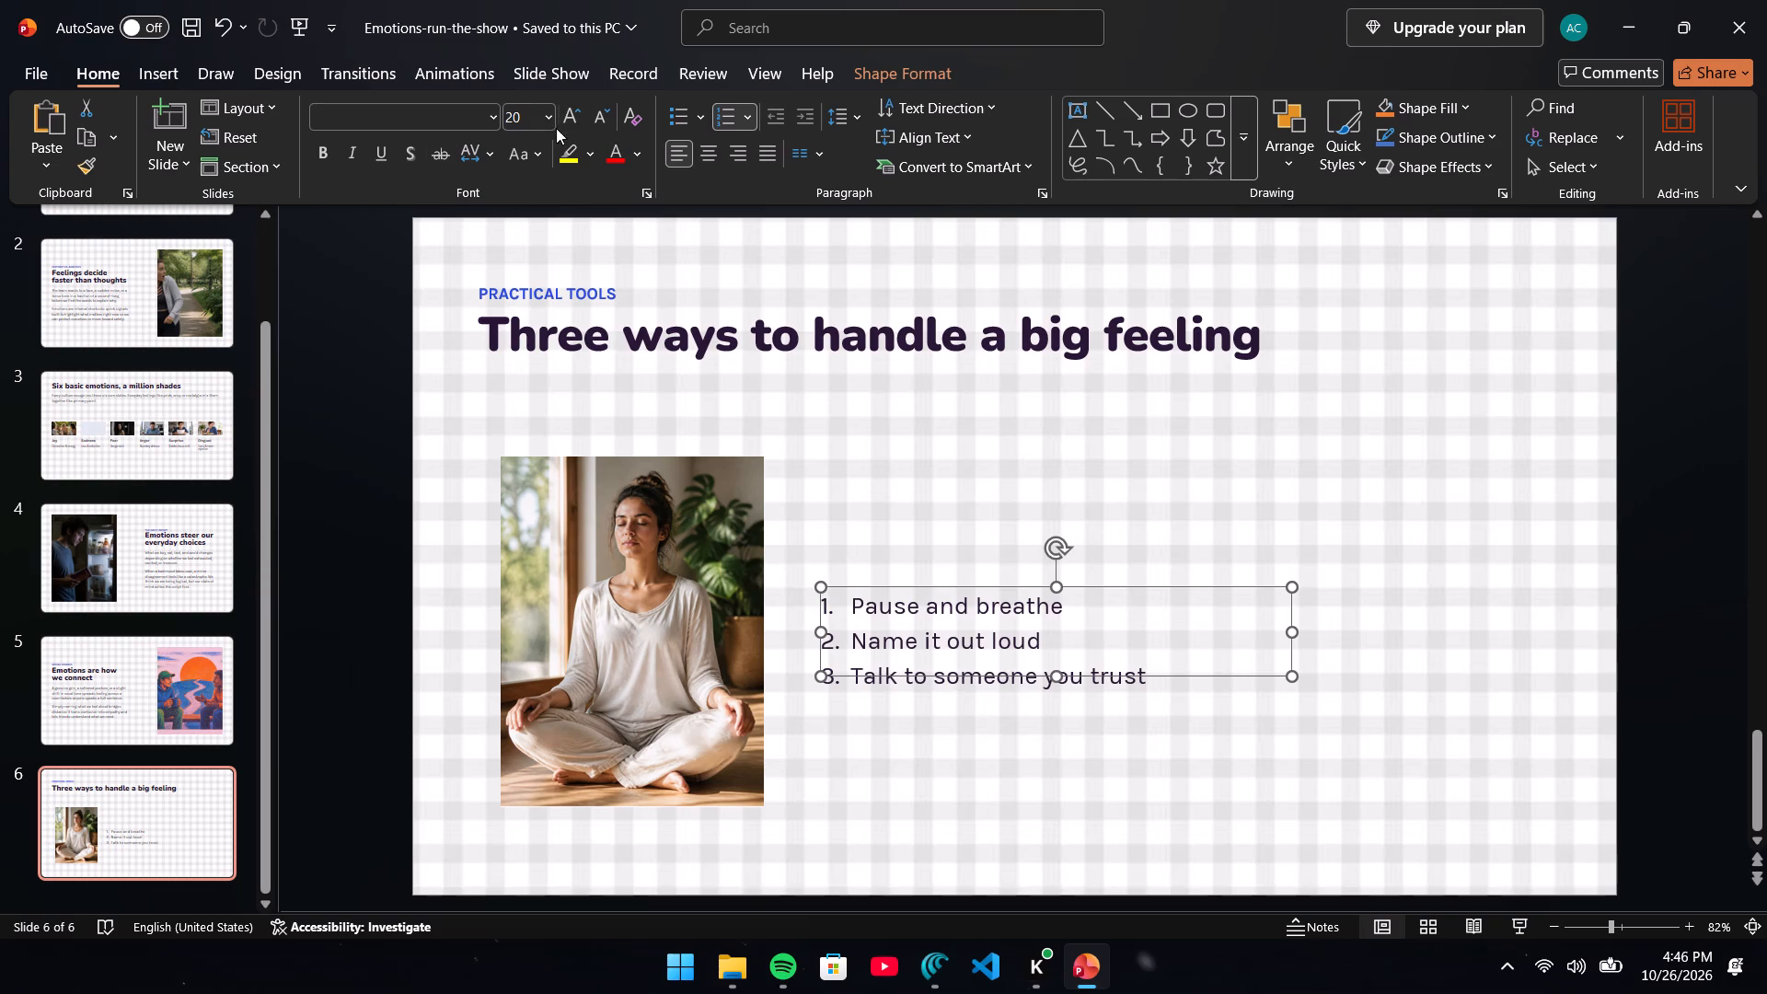
pyautogui.click(548, 127)
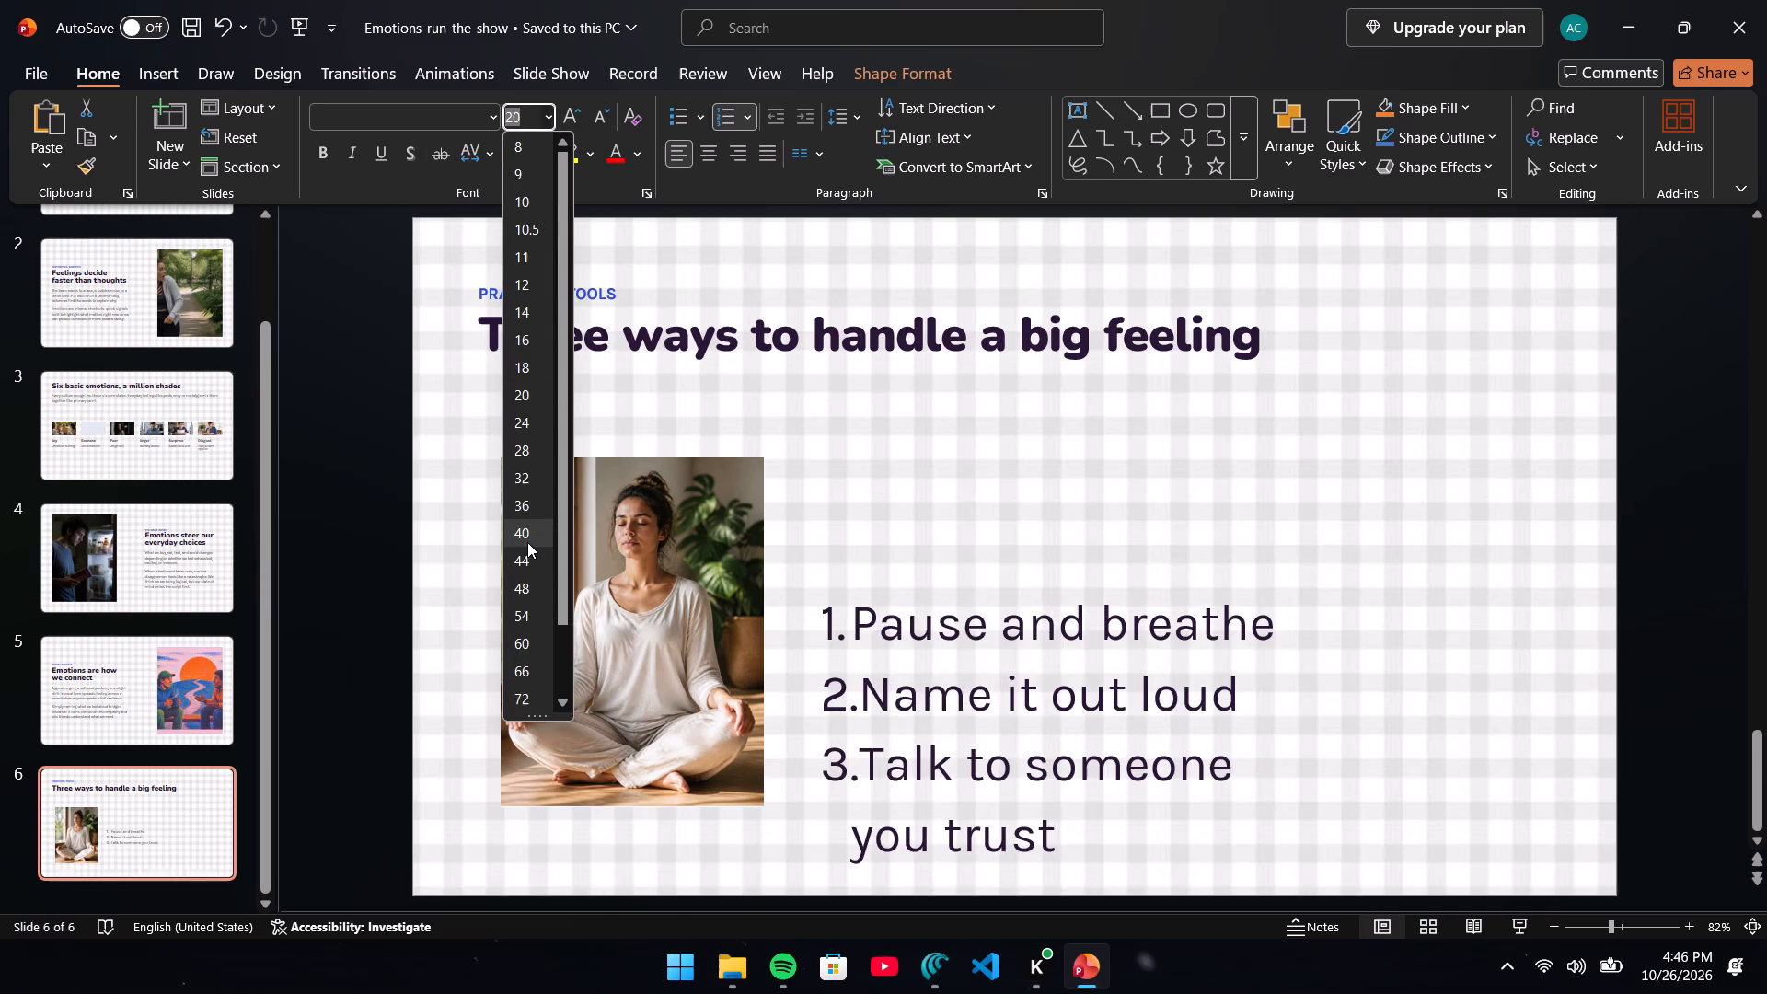
pyautogui.click(516, 480)
pyautogui.moveTo(1290, 631); pyautogui.dragTo(1294, 631)
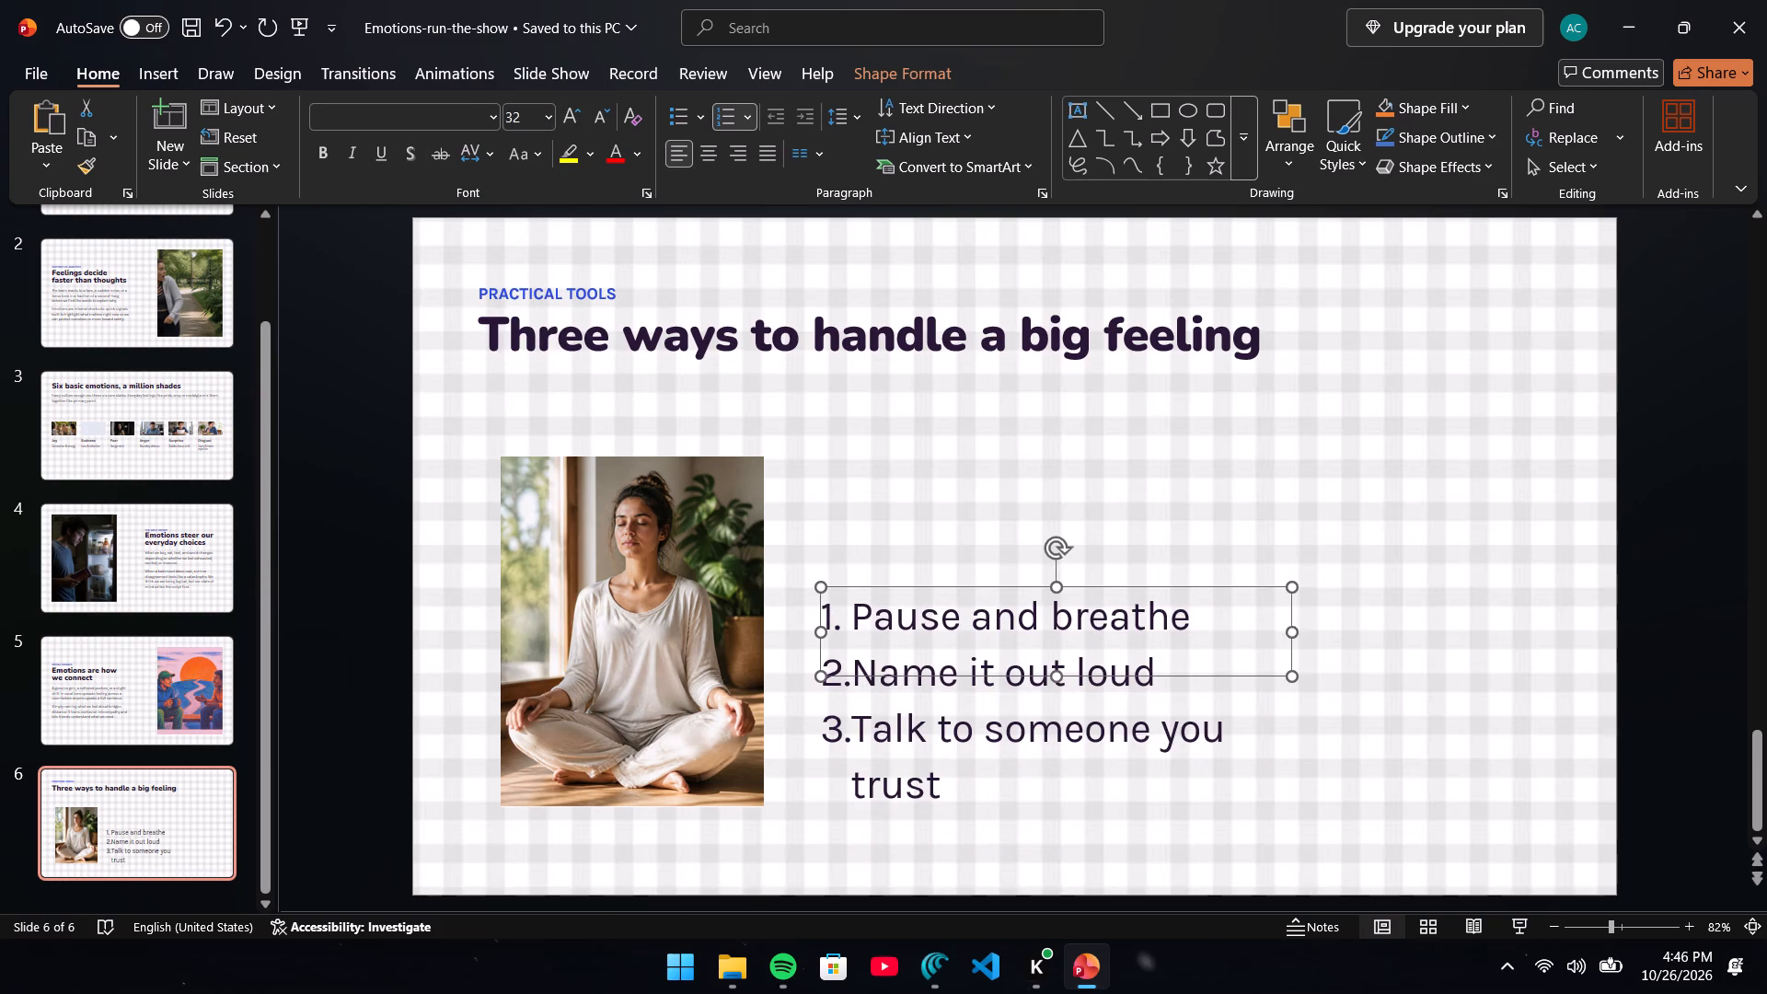
pyautogui.moveTo(1294, 631); pyautogui.dragTo(1482, 617)
pyautogui.click(1134, 634)
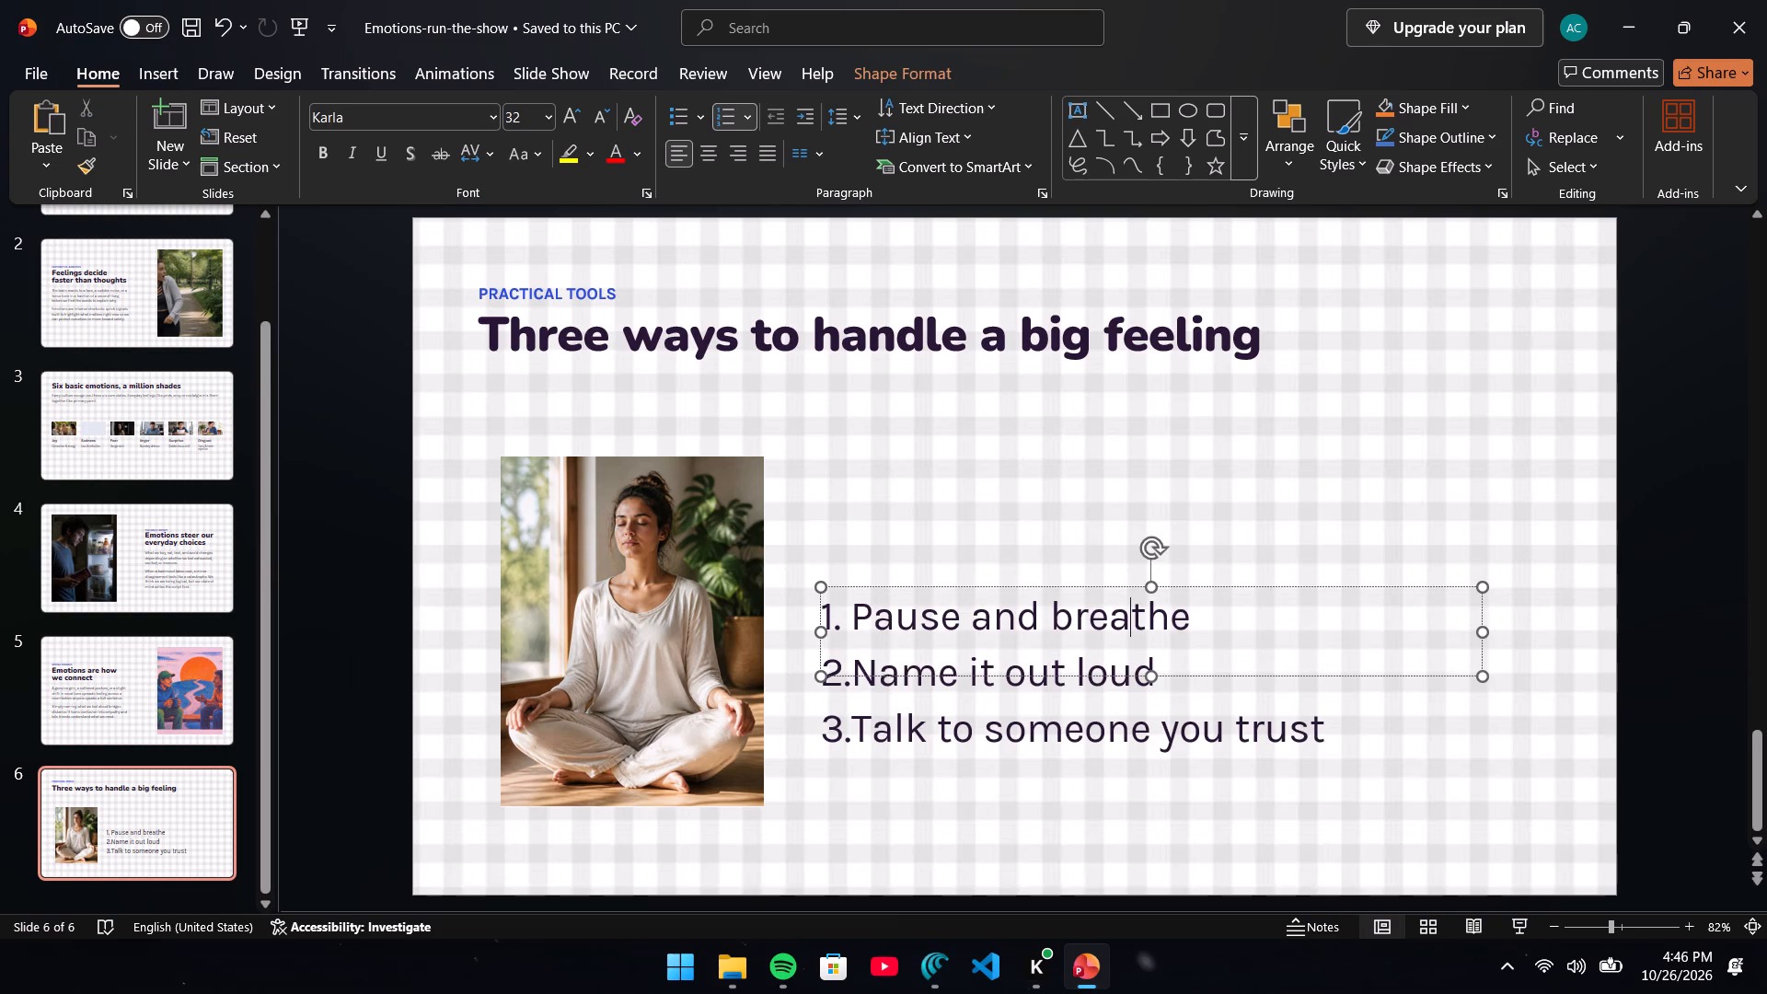
pyautogui.moveTo(1150, 677); pyautogui.dragTo(1156, 759)
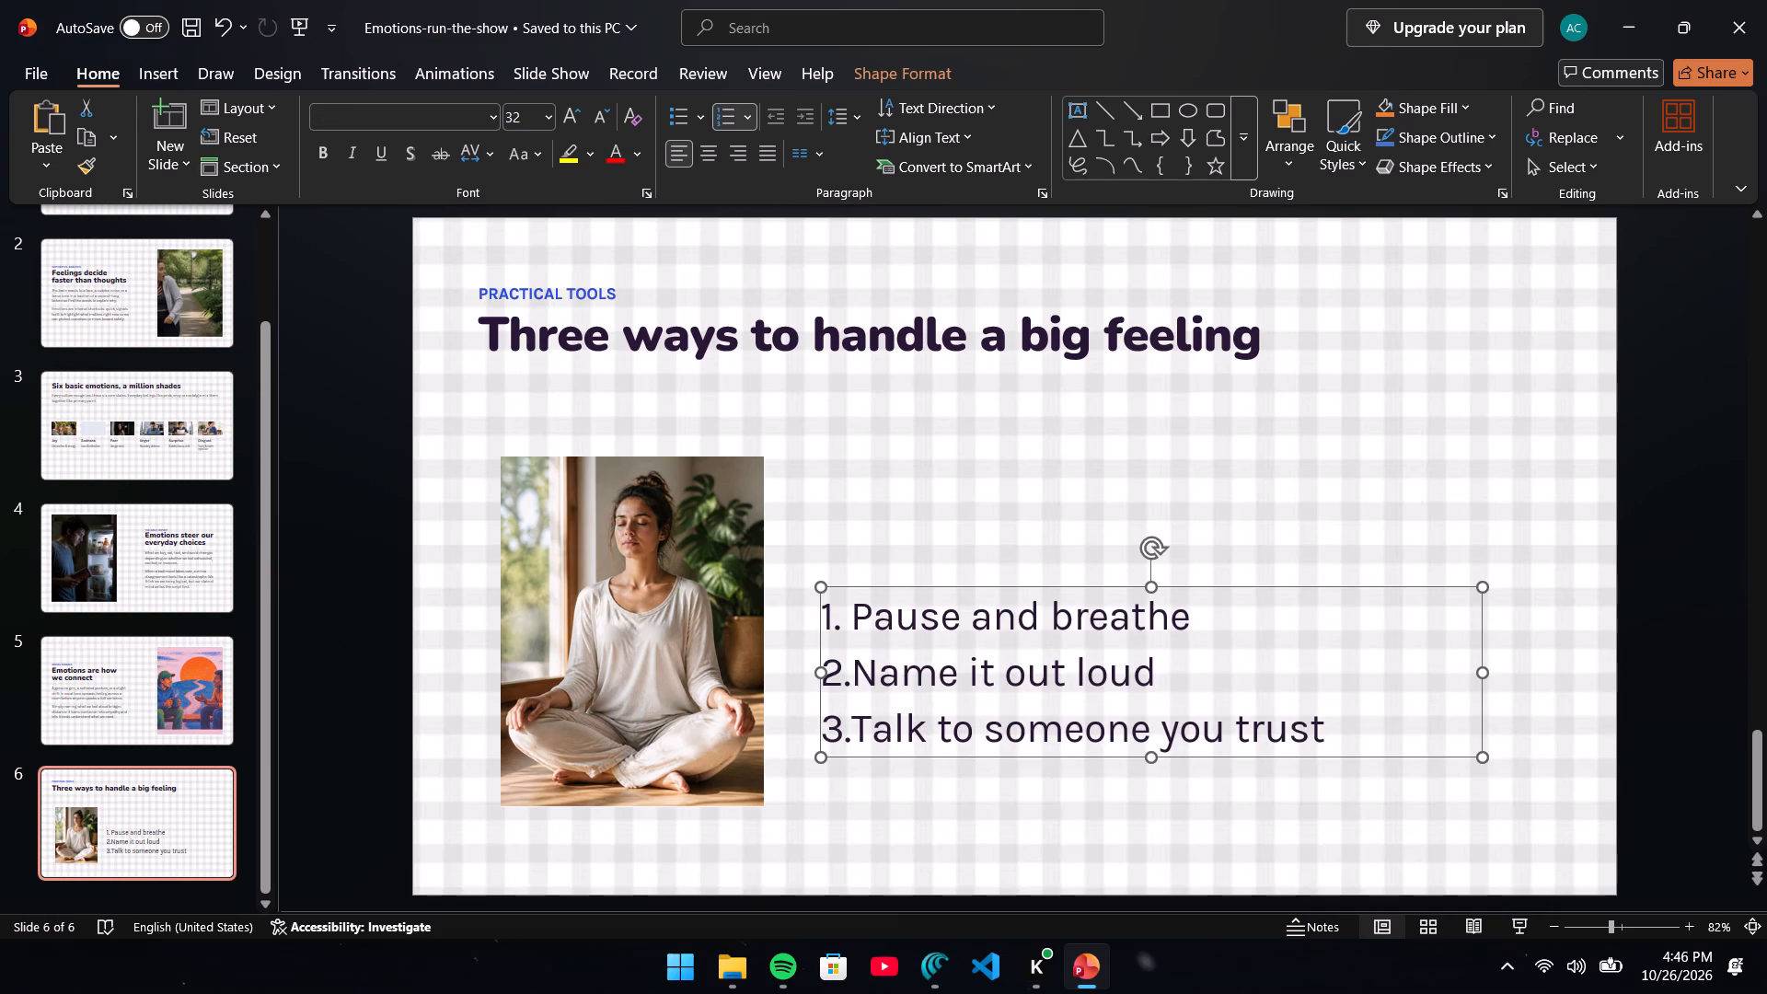
# Move the numbered list's text box slightly up and further from the photo, beside the meditating woman.
pyautogui.click(1153, 663)
pyautogui.click(1187, 576)
pyautogui.click(1154, 612)
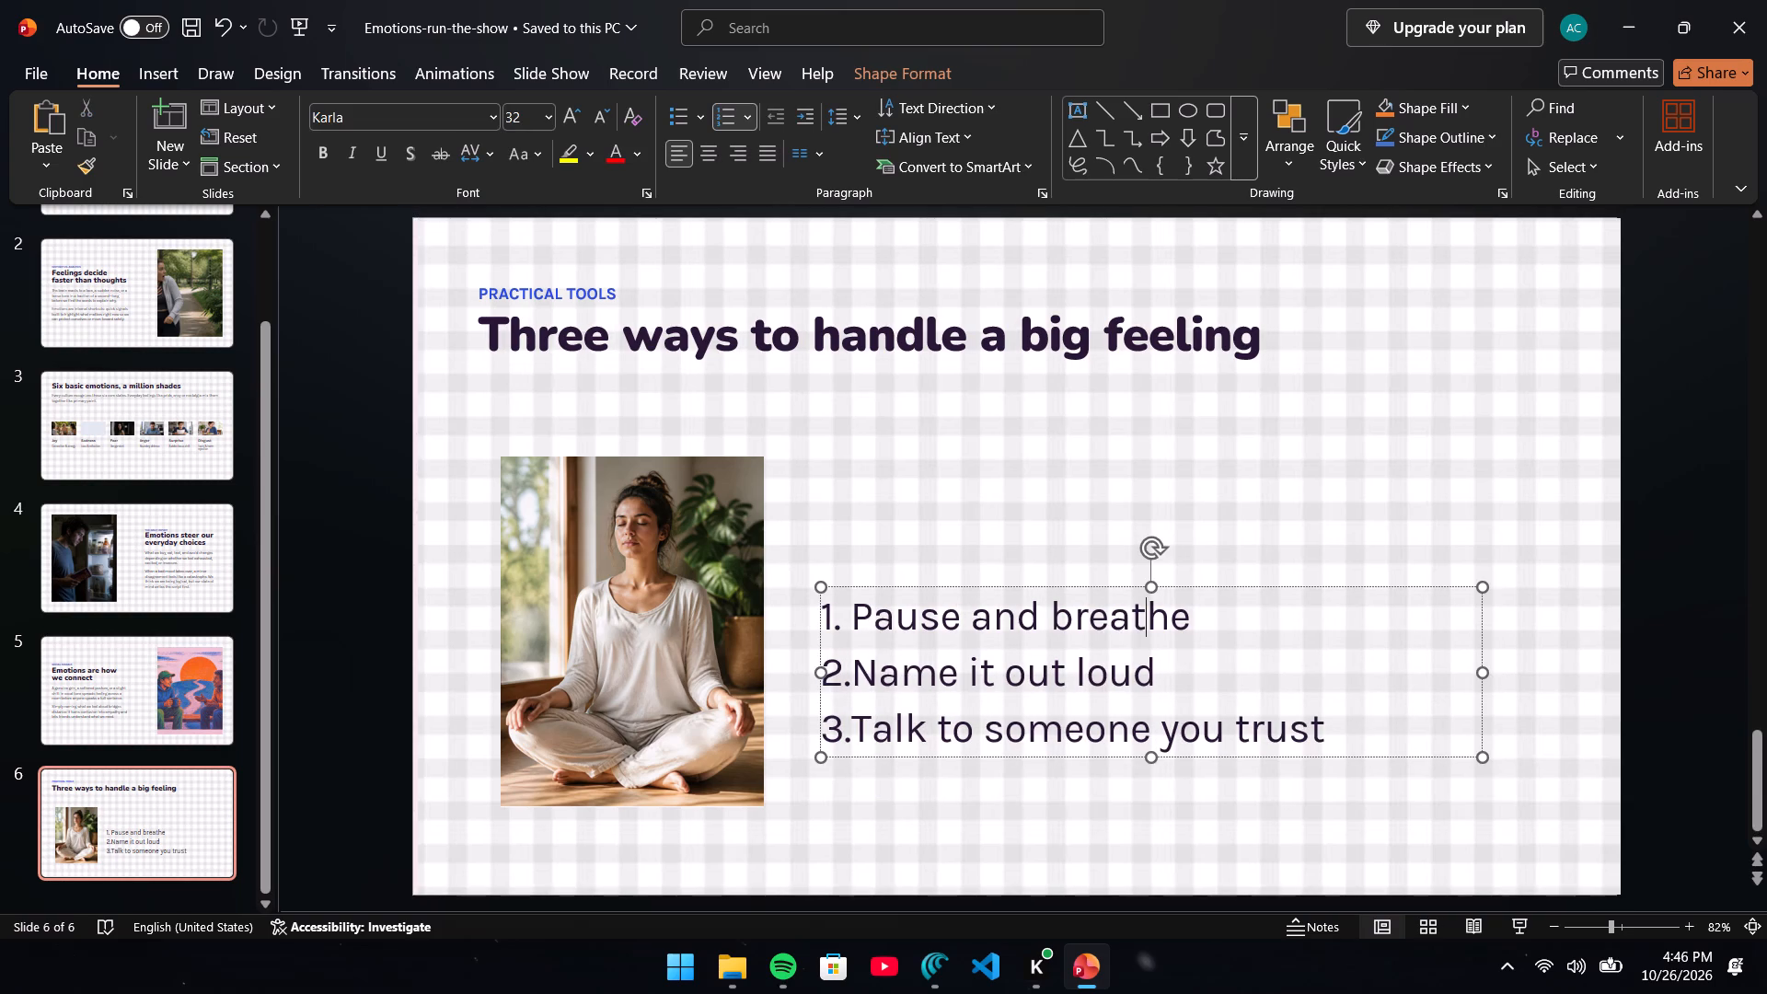
pyautogui.moveTo(1171, 585); pyautogui.dragTo(1209, 525)
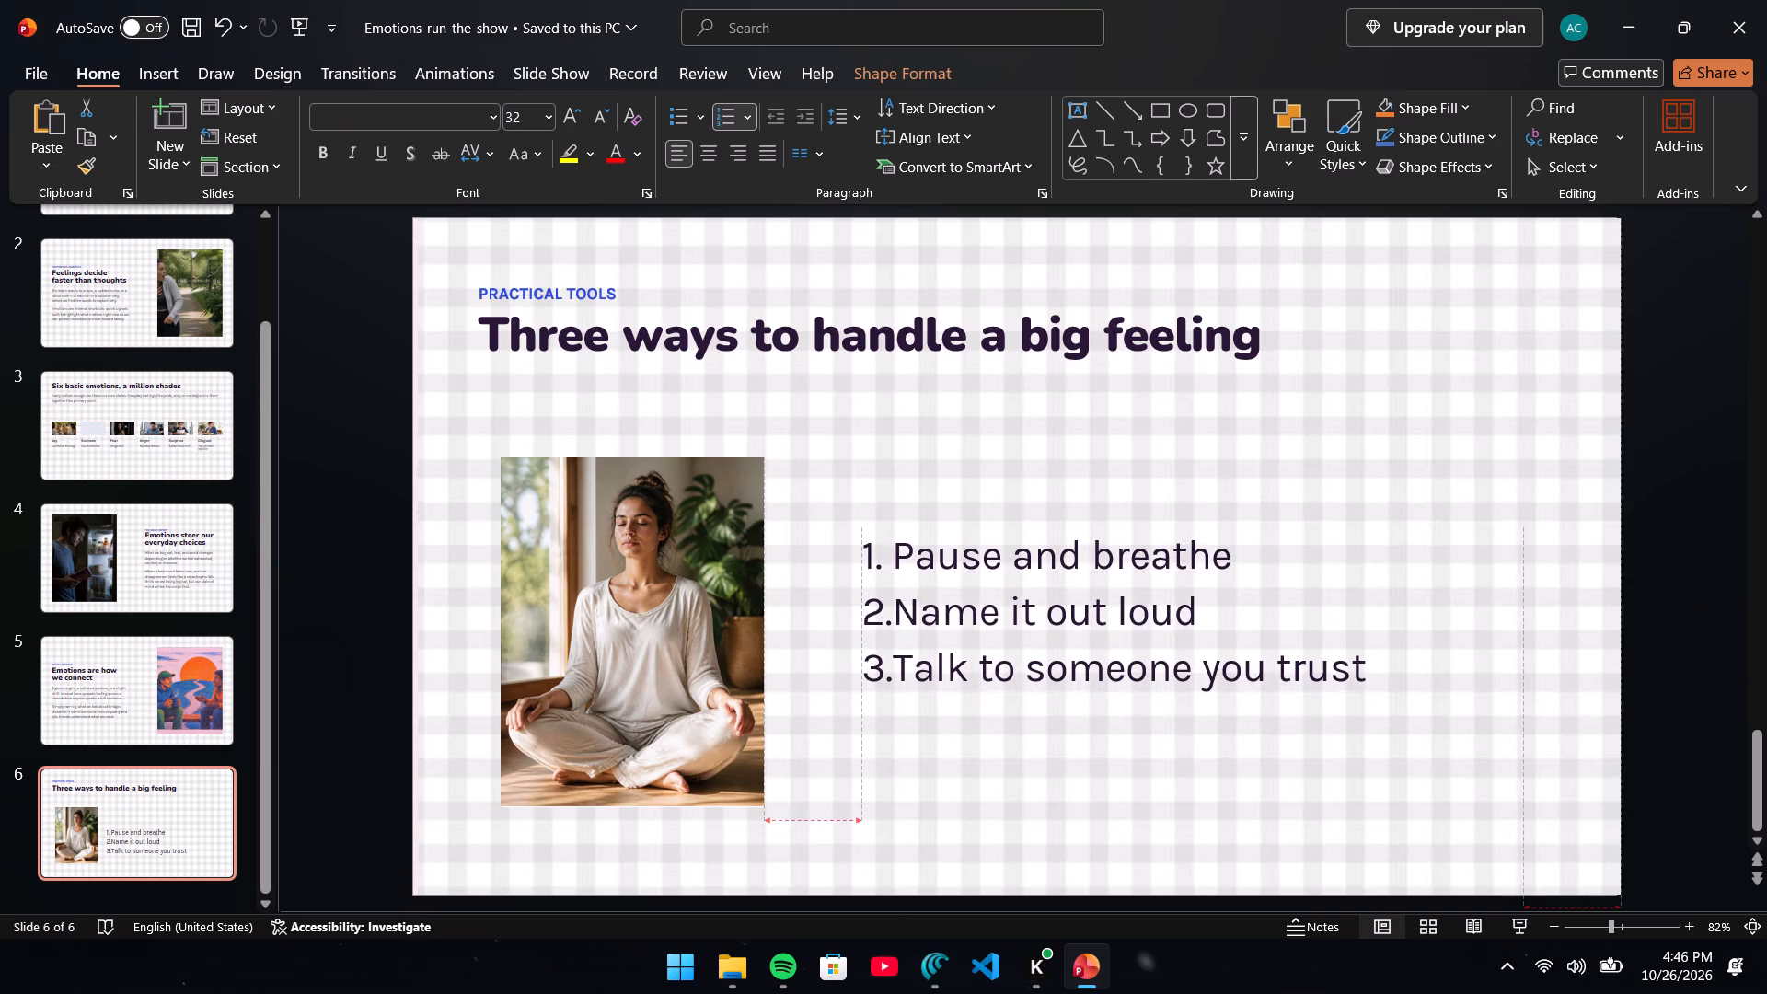
pyautogui.moveTo(1209, 525); pyautogui.dragTo(1216, 537)
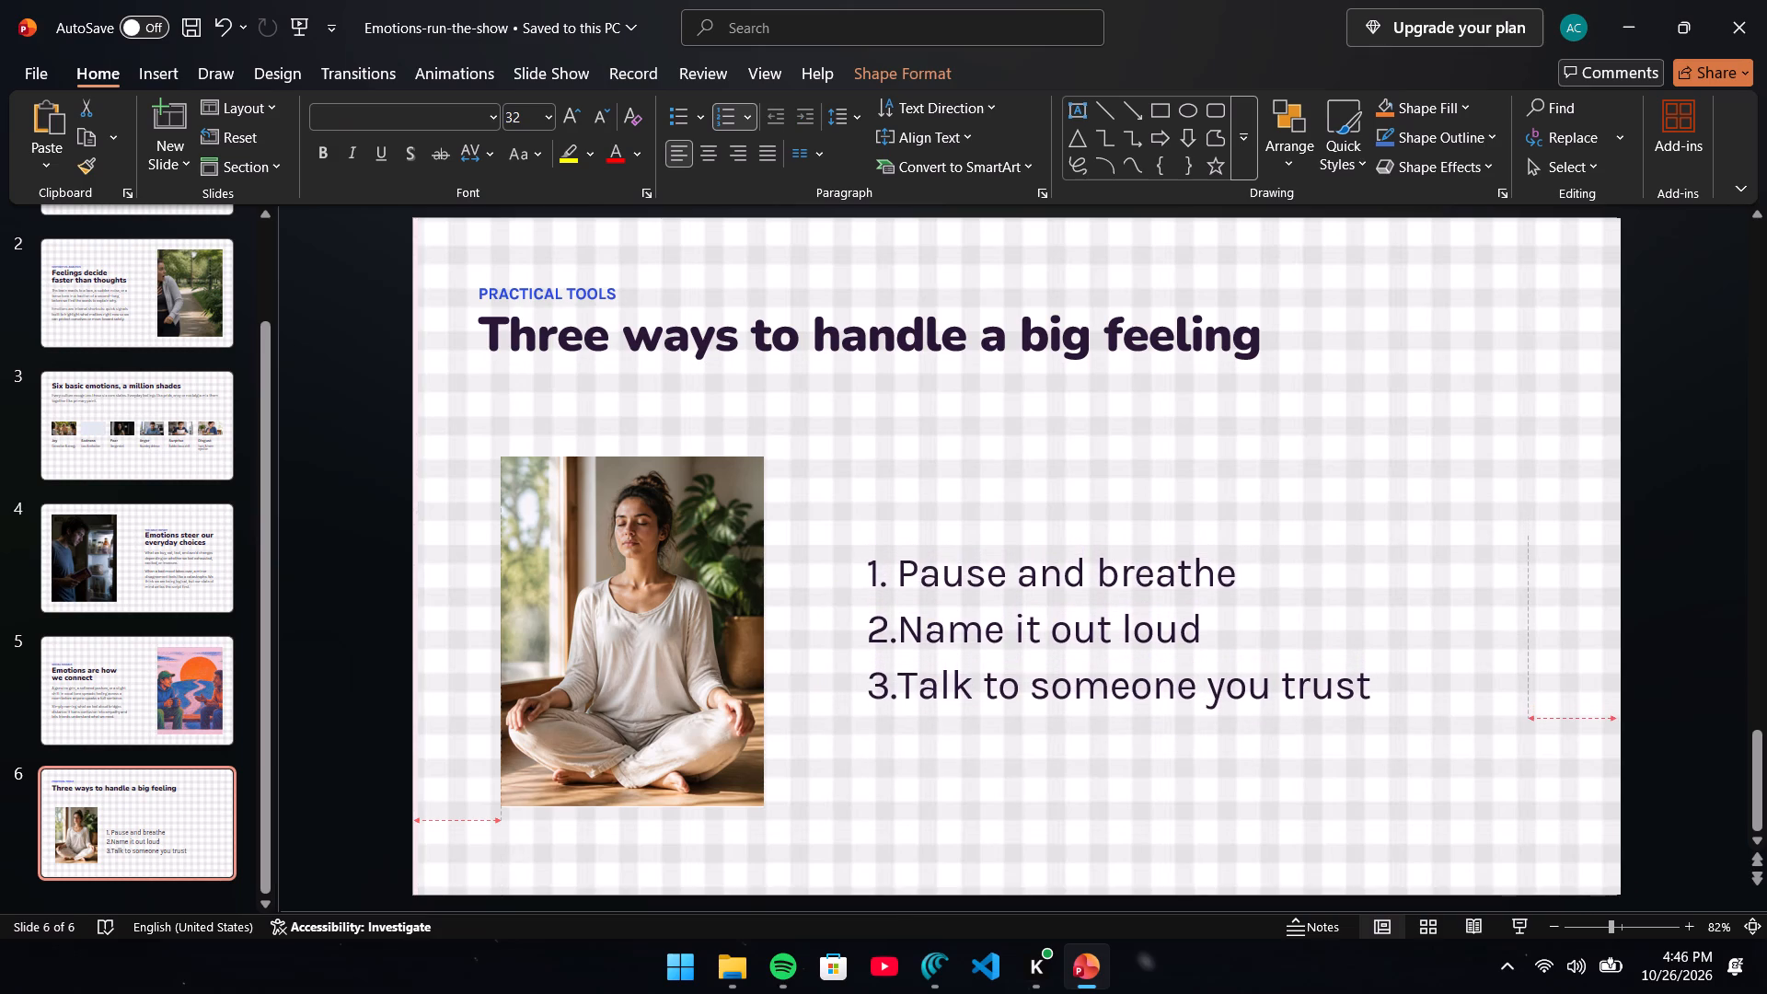
pyautogui.moveTo(1216, 537); pyautogui.dragTo(1213, 539)
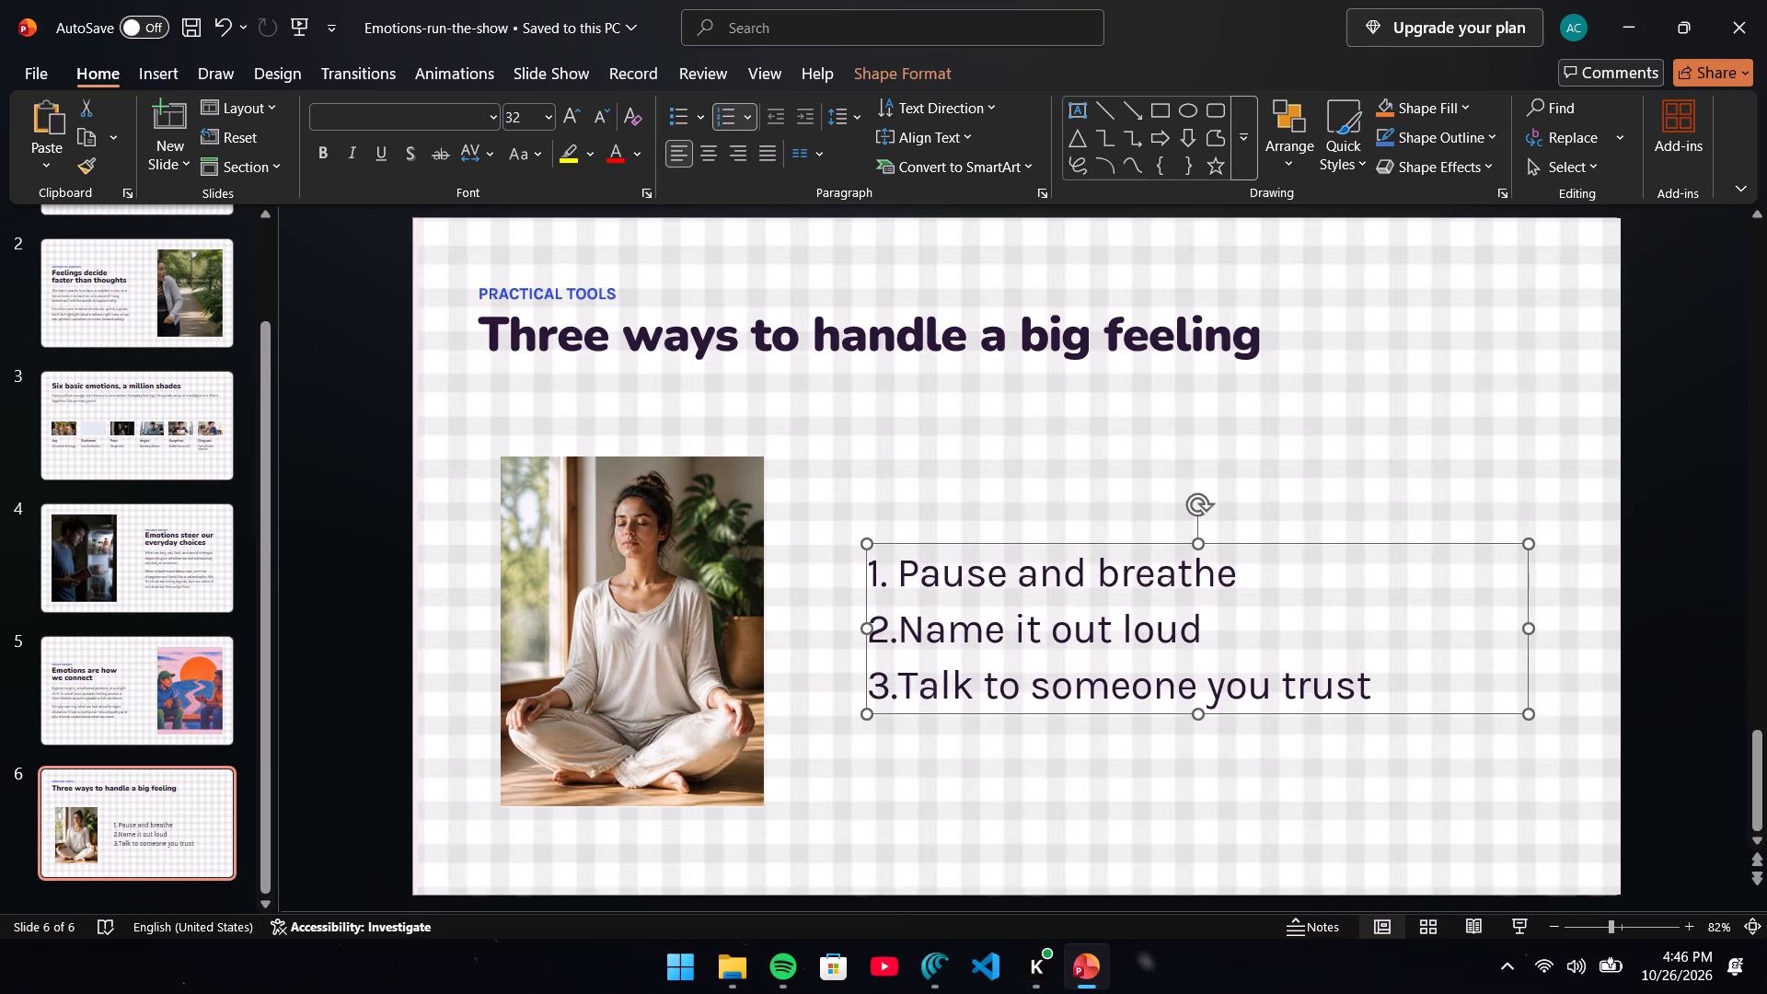
# Change the font of all three numbered list lines to Calibri (Body) and make them bold.
pyautogui.click(1301, 461)
pyautogui.click(1381, 689)
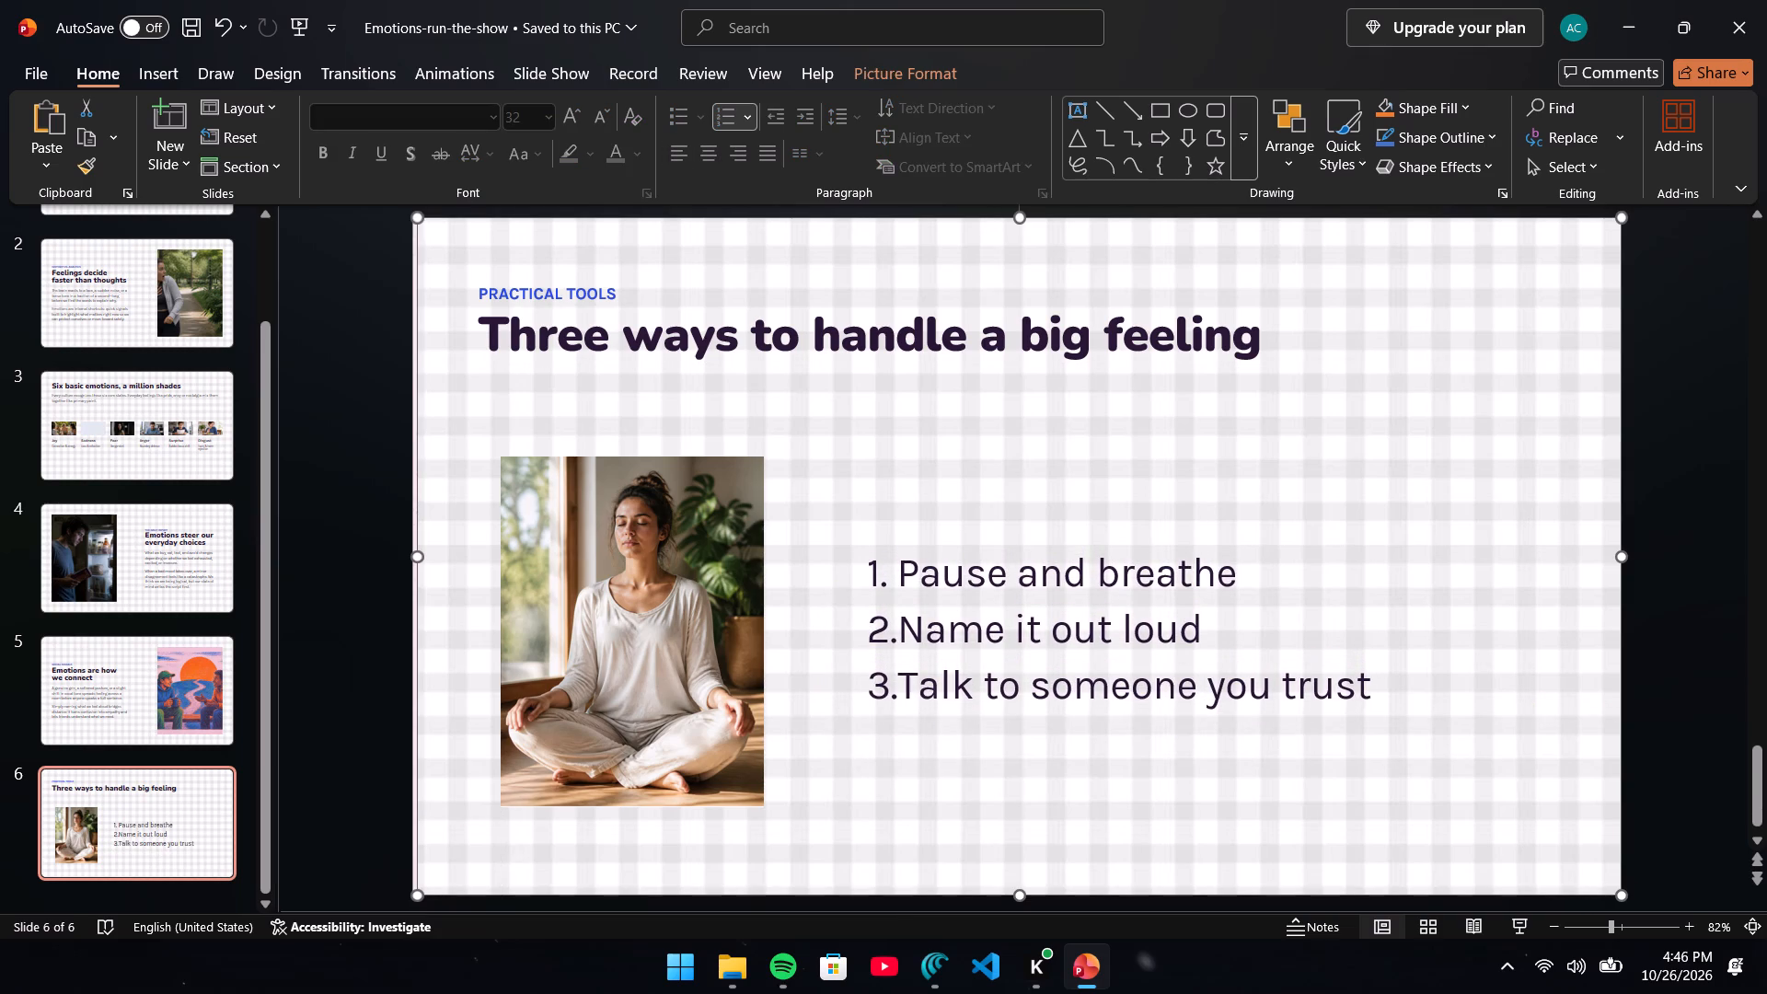
pyautogui.click(1368, 688)
pyautogui.moveTo(1368, 685); pyautogui.dragTo(925, 575)
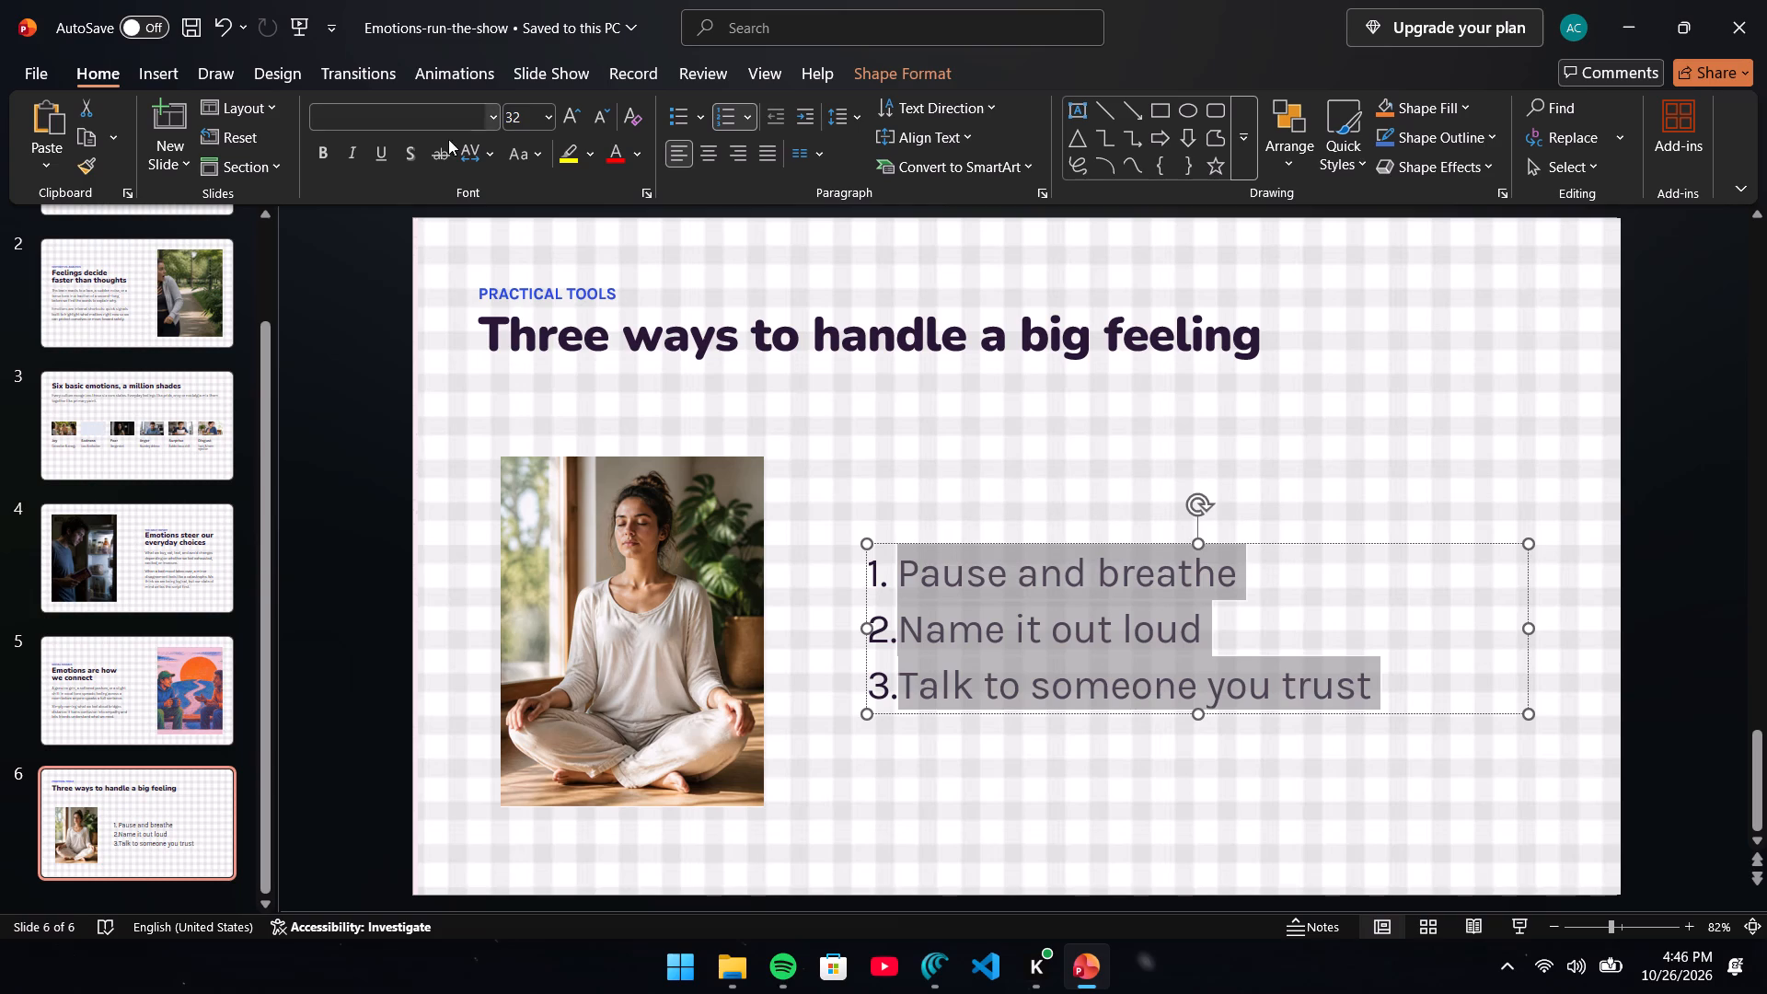
pyautogui.click(489, 111)
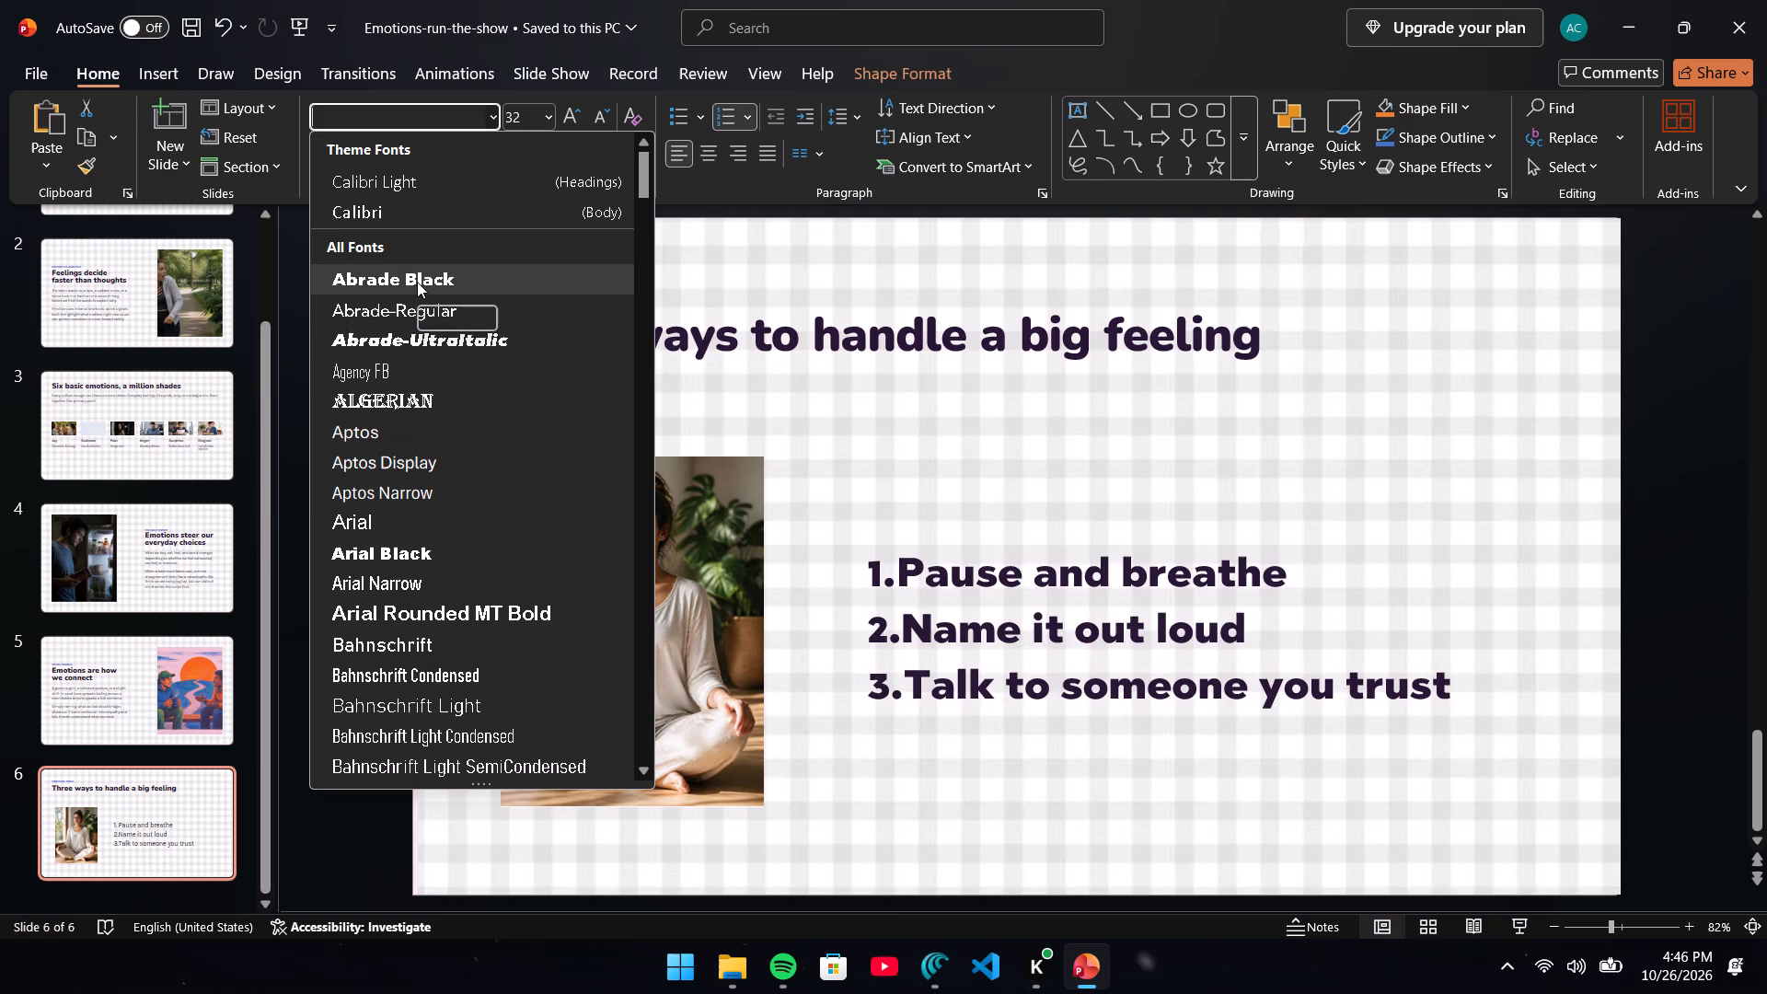
pyautogui.click(371, 222)
pyautogui.click(330, 157)
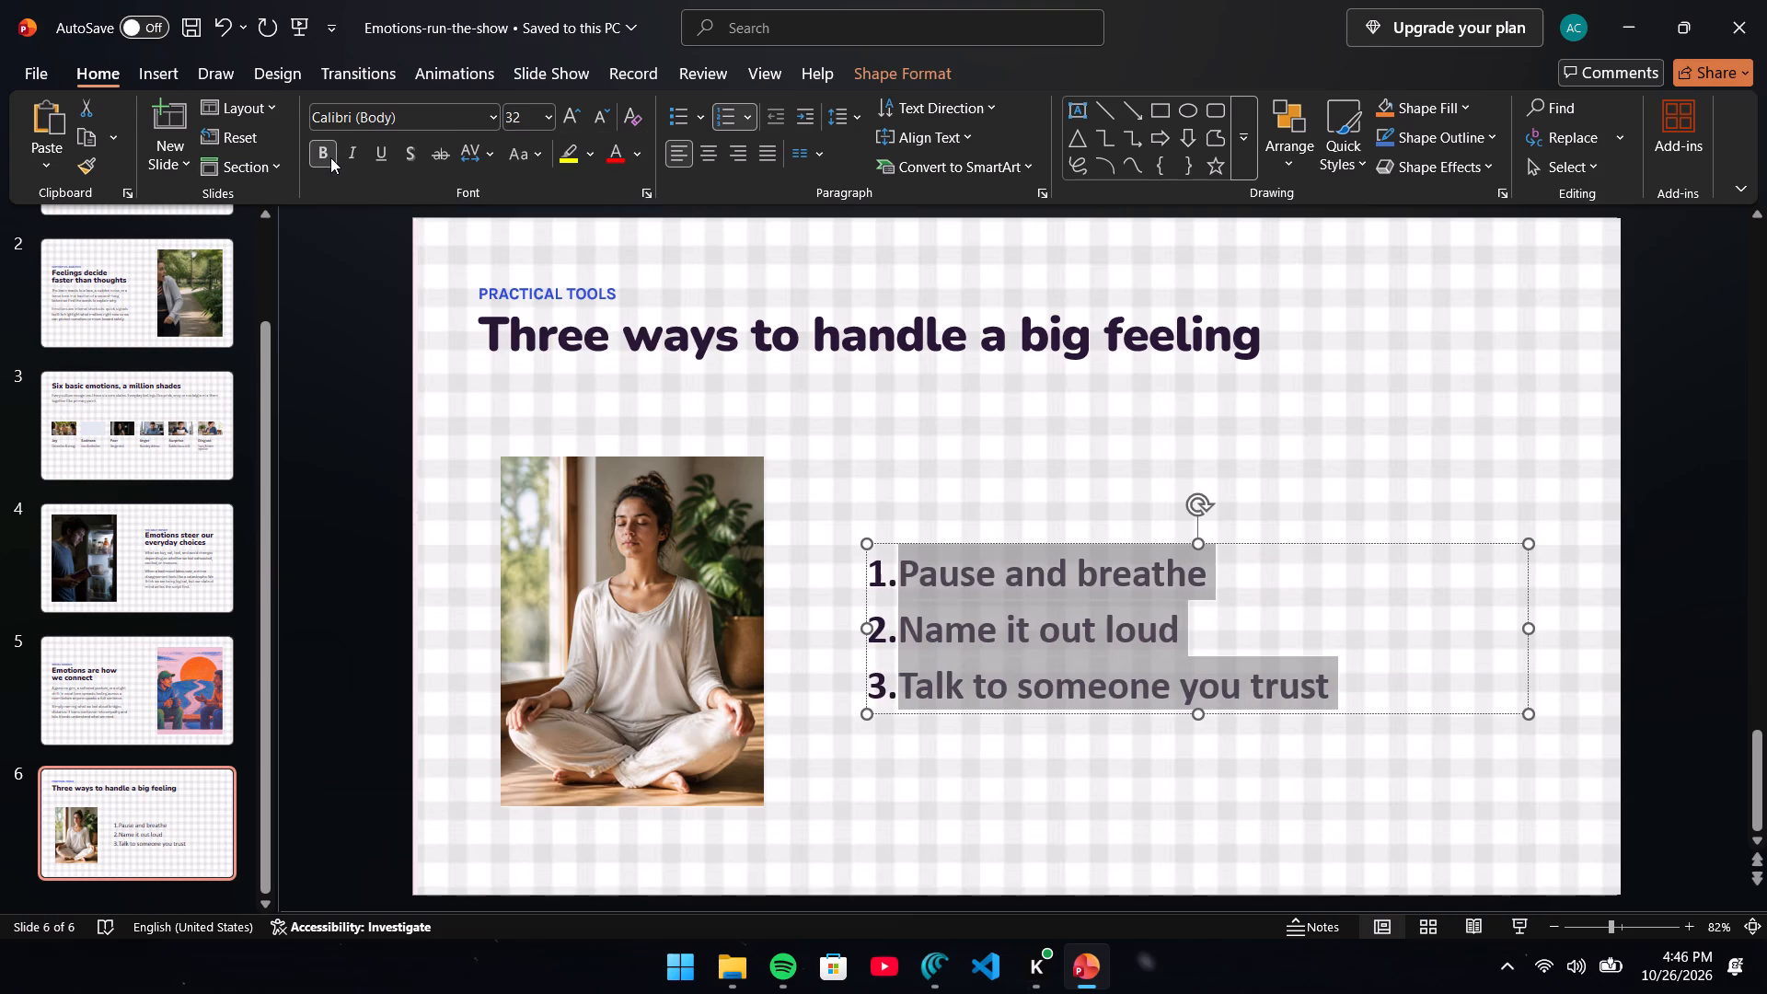
pyautogui.click(1088, 515)
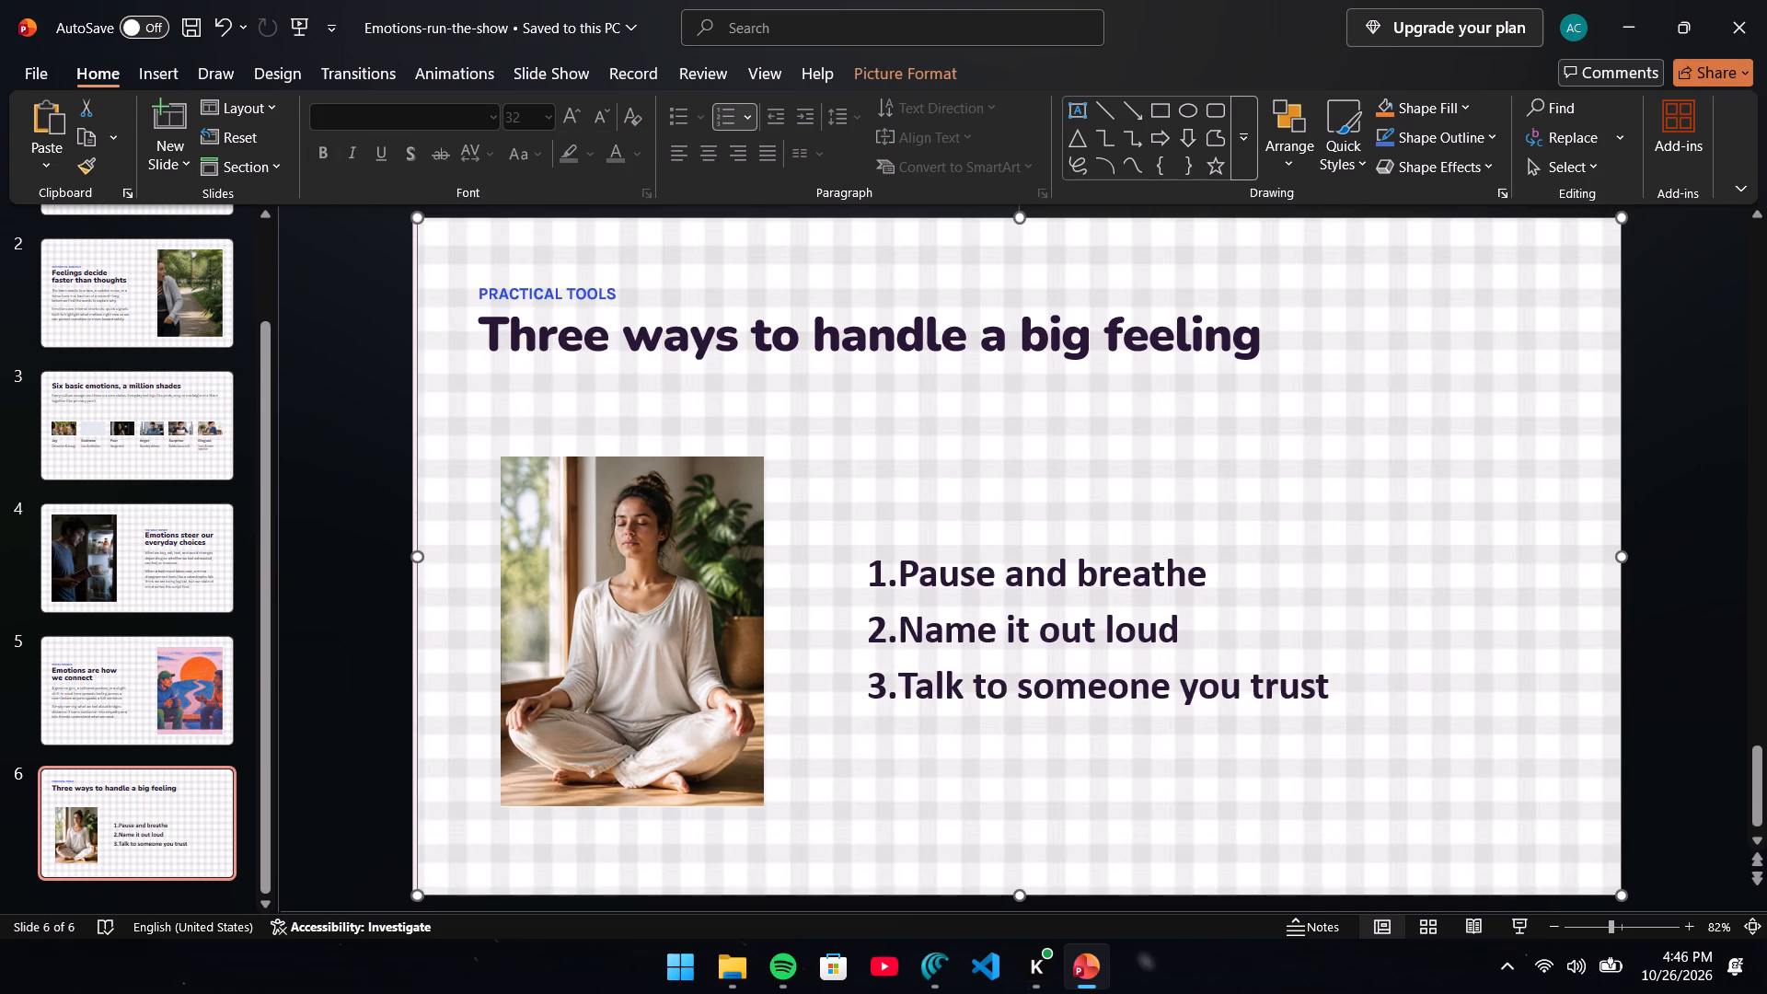
# Set the numbered list's font size to 36 and resize its text box to fit closely around the three lines.
pyautogui.click(1360, 670)
pyautogui.click(1300, 693)
pyautogui.moveTo(1531, 627); pyautogui.dragTo(1414, 624)
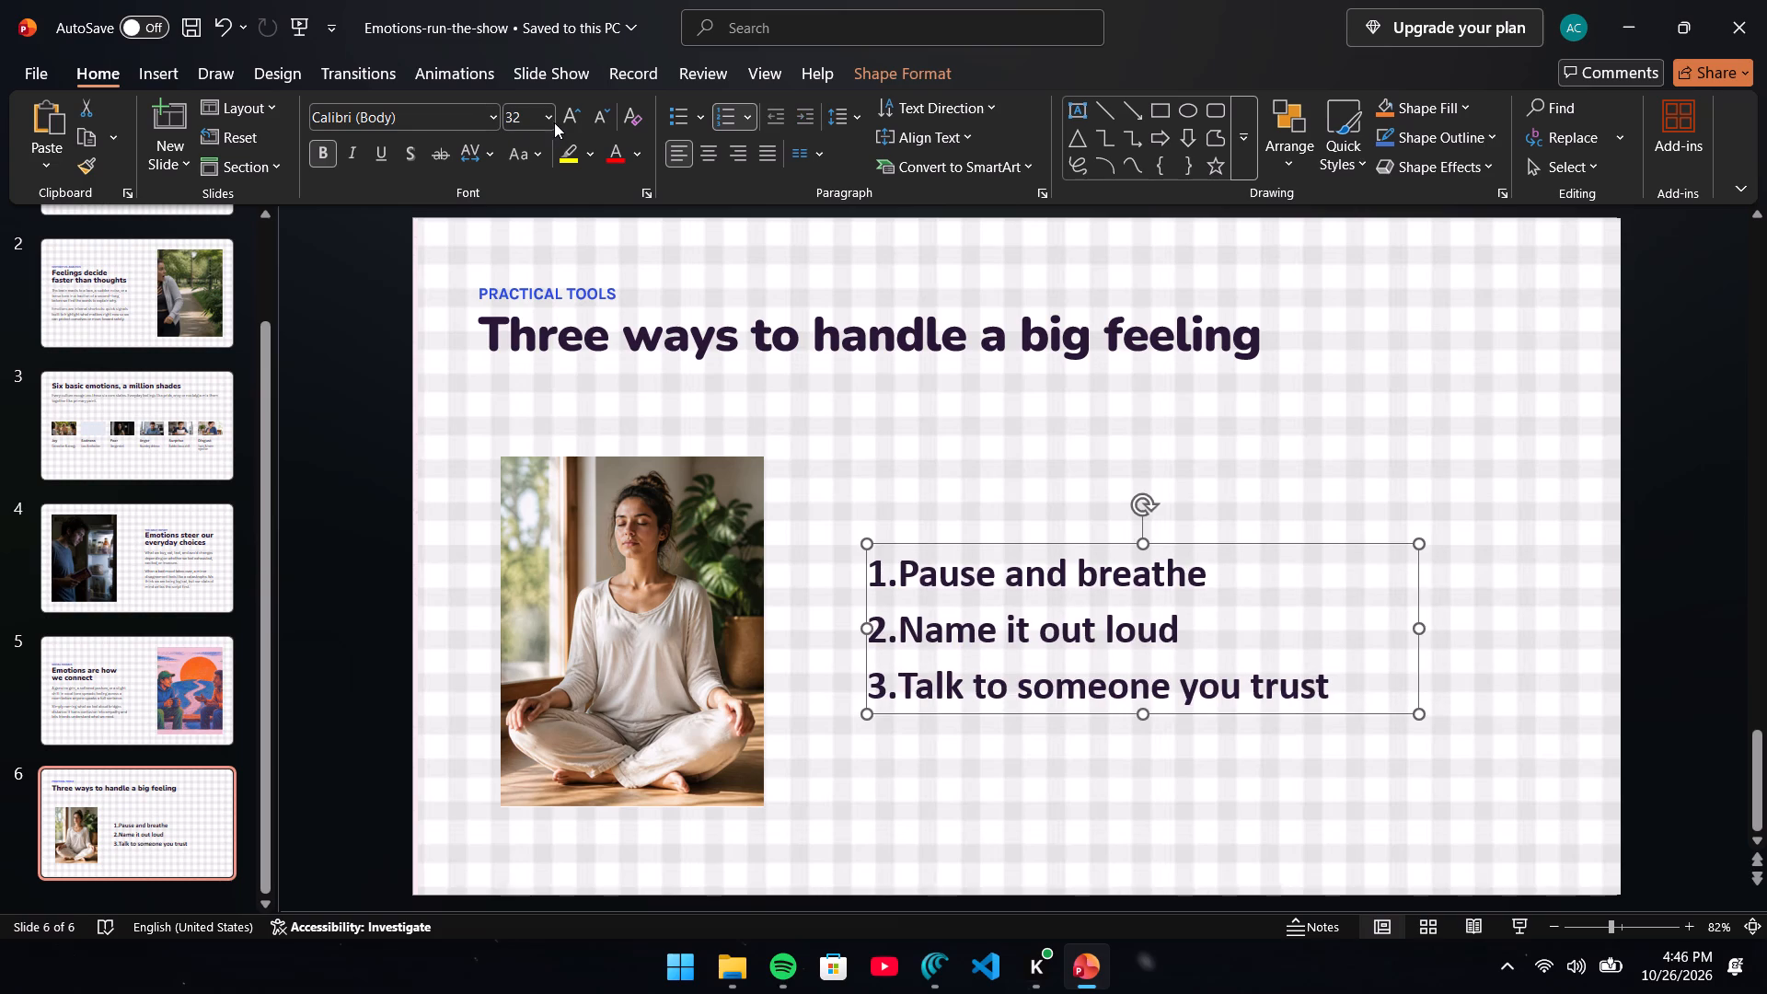
pyautogui.click(554, 122)
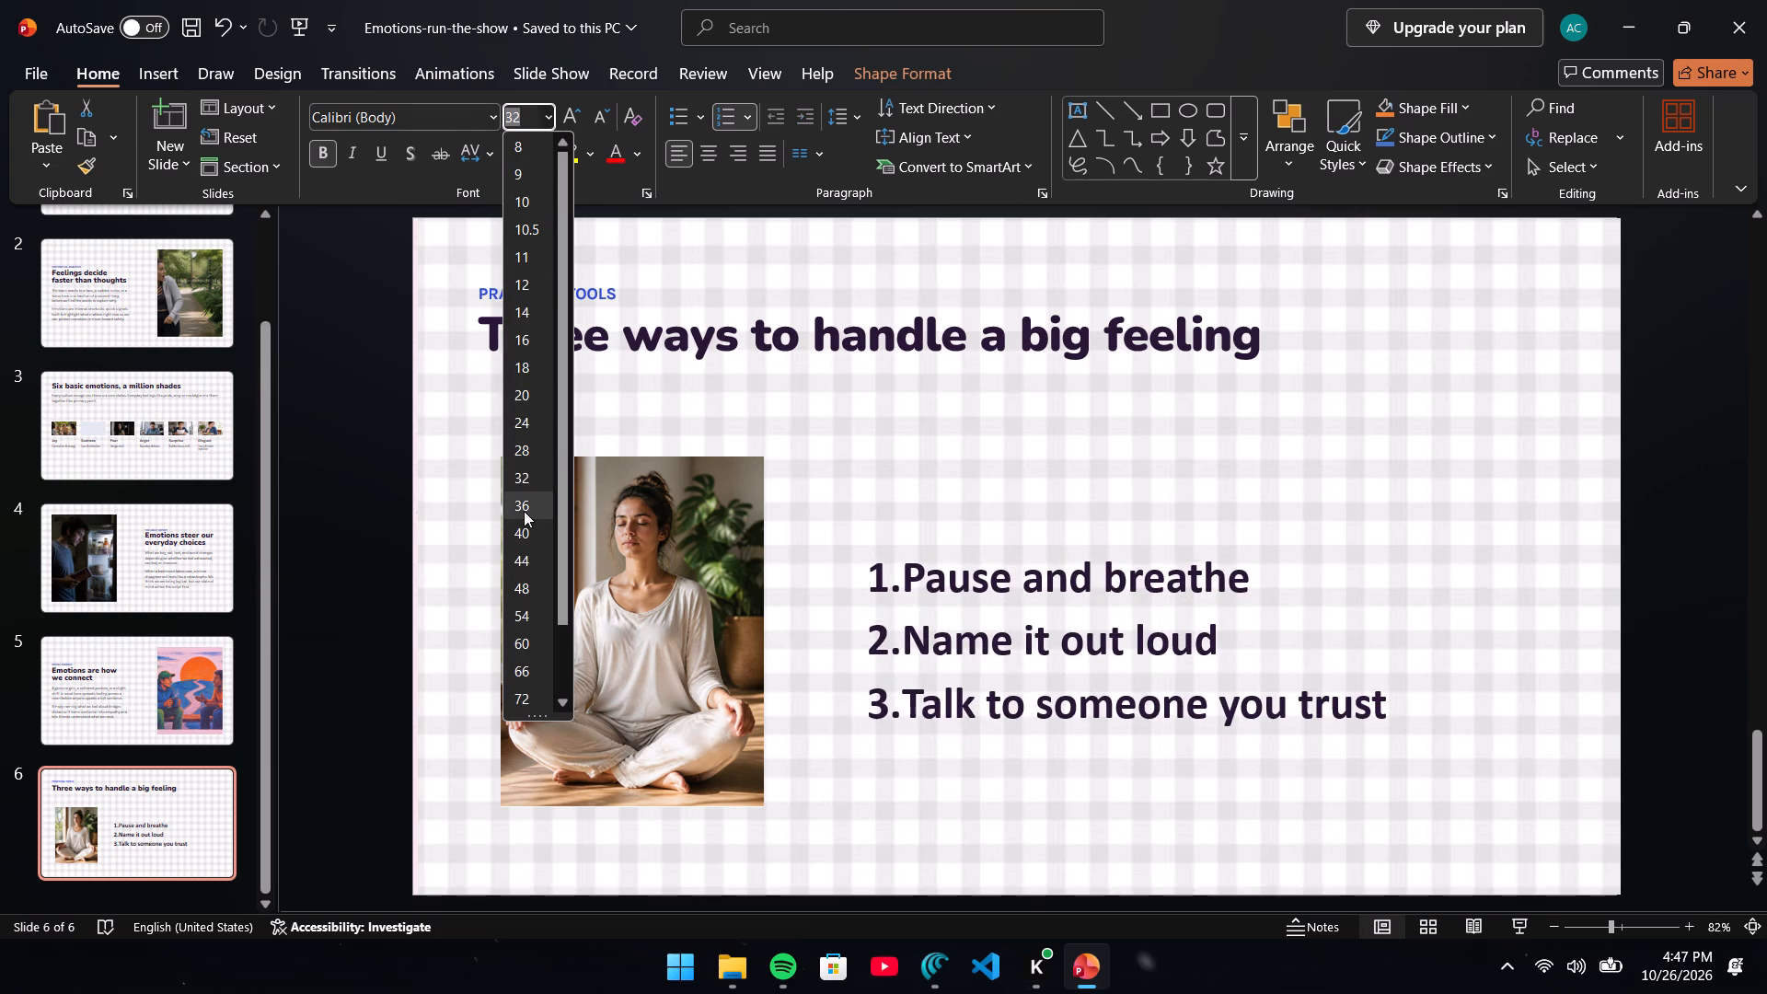
pyautogui.click(524, 511)
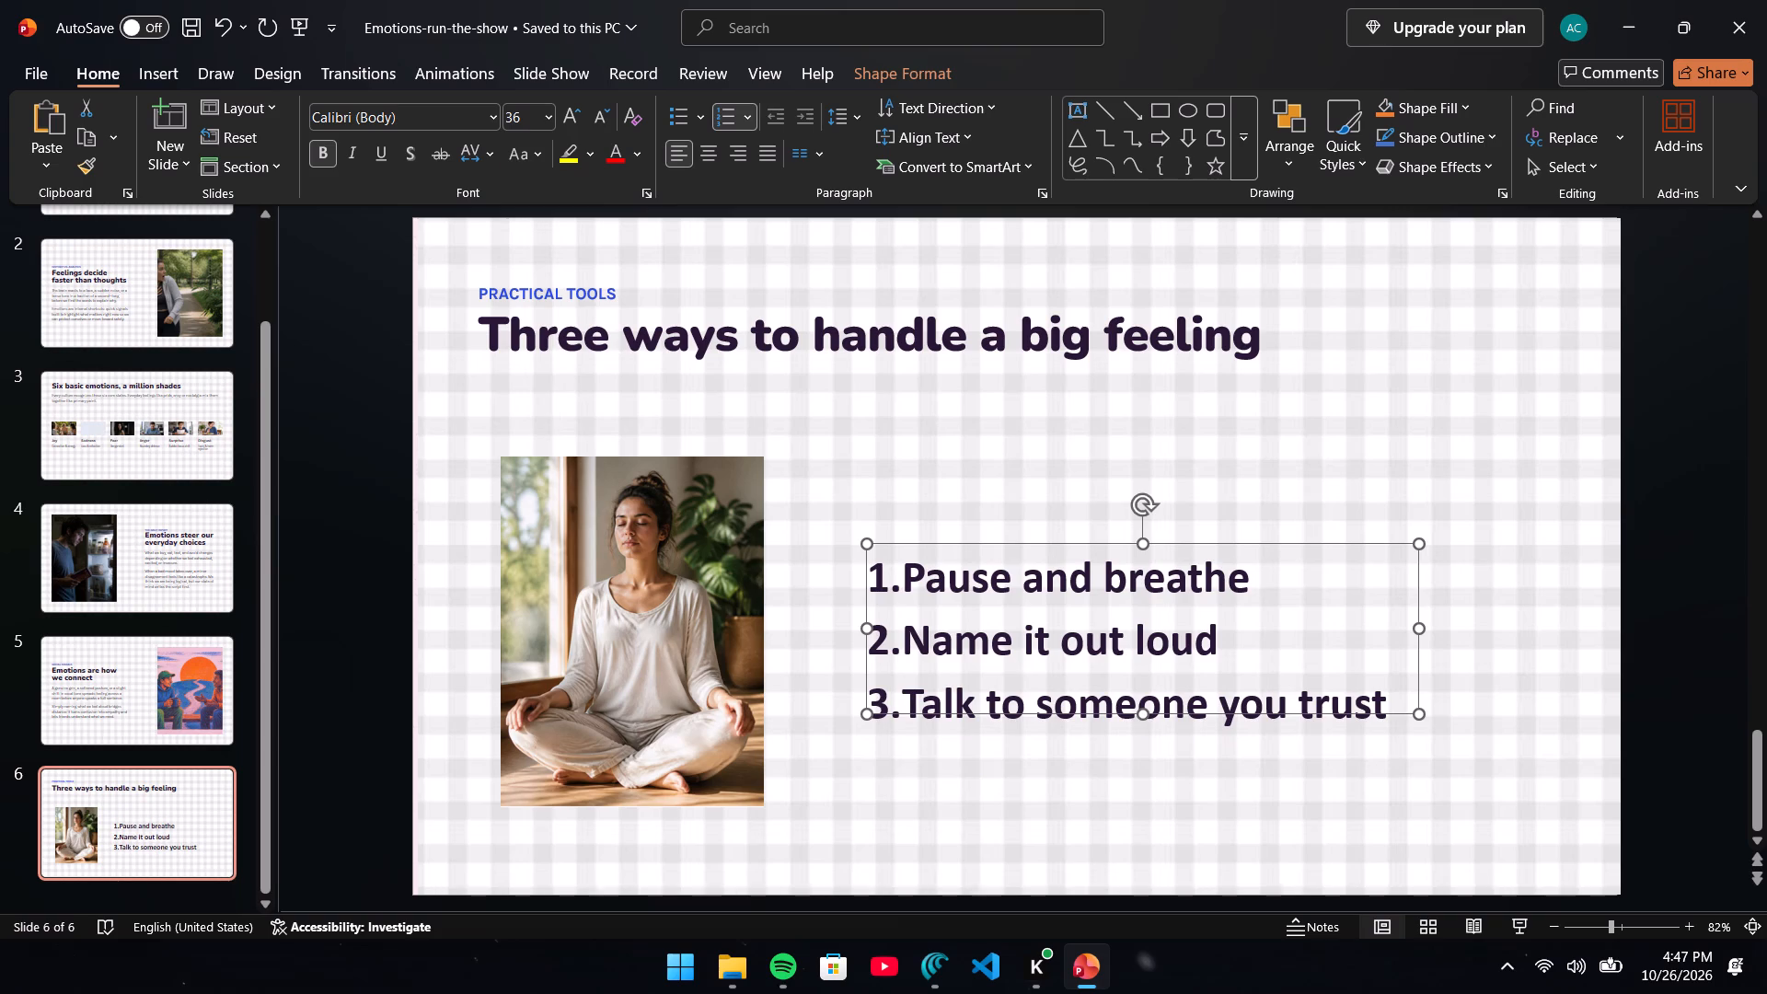
pyautogui.moveTo(1137, 711); pyautogui.dragTo(1138, 728)
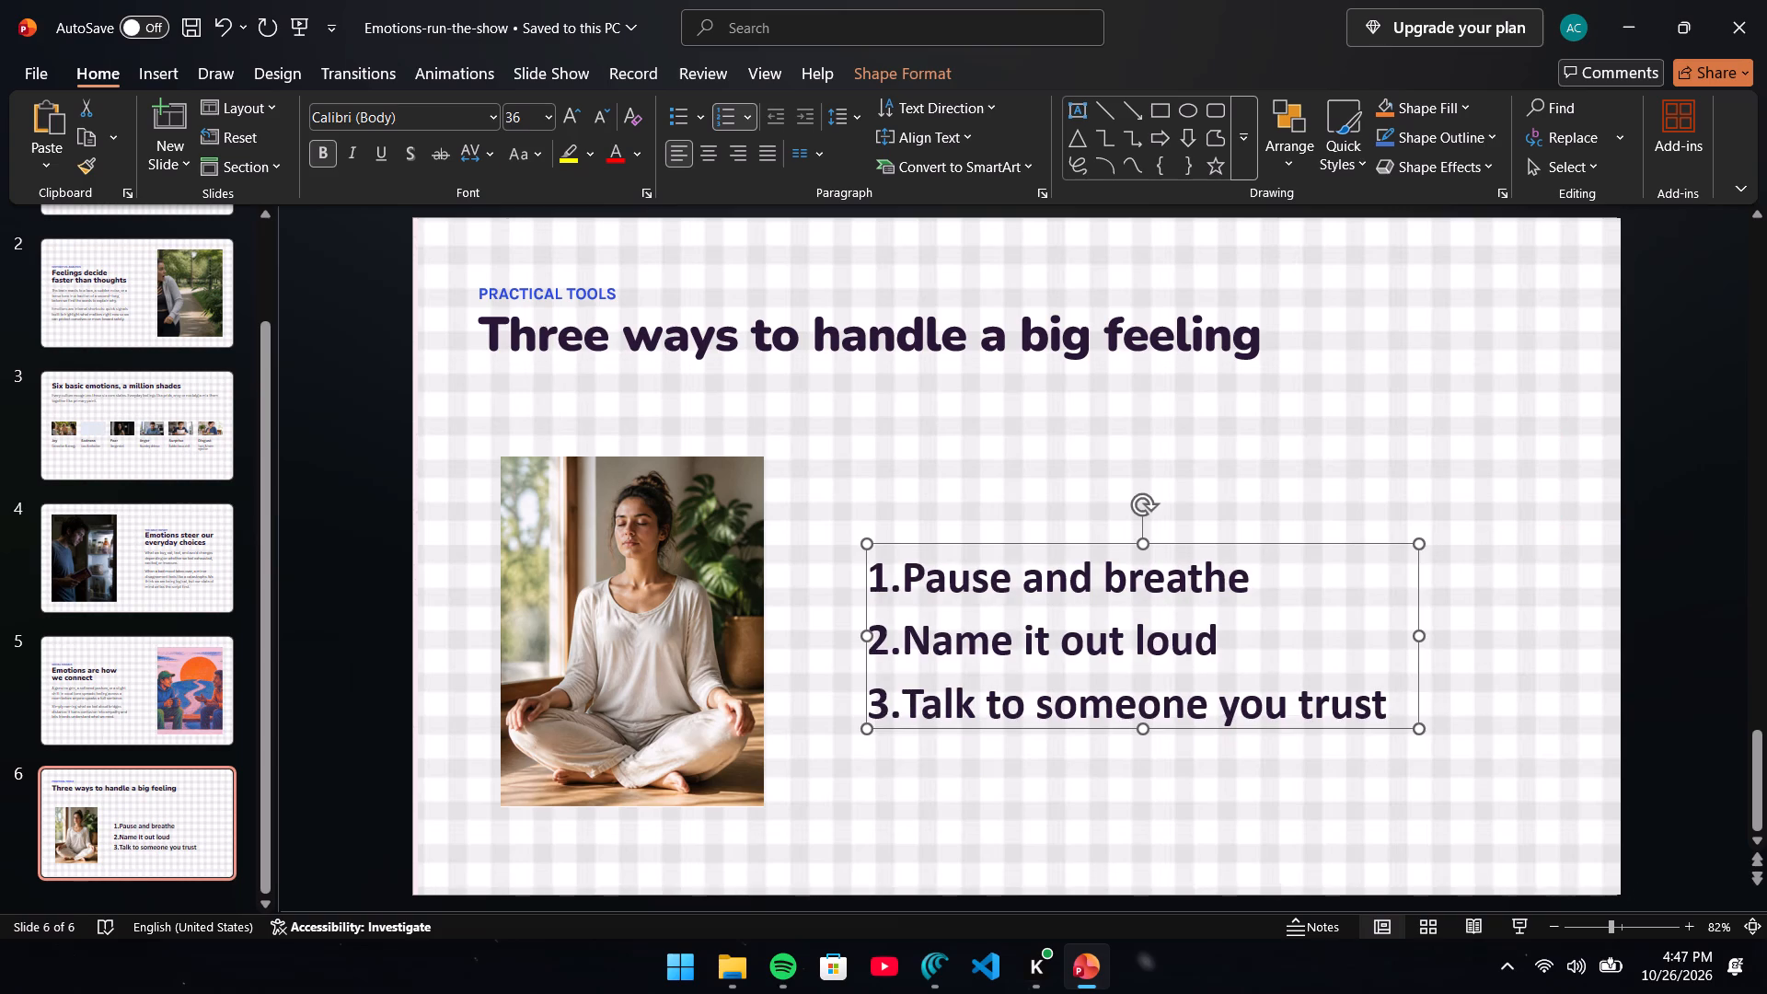
# Centre the numbered list's text box between the photo and the slide's right edge, with equal gaps to the title and slide bottom.
pyautogui.click(1272, 504)
pyautogui.click(1209, 561)
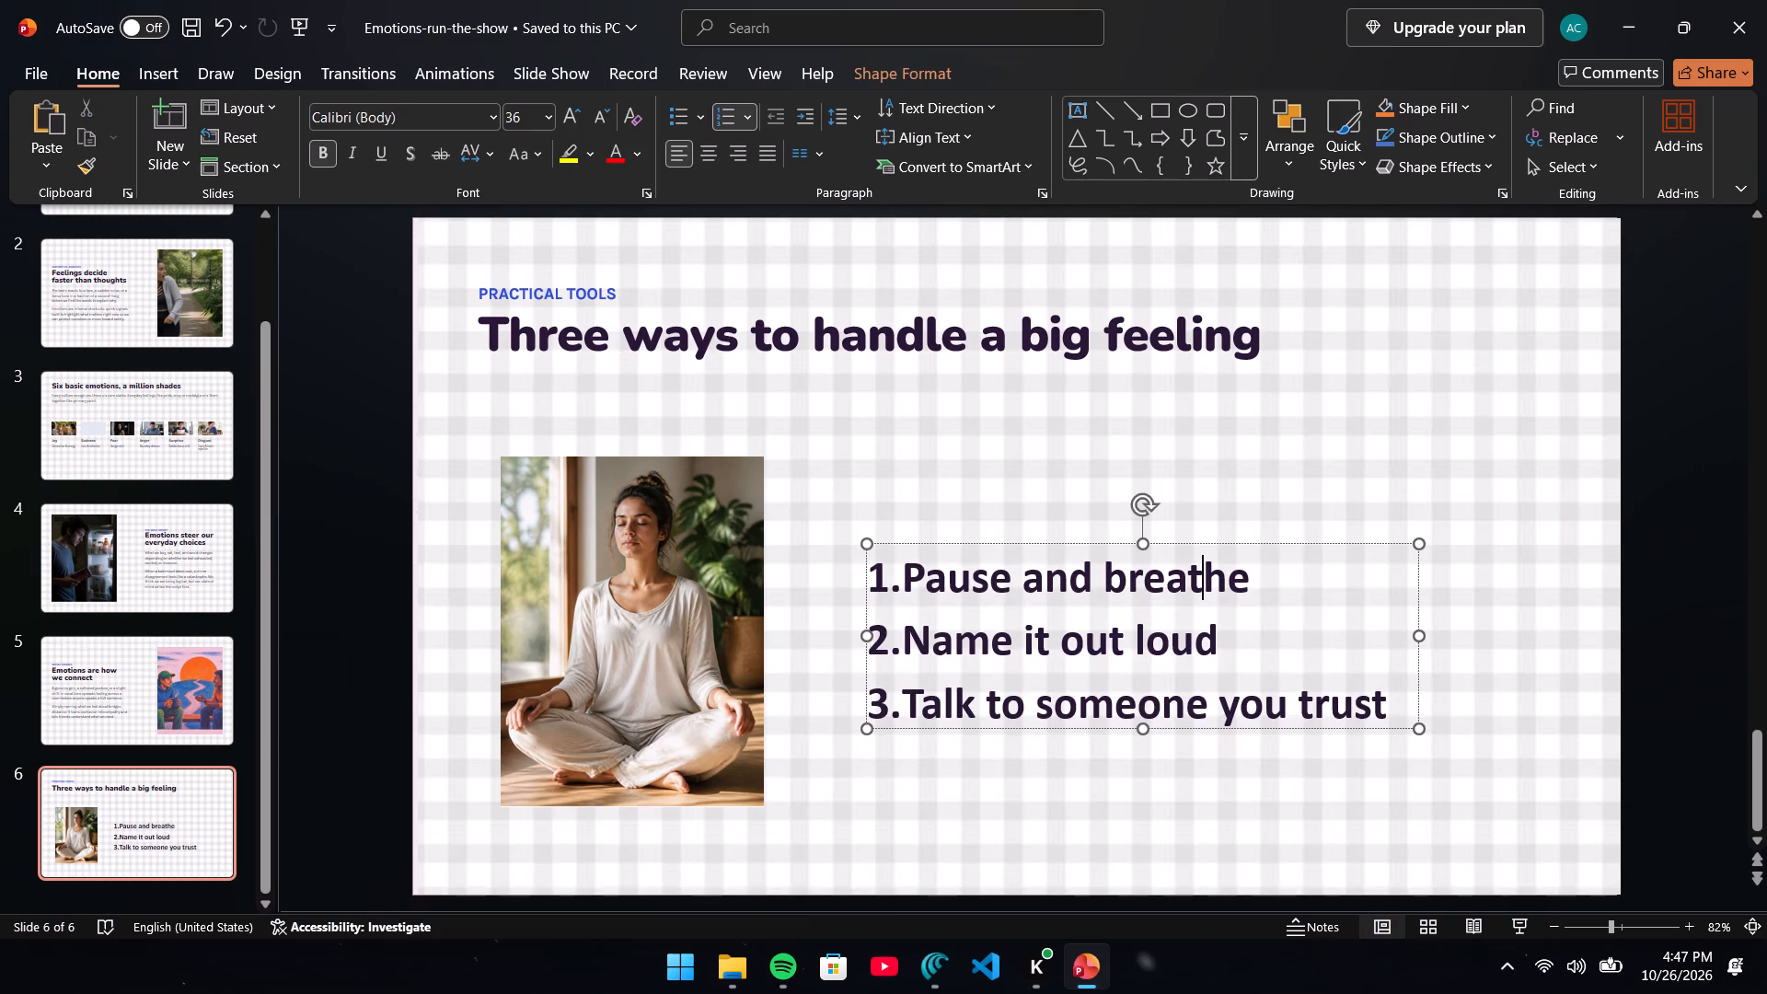
pyautogui.moveTo(1221, 540); pyautogui.dragTo(1269, 507)
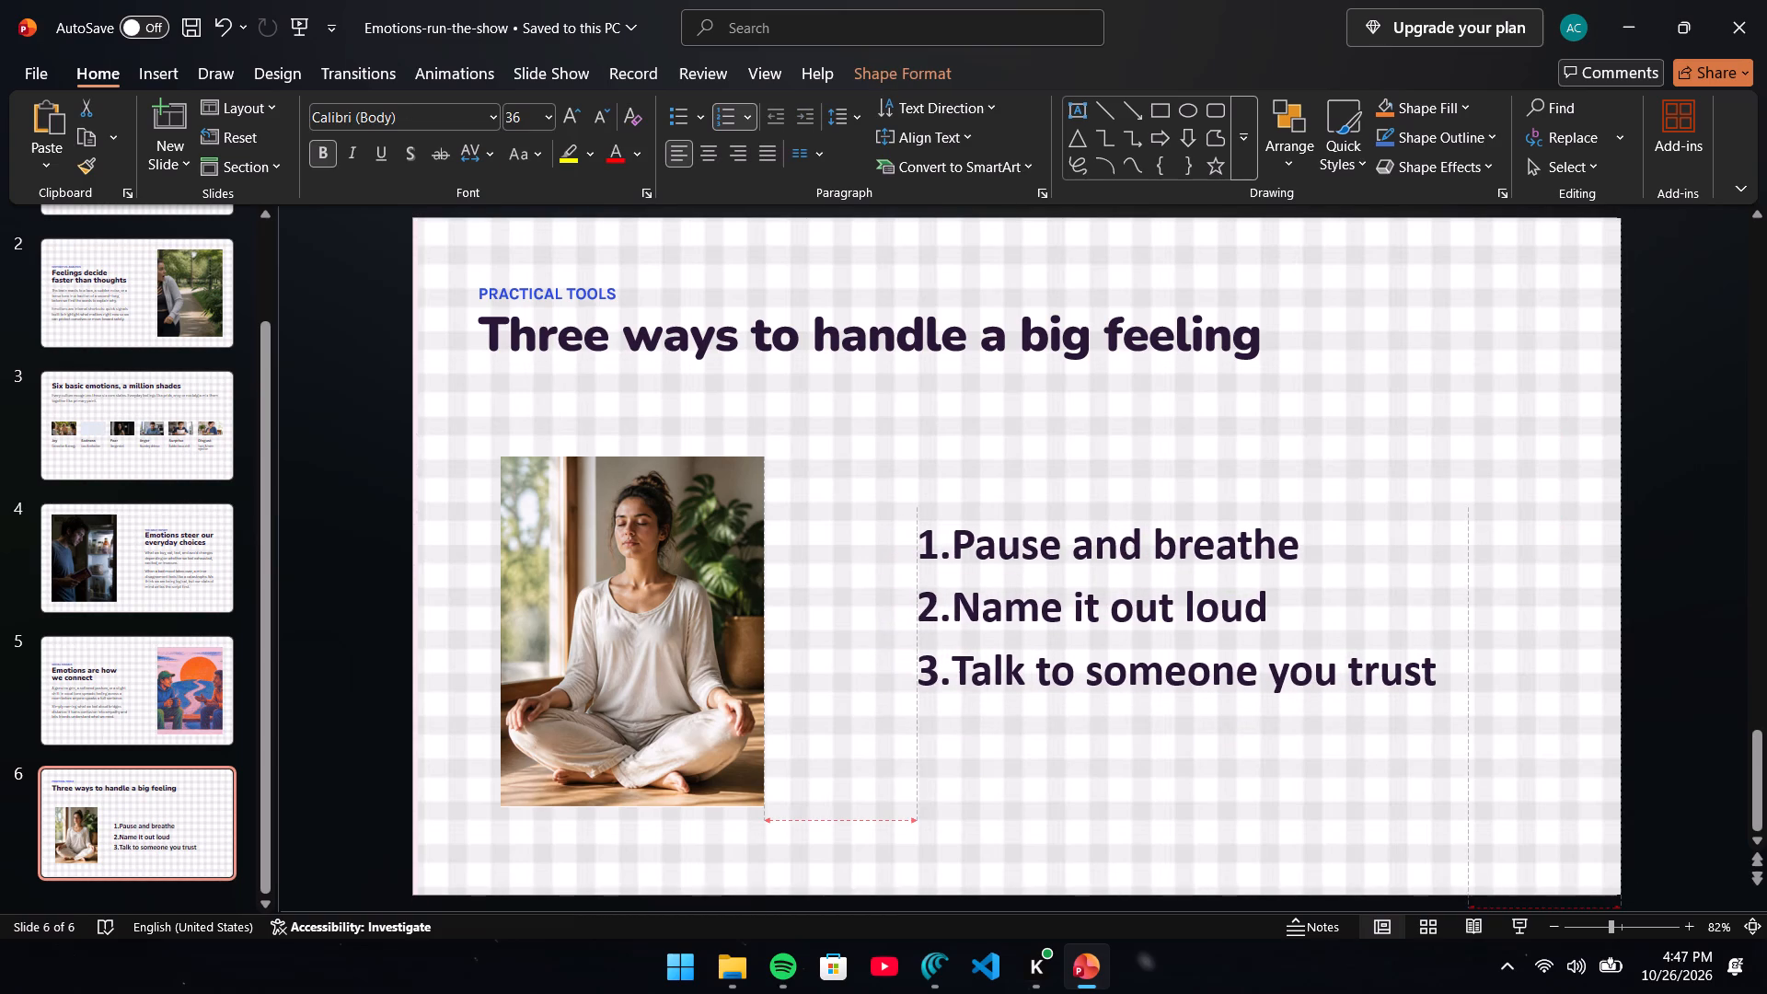
pyautogui.moveTo(1269, 507); pyautogui.dragTo(1265, 528)
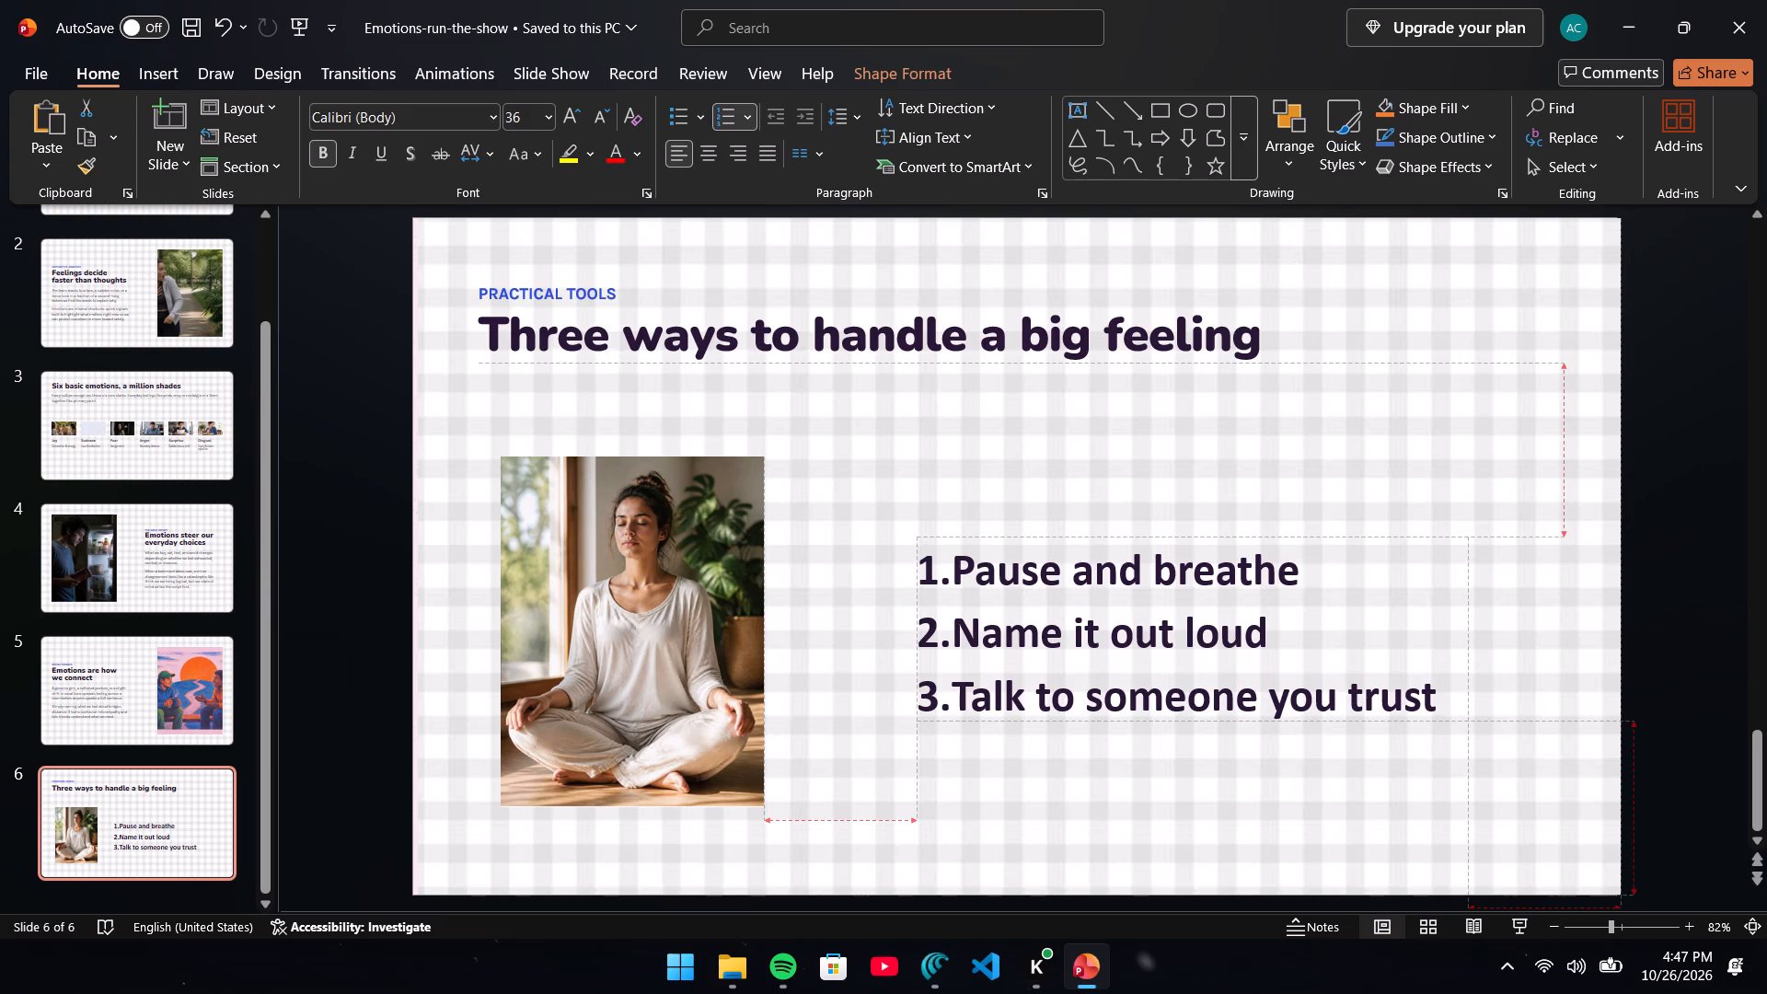
pyautogui.moveTo(1265, 528); pyautogui.dragTo(1265, 533)
pyautogui.click(1369, 464)
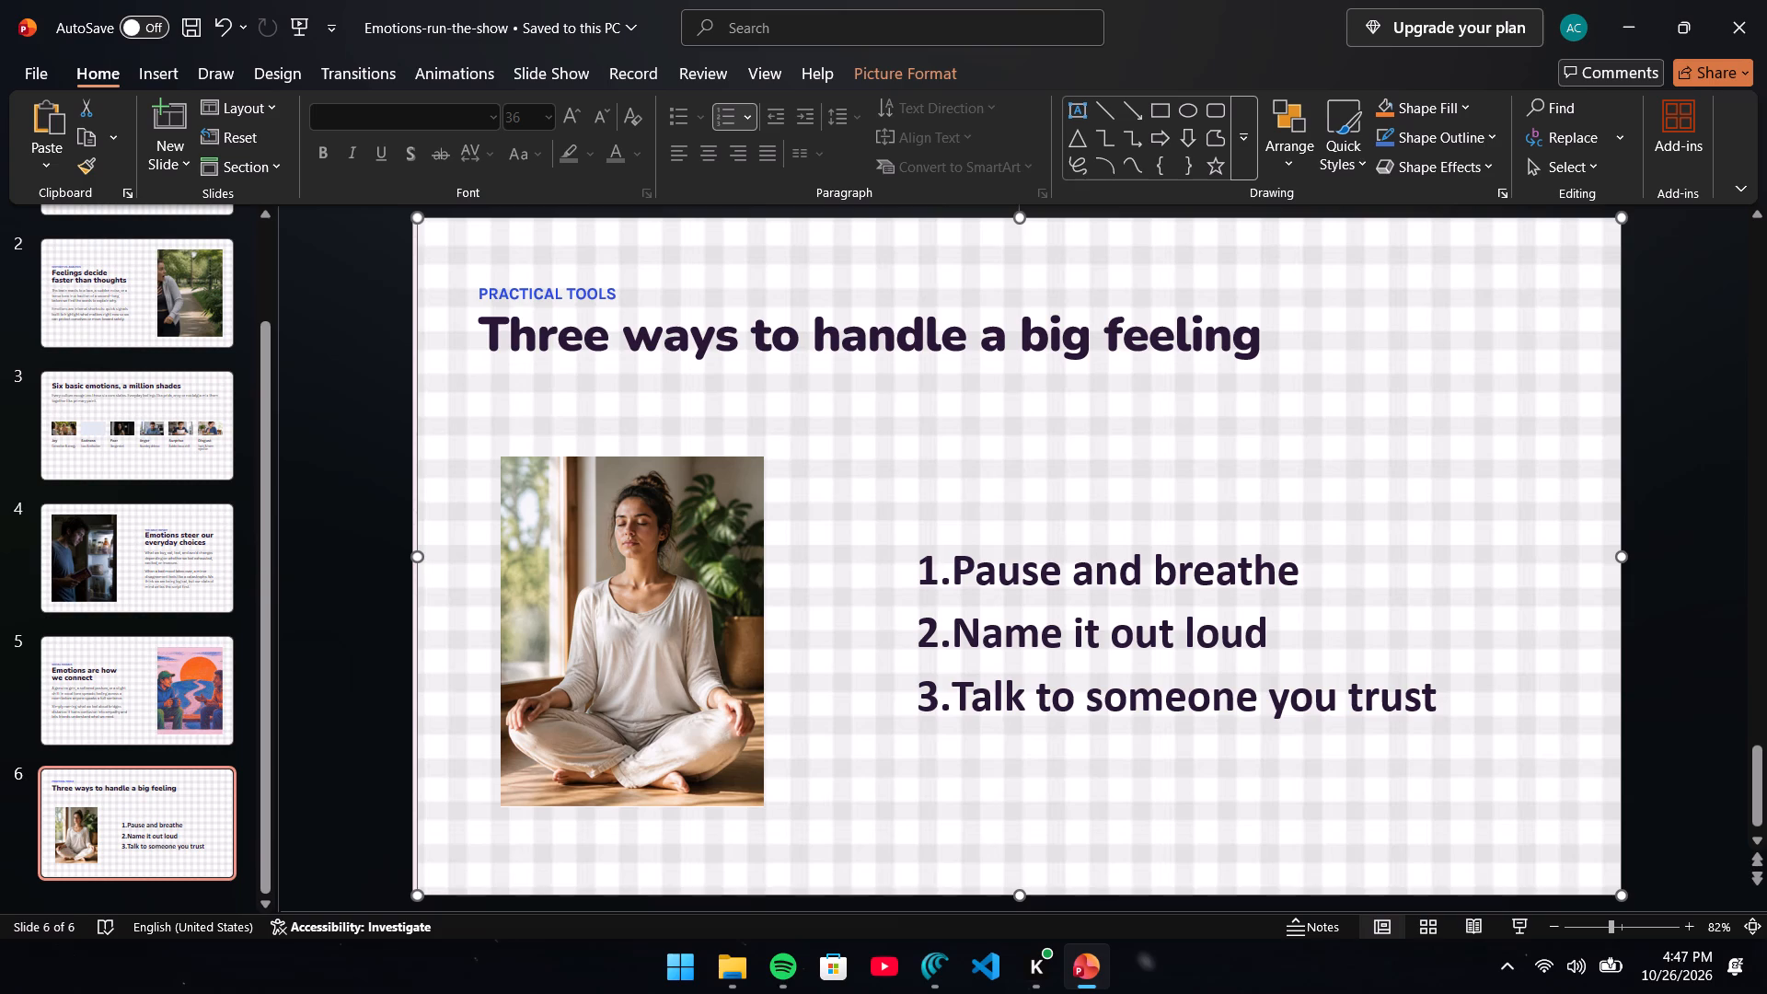
# Change the font of all three numbered list lines on slide 6 to Calisto MT.
pyautogui.click(1404, 611)
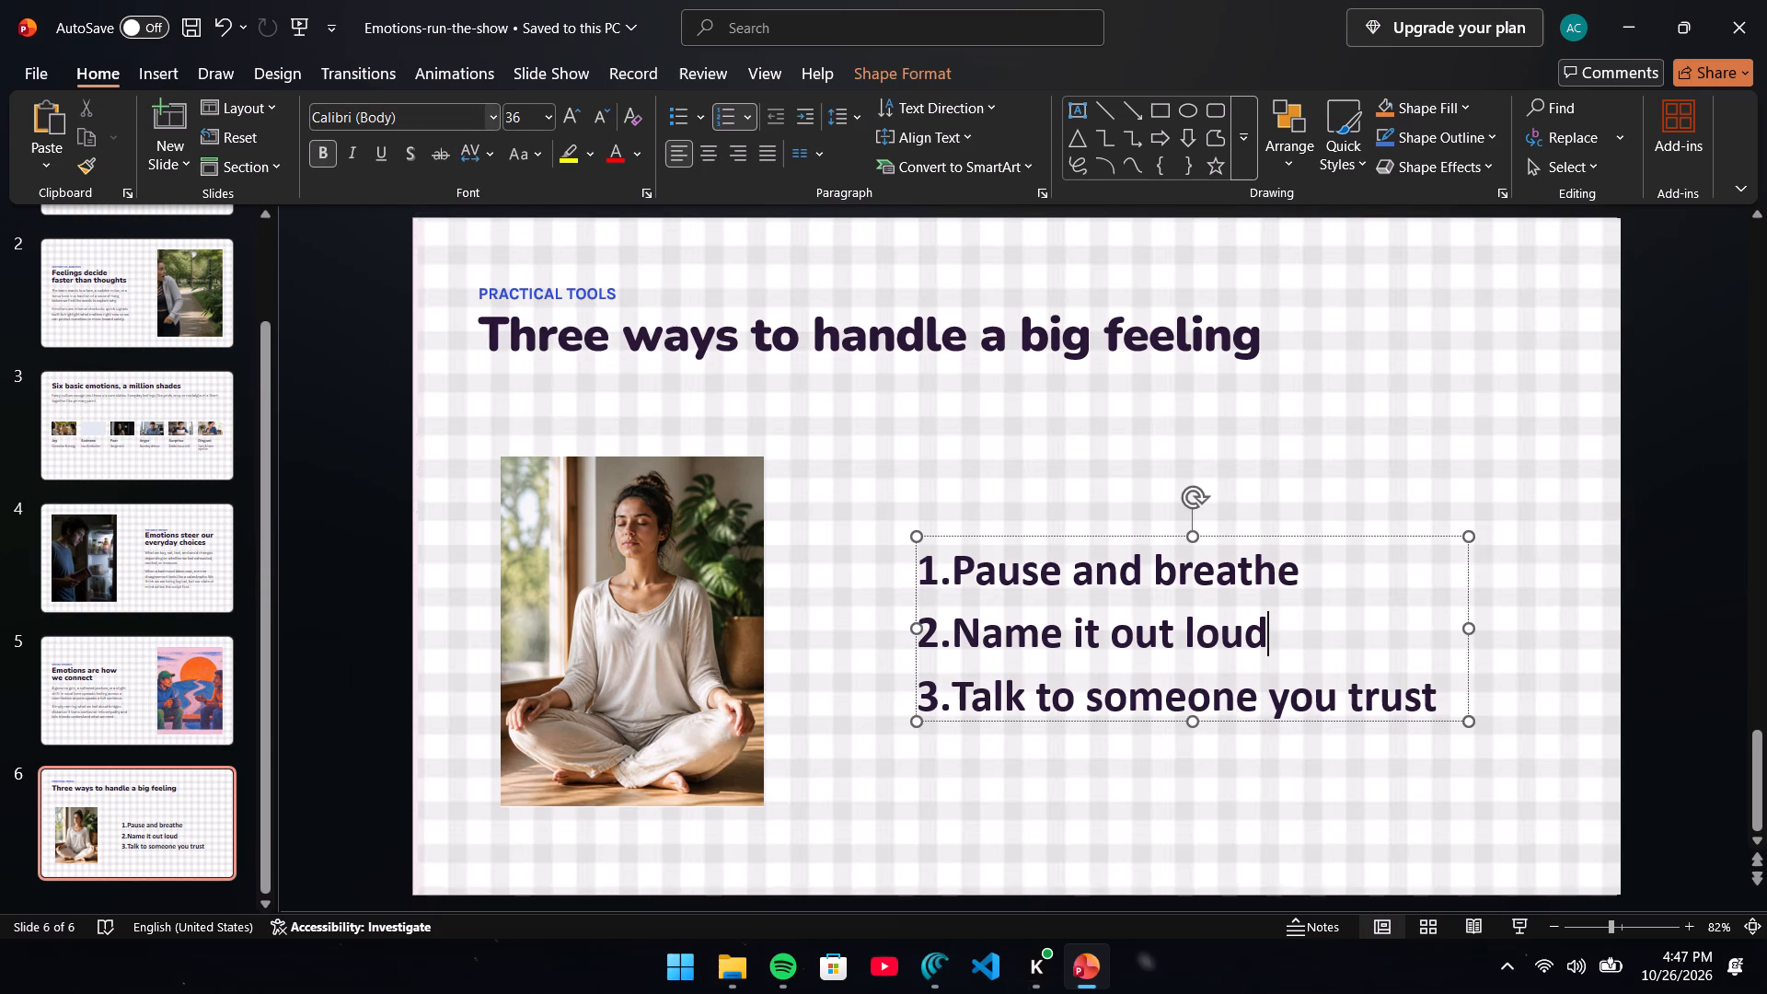
pyautogui.click(496, 114)
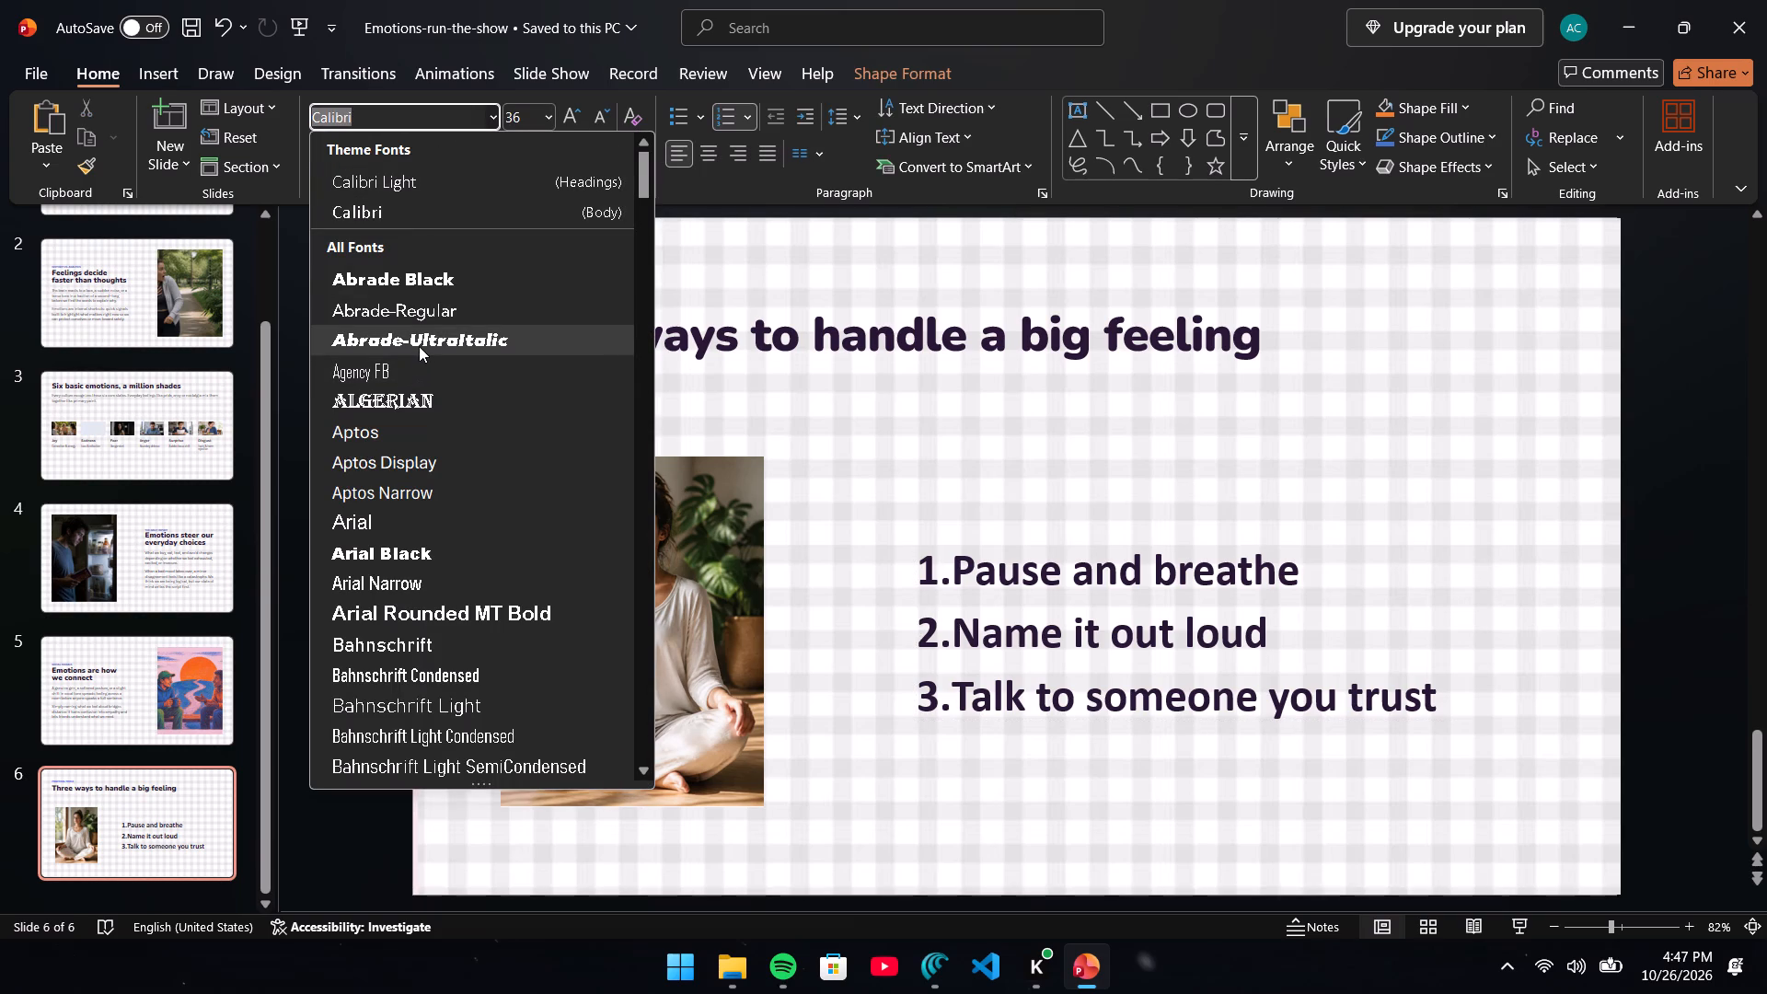
pyautogui.click(1427, 688)
pyautogui.moveTo(1433, 689); pyautogui.dragTo(908, 549)
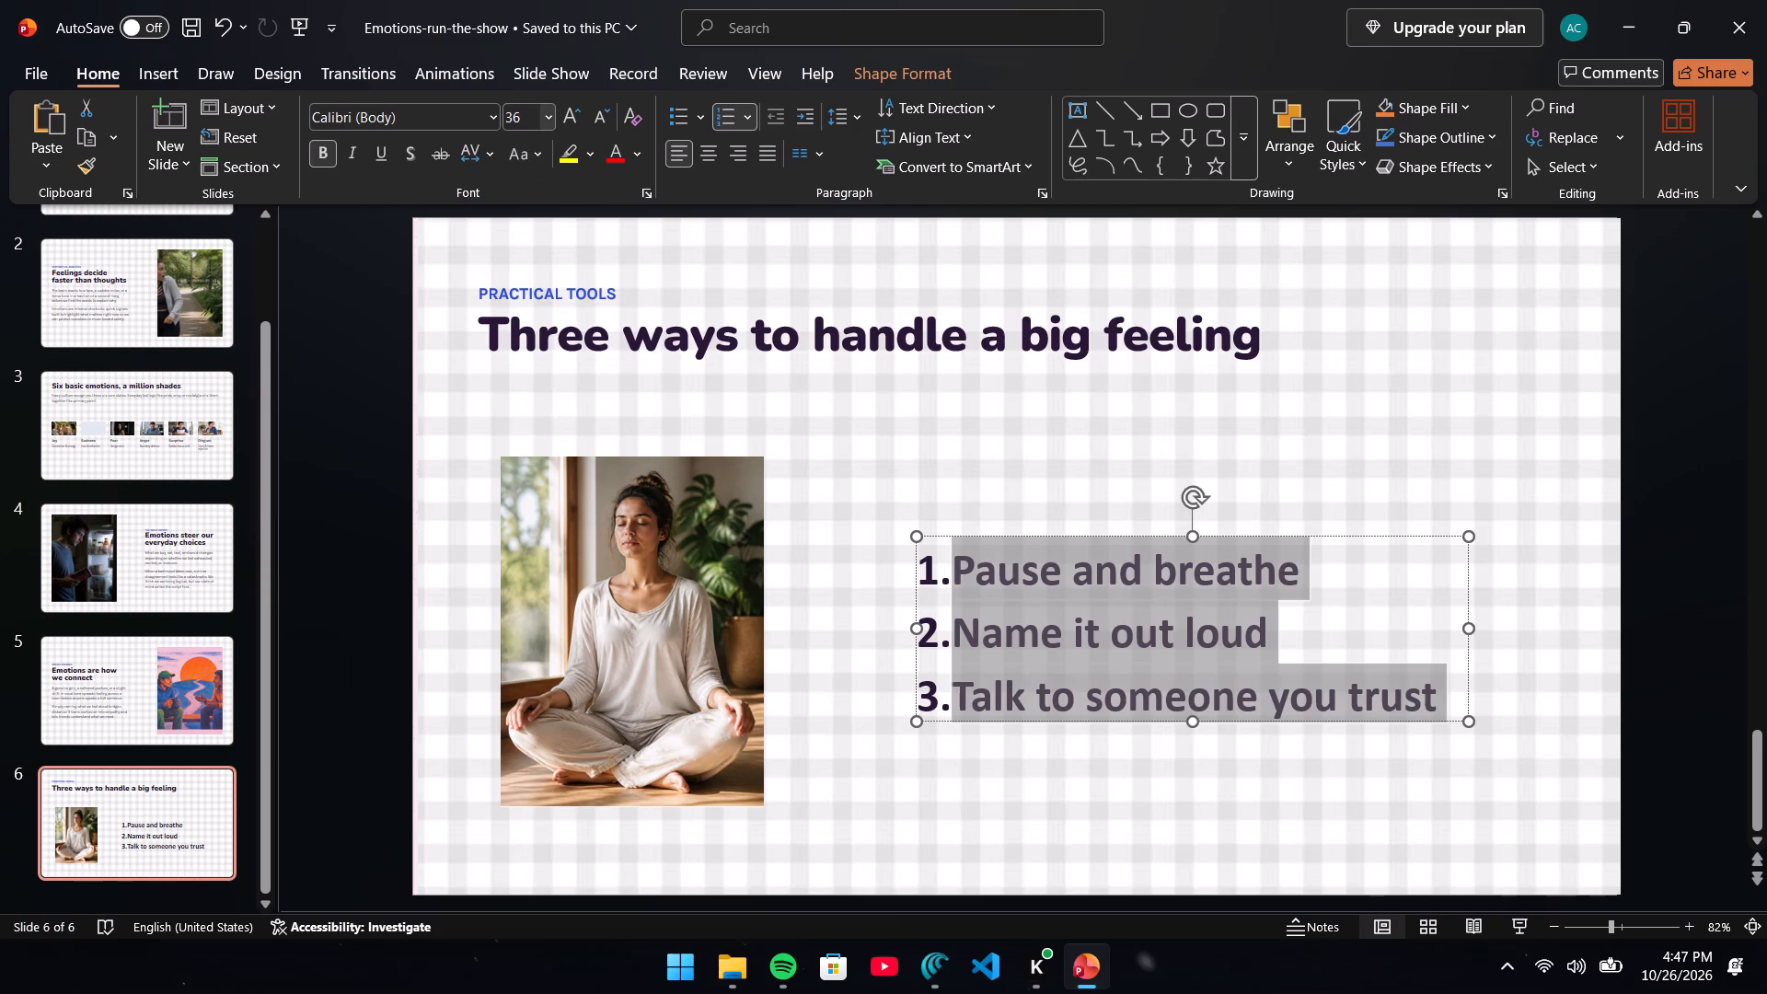
pyautogui.click(497, 113)
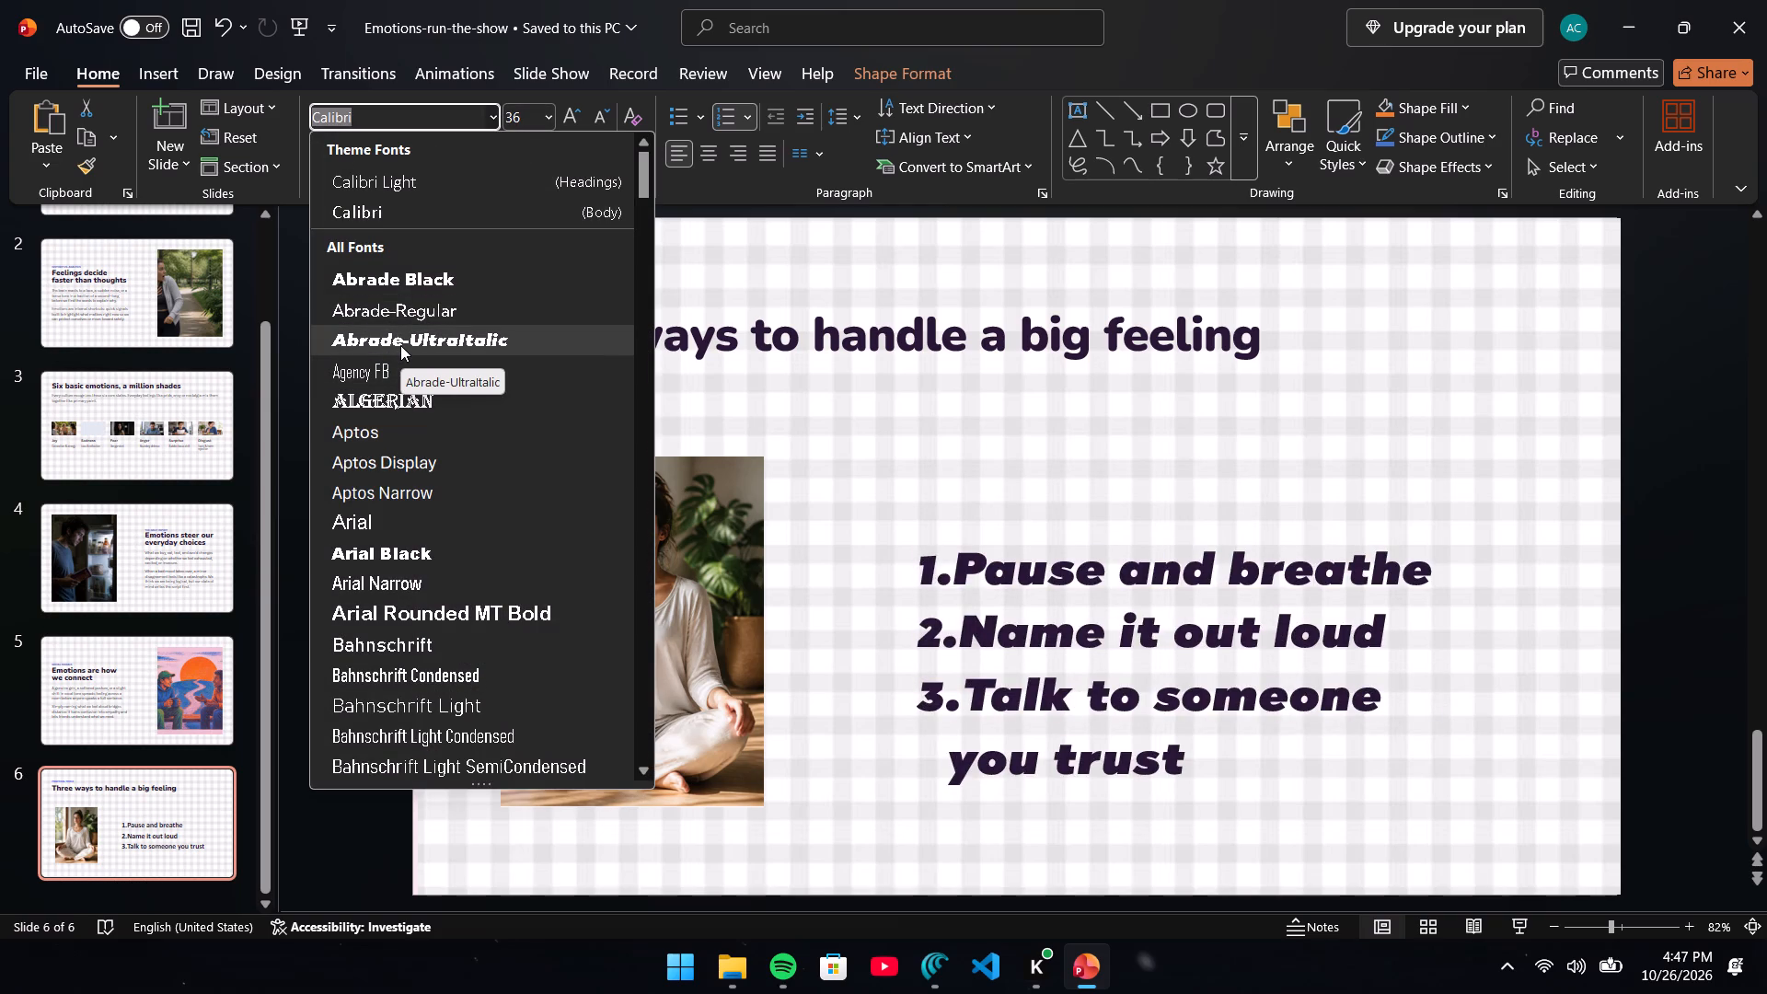
pyautogui.scroll(-3, 404, 316)
pyautogui.scroll(-1, 388, 585)
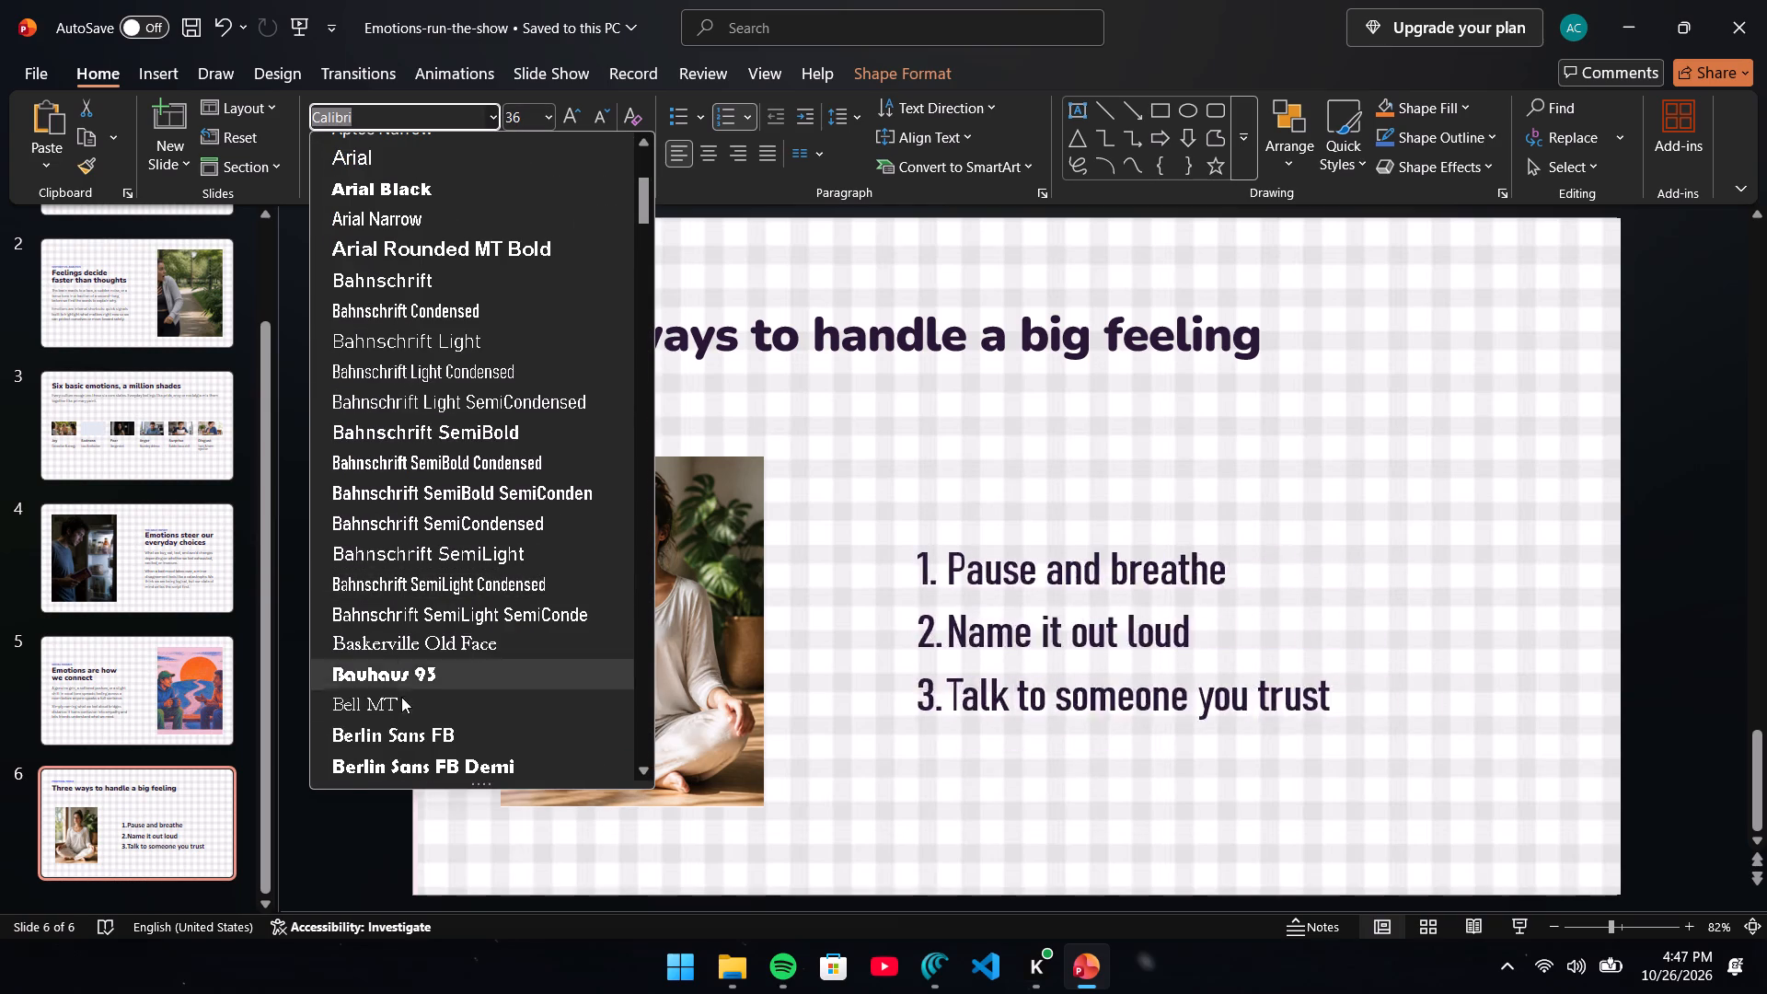
pyautogui.scroll(-1, 408, 666)
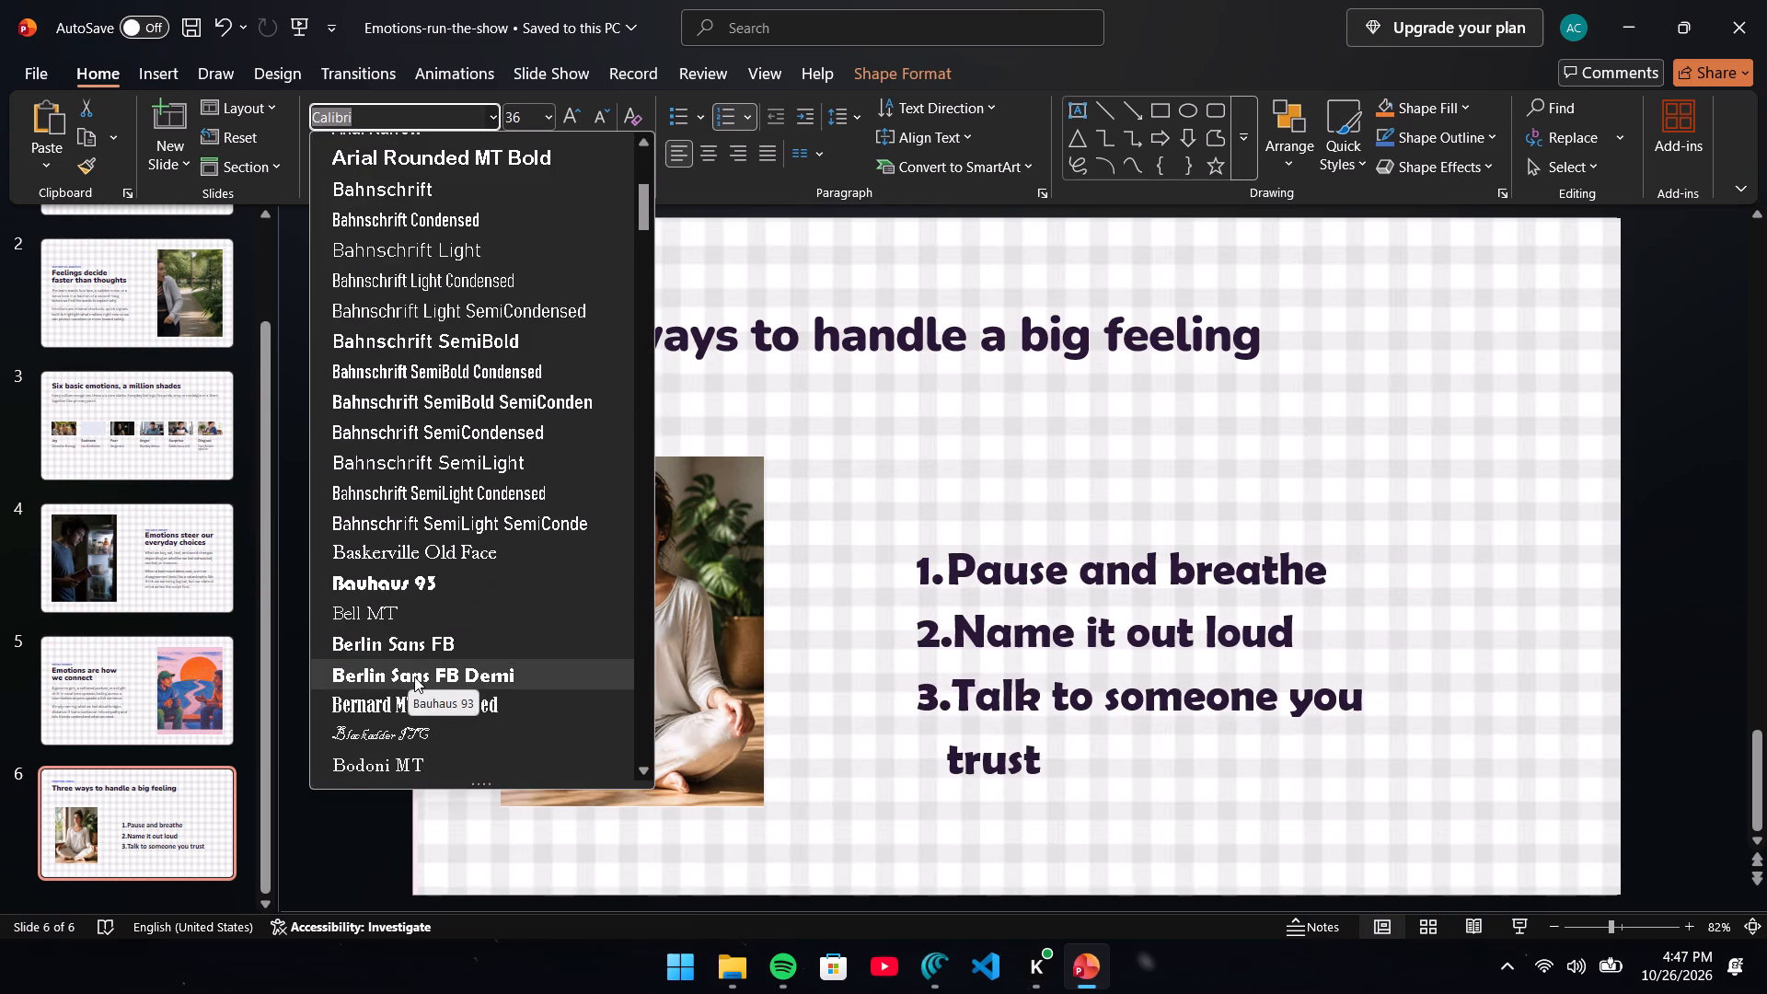
pyautogui.scroll(-1, 414, 676)
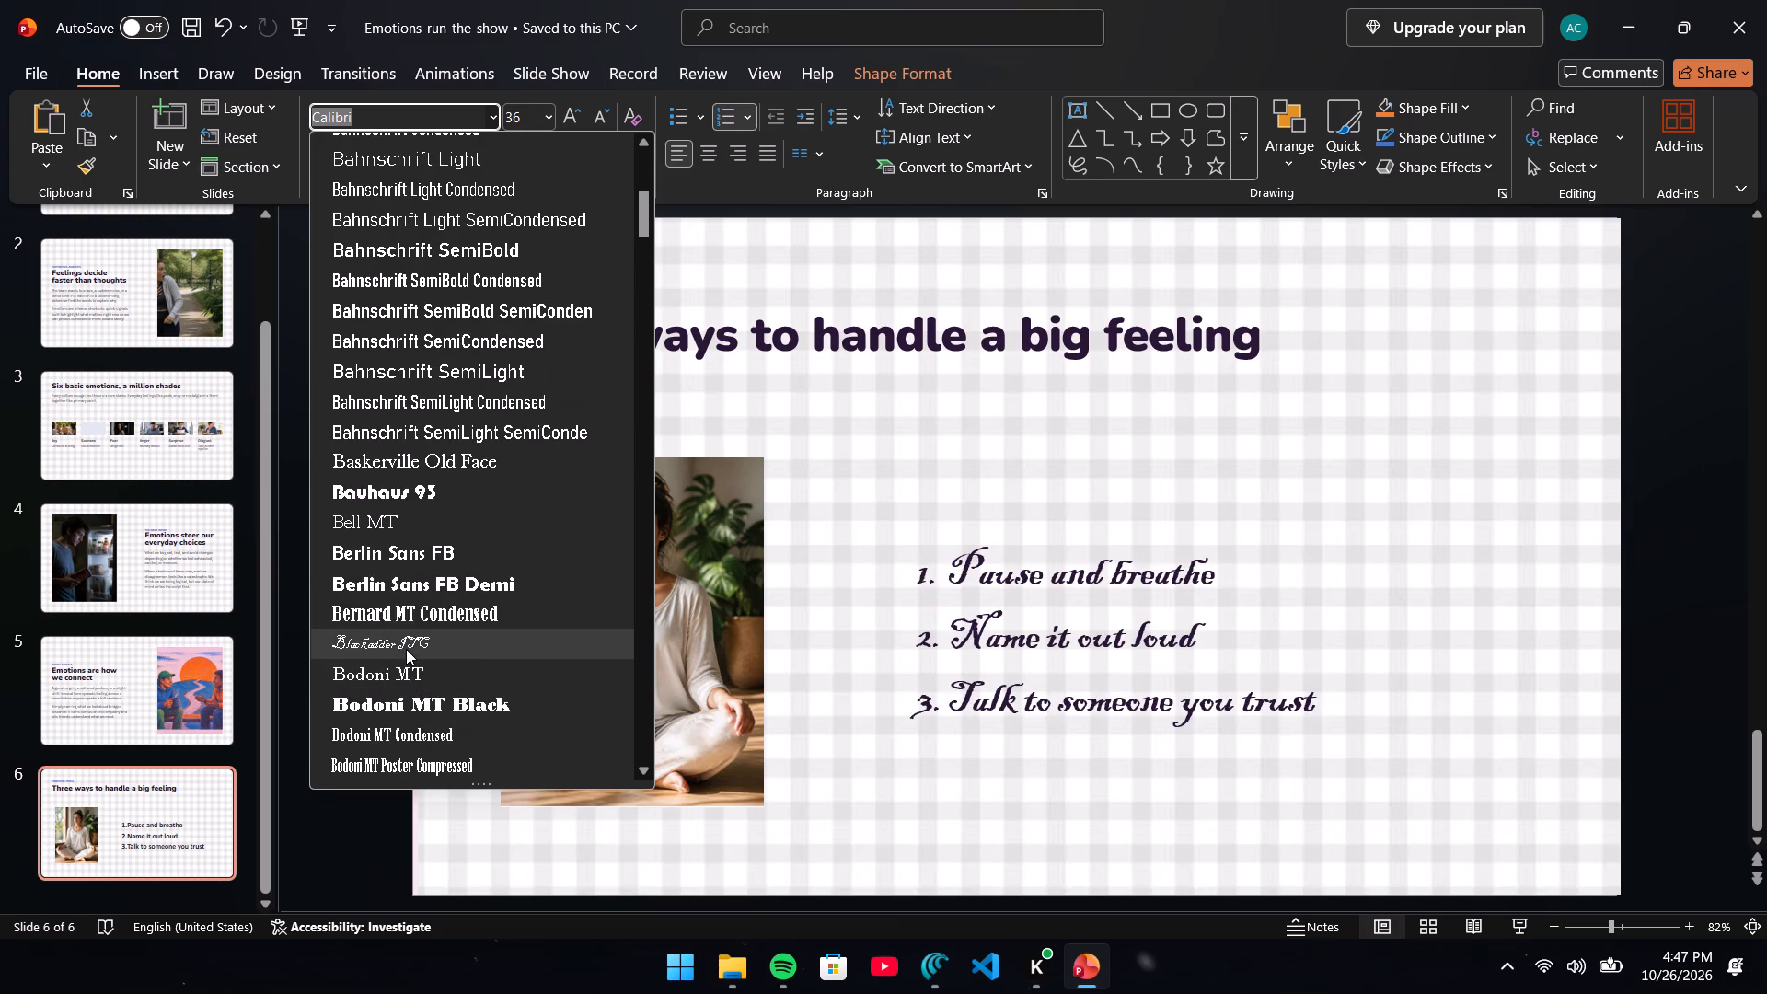
pyautogui.scroll(-2, 410, 614)
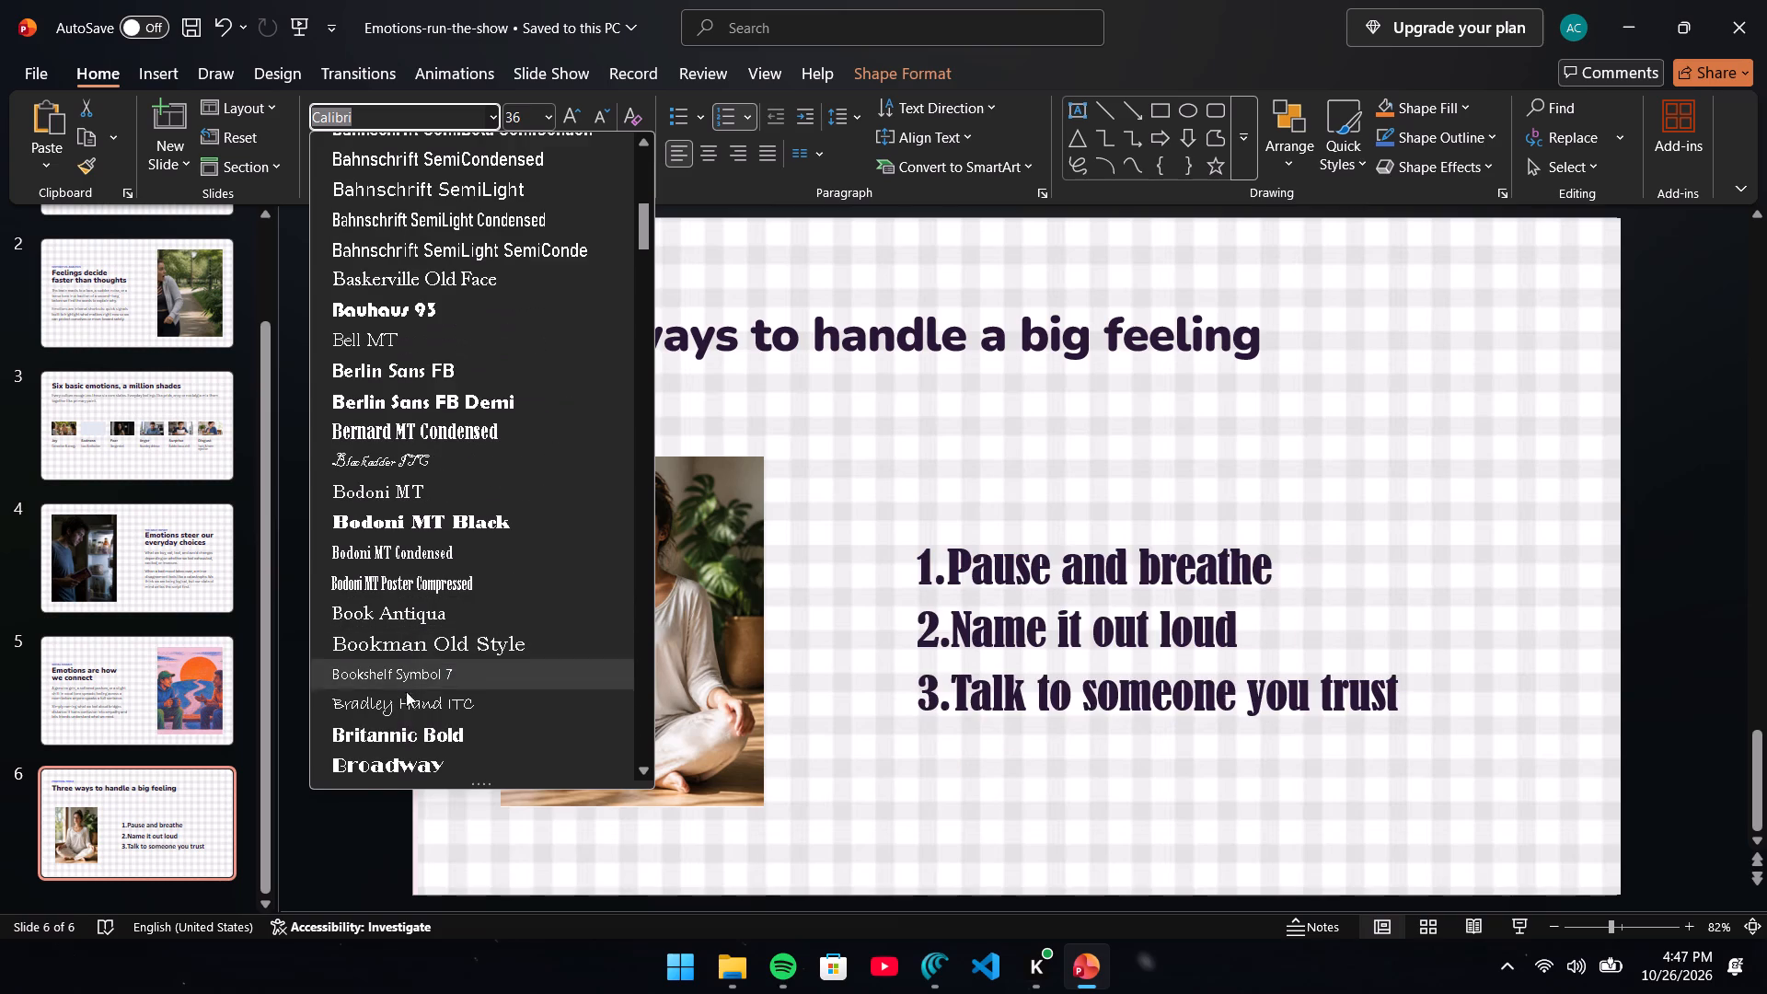
pyautogui.scroll(-2, 409, 737)
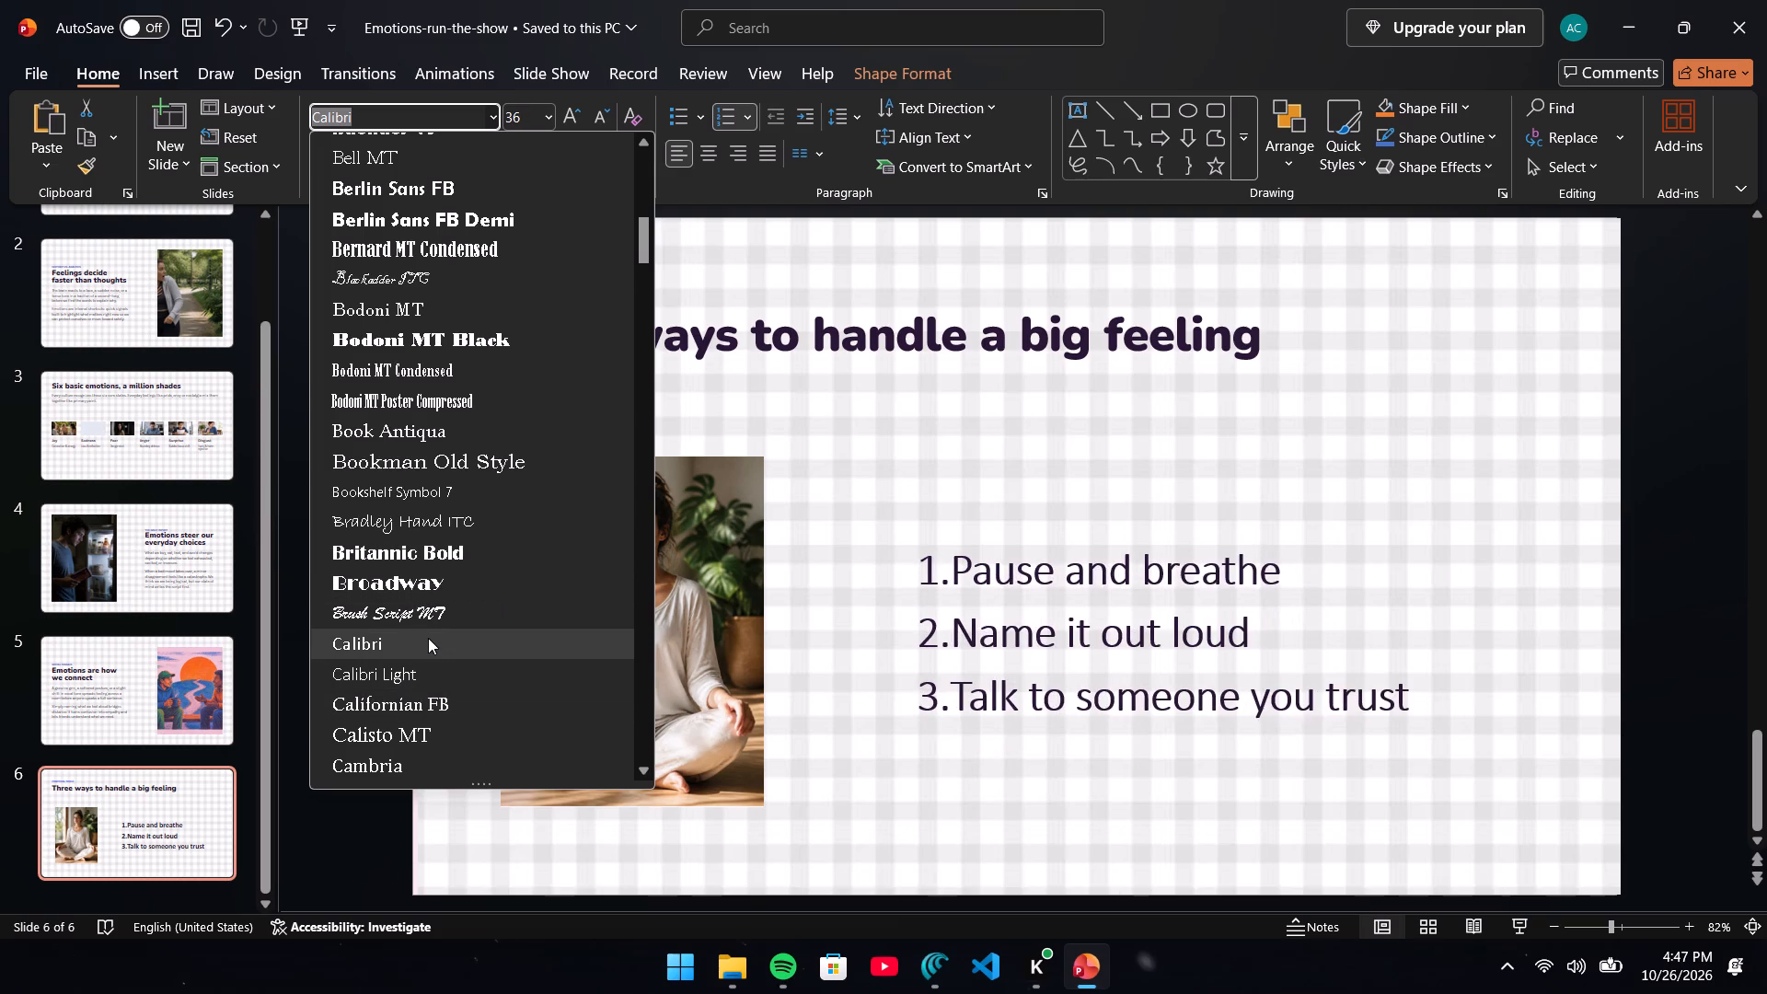
pyautogui.scroll(-1, 429, 639)
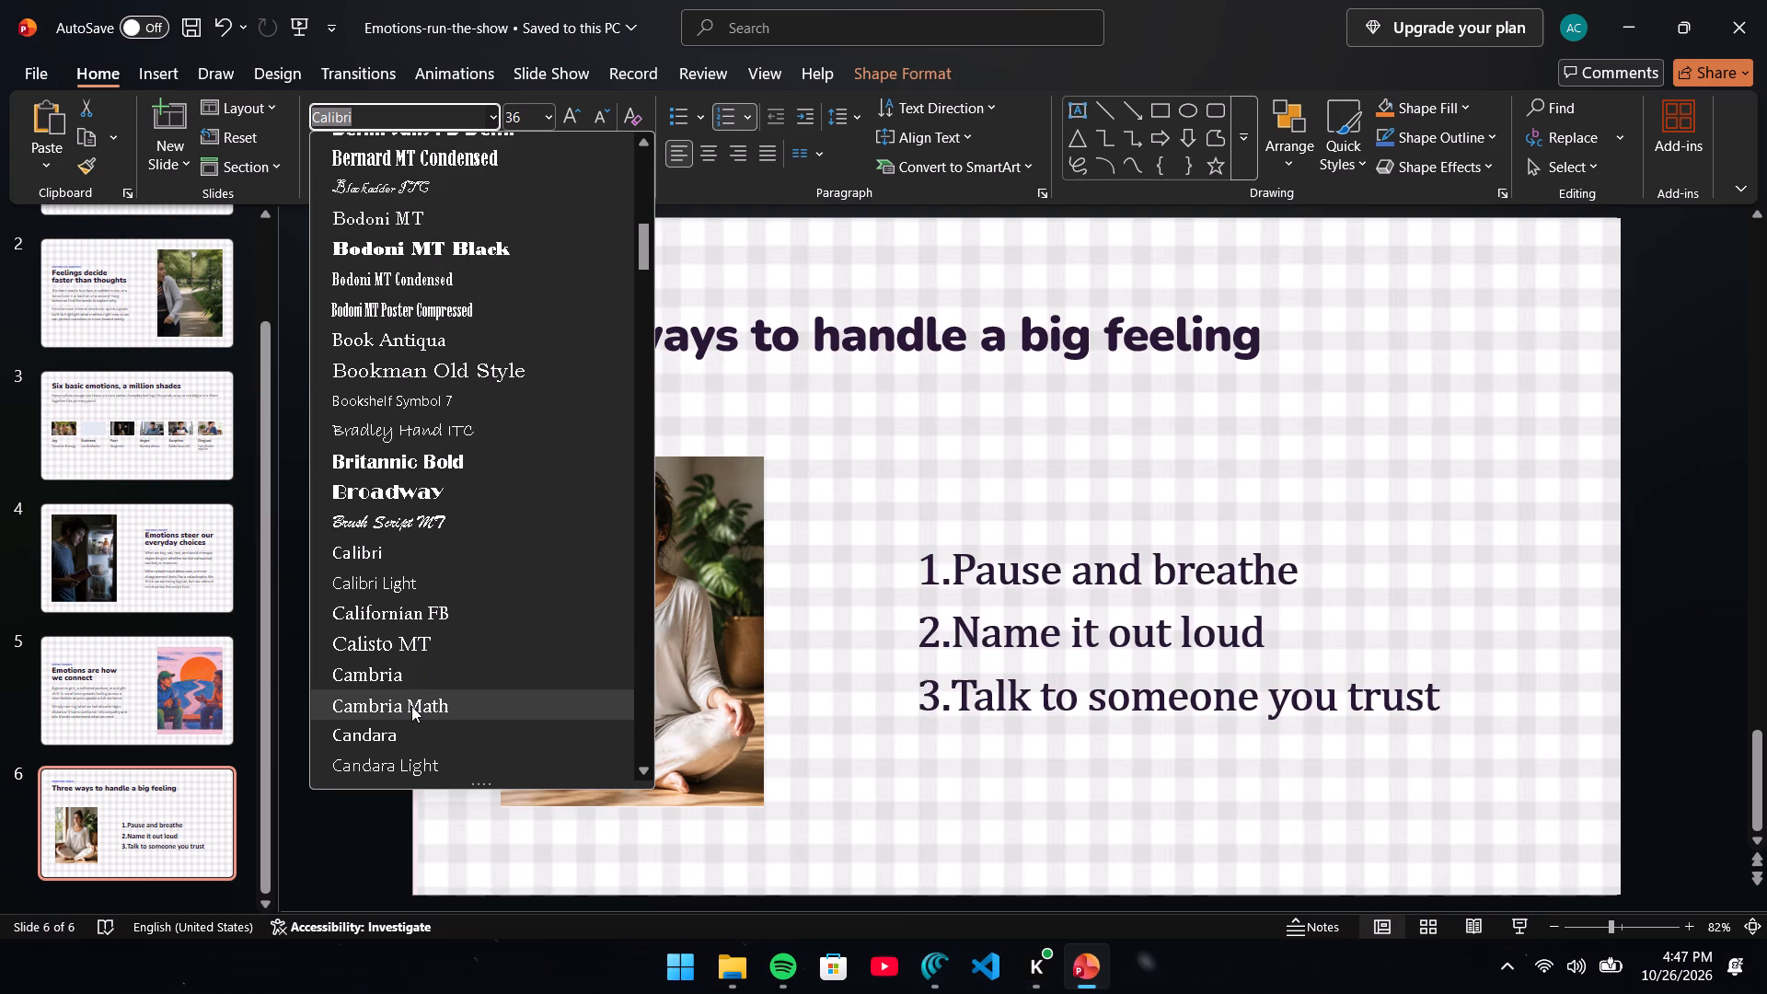
pyautogui.click(422, 644)
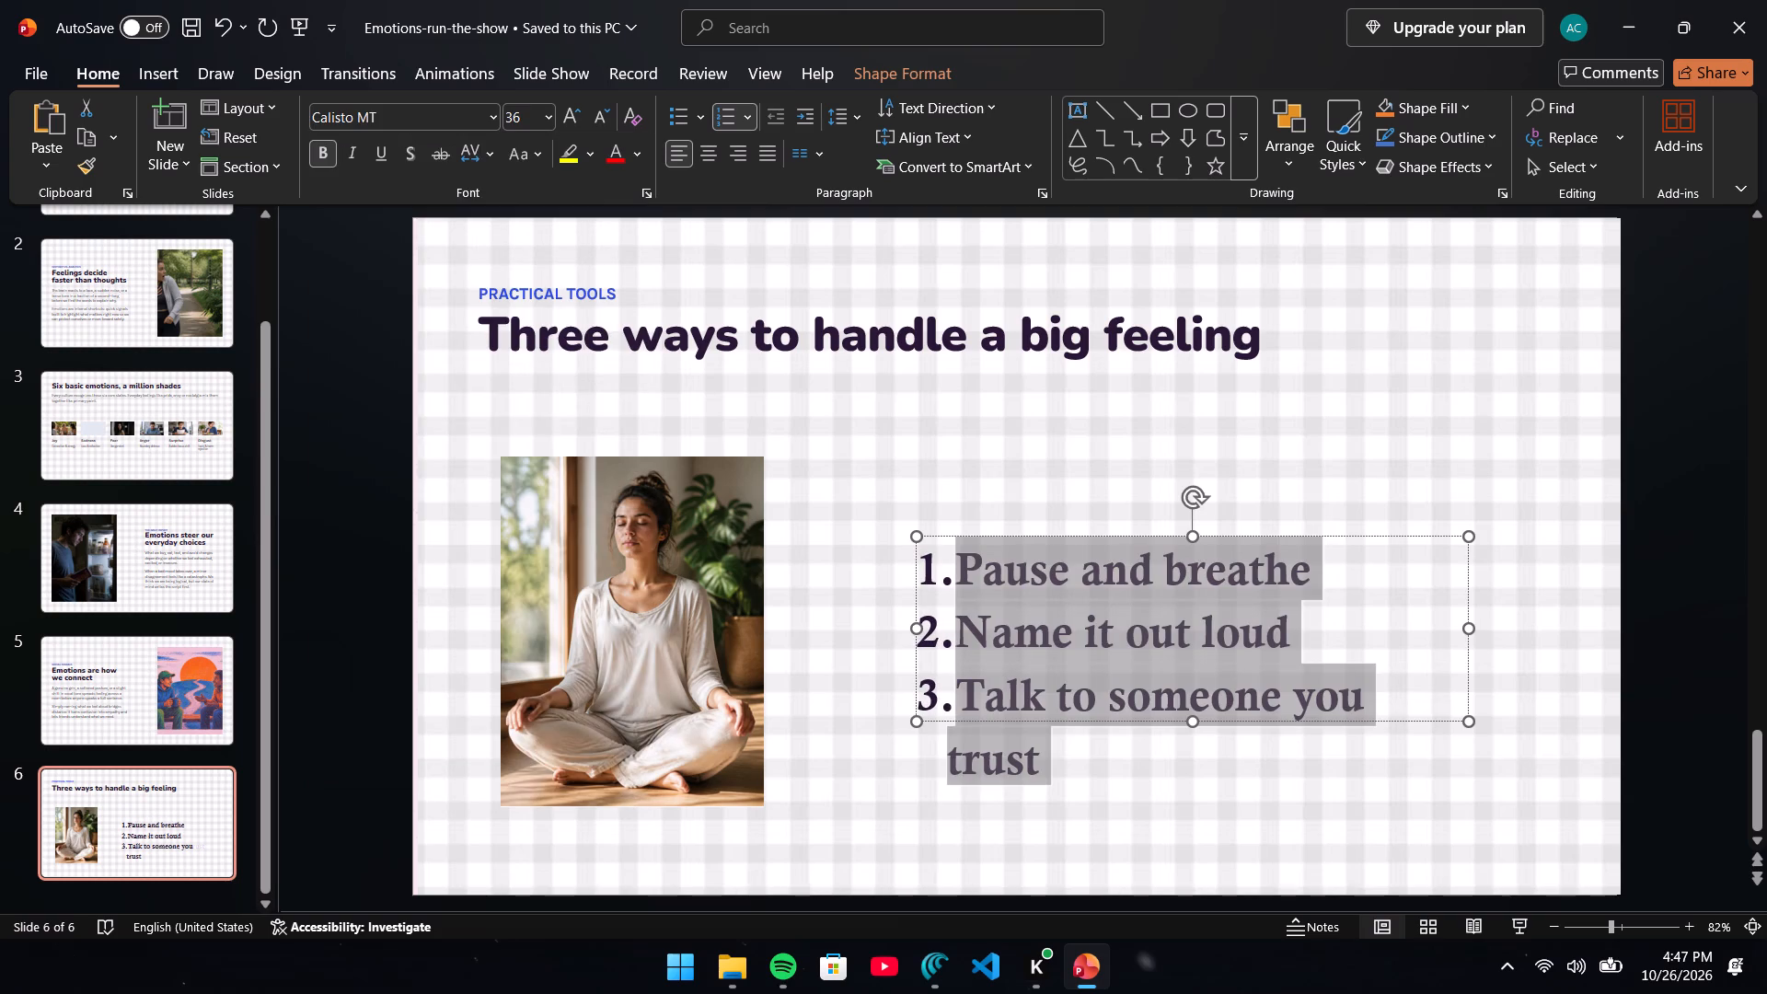
# Widen the numbered list's text box so that "Talk to someone you trust" fits on a single line.
pyautogui.moveTo(1472, 628); pyautogui.dragTo(1524, 628)
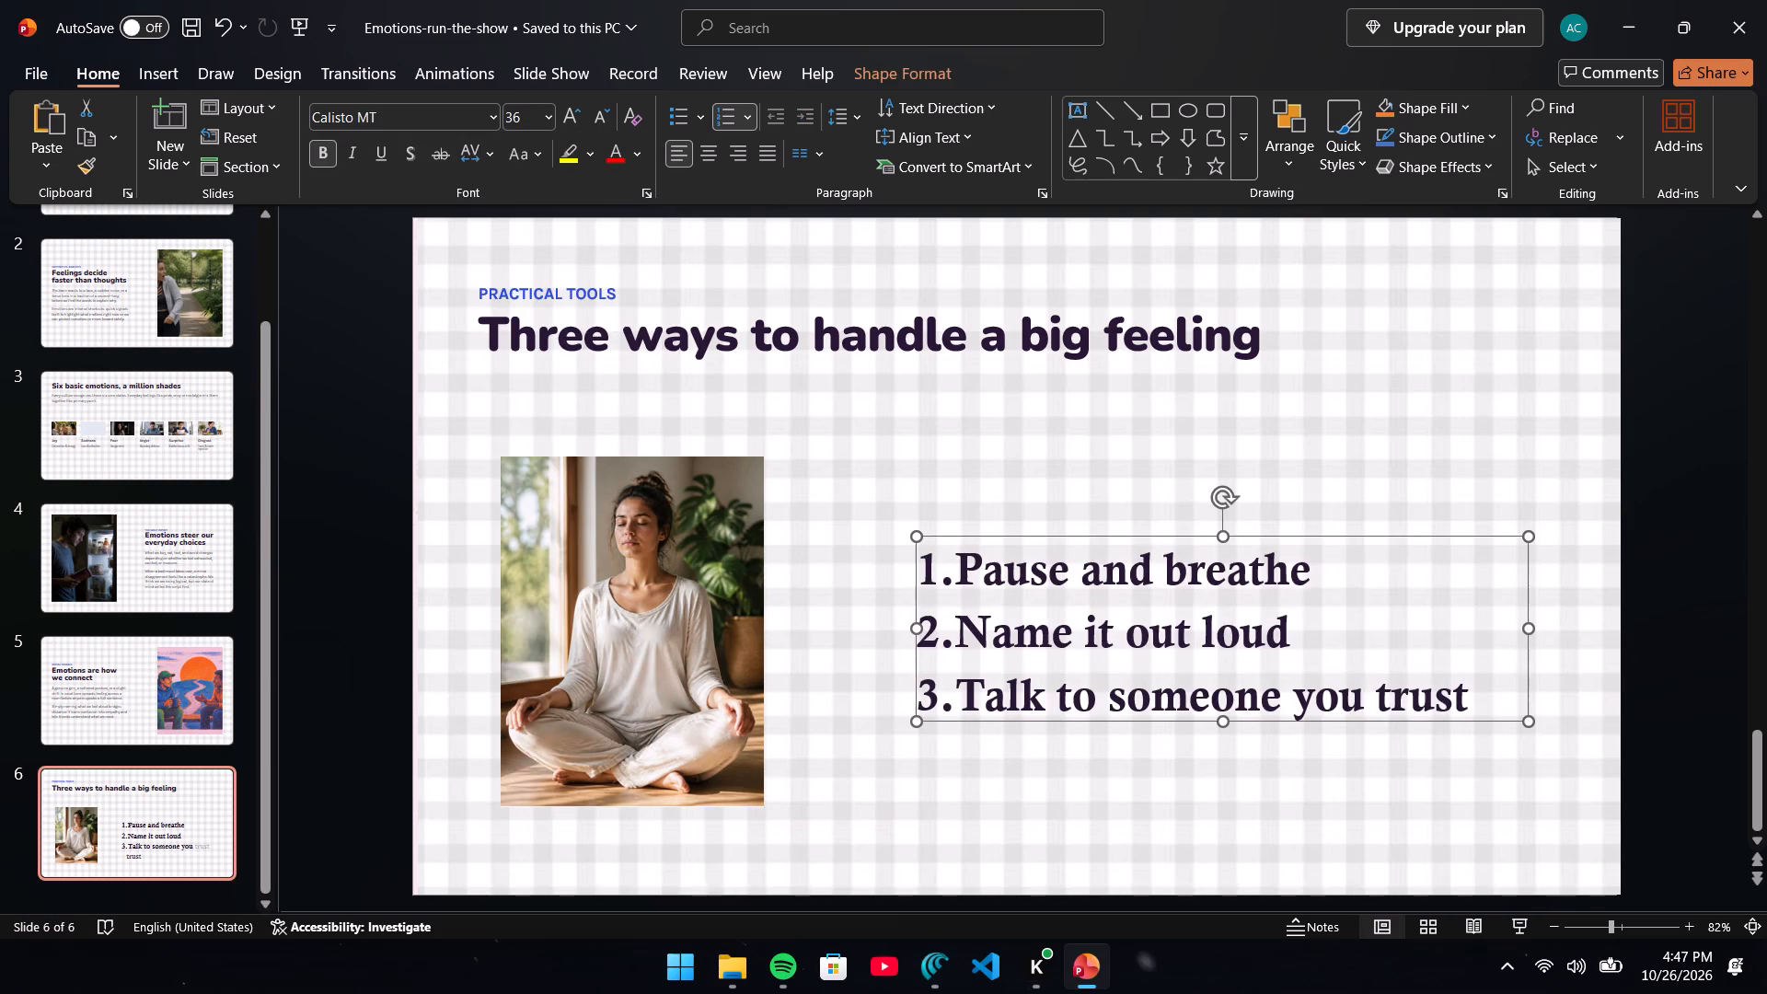
pyautogui.moveTo(1254, 532); pyautogui.dragTo(1244, 530)
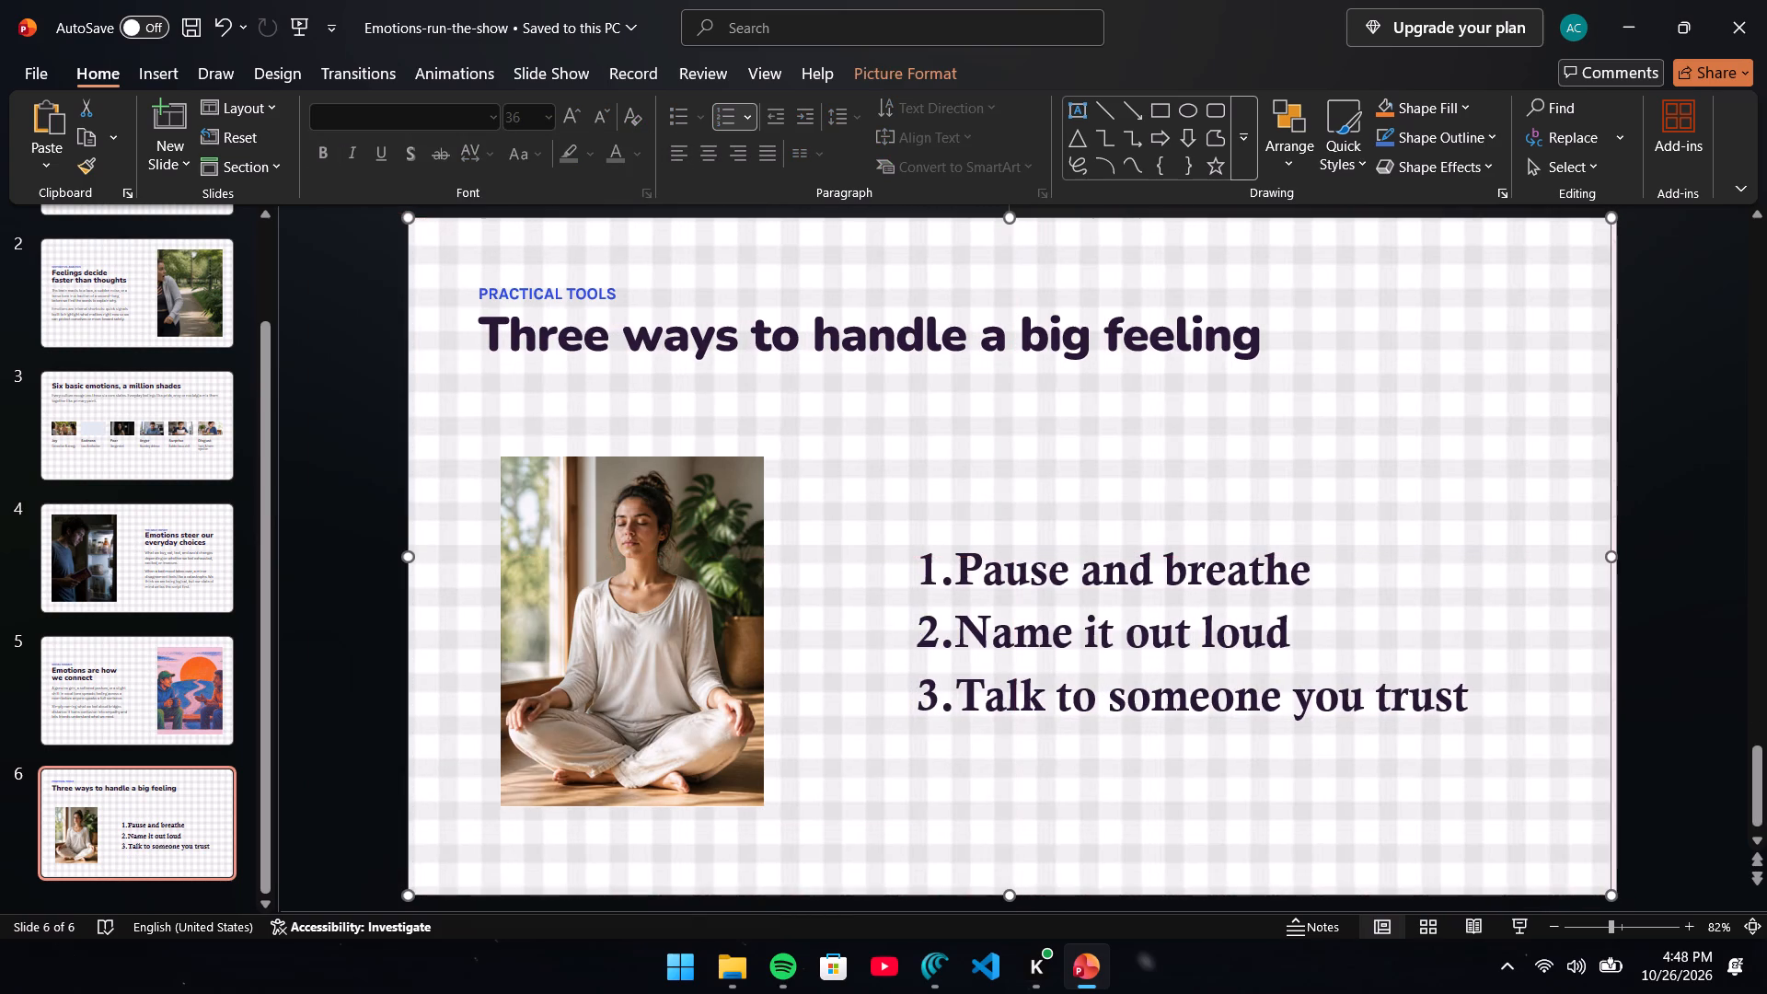
pyautogui.click(217, 12)
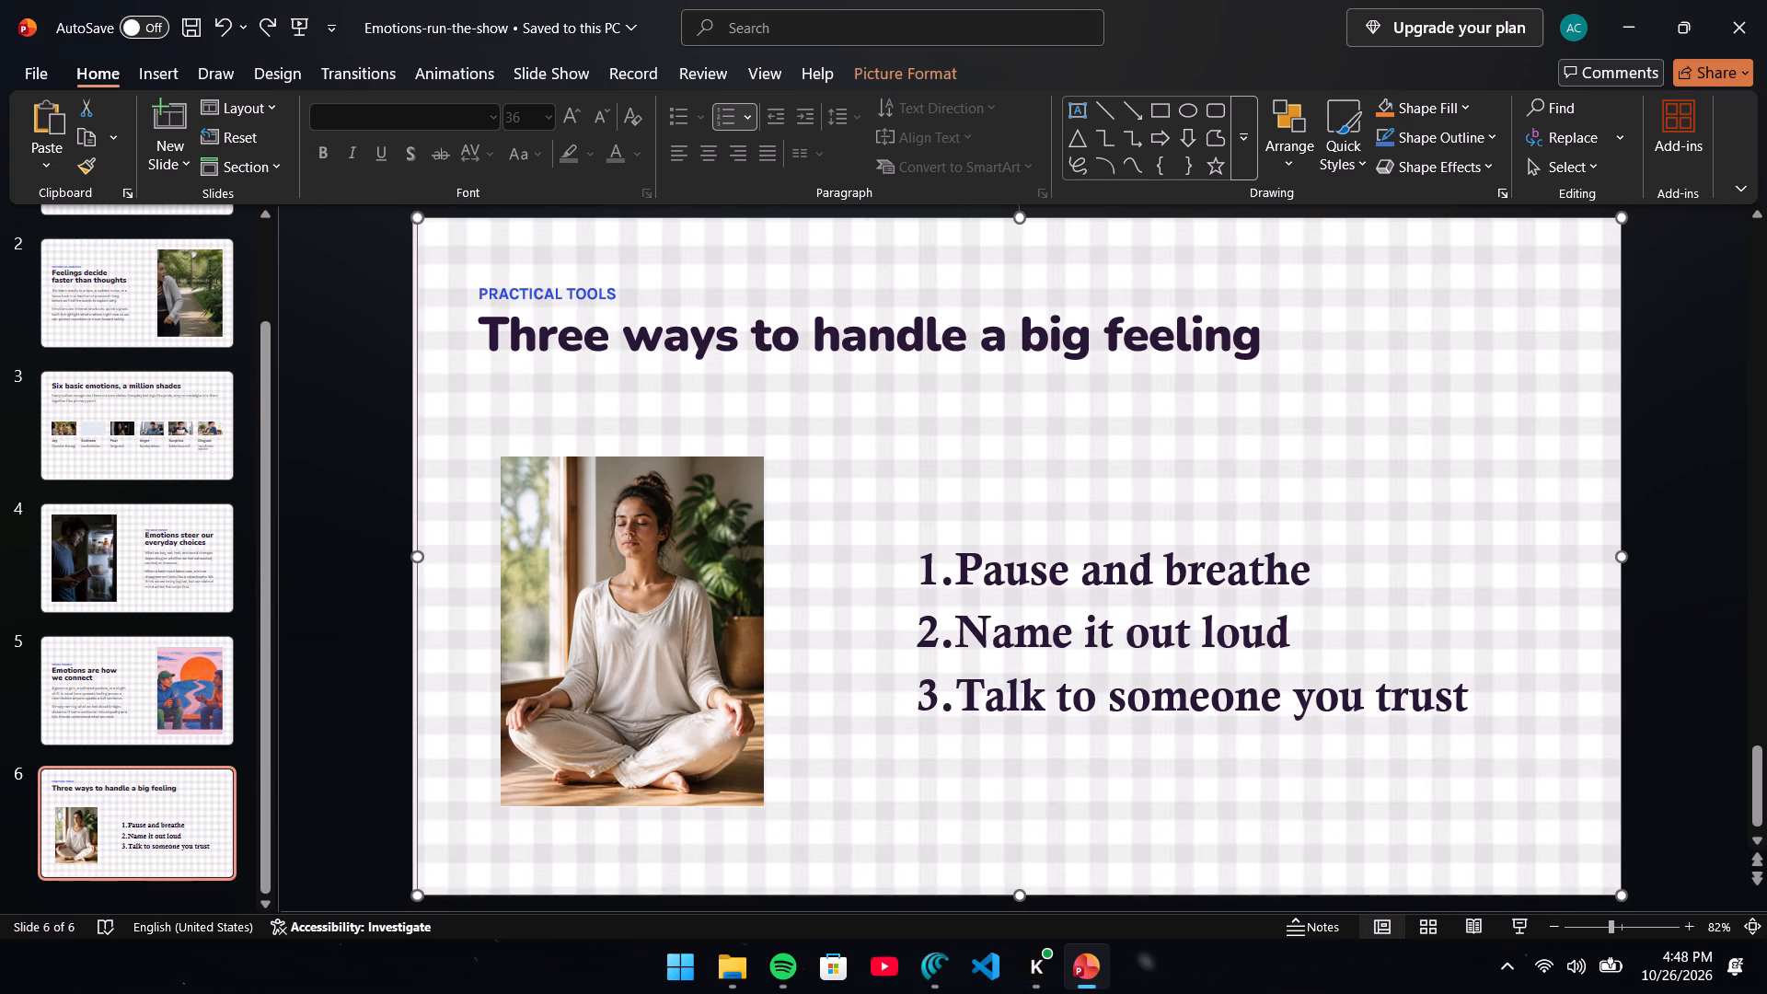
# Move the numbered list's text box slightly down to line up with the vertical centre of the meditating woman's photo.
pyautogui.click(1161, 607)
pyautogui.click(1053, 490)
pyautogui.click(1121, 546)
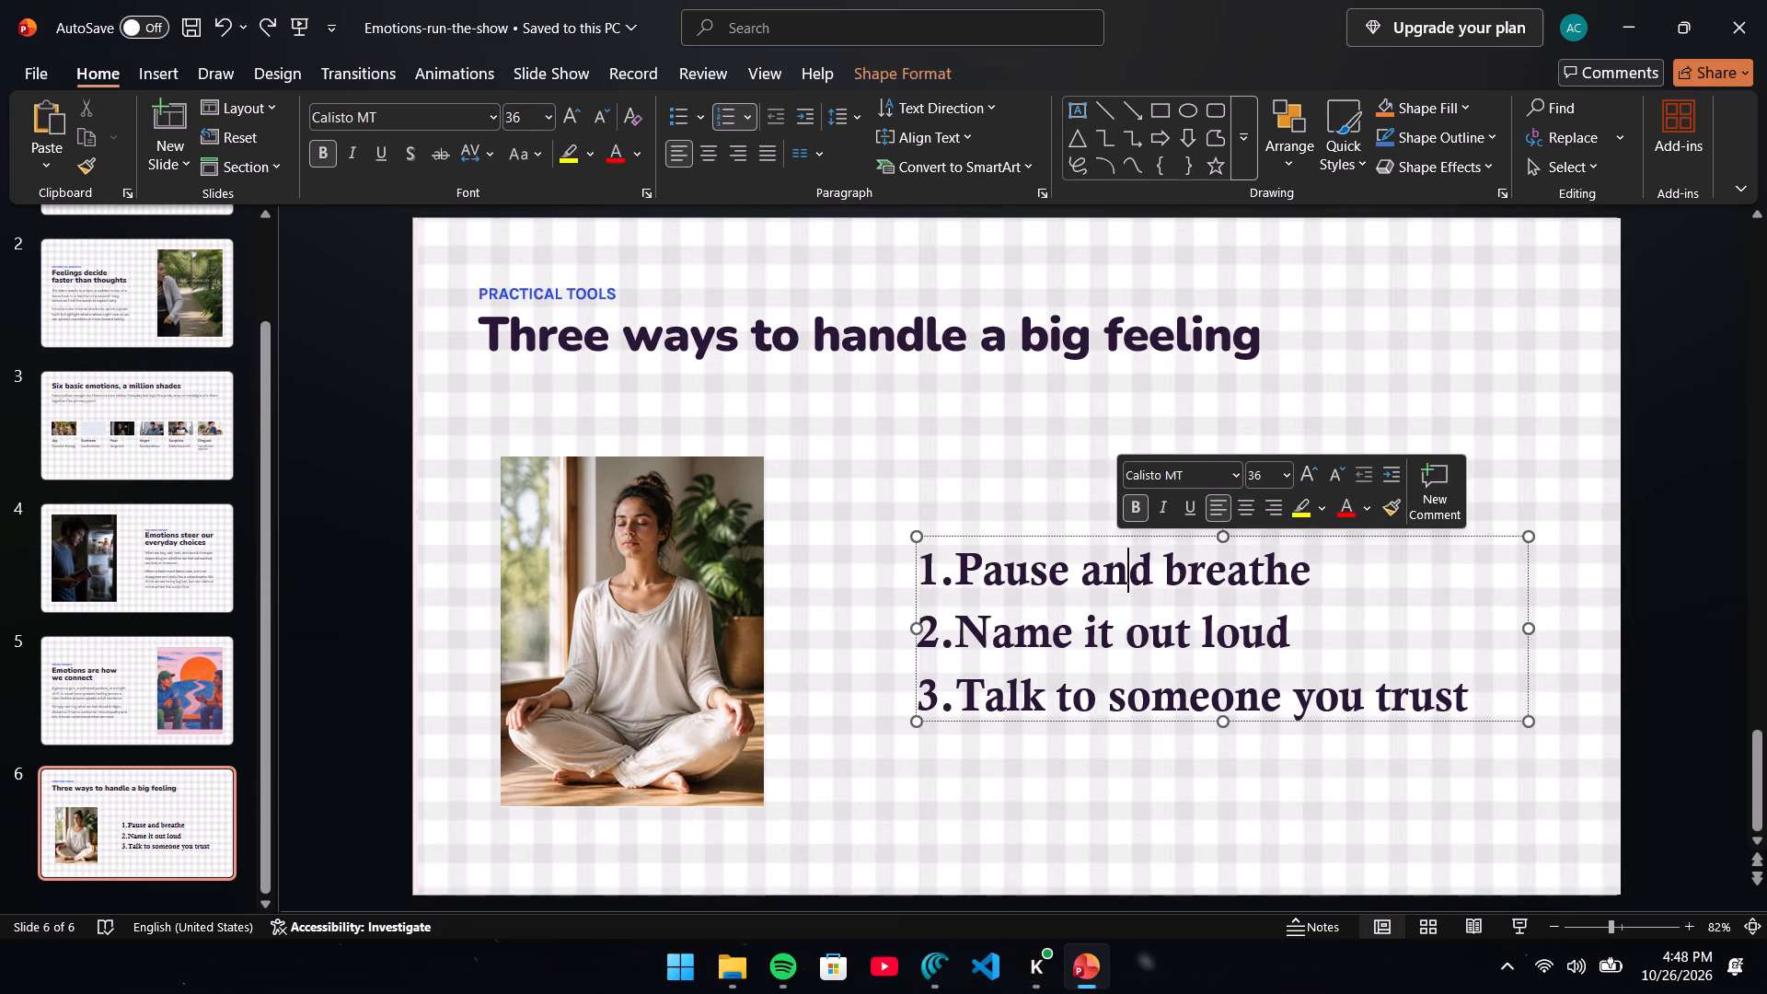
pyautogui.click(1103, 533)
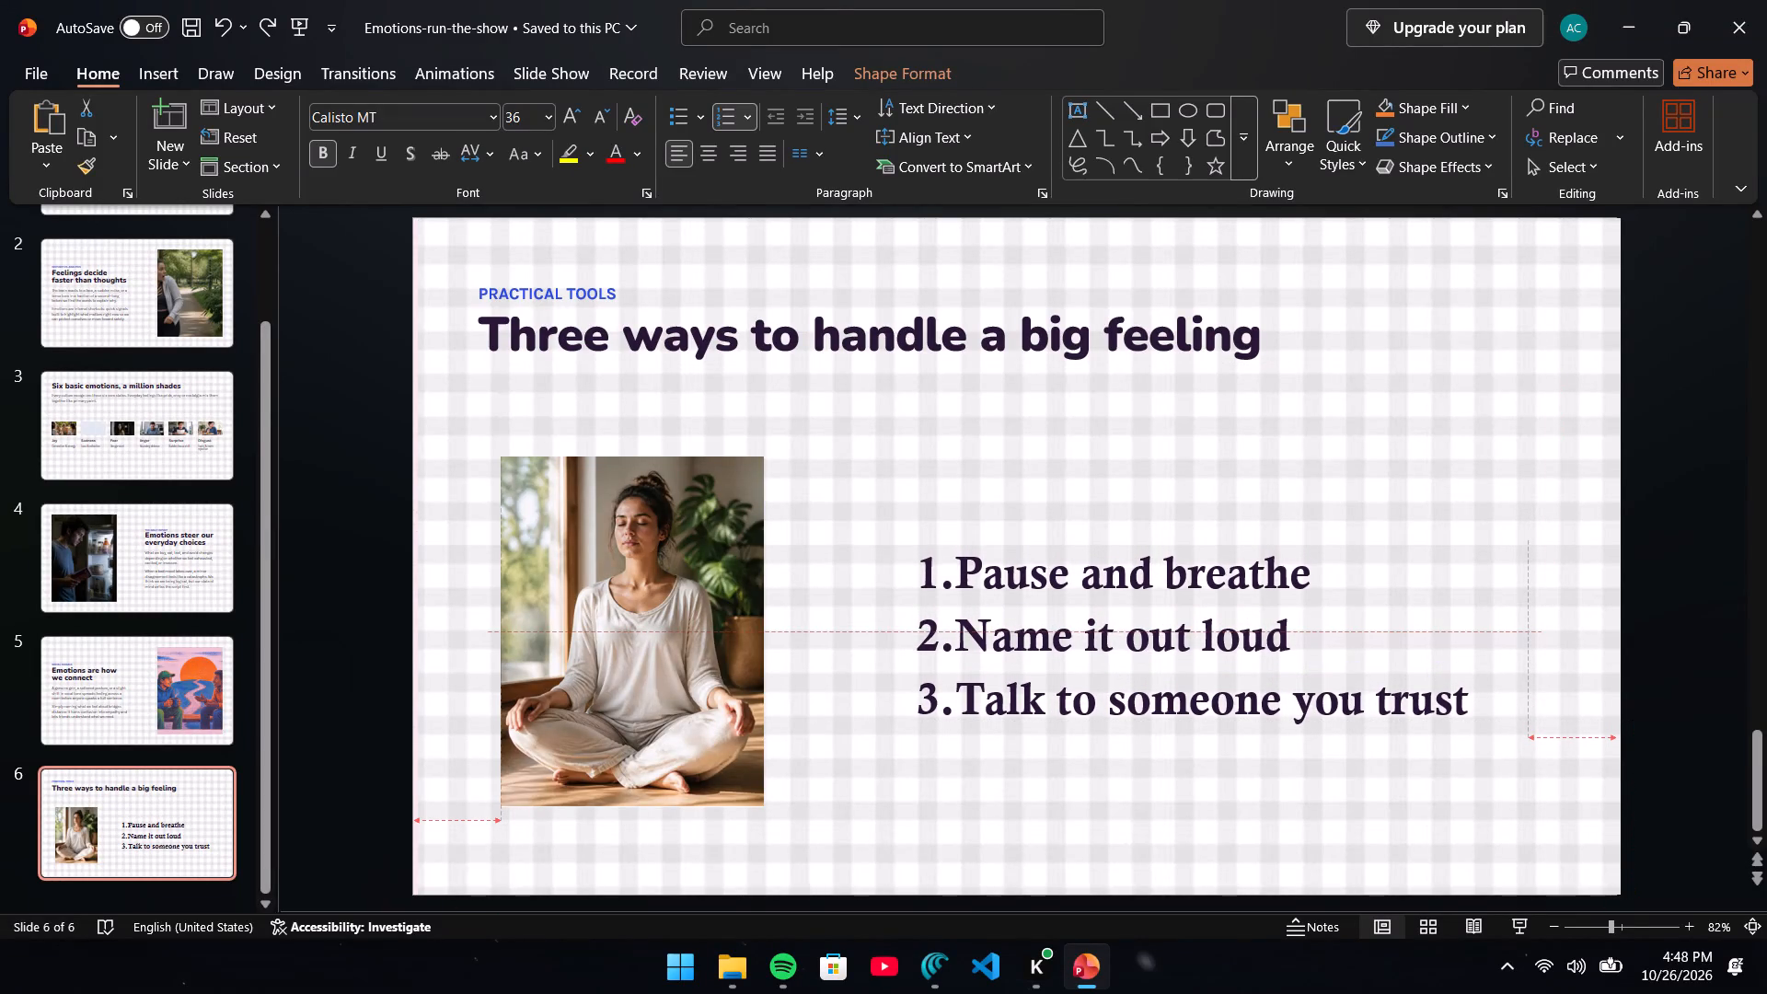
pyautogui.click(1056, 457)
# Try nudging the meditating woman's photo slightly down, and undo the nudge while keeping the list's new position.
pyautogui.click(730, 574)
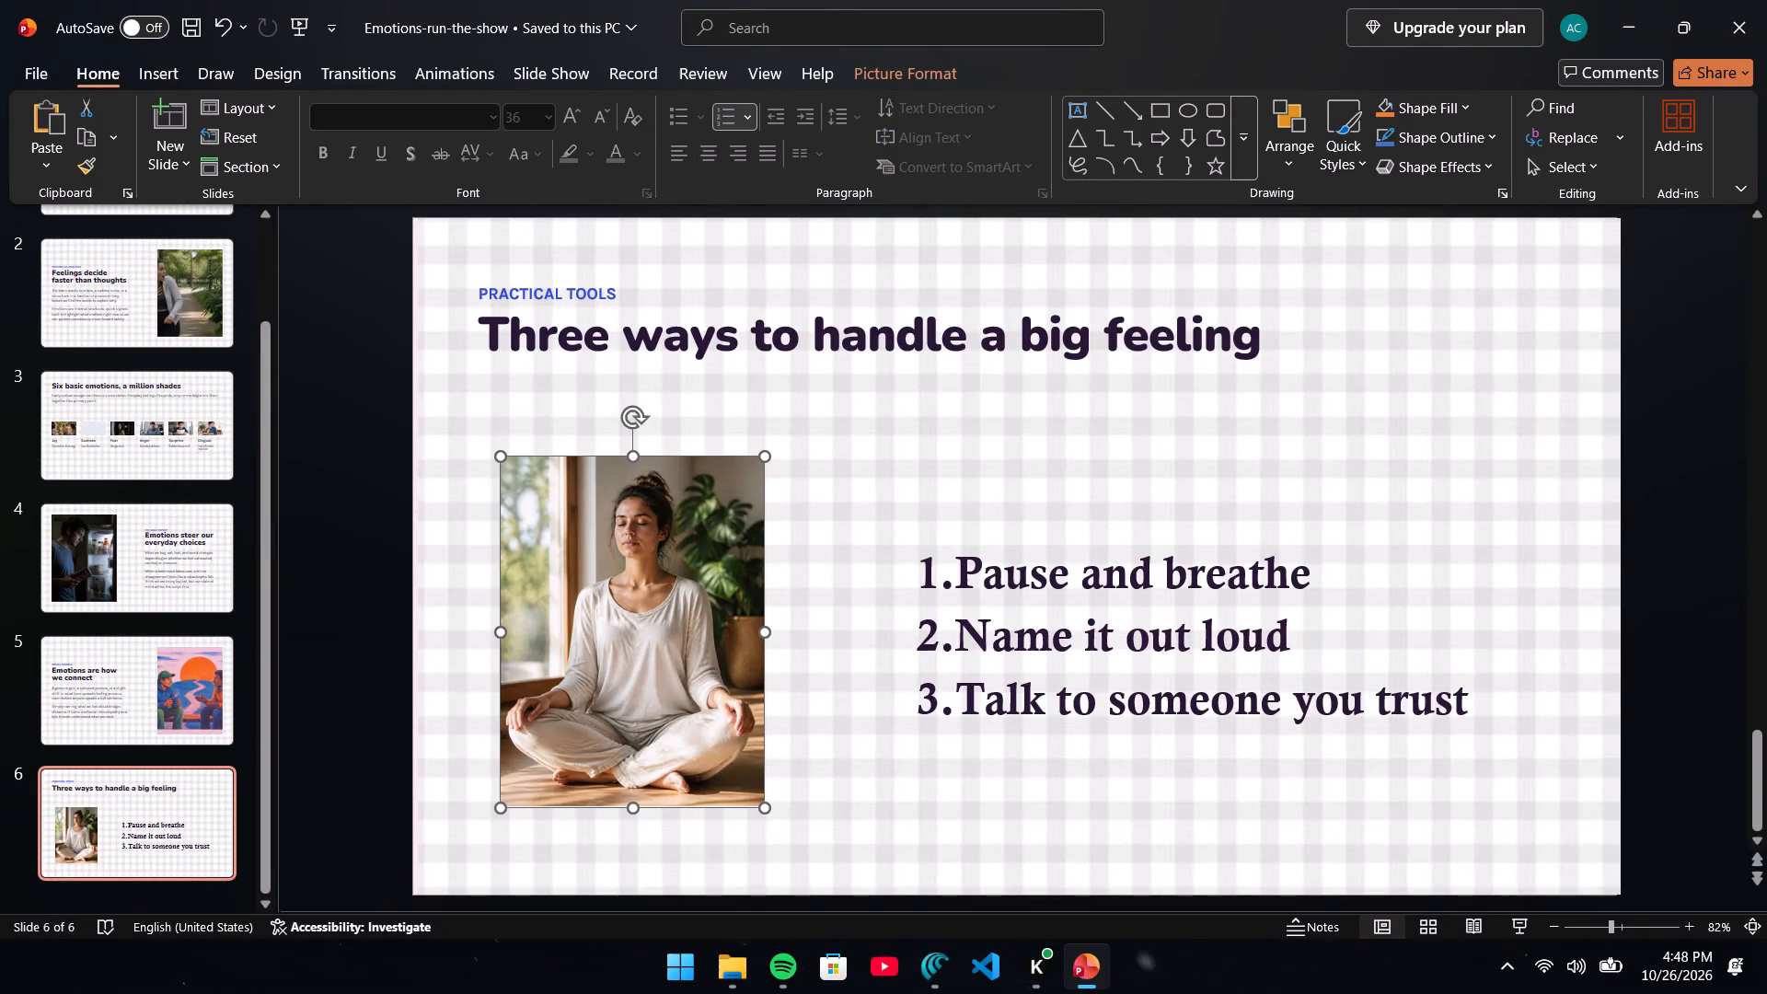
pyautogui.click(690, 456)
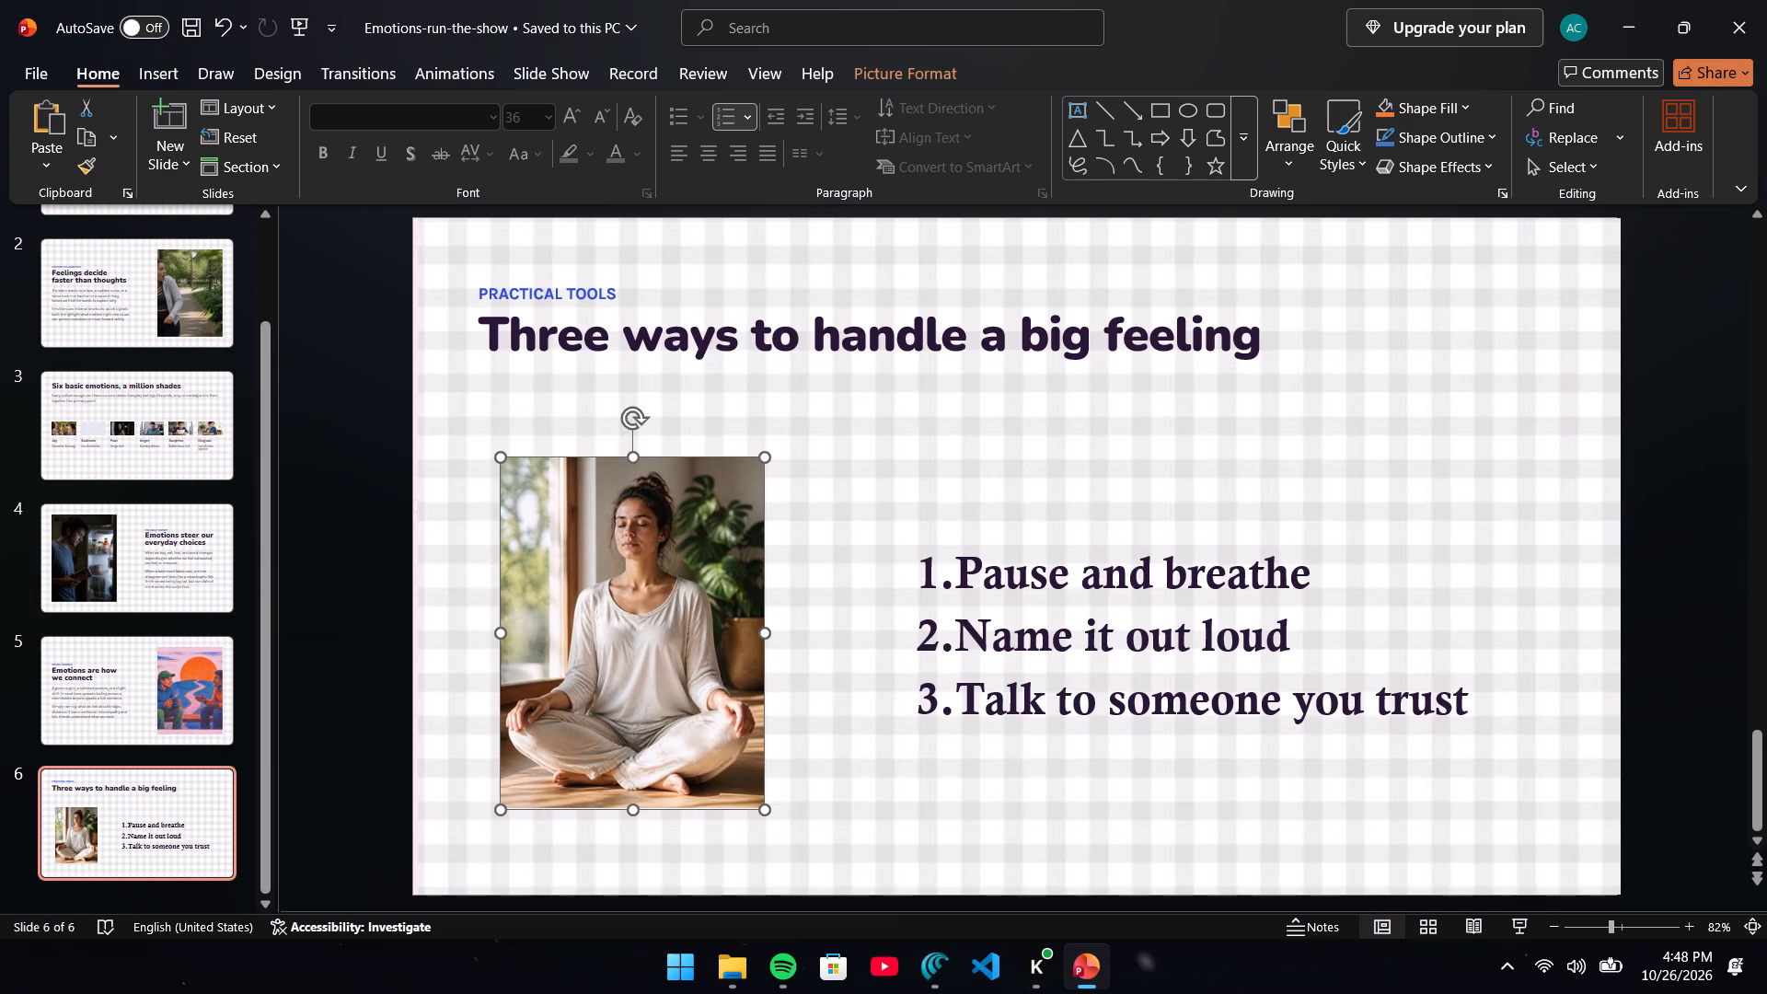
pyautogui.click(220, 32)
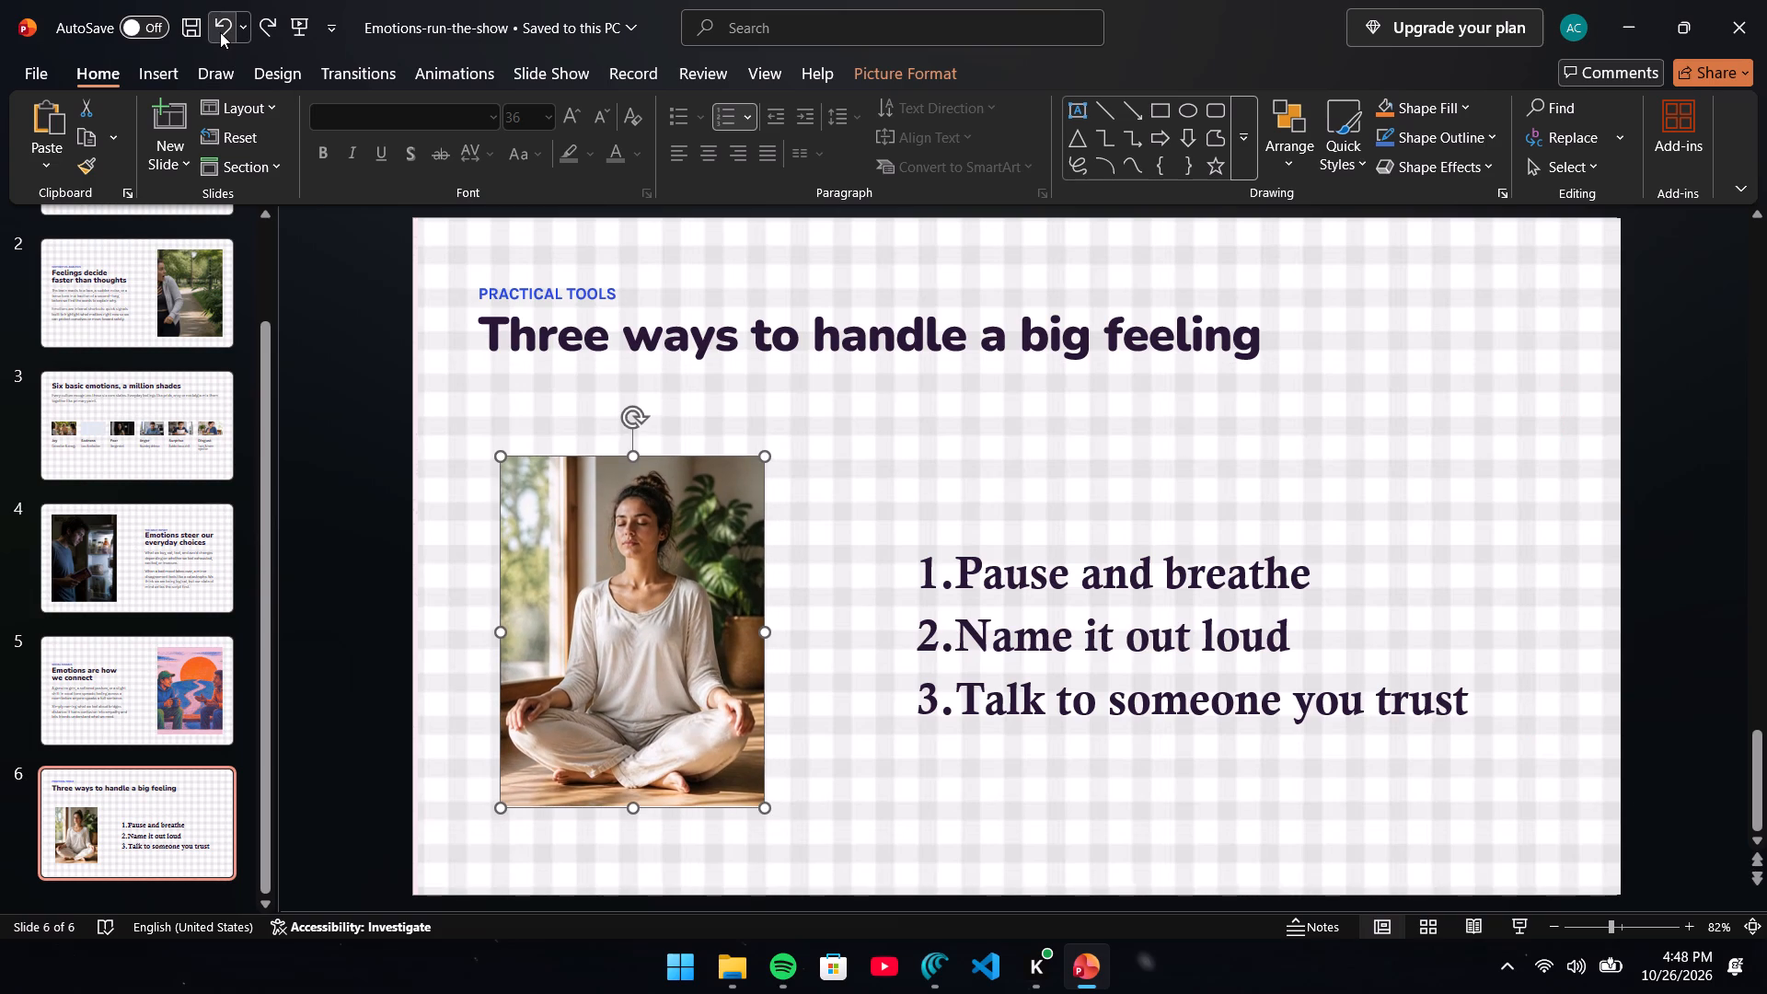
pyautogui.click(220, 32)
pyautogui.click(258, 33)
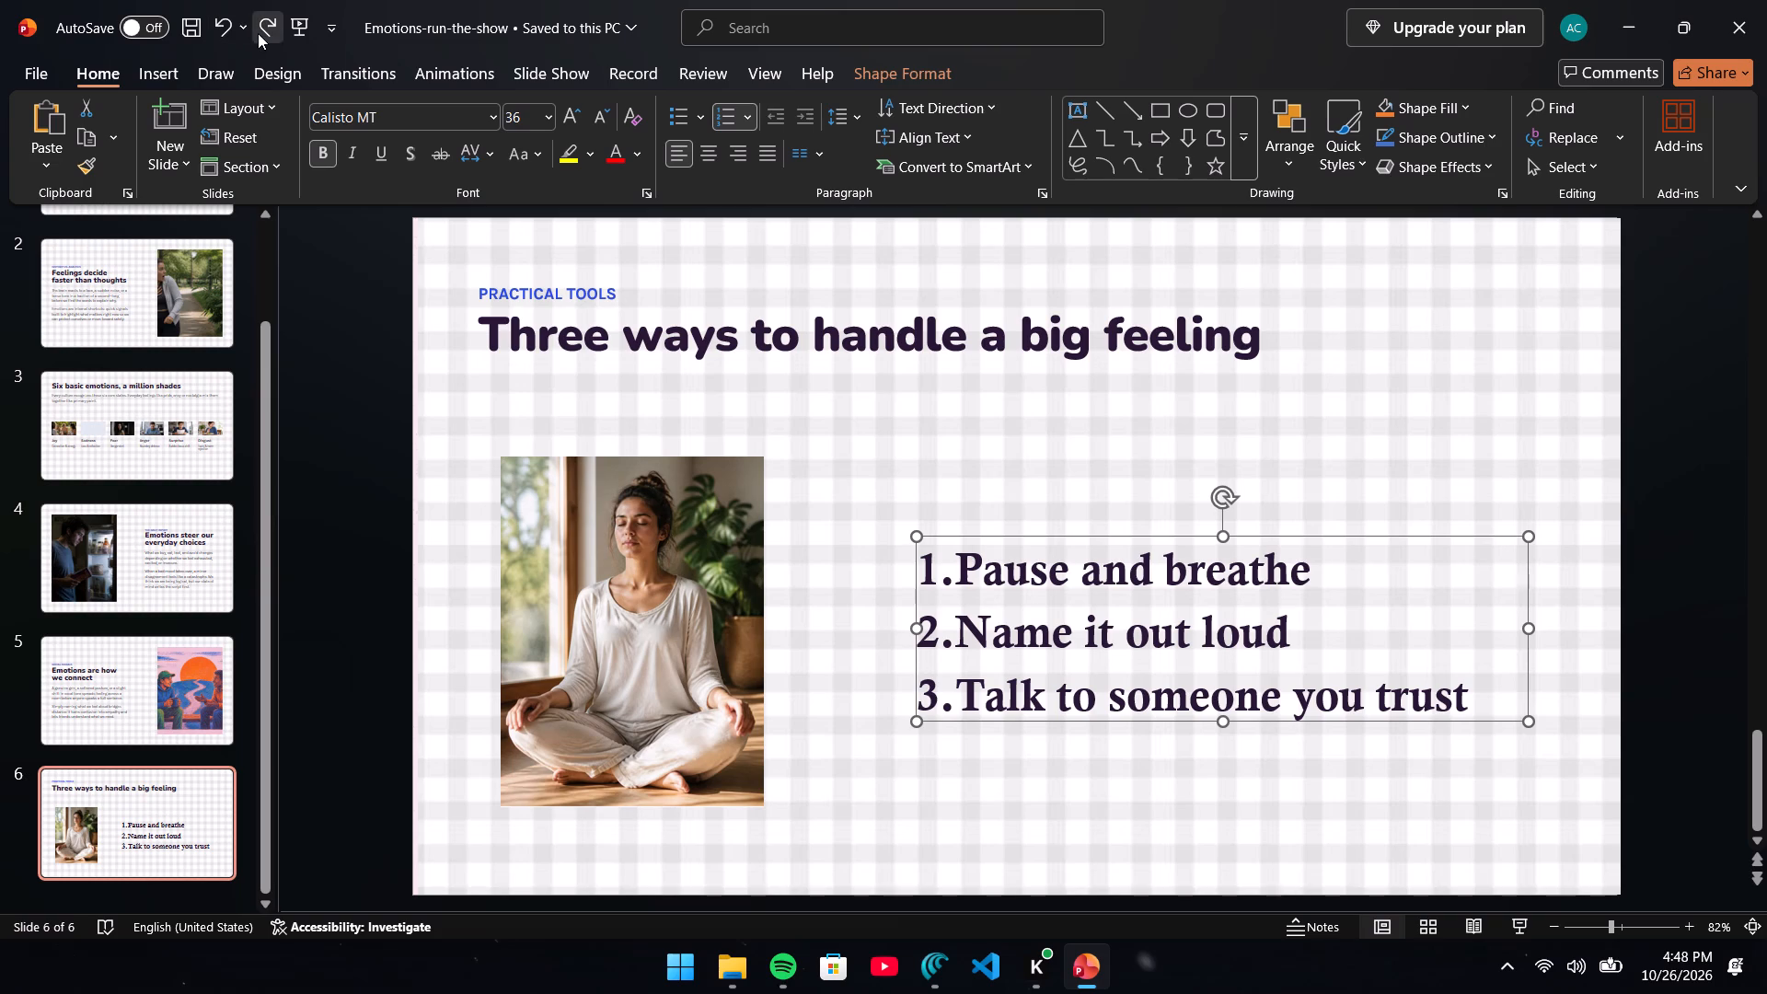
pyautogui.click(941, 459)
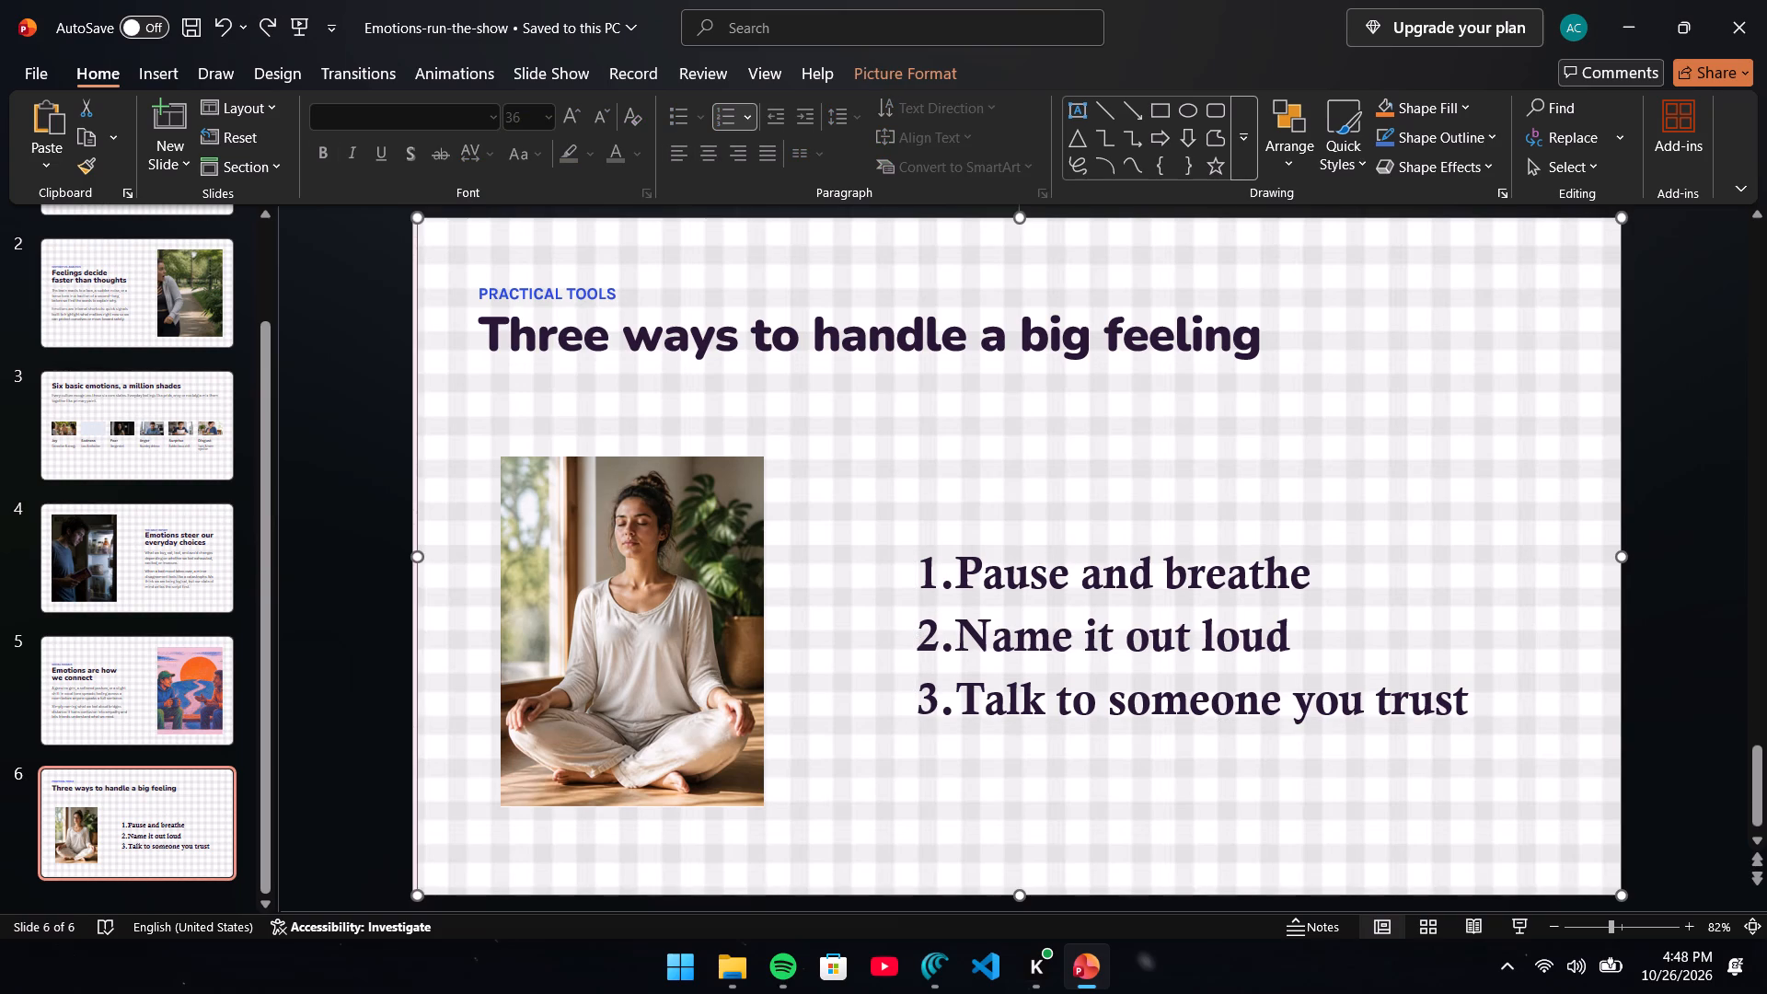
# Check slide 3's empty Sadness placeholder, switch to the Comet browser and search Pinterest for "sad photo".
pyautogui.scroll(4, 1381, 499)
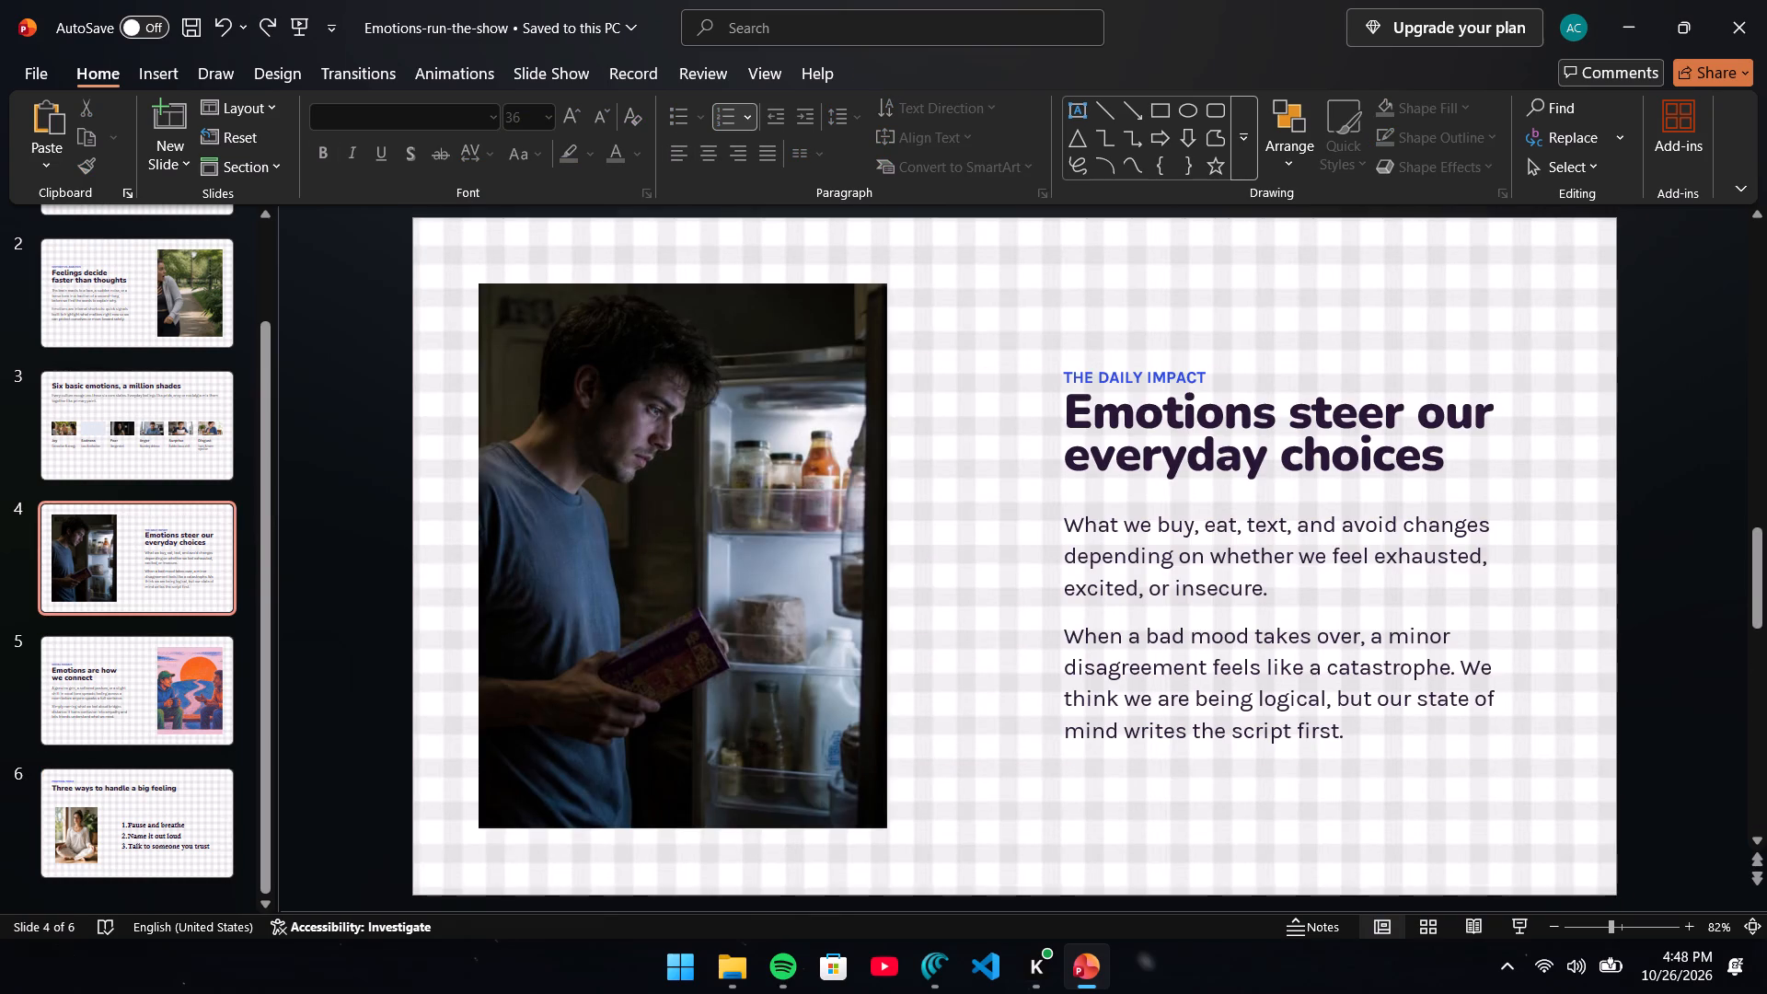
pyautogui.scroll(1, 1372, 504)
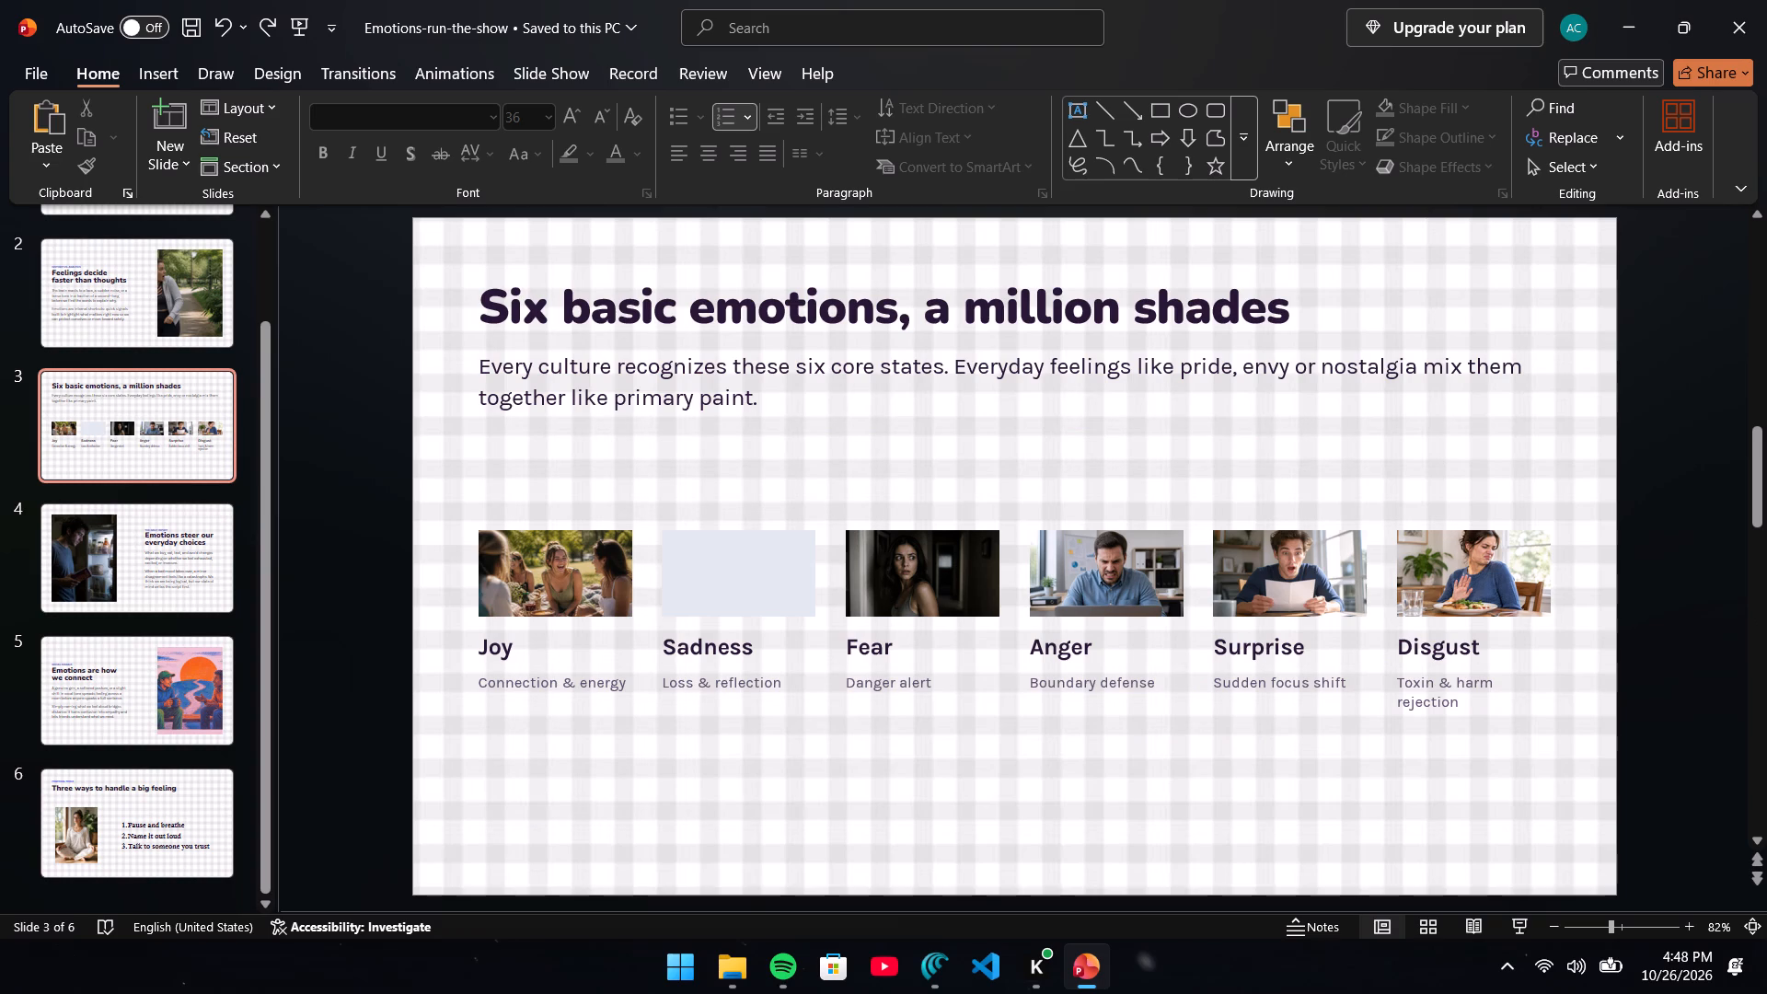
pyautogui.click(933, 971)
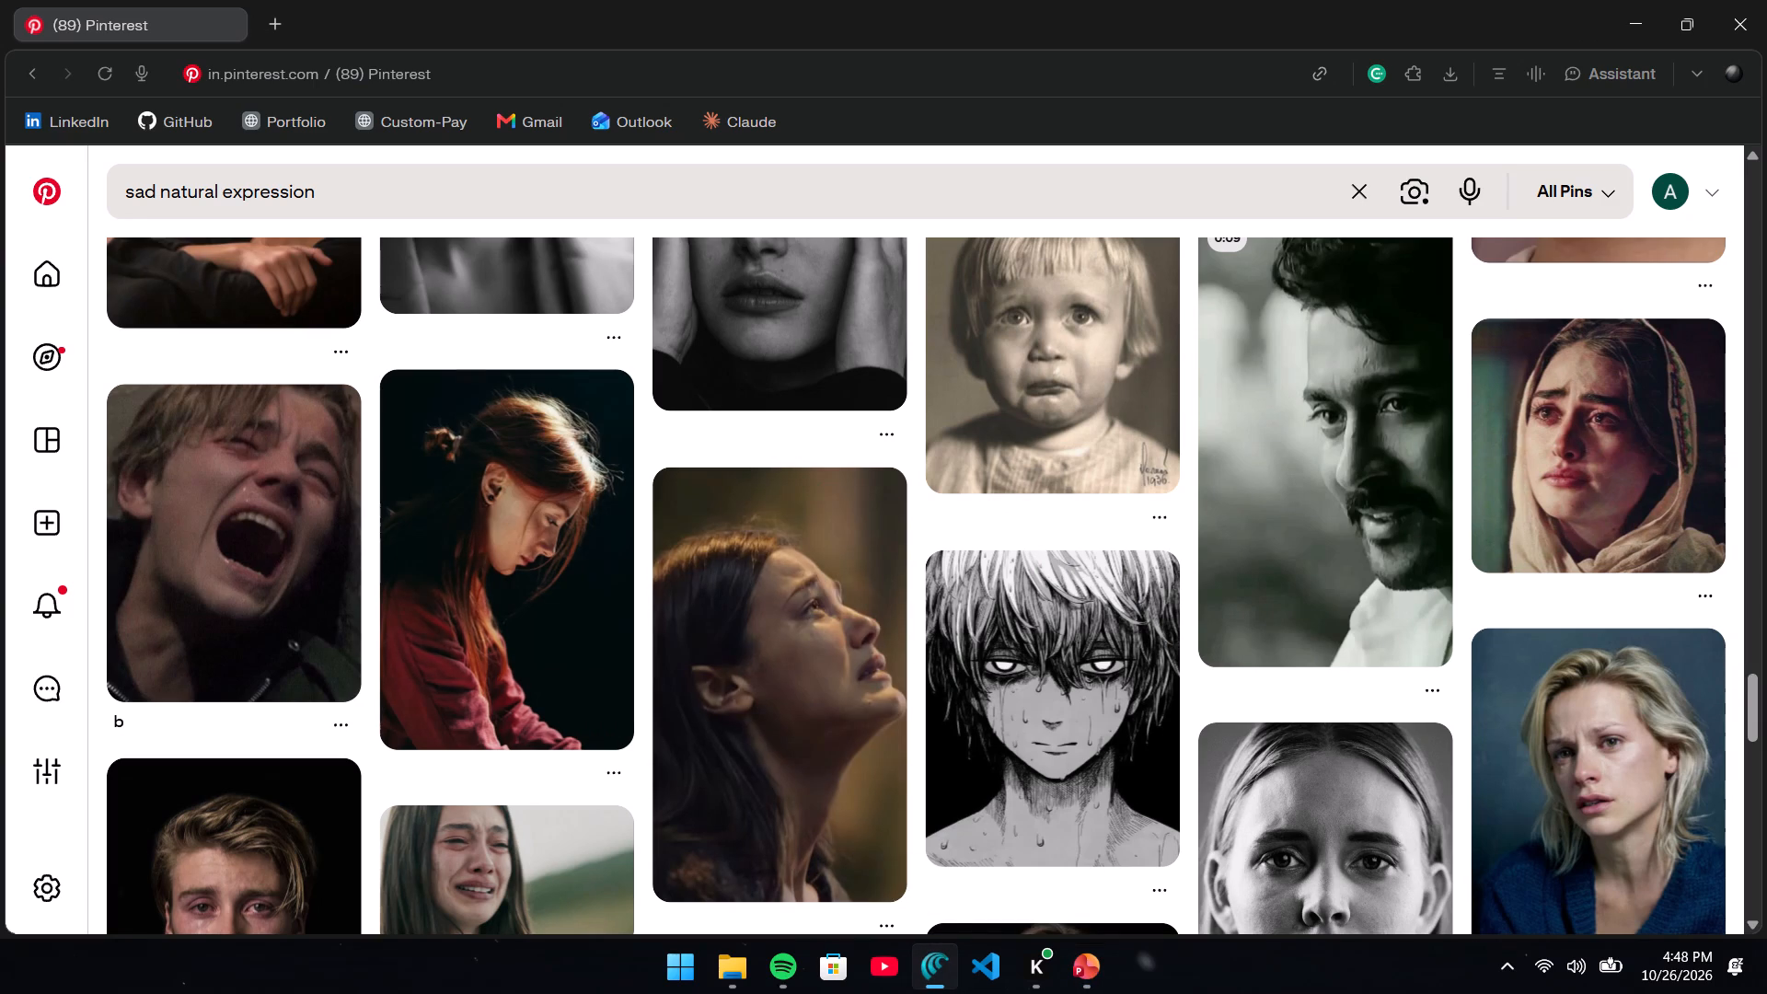
pyautogui.moveTo(338, 179); pyautogui.dragTo(164, 160)
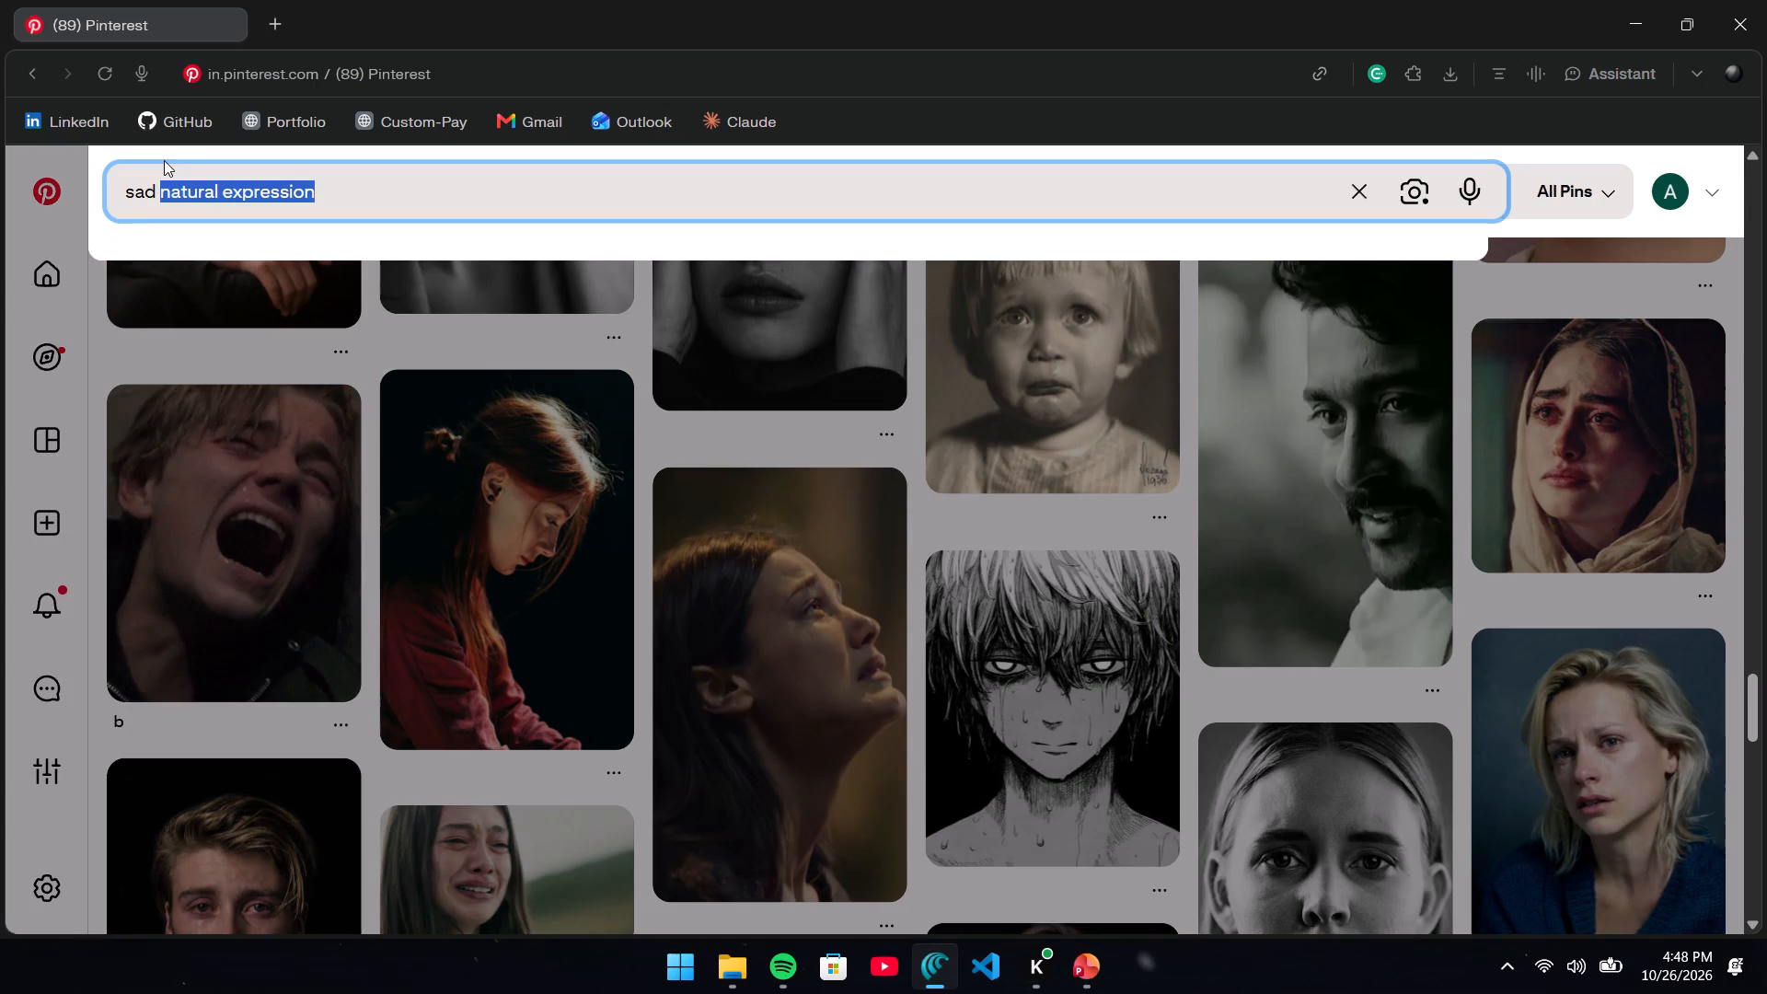
pyautogui.press('BackSpace')
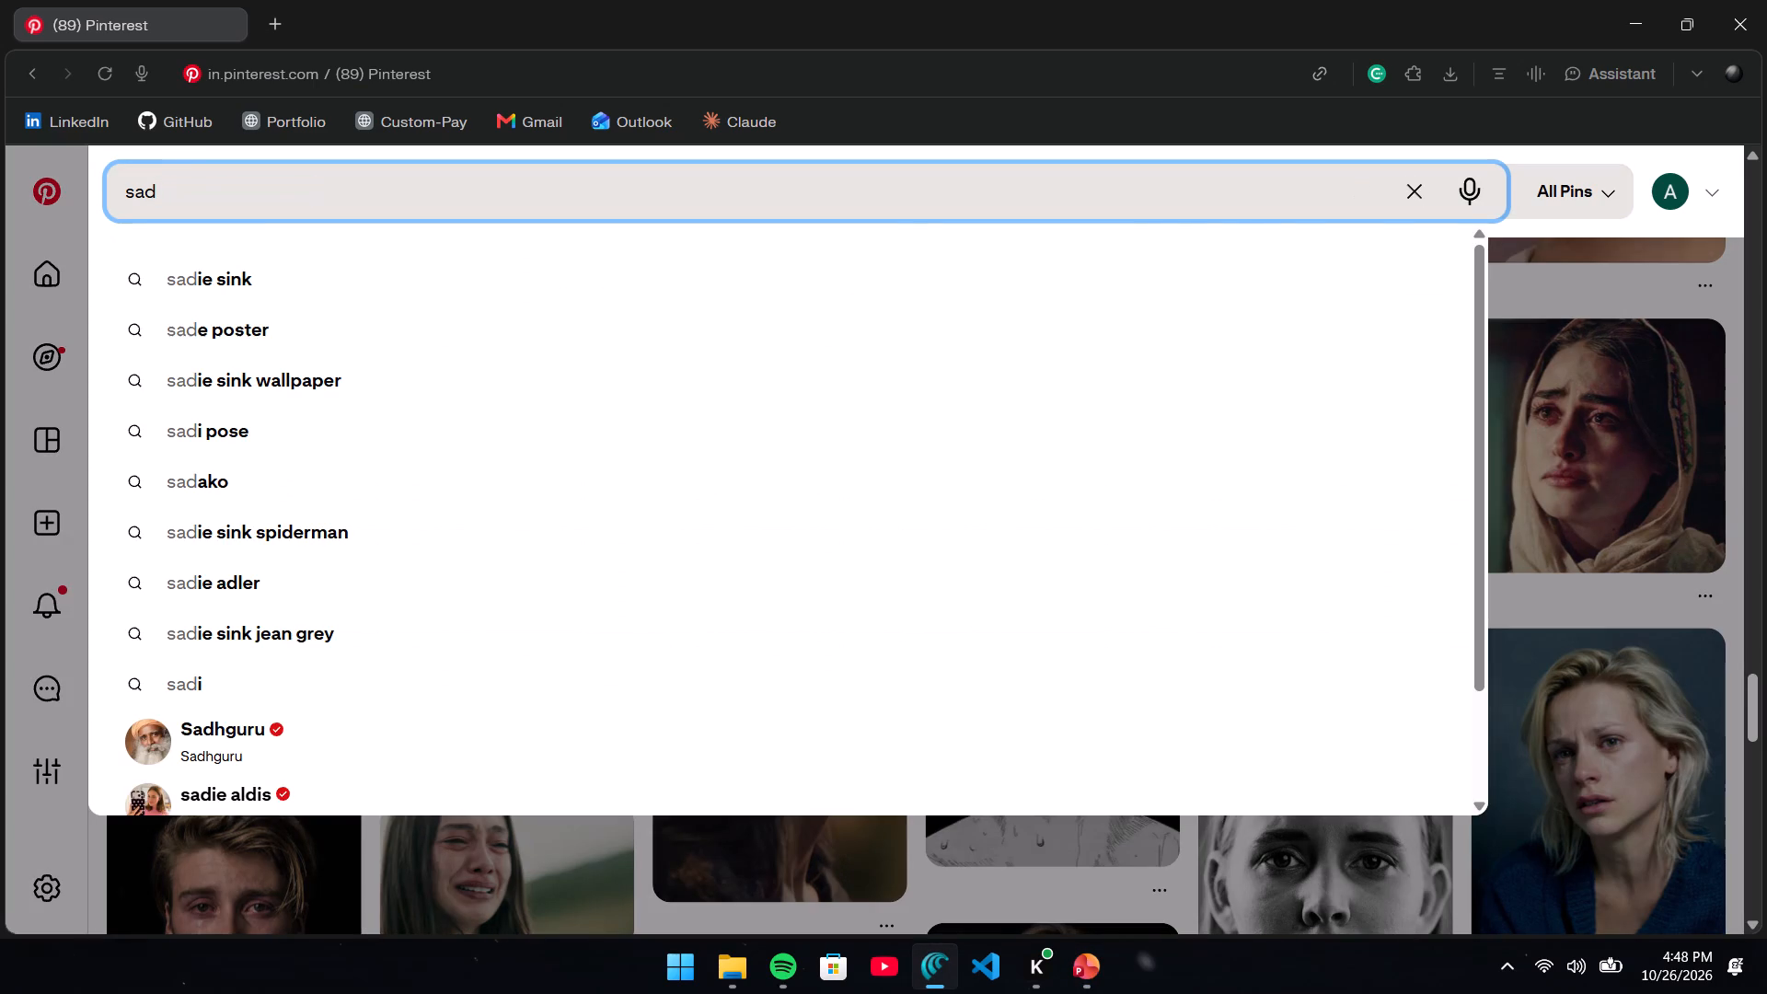
pyautogui.write('phto')
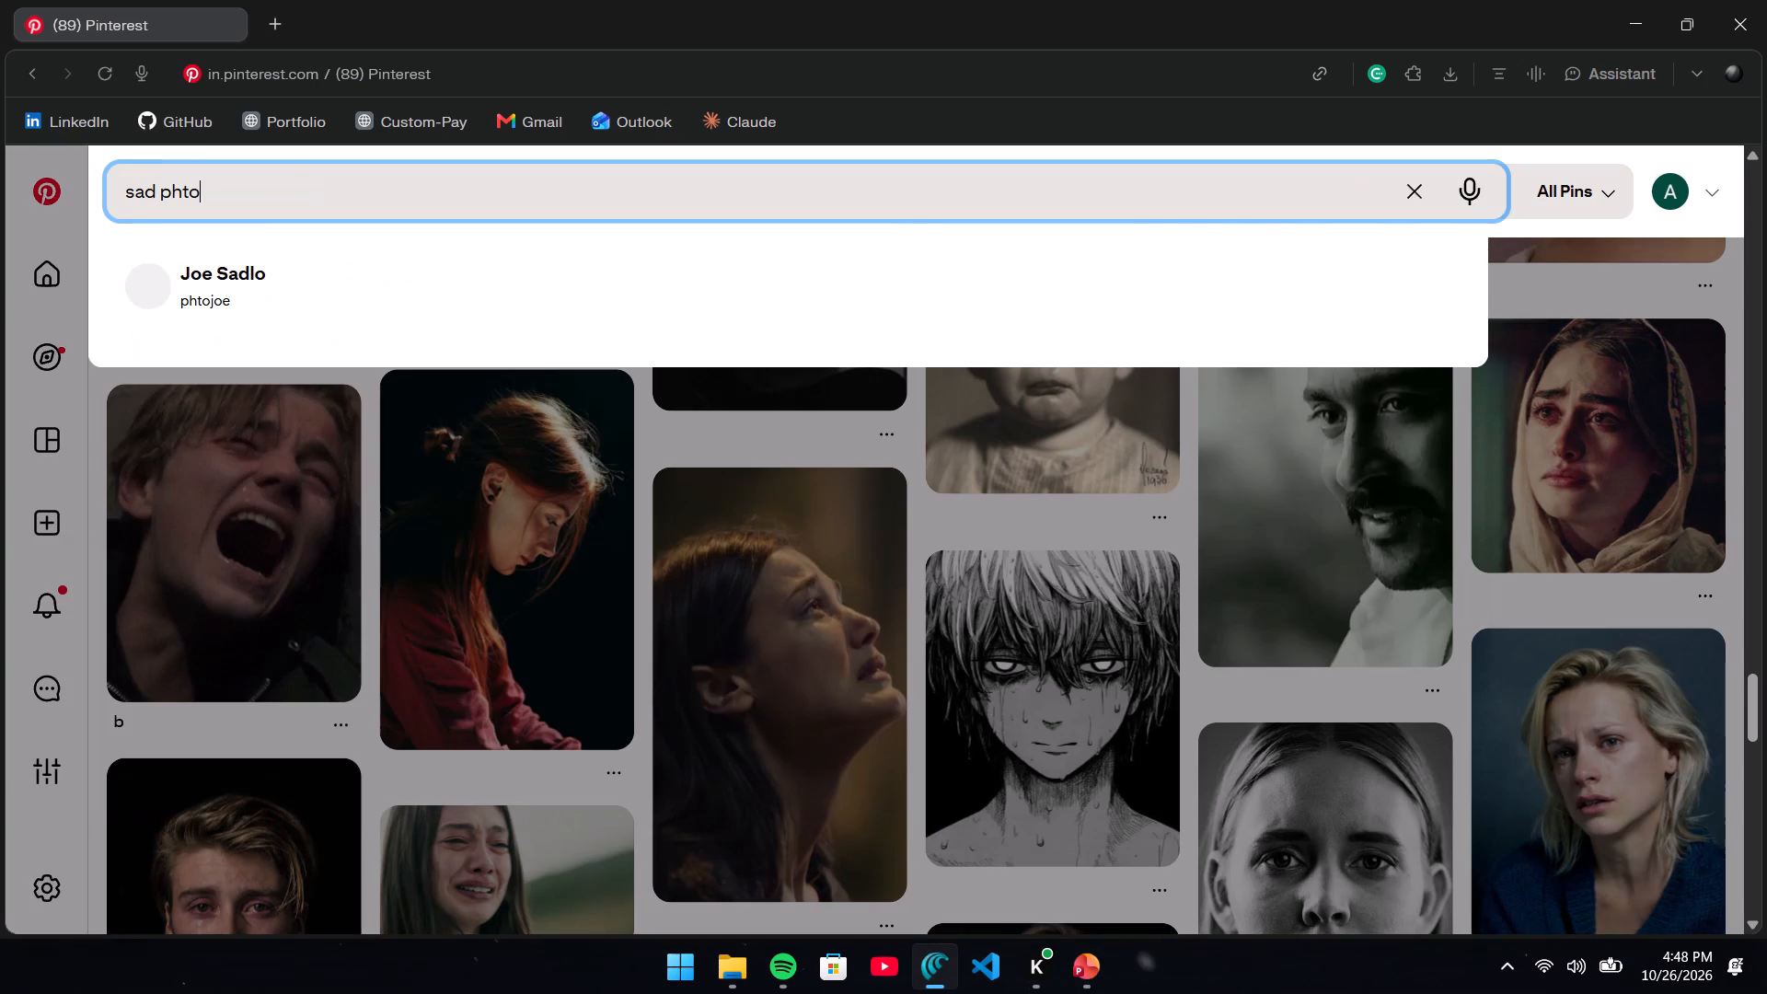
pyautogui.press('BackSpace')
pyautogui.press('BackSpace')
pyautogui.write('oto')
pyautogui.press('Return')
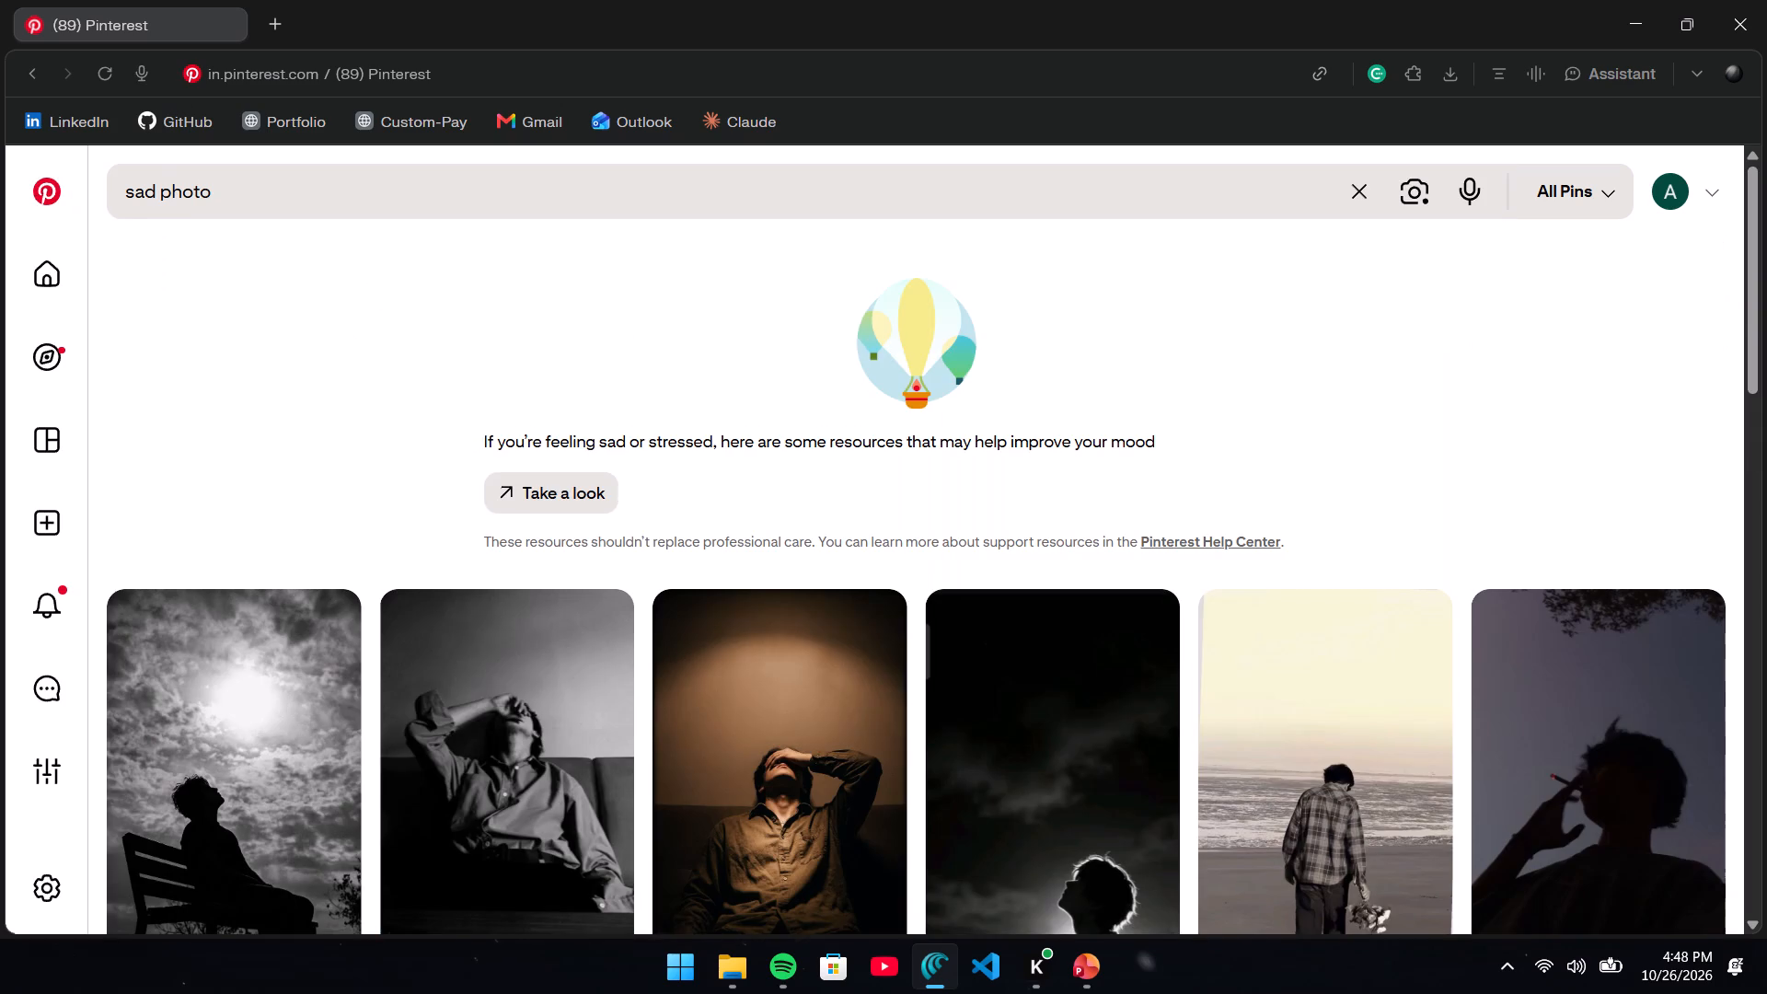
pyautogui.scroll(-3, 490, 449)
pyautogui.scroll(-2, 560, 496)
# Search Pinterest for "sad landscape" and browse the pictures for a suitable Sadness image.
pyautogui.moveTo(214, 209); pyautogui.dragTo(187, 200)
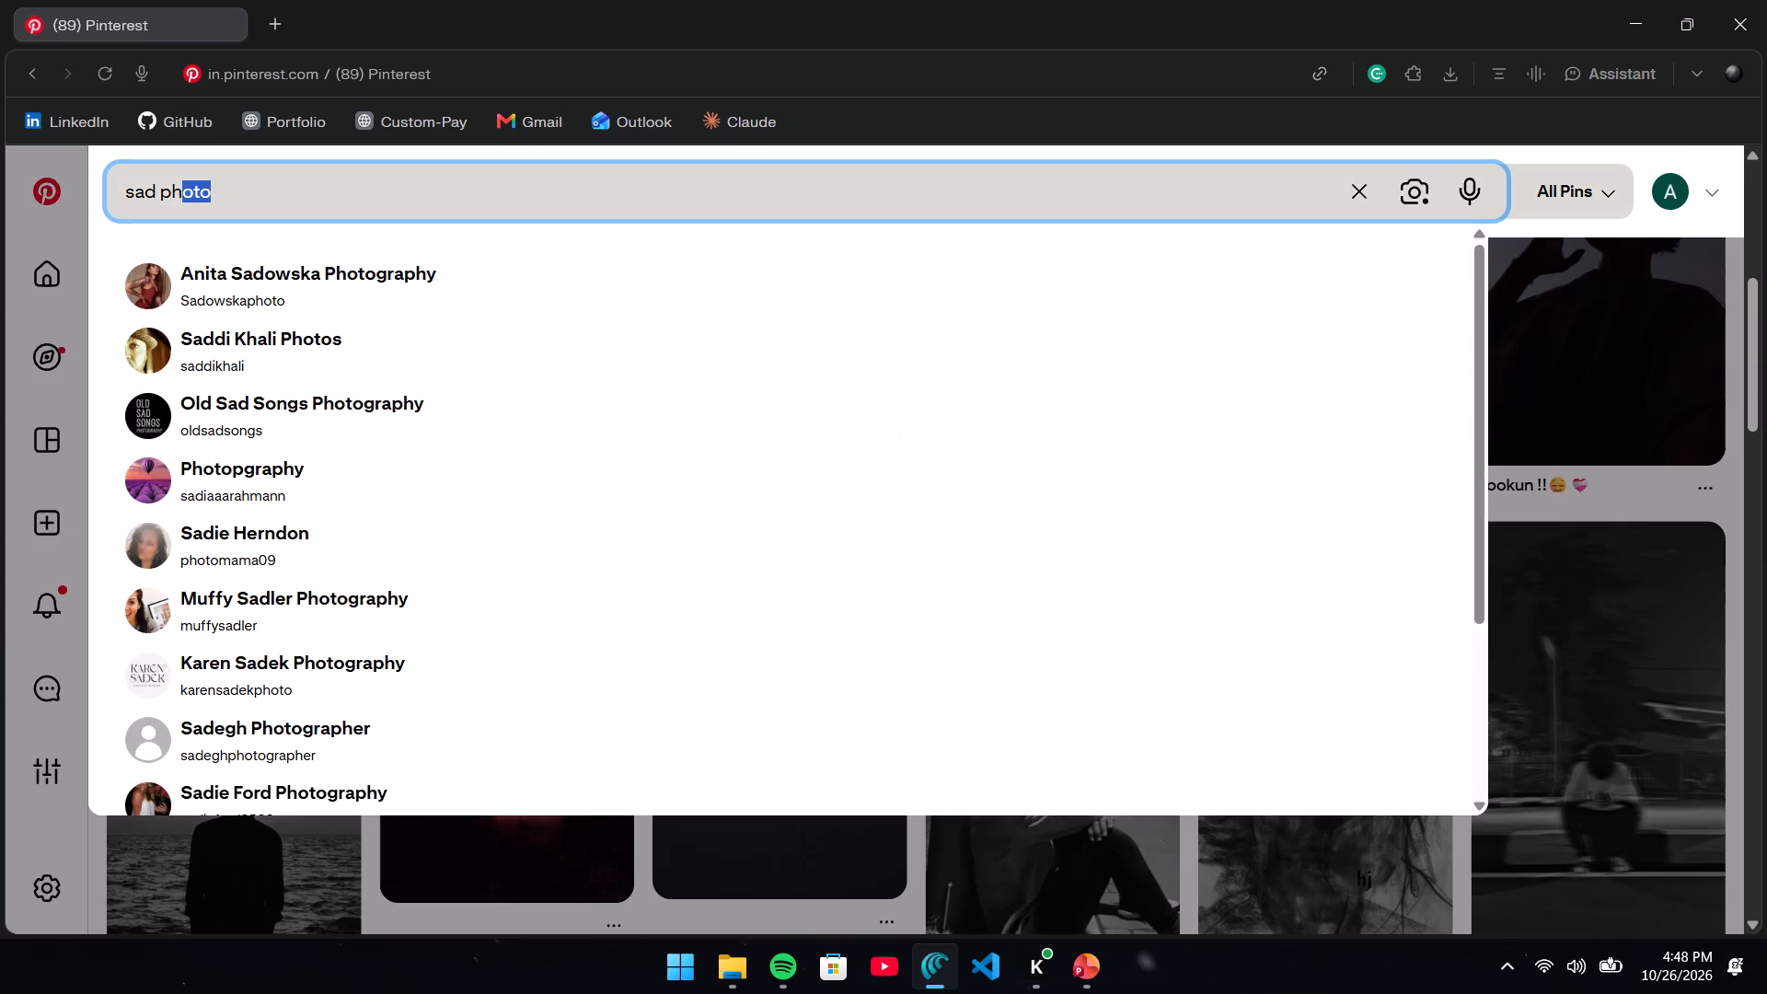
pyautogui.moveTo(187, 200); pyautogui.dragTo(160, 197)
pyautogui.write('lamnd')
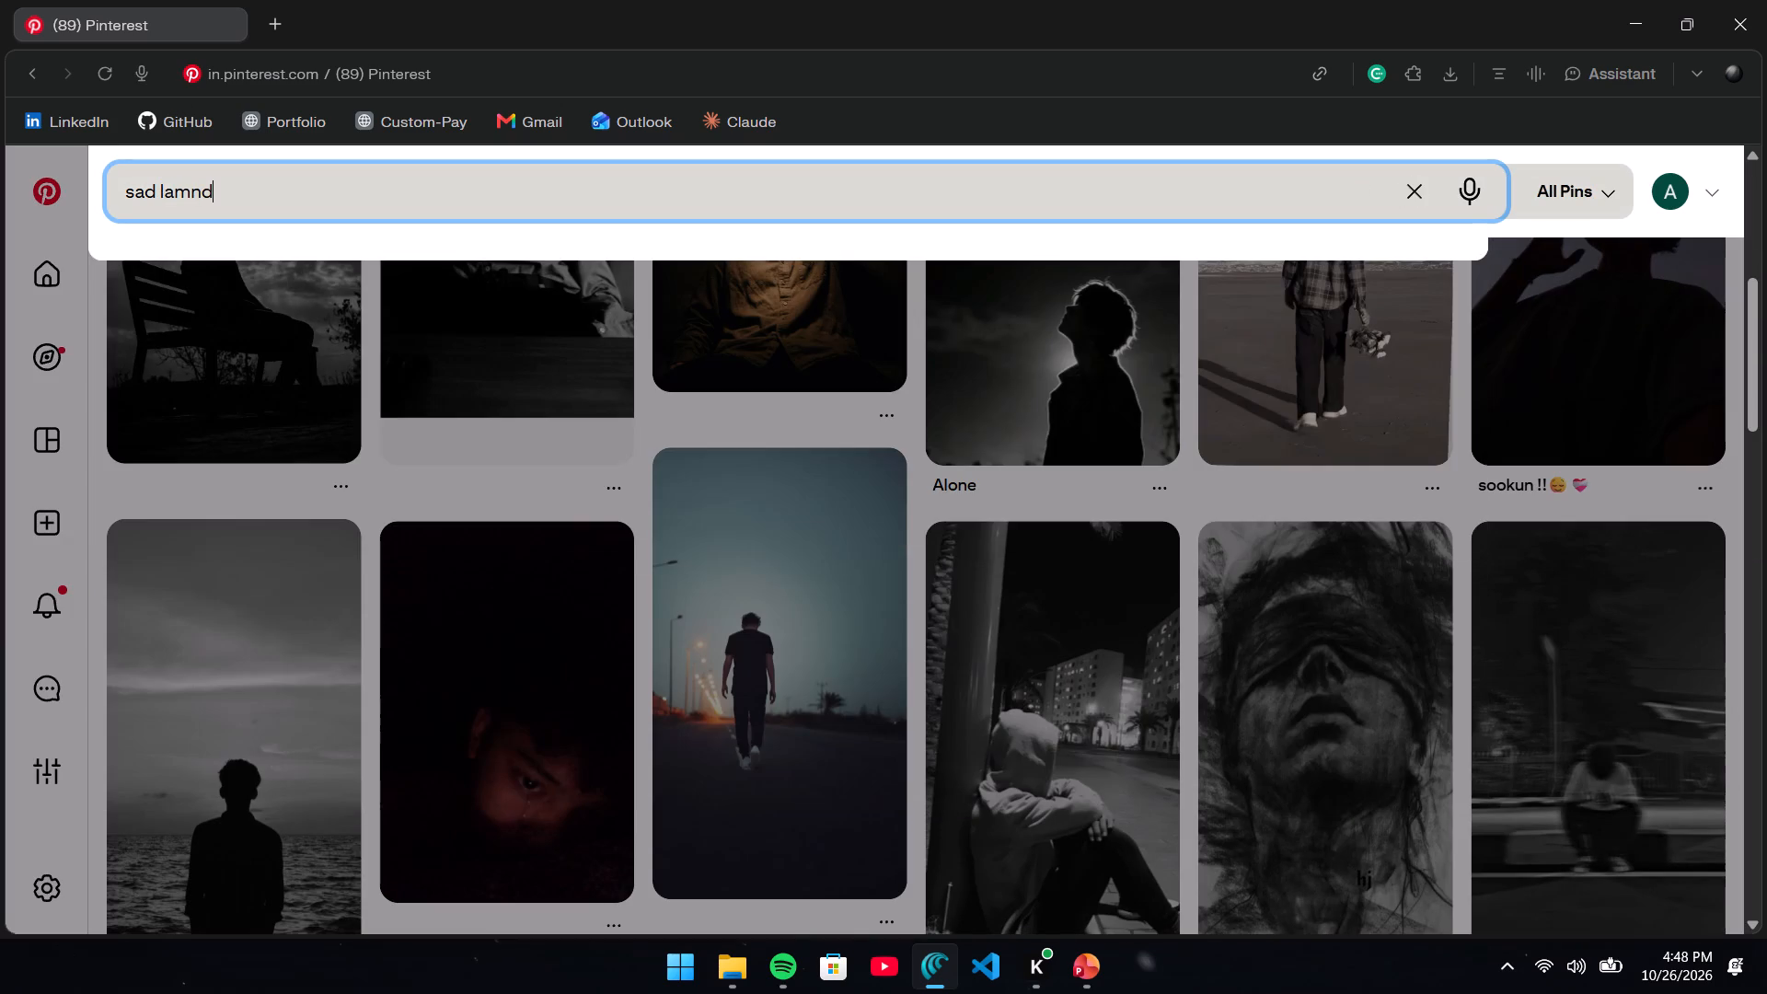
pyautogui.press('BackSpace')
pyautogui.press('BackSpace')
pyautogui.press('BackSpace')
pyautogui.write('ndscape')
pyautogui.press('Return')
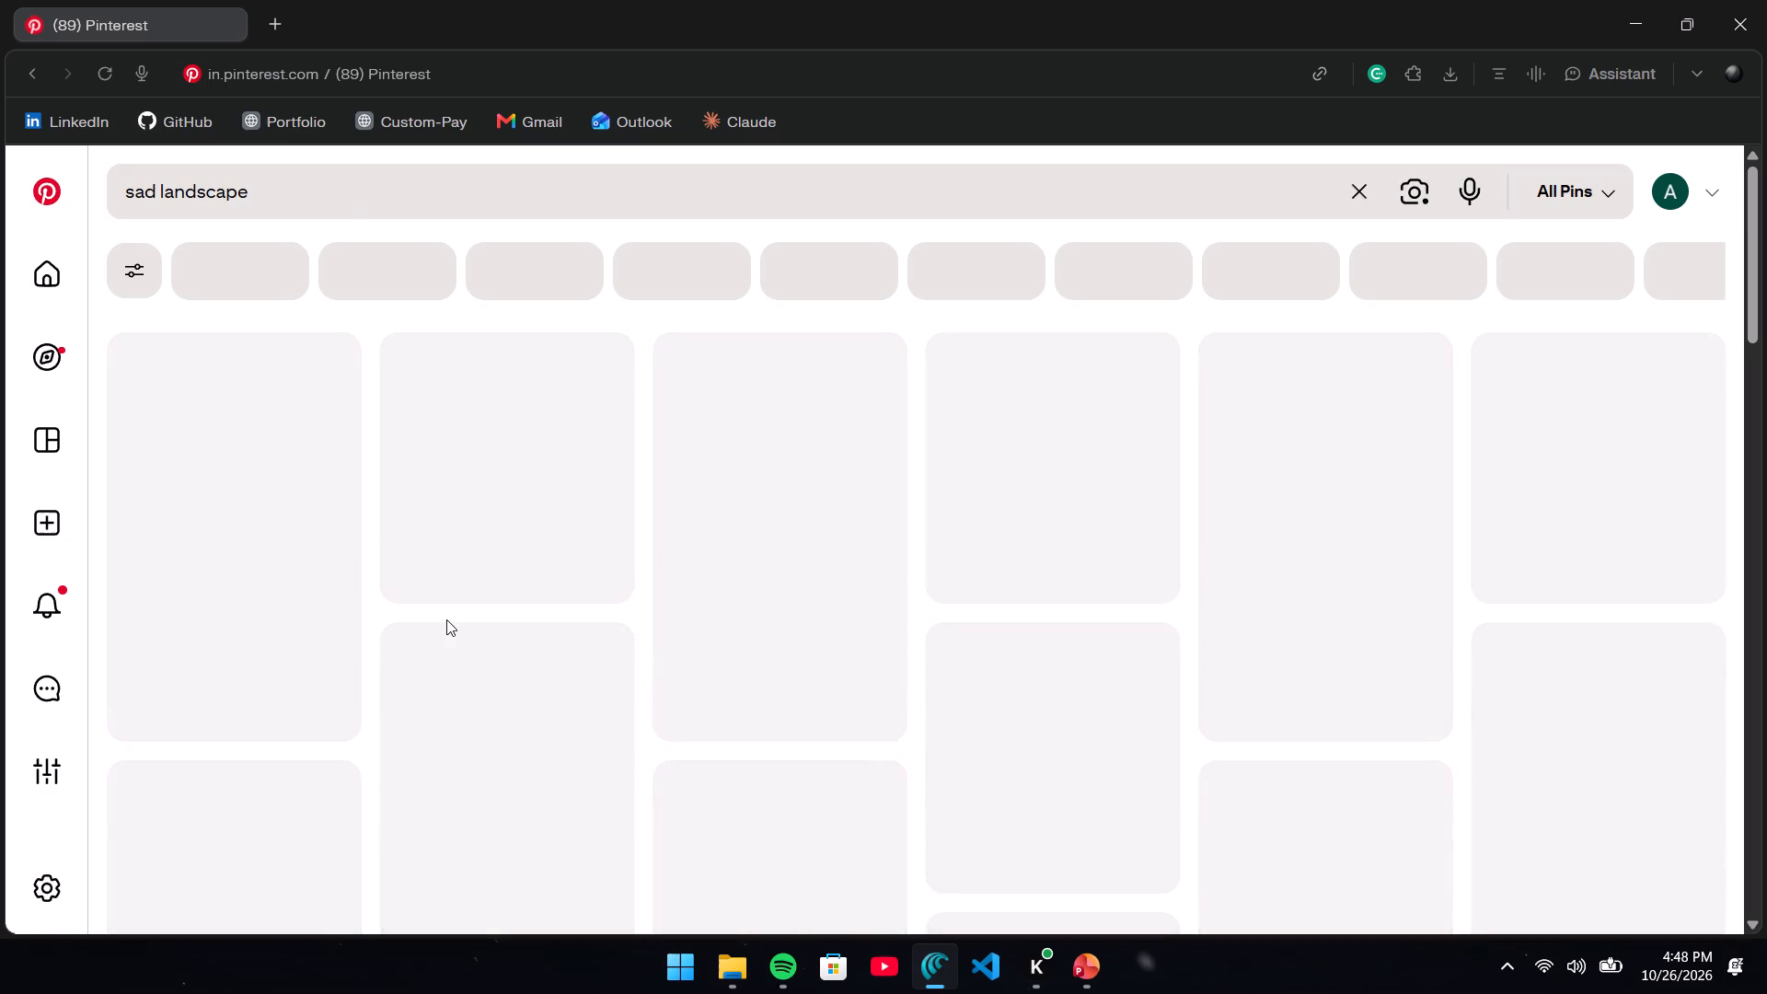
pyautogui.scroll(-2, 623, 750)
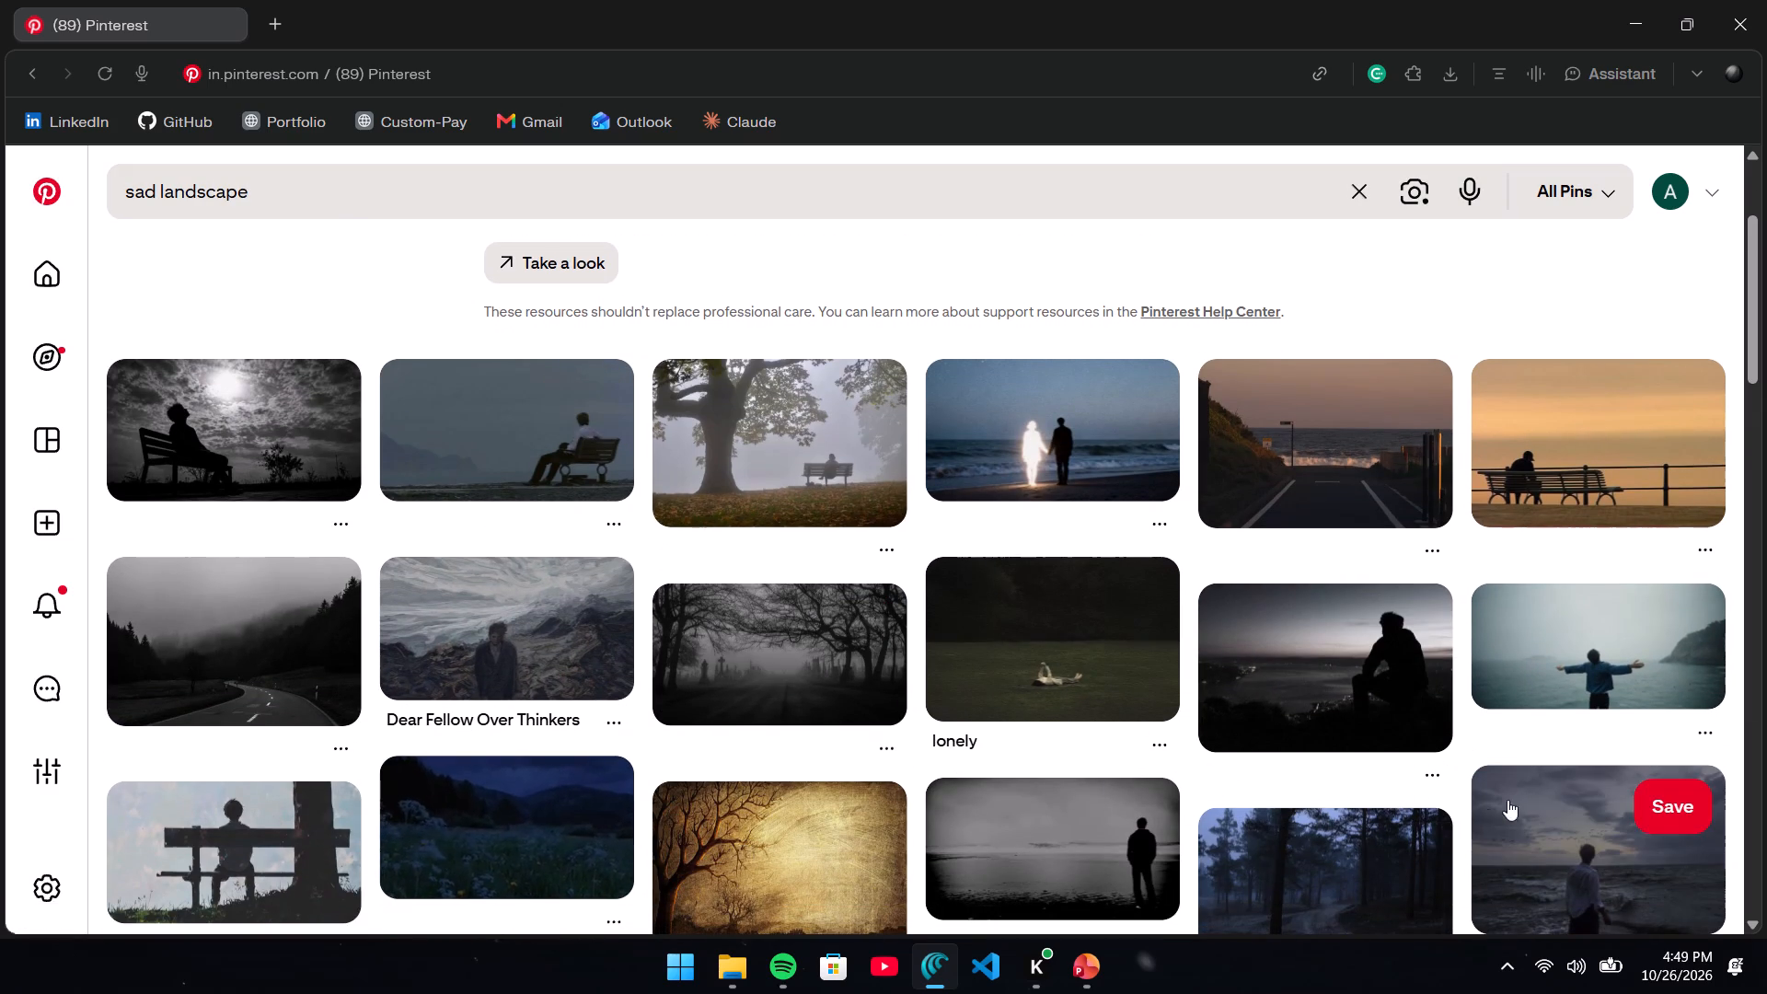
pyautogui.scroll(-2, 1430, 825)
pyautogui.scroll(-4, 719, 655)
# Search Pinterest for "sad emotion" and browse the pictures for a suitable Sadness image.
pyautogui.moveTo(272, 188); pyautogui.dragTo(261, 190)
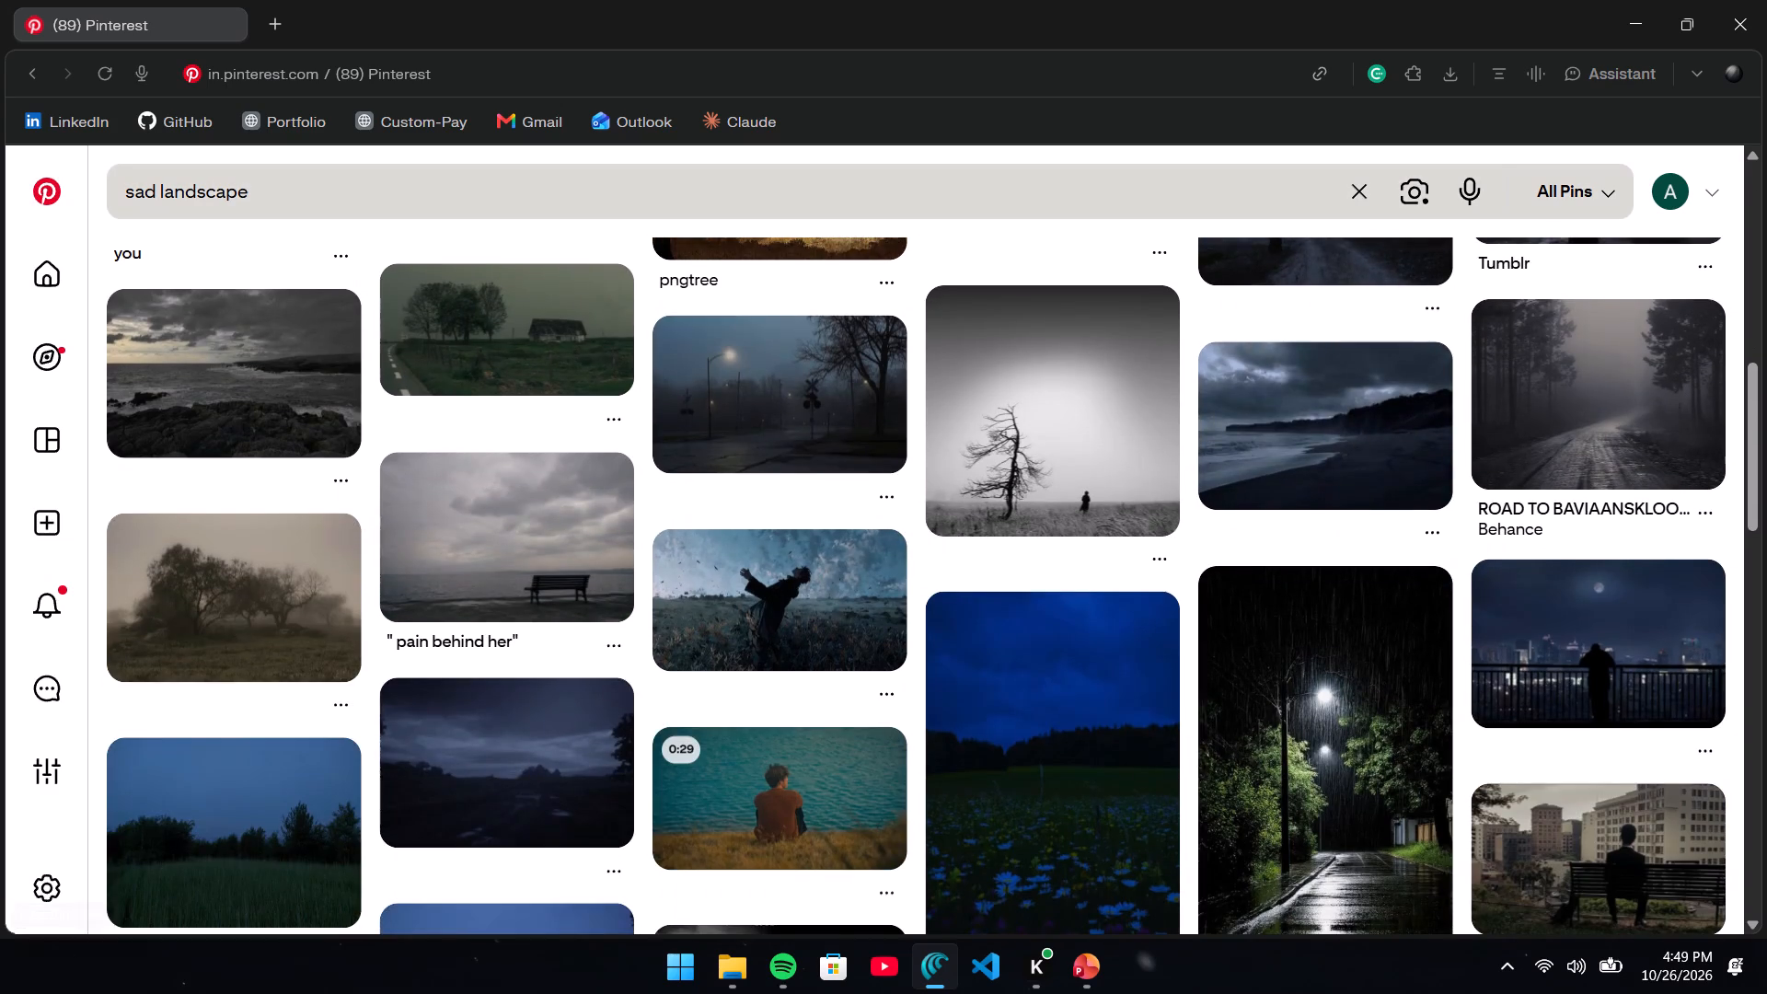
pyautogui.moveTo(261, 190); pyautogui.dragTo(161, 175)
pyautogui.write('emor')
pyautogui.press('BackSpace')
pyautogui.write('tion')
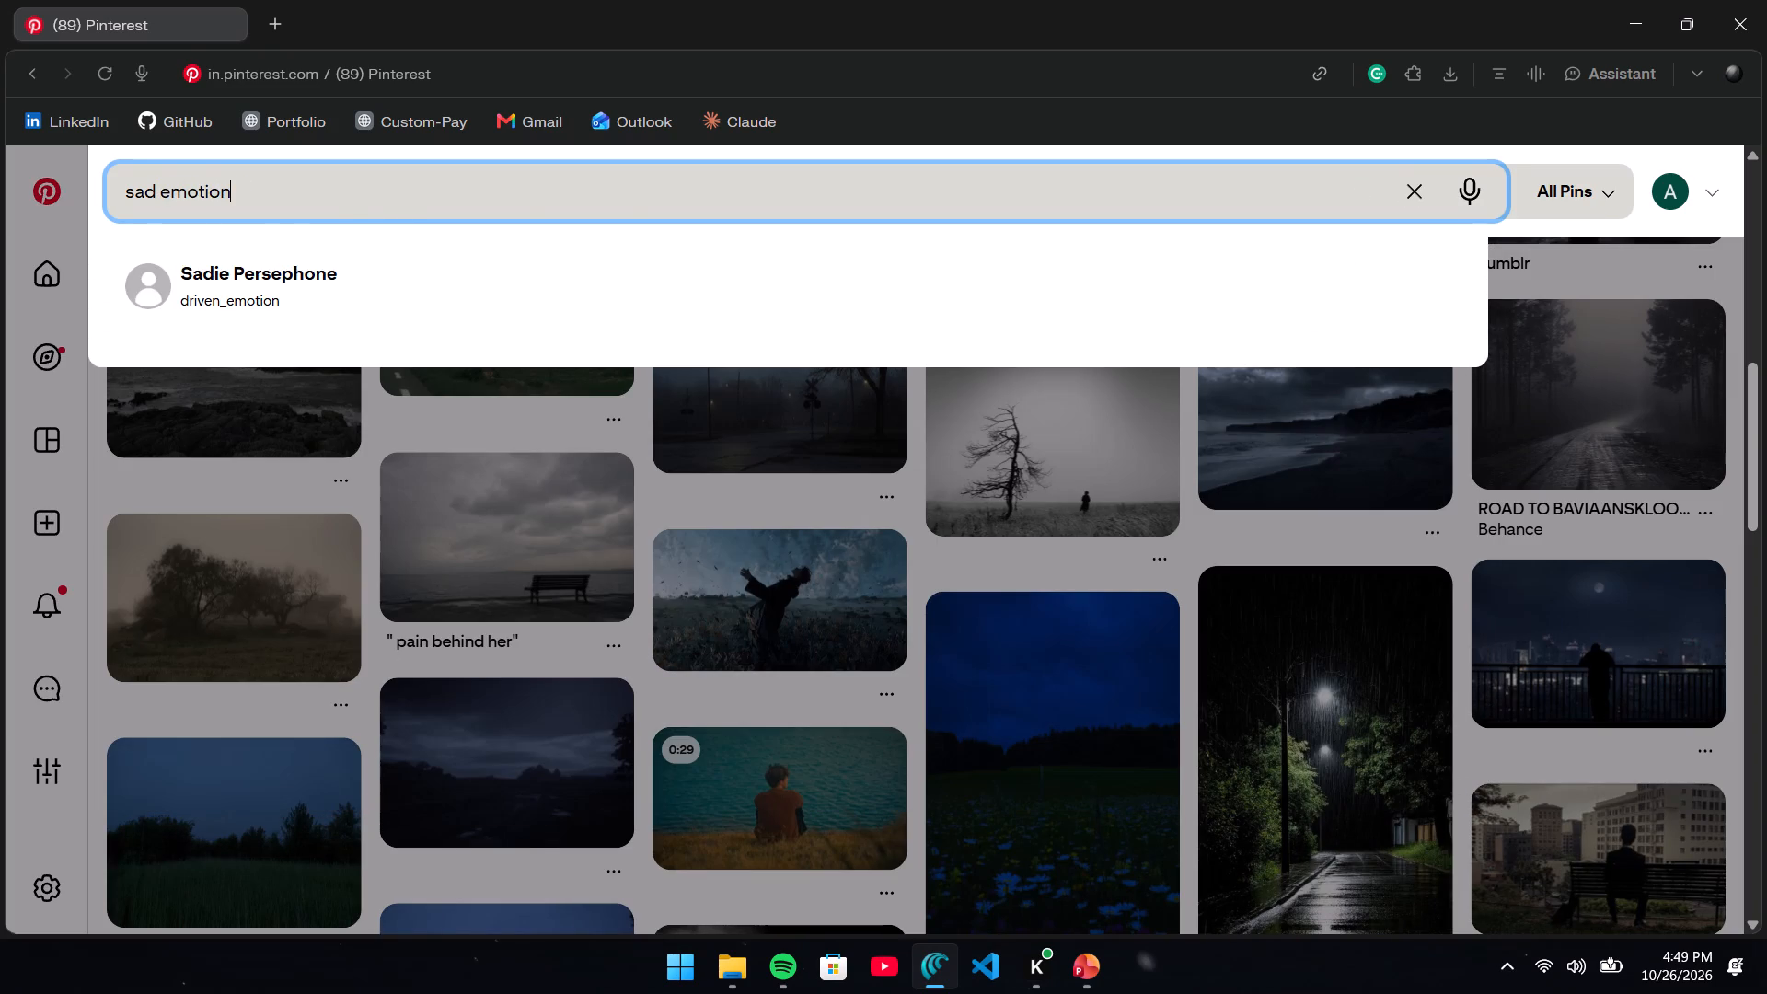
pyautogui.press('Return')
pyautogui.scroll(-3, 576, 409)
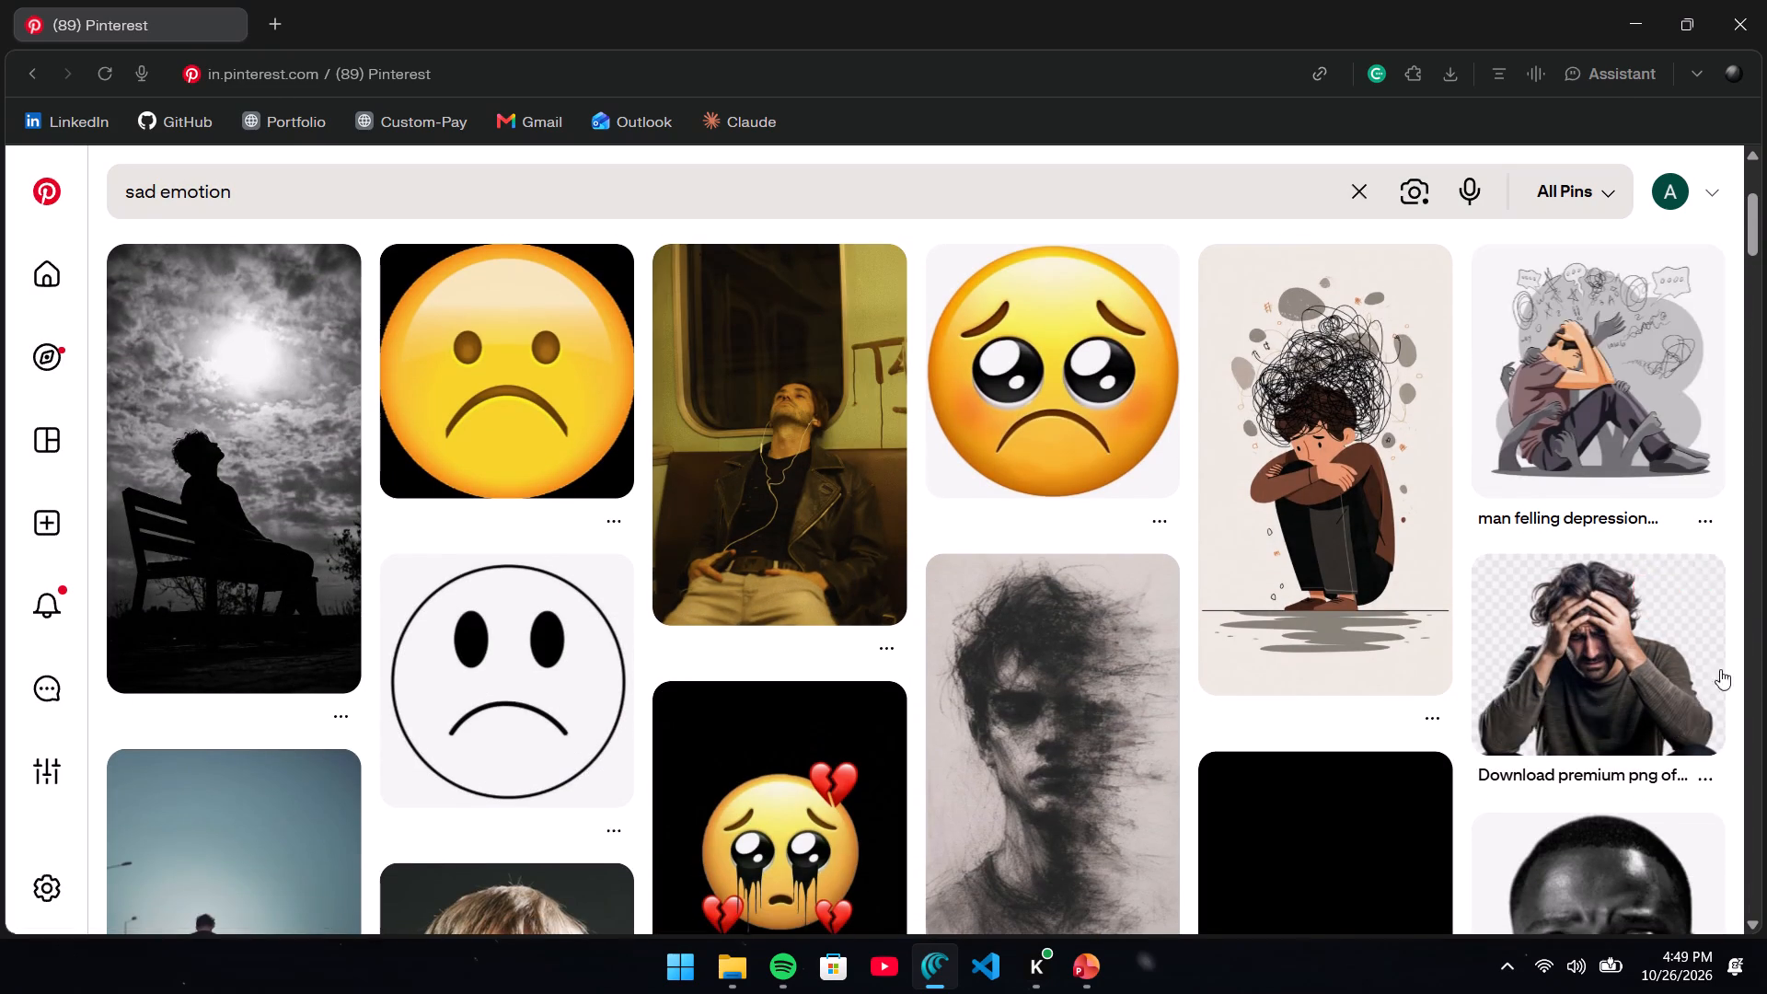
# Search Pinterest for "sad emotion horizontal" and download the black-and-white picture of the distressed long-haired woman.
pyautogui.scroll(-3, 1718, 670)
pyautogui.scroll(-2, 1450, 724)
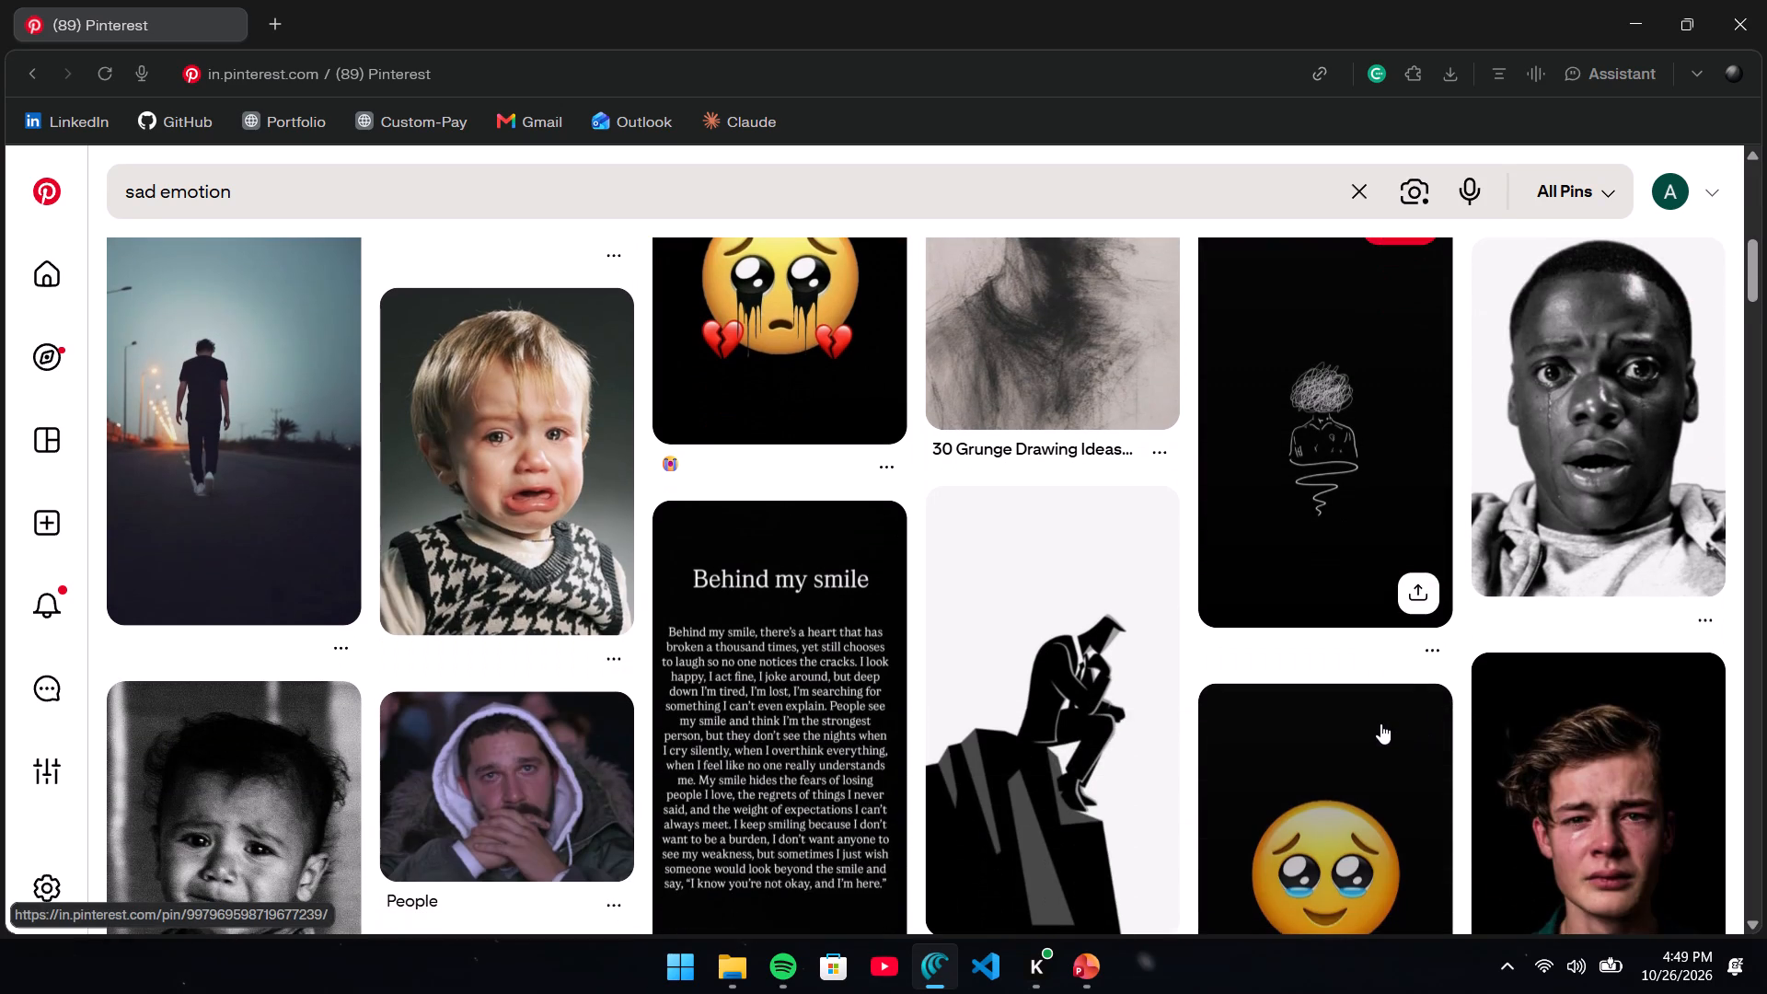
pyautogui.scroll(-4, 1380, 723)
pyautogui.click(300, 185)
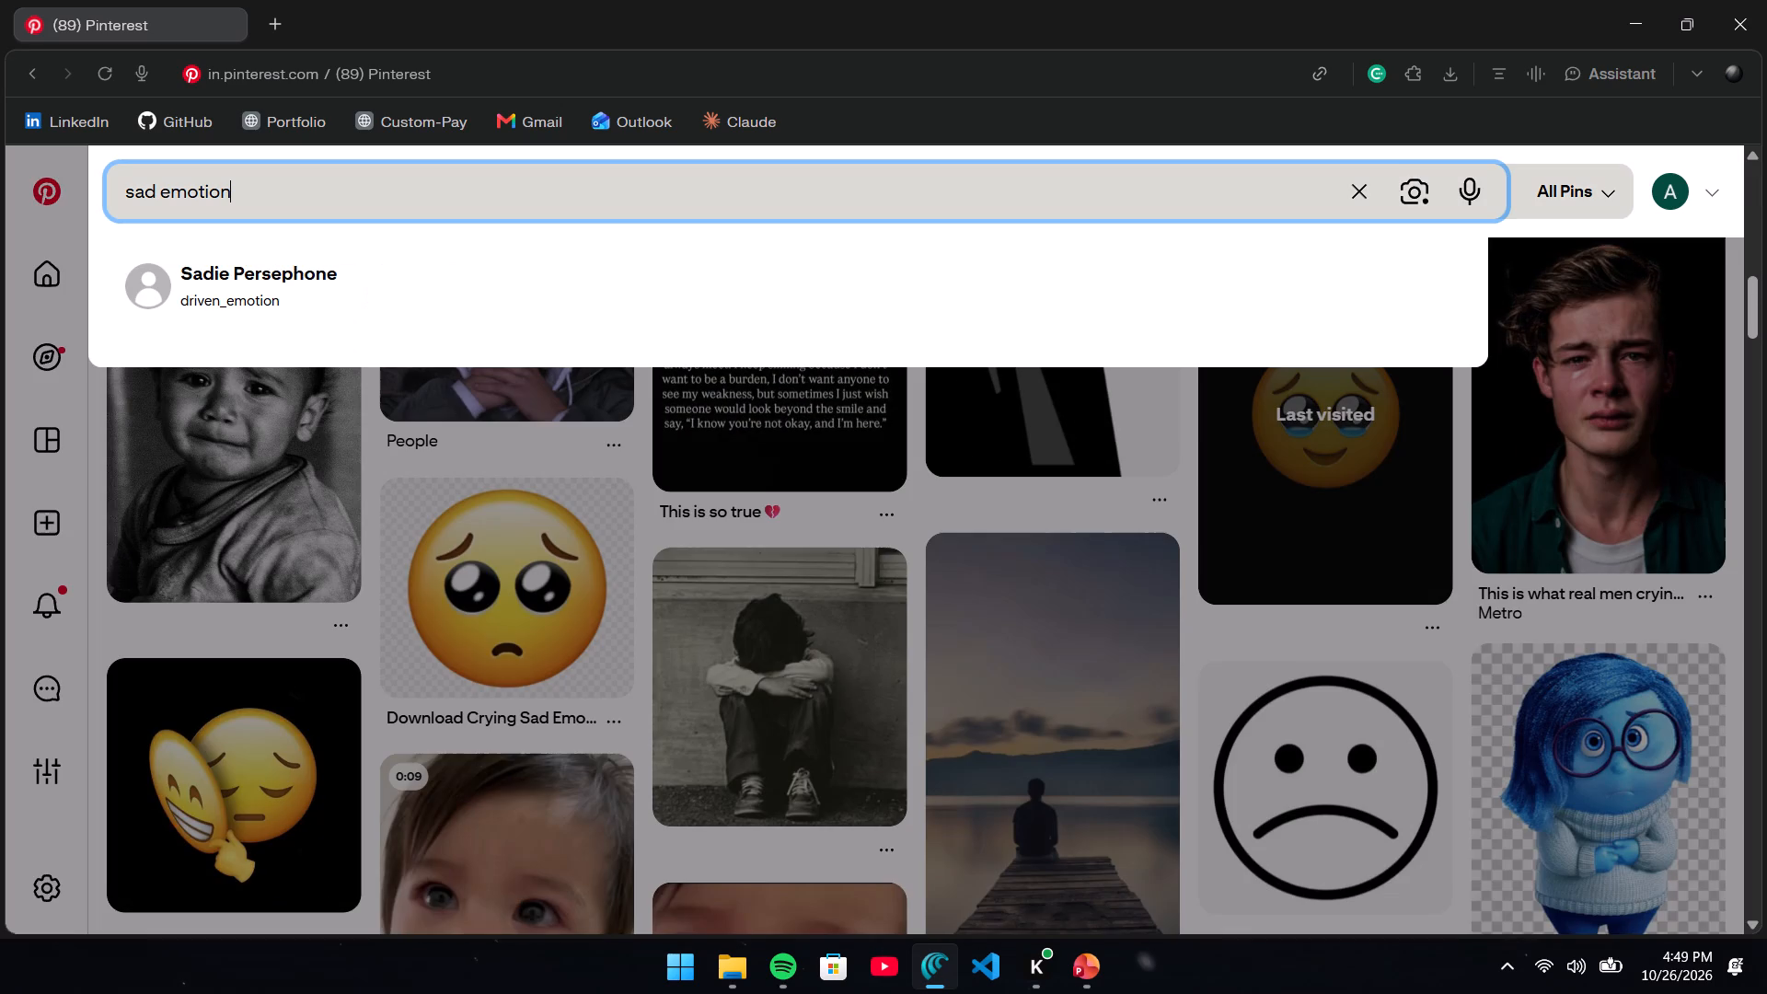
pyautogui.press('space')
pyautogui.write('horizontal')
pyautogui.press('Return')
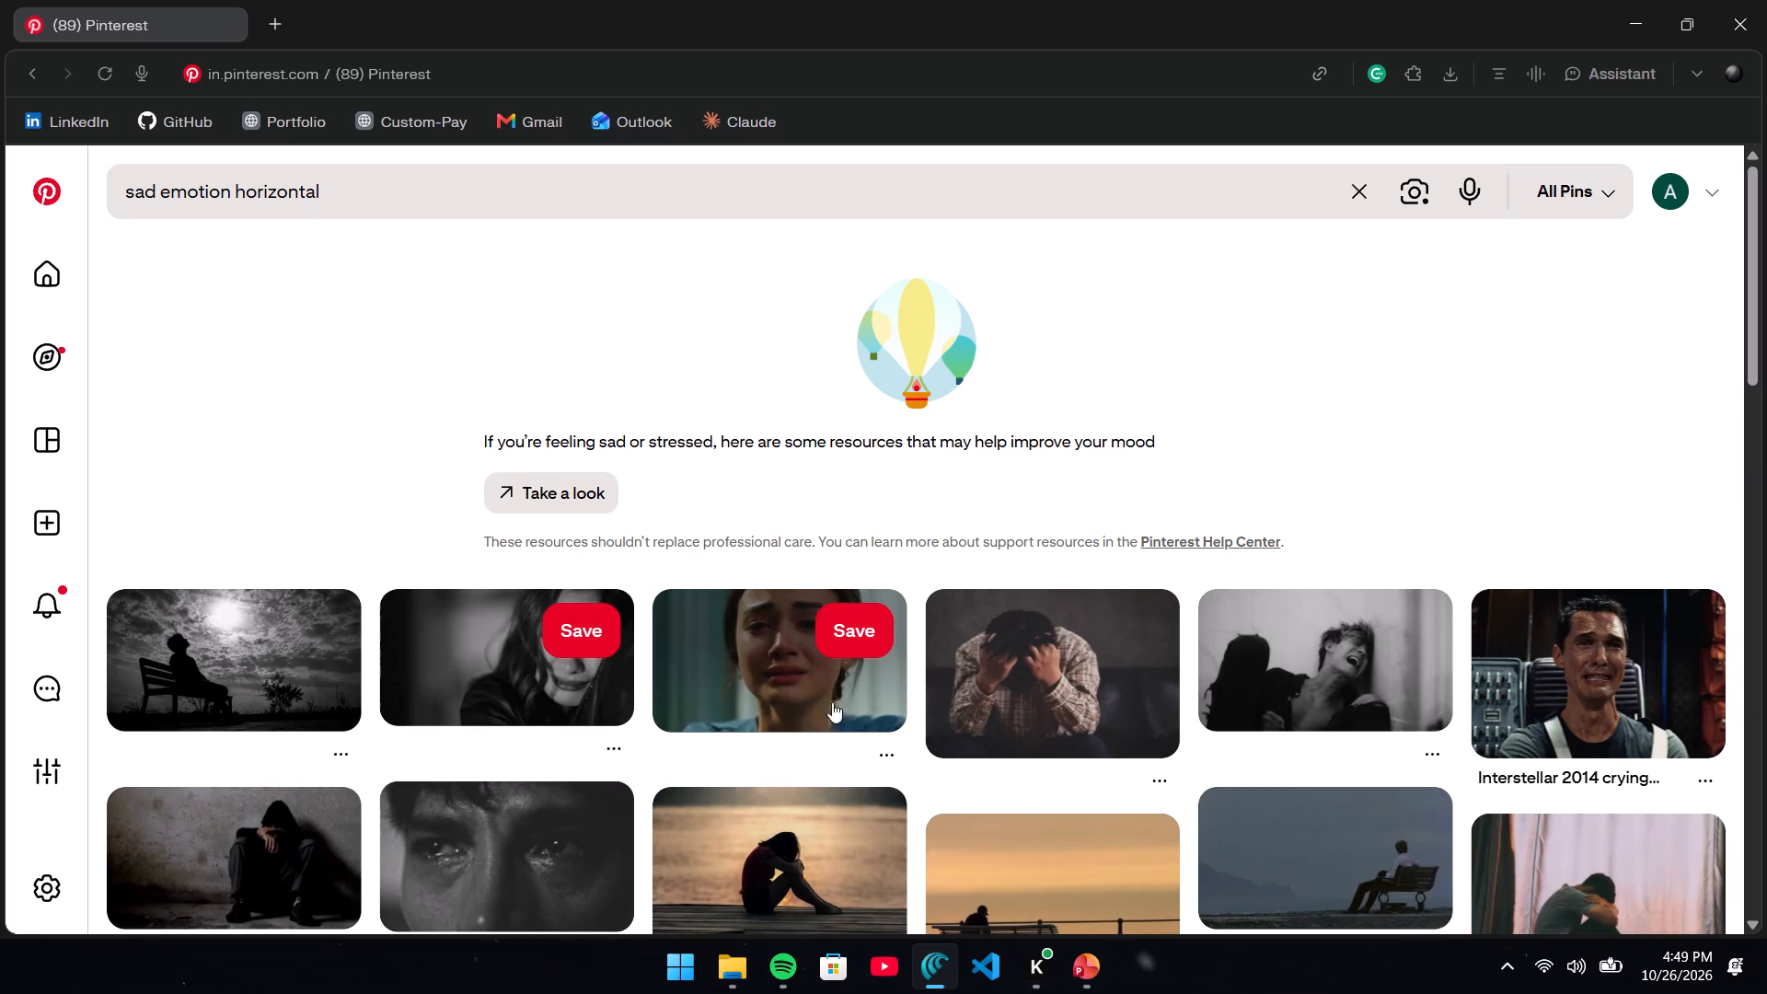
pyautogui.scroll(-2, 1091, 754)
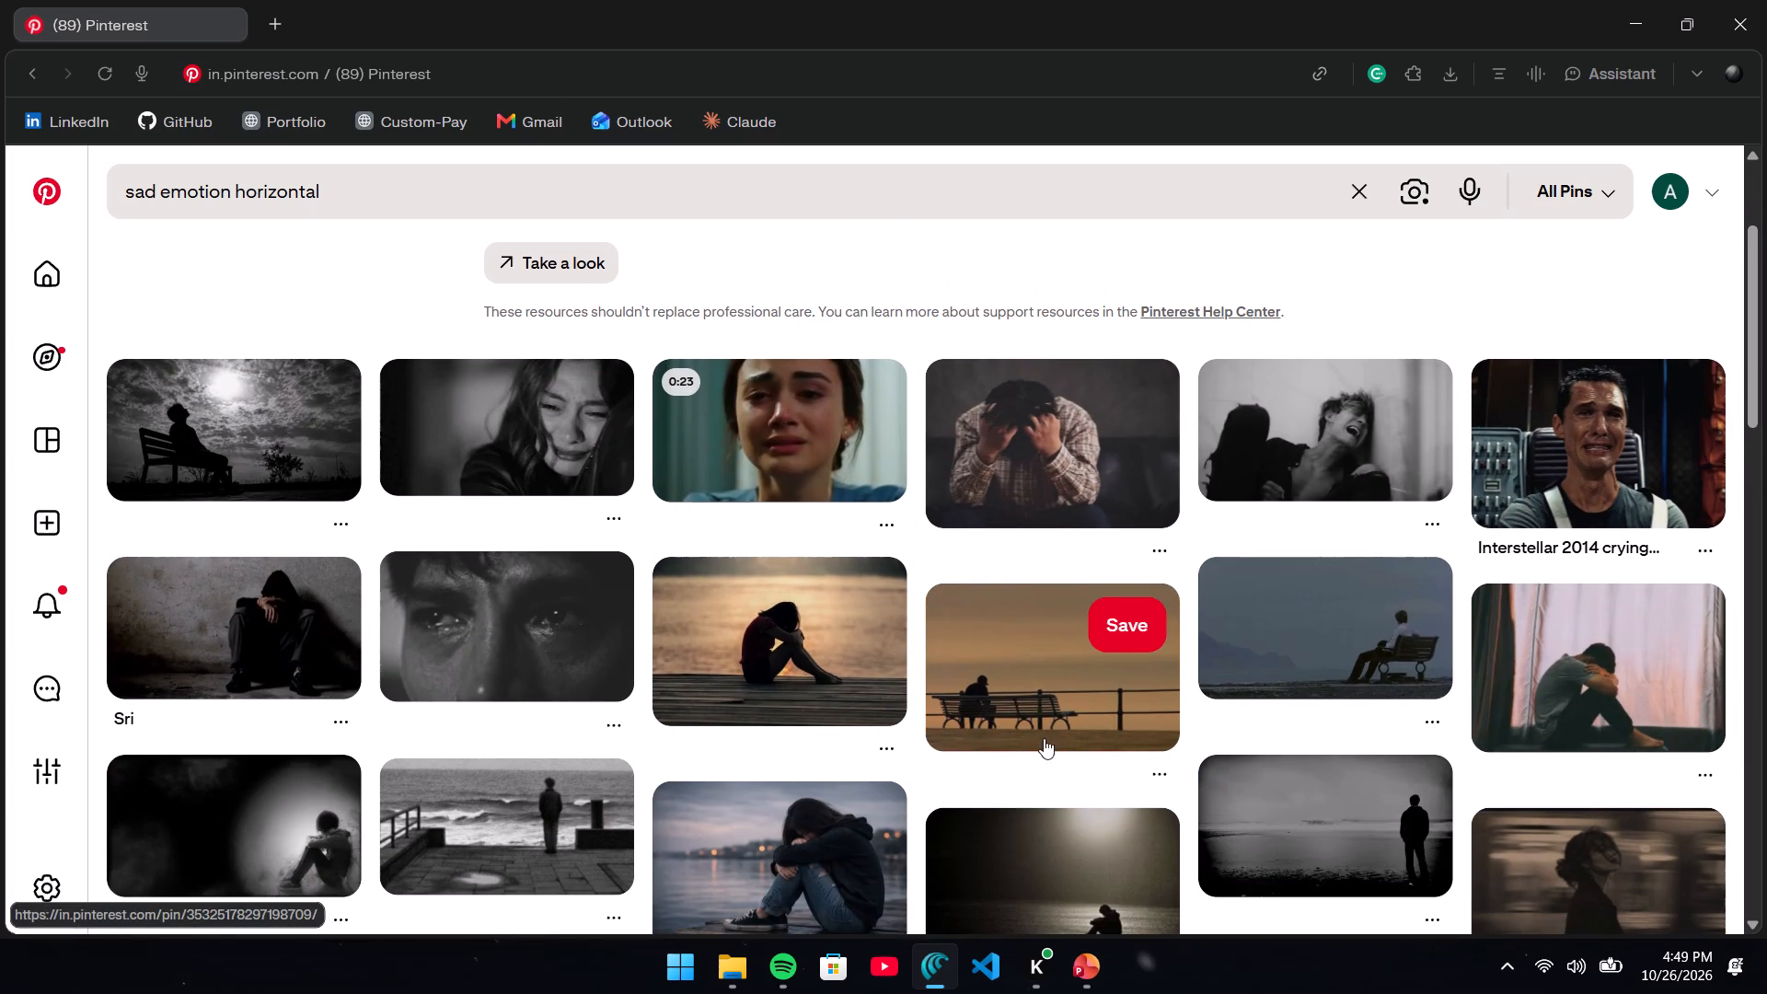
pyautogui.click(609, 514)
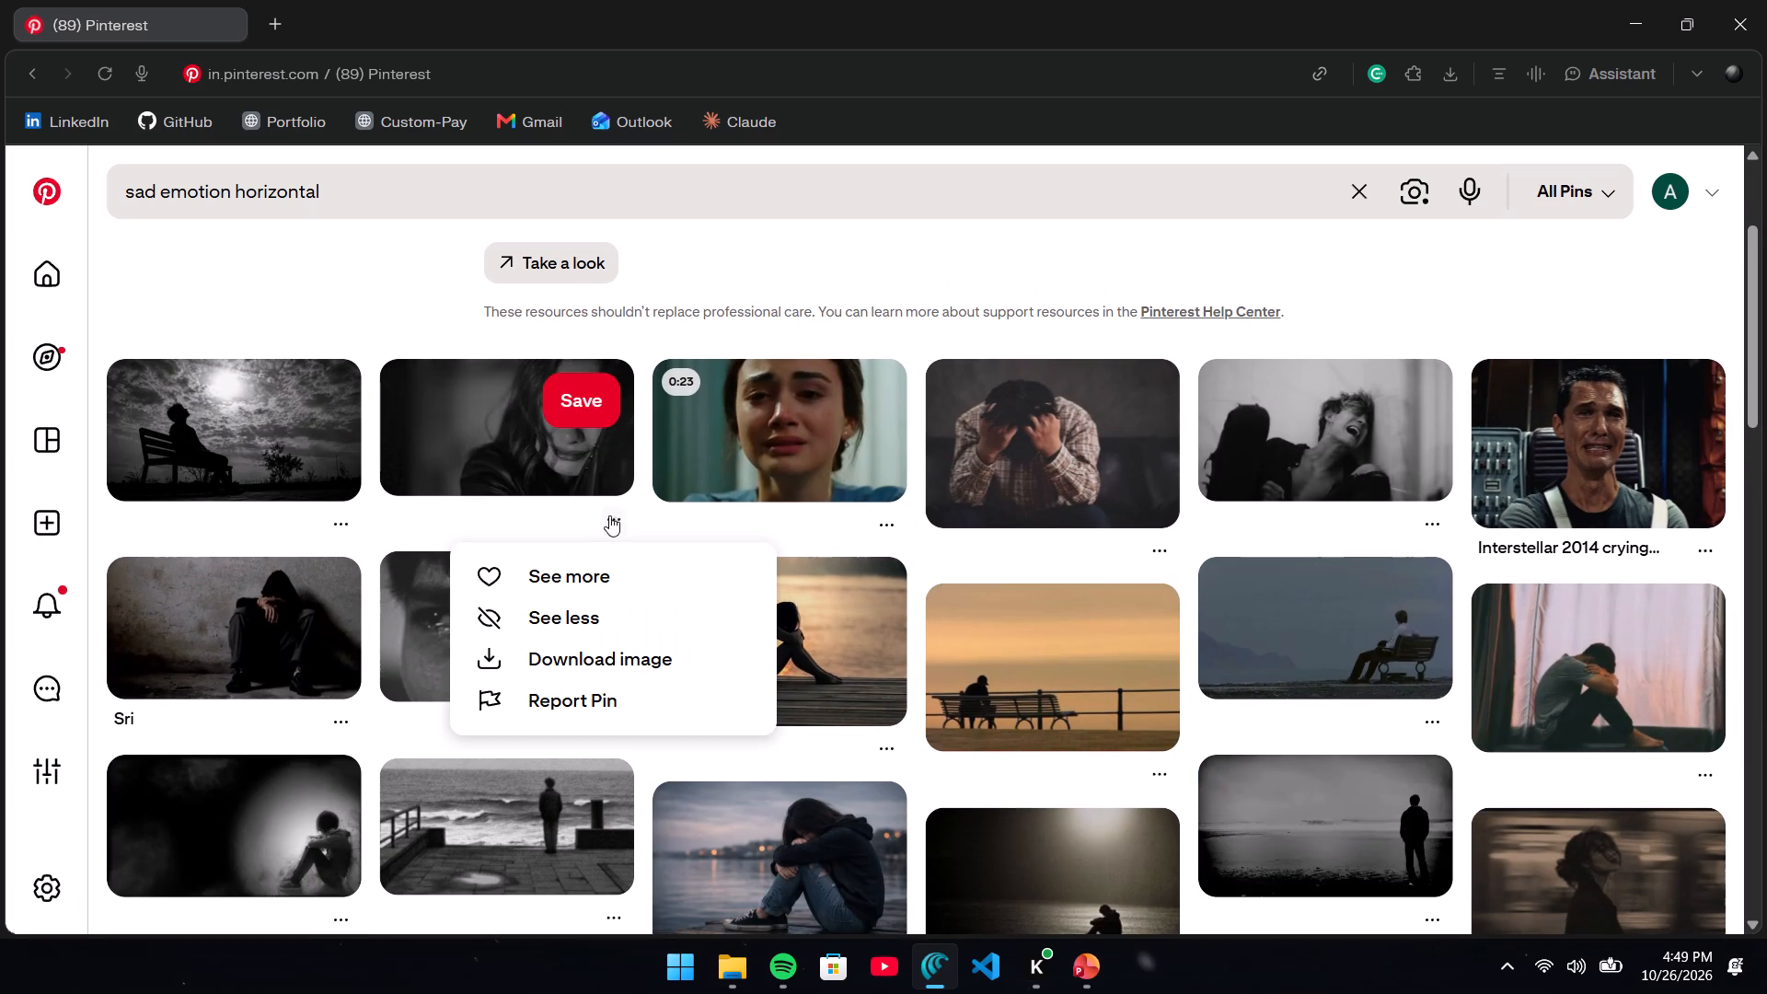
pyautogui.click(611, 665)
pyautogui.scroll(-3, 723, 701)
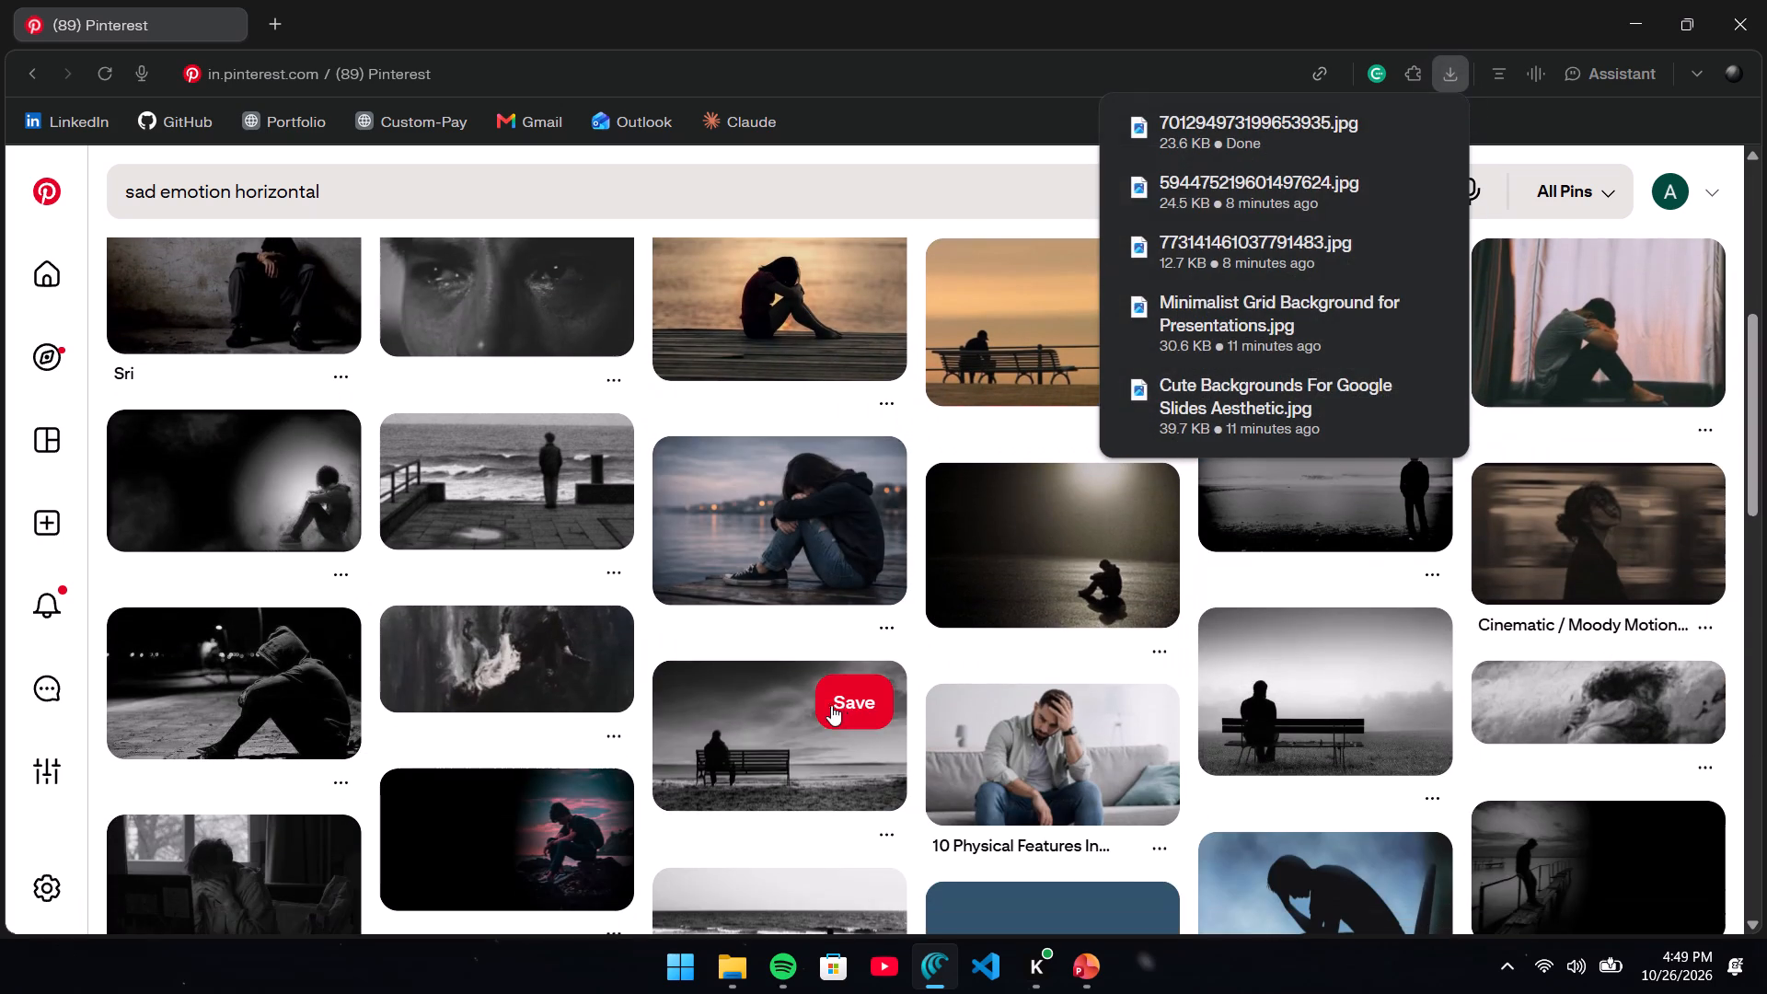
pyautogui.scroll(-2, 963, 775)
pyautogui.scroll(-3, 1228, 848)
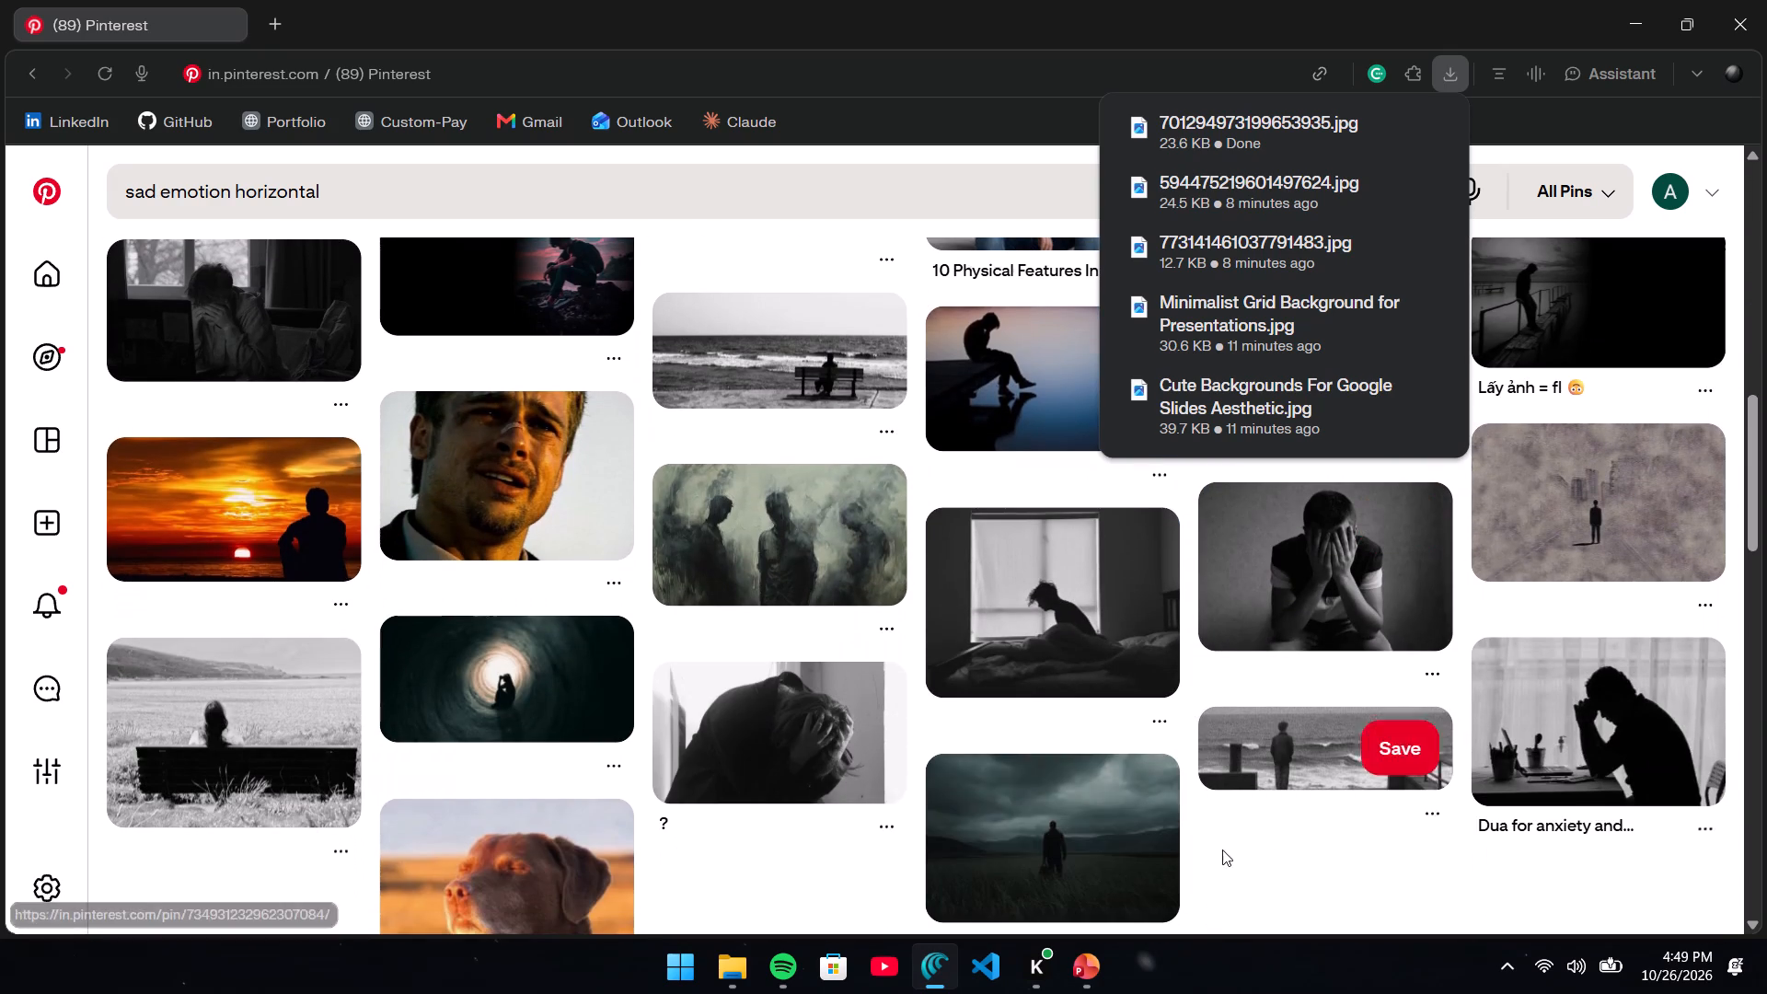
pyautogui.click(1074, 978)
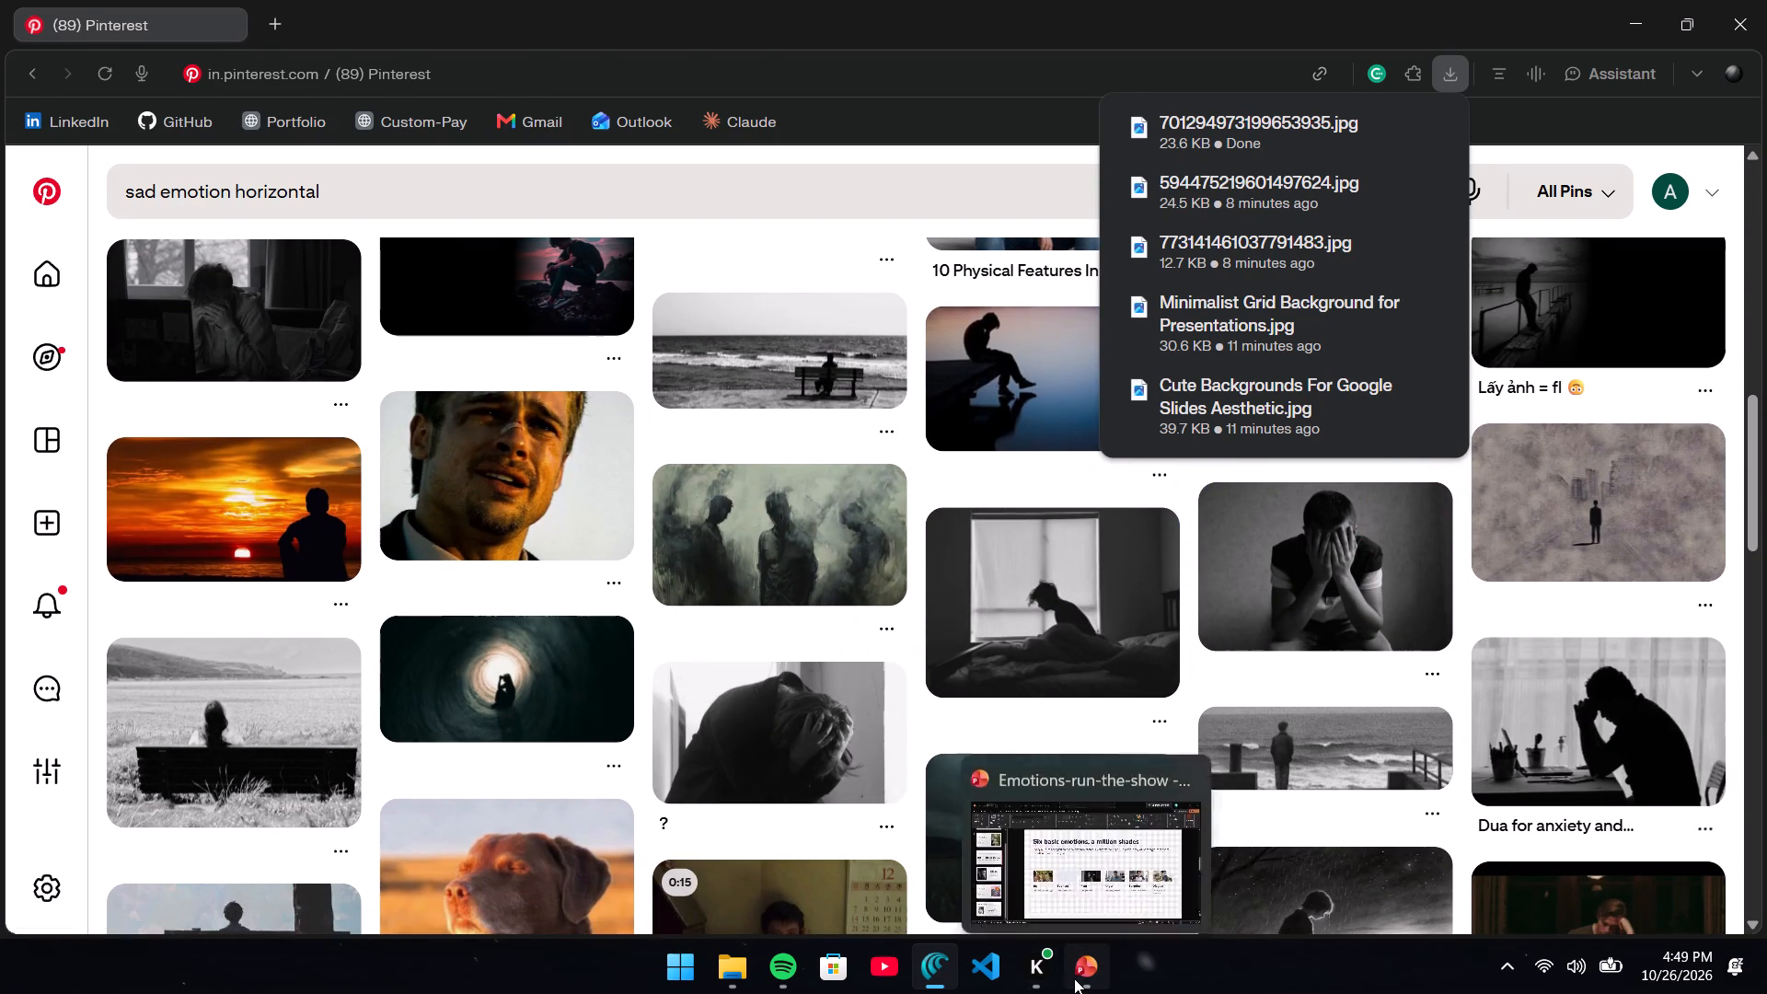
pyautogui.click(736, 565)
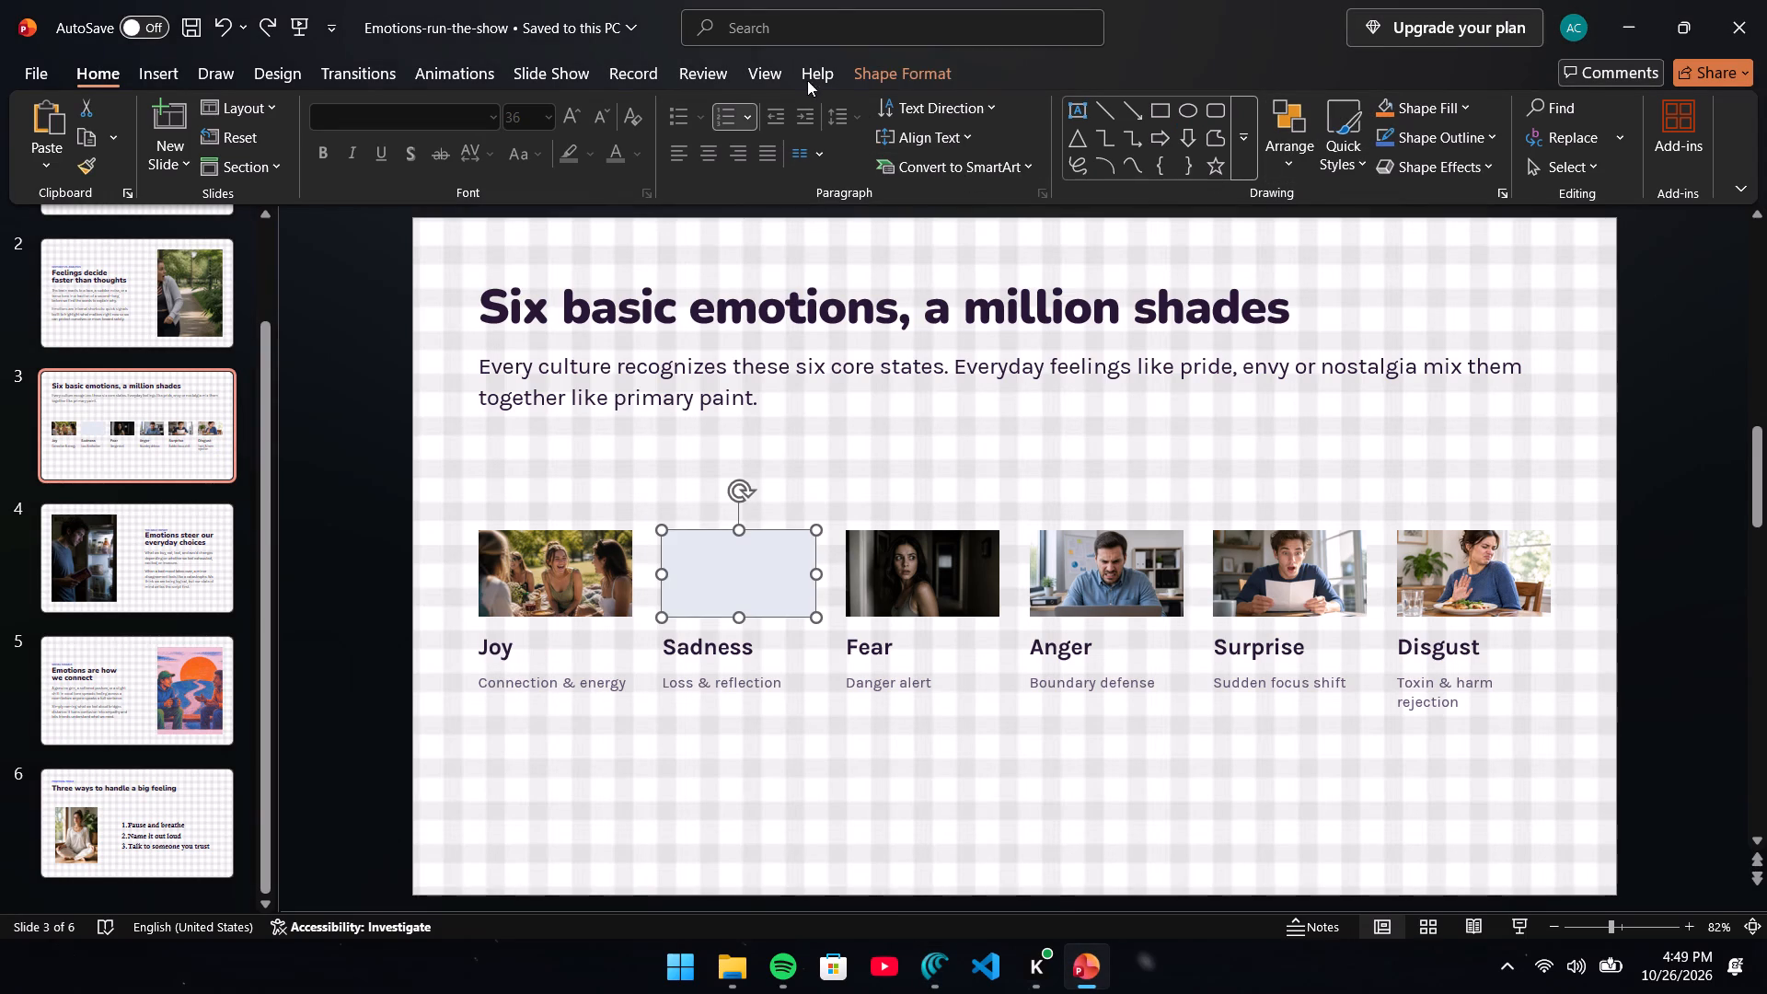
pyautogui.click(872, 76)
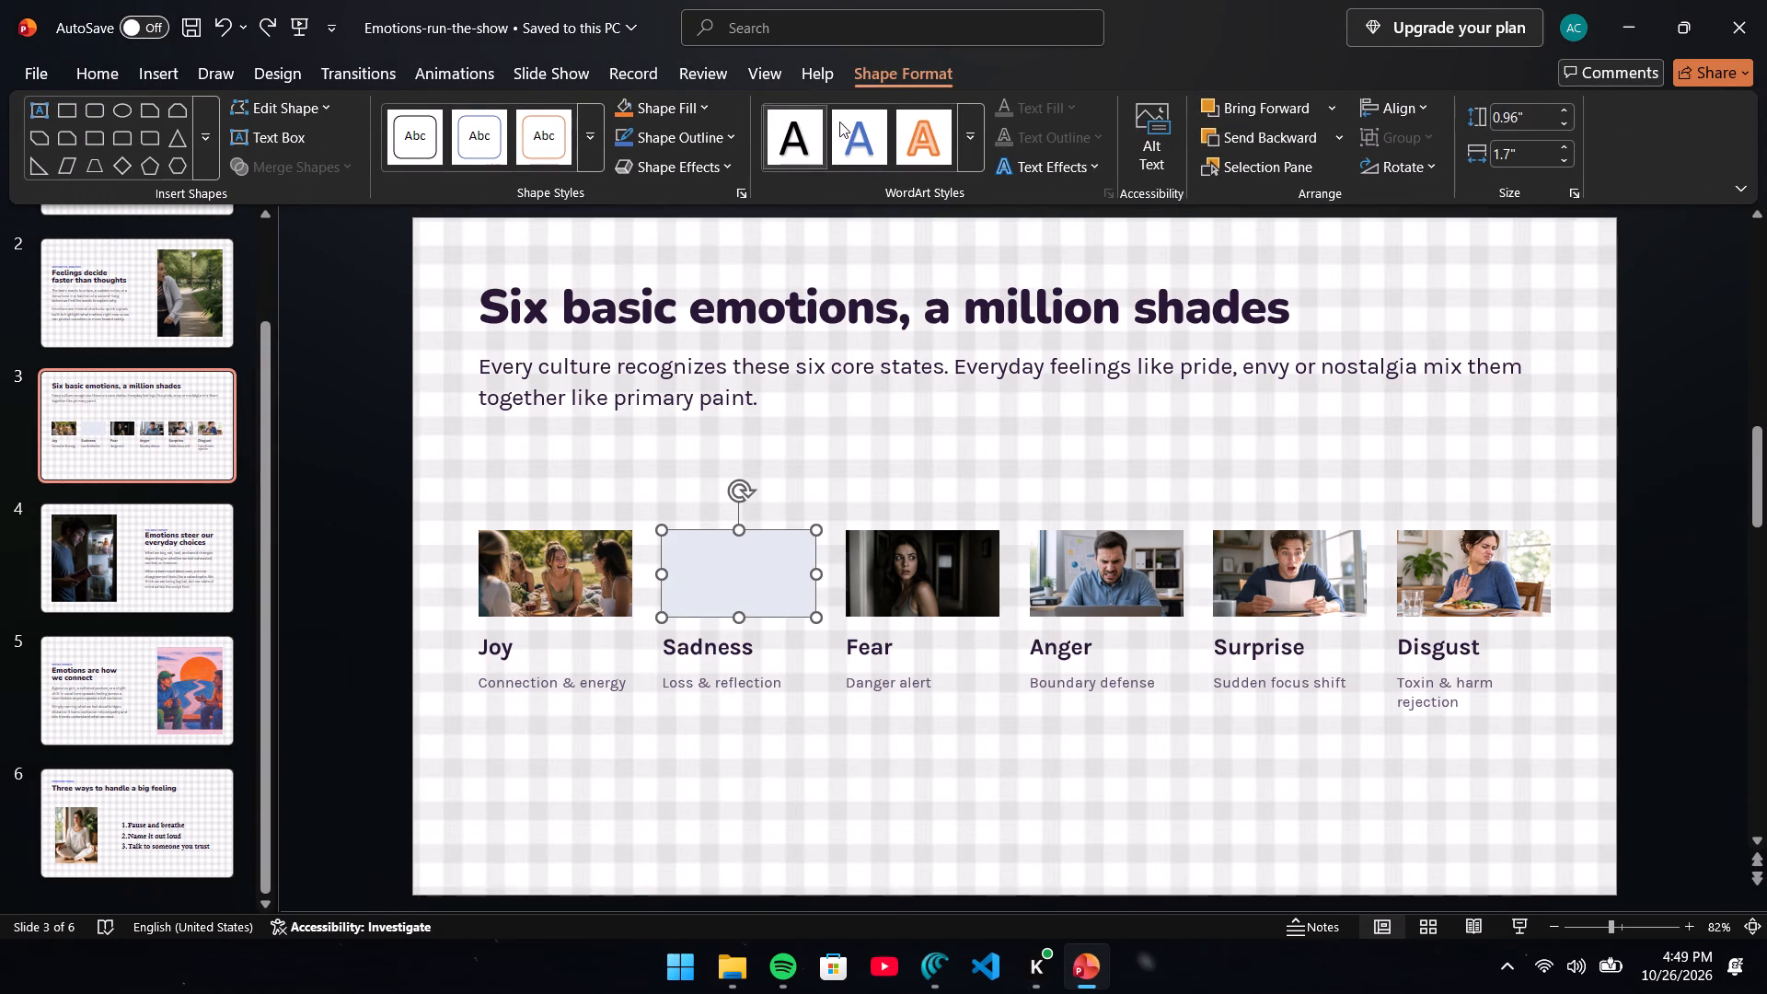
pyautogui.click(140, 69)
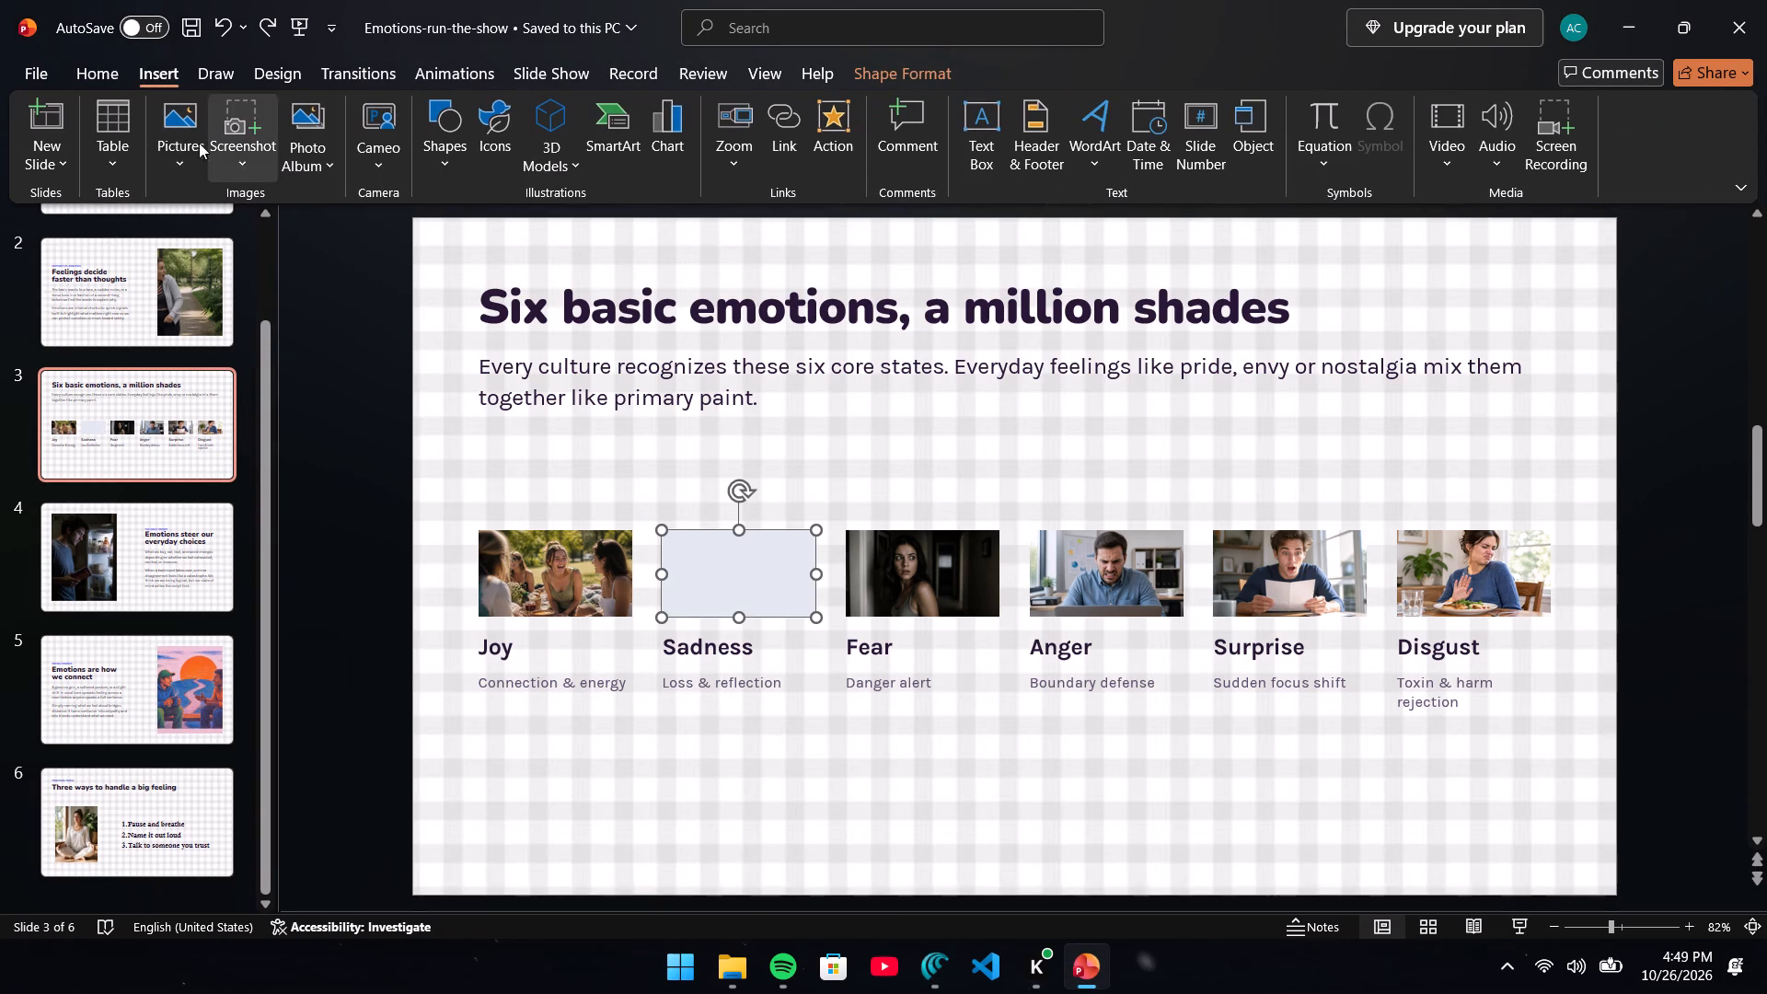
pyautogui.click(168, 157)
pyautogui.click(217, 230)
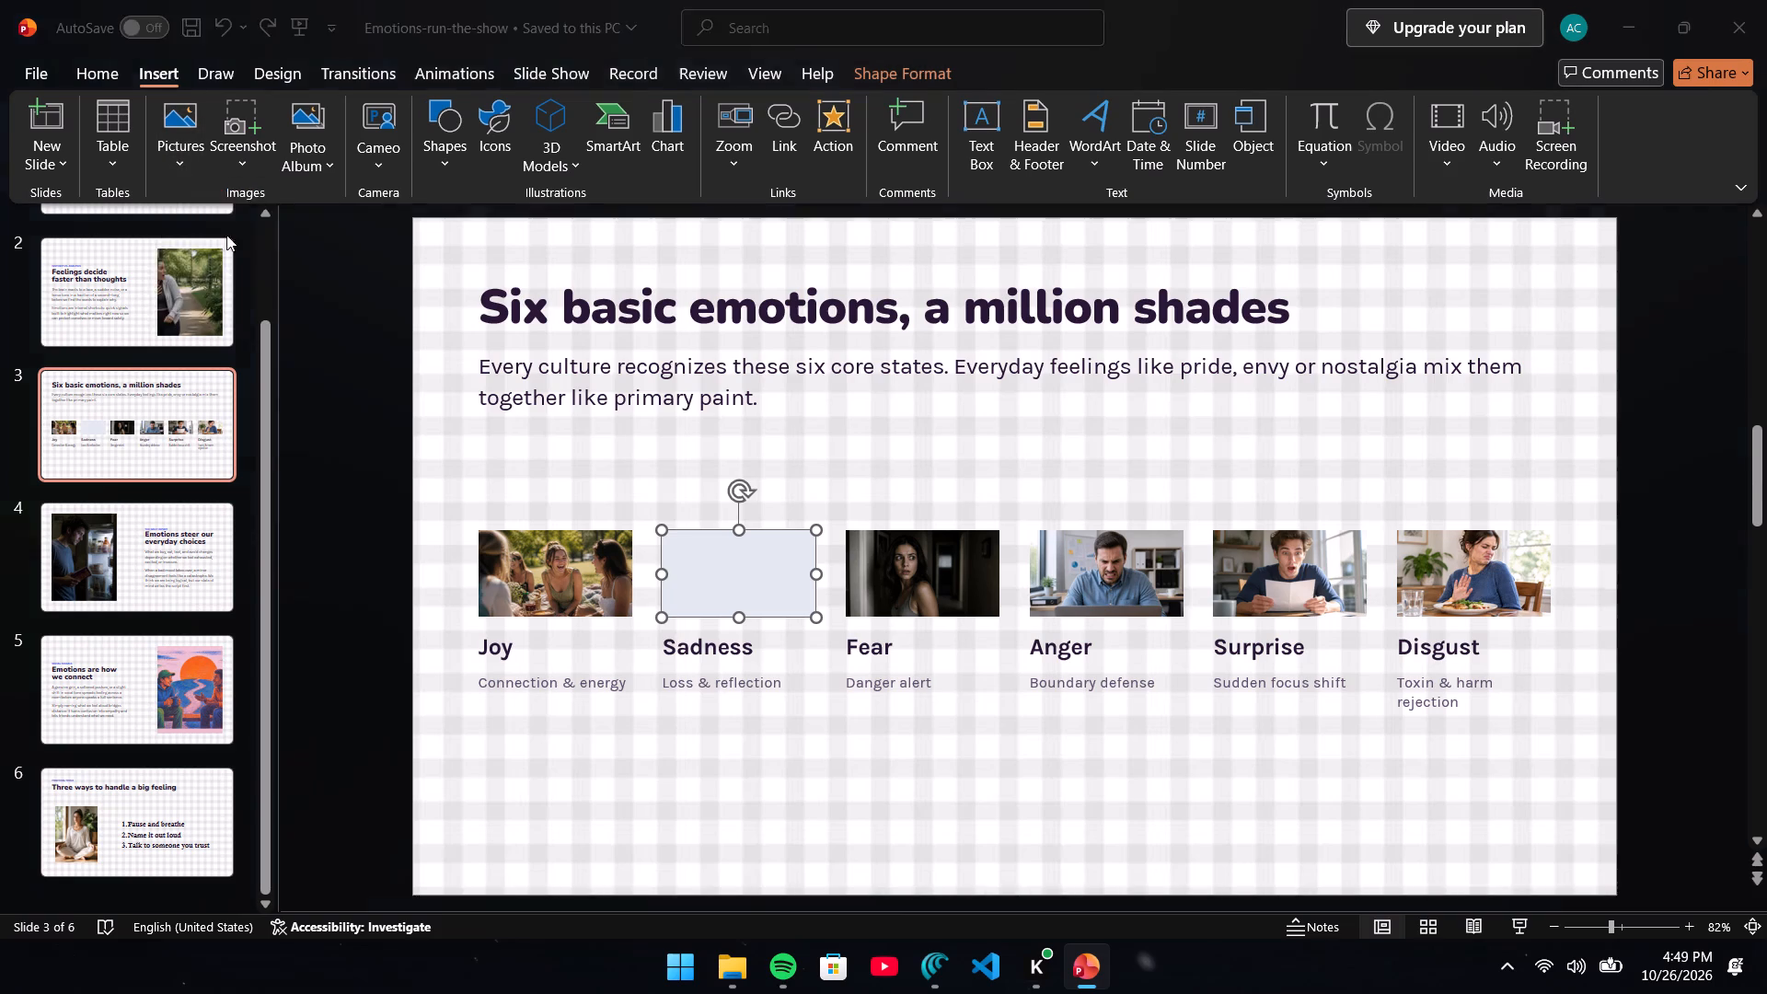
pyautogui.click(300, 212)
pyautogui.click(687, 514)
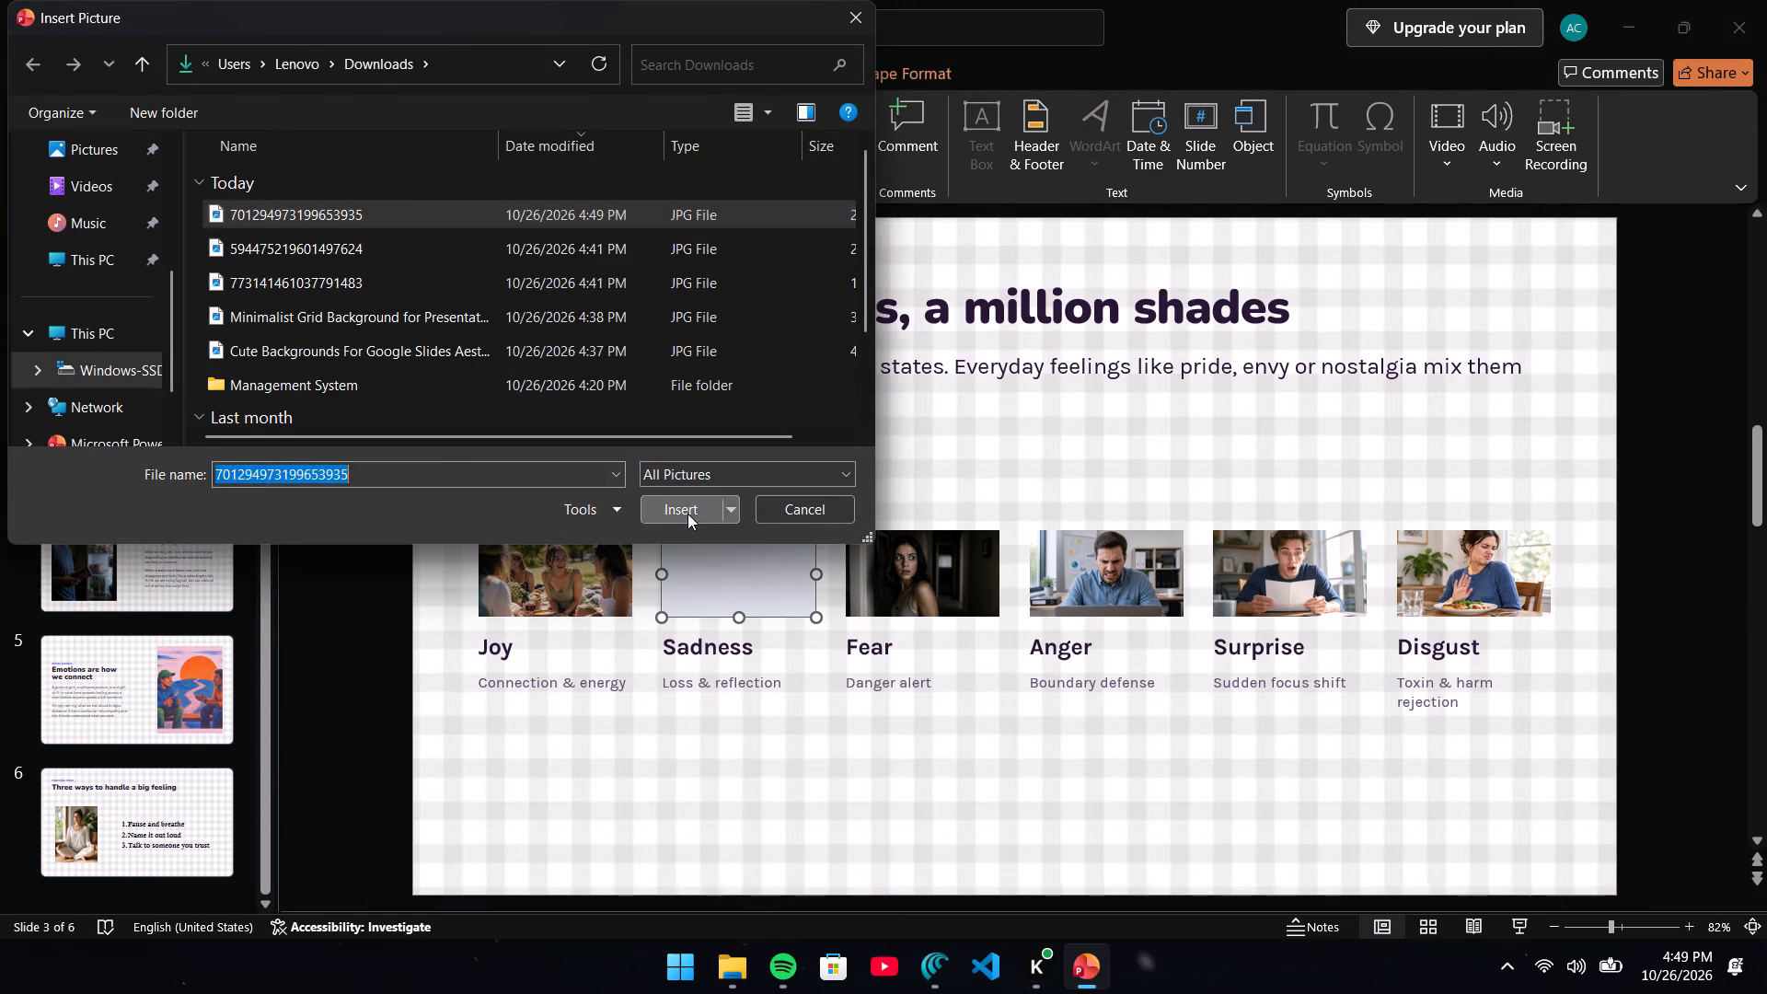
# Shrink the inserted woman's picture to about 0.99 by 1.83 inches and move it onto the Sadness placeholder.
pyautogui.moveTo(1363, 744); pyautogui.dragTo(1296, 703)
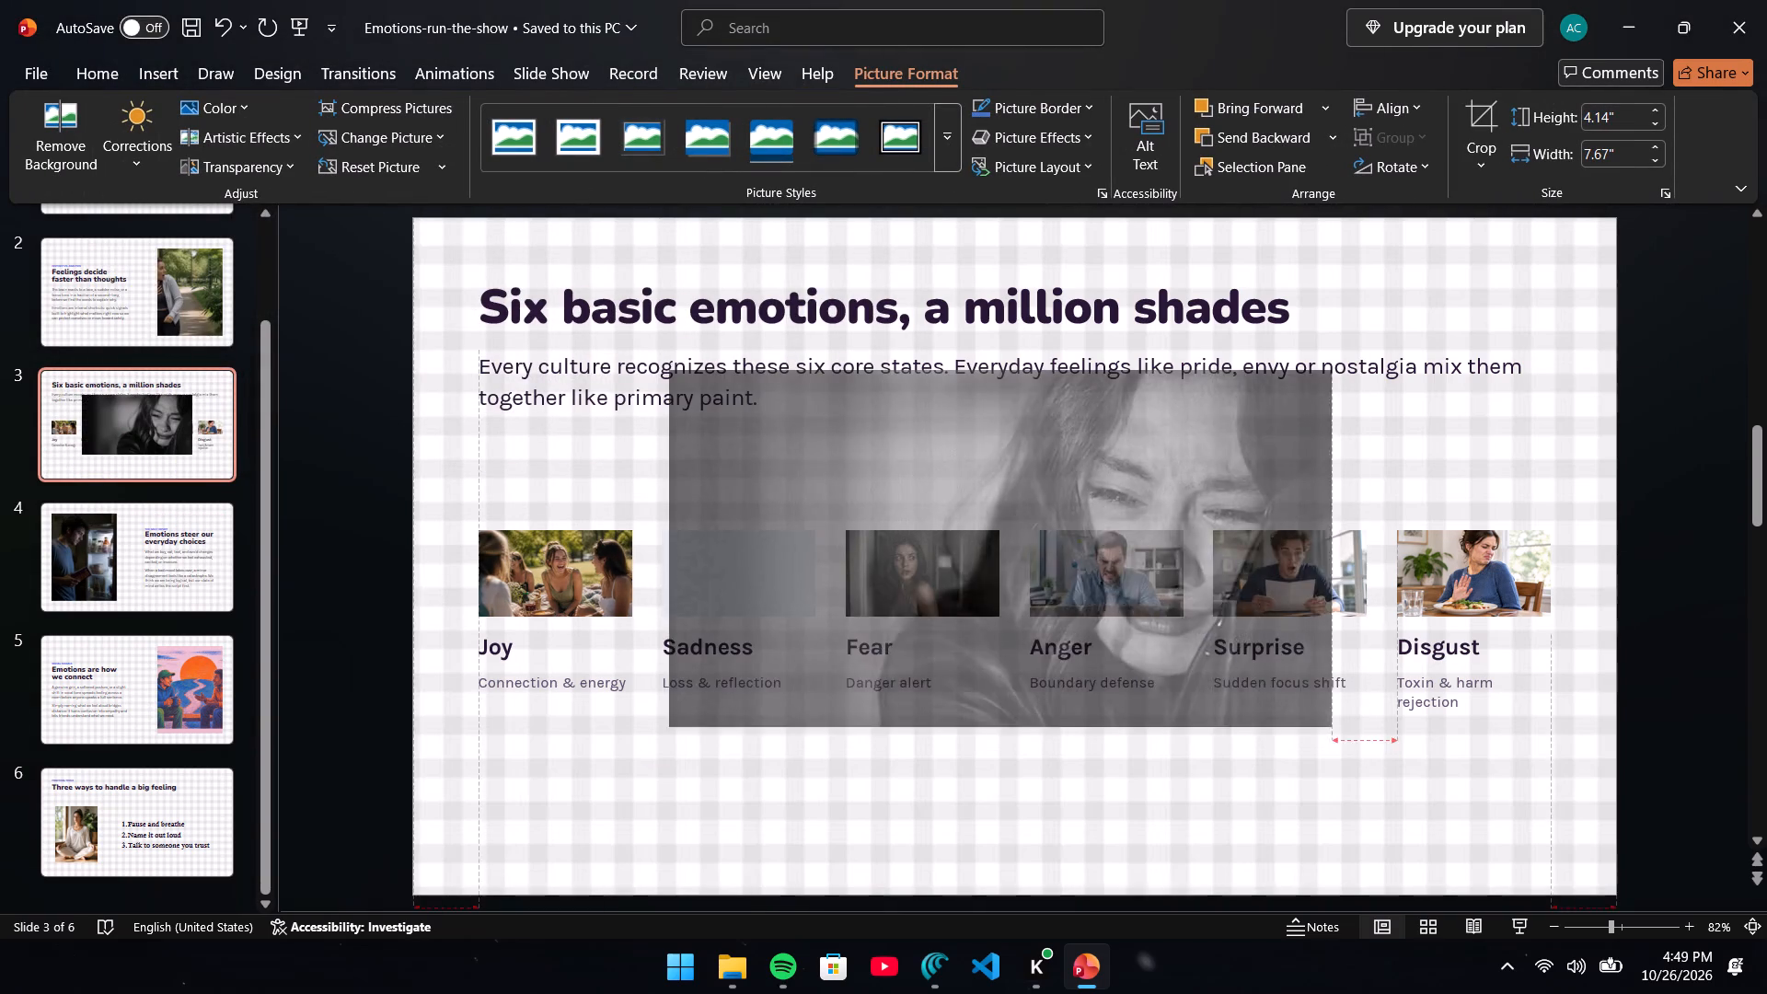
pyautogui.moveTo(1296, 703); pyautogui.dragTo(877, 451)
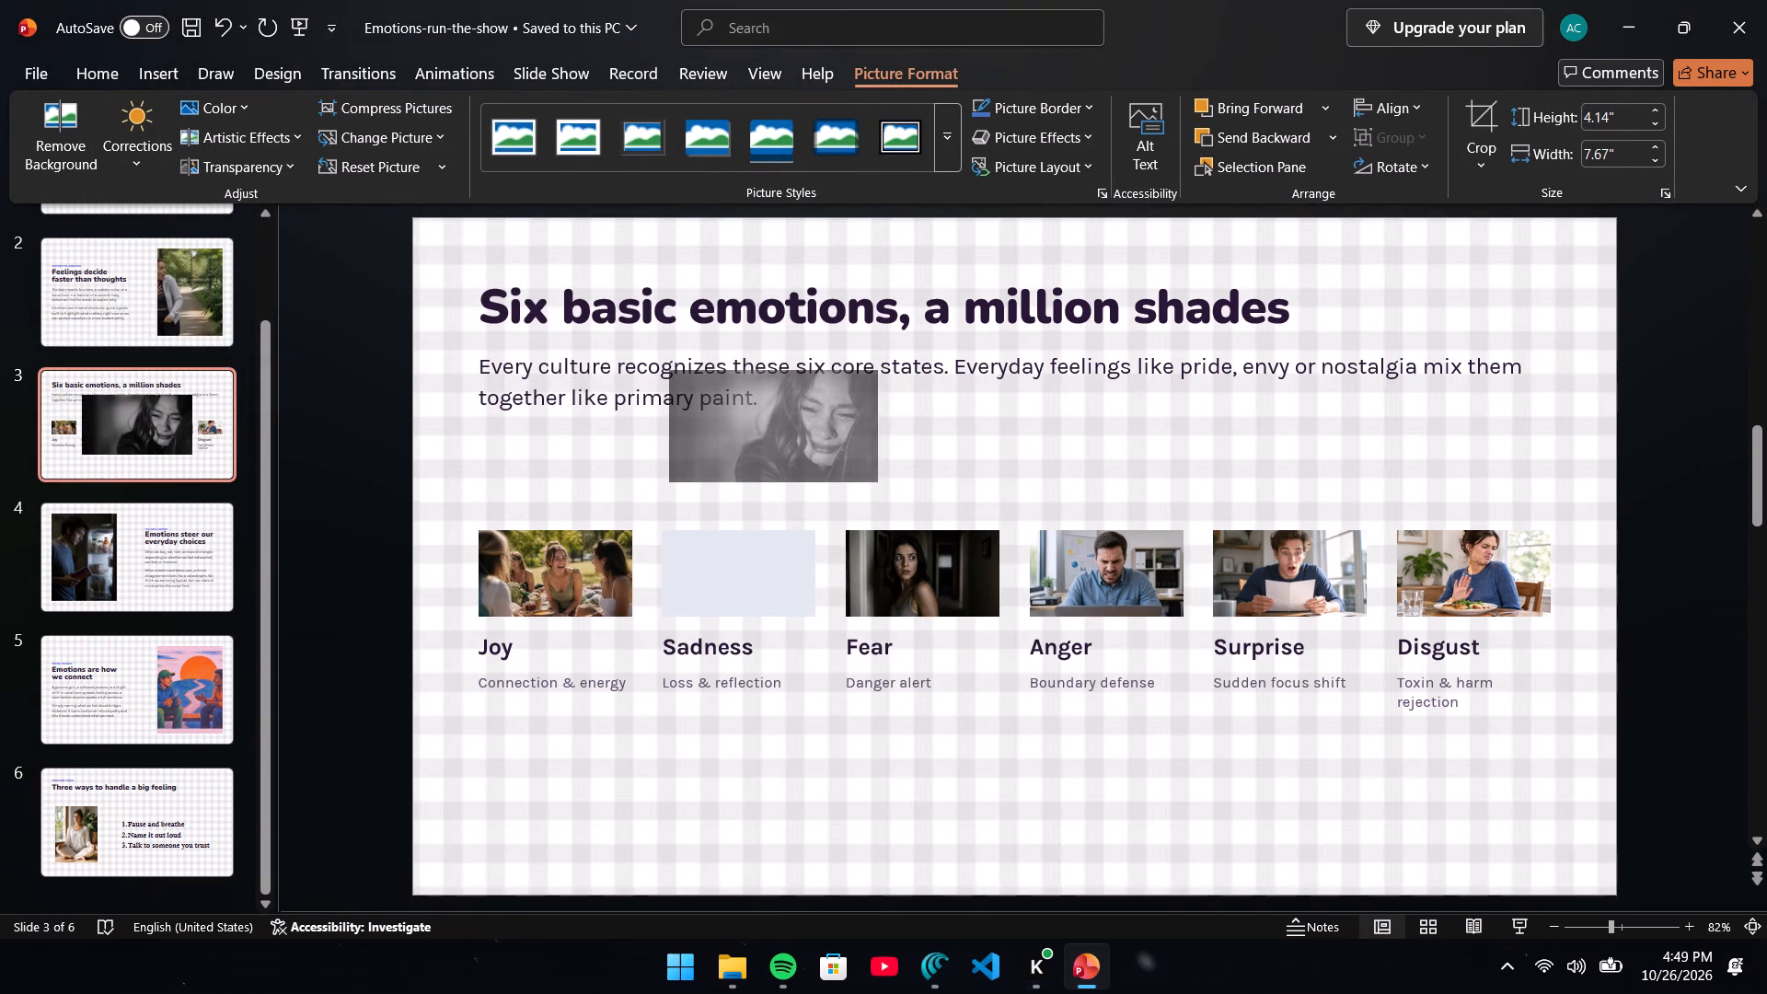
pyautogui.moveTo(877, 451); pyautogui.dragTo(834, 431)
pyautogui.moveTo(757, 421); pyautogui.dragTo(758, 470)
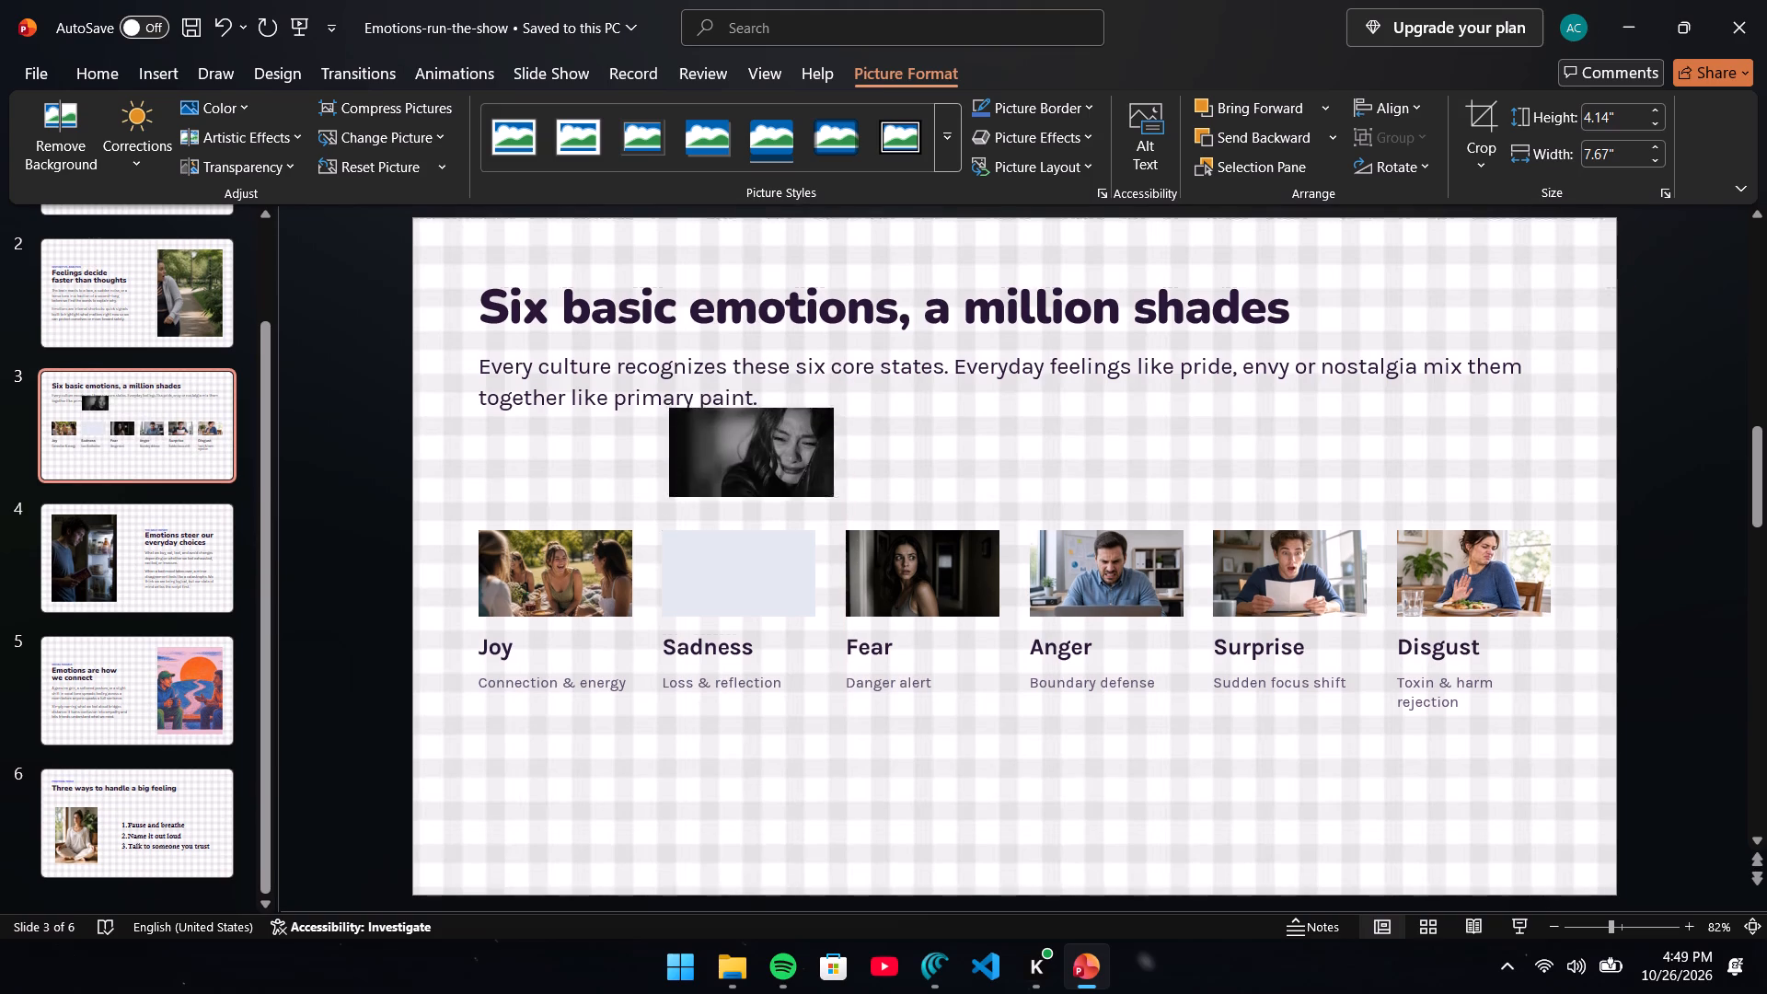
pyautogui.moveTo(758, 470); pyautogui.dragTo(754, 602)
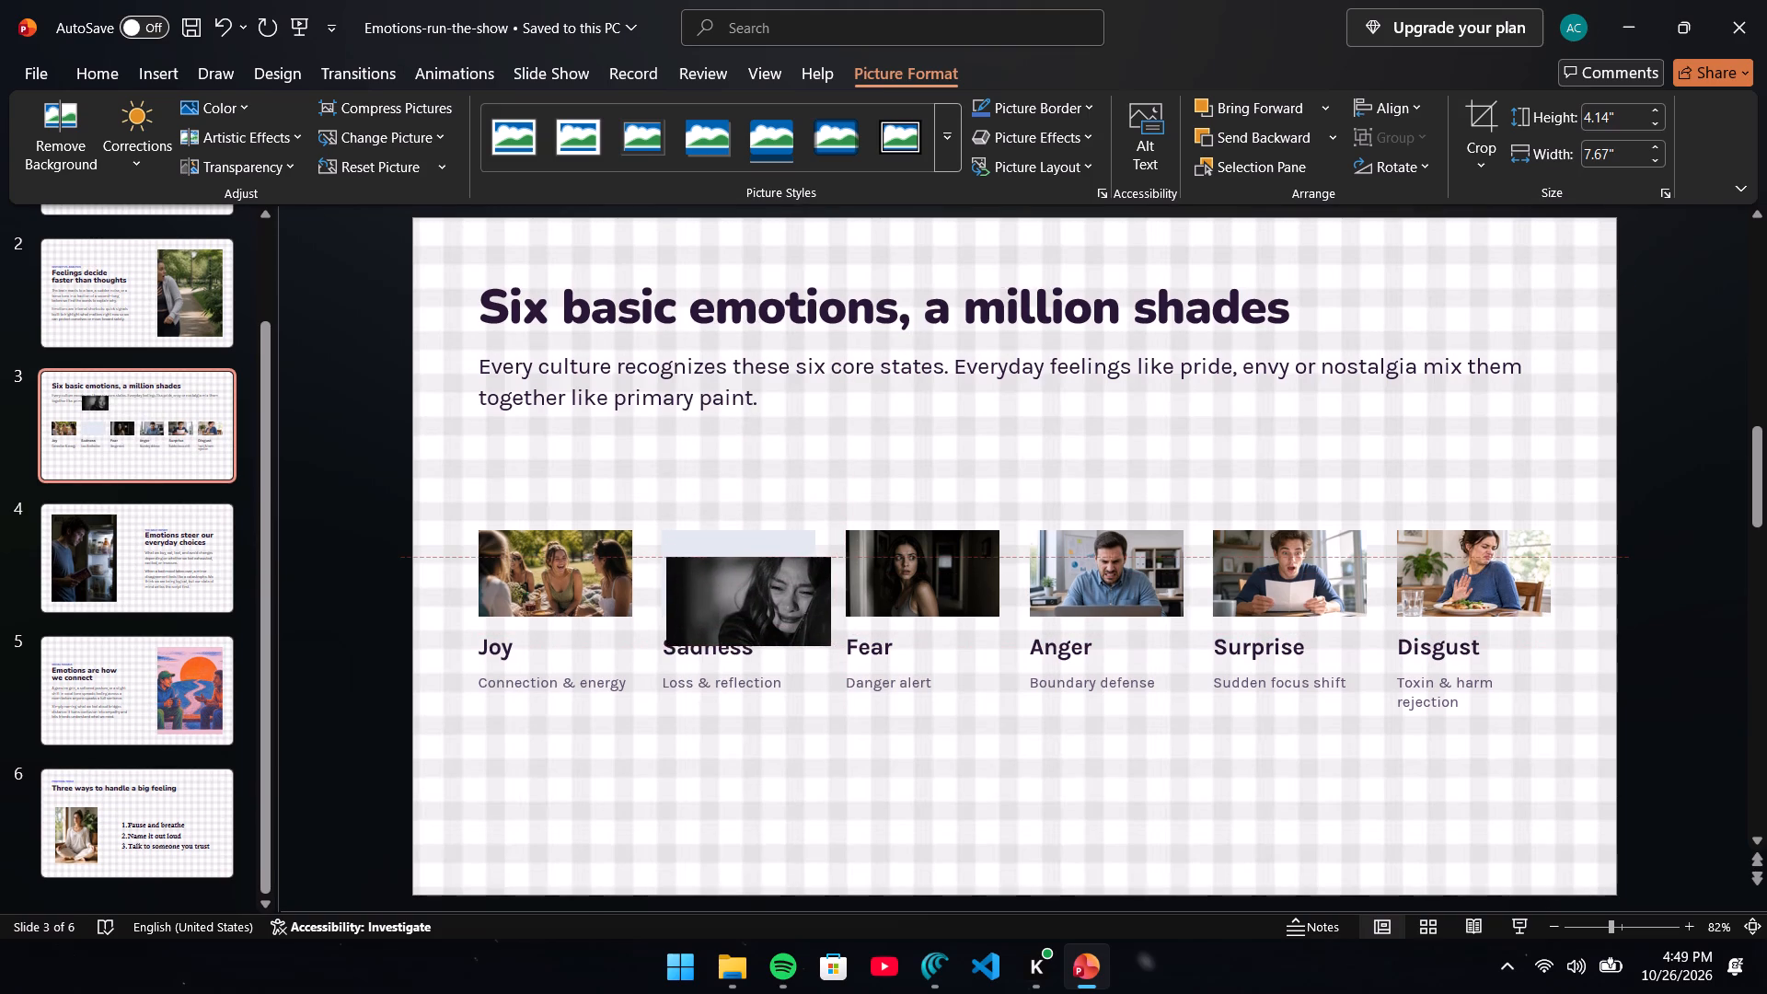
pyautogui.moveTo(754, 602); pyautogui.dragTo(747, 578)
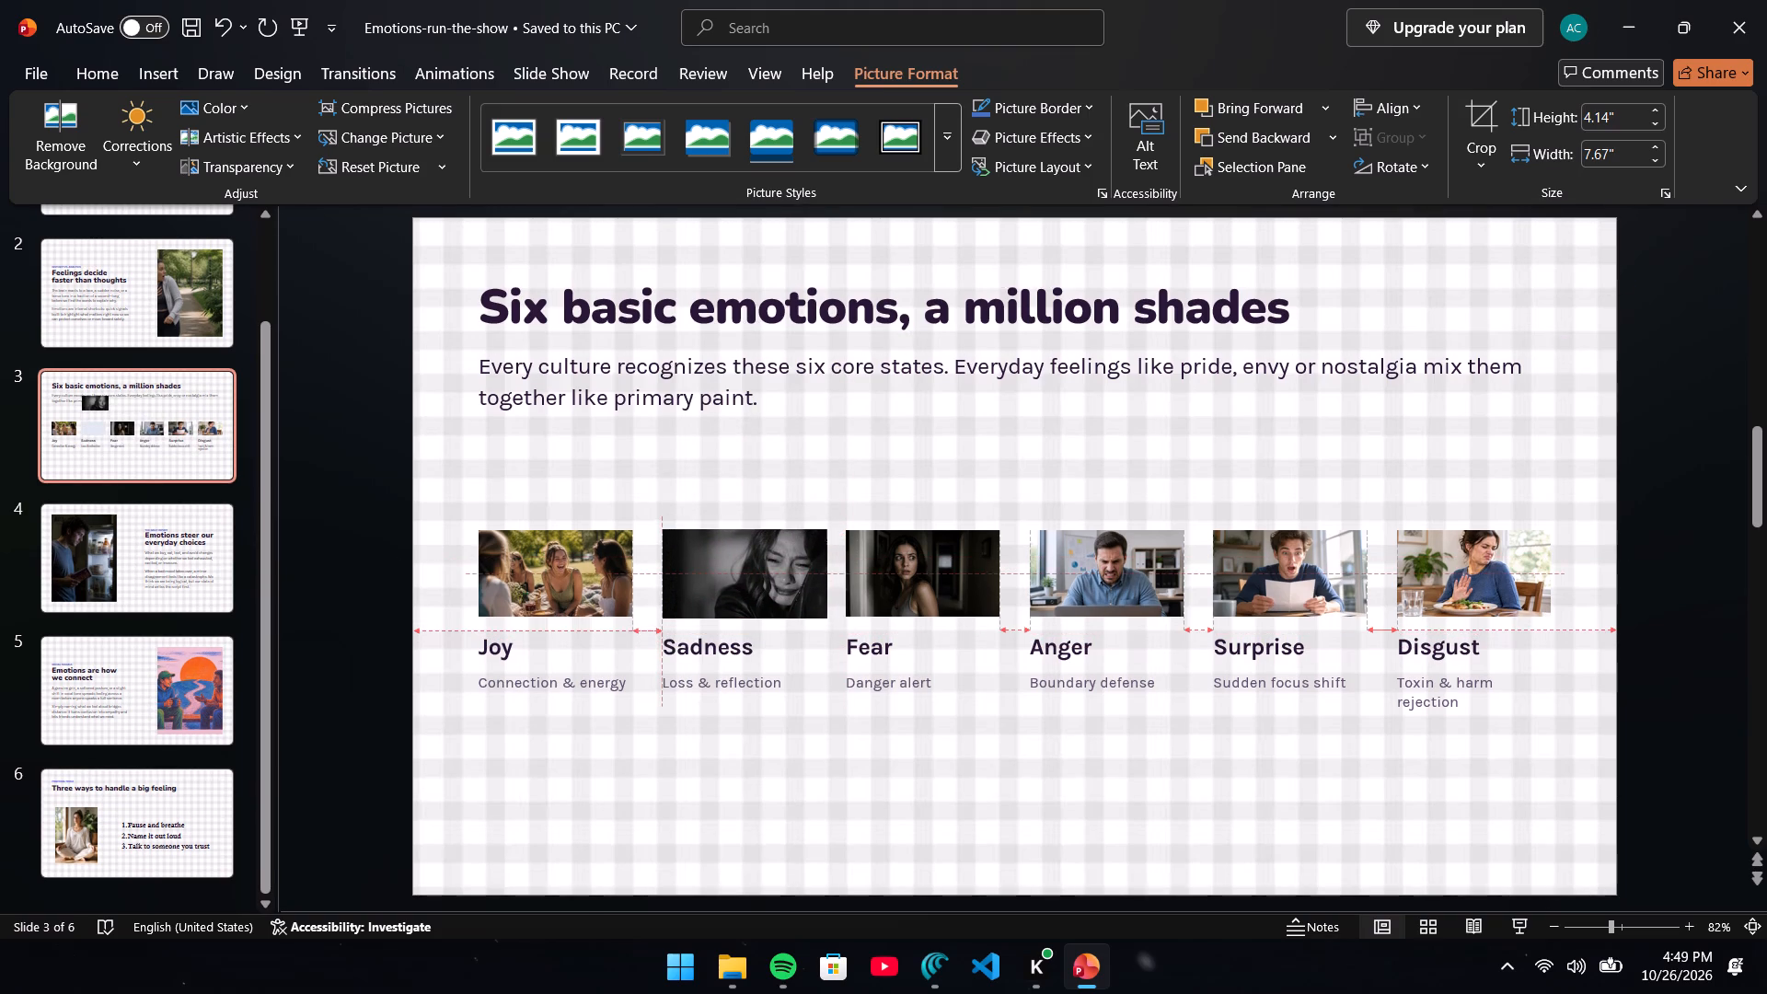
pyautogui.moveTo(747, 578); pyautogui.dragTo(752, 578)
# Resize the Sadness picture to about 1.7 inches wide and adjust it to cover the placeholder, in line with the other emotion photos.
pyautogui.moveTo(830, 617); pyautogui.dragTo(829, 617)
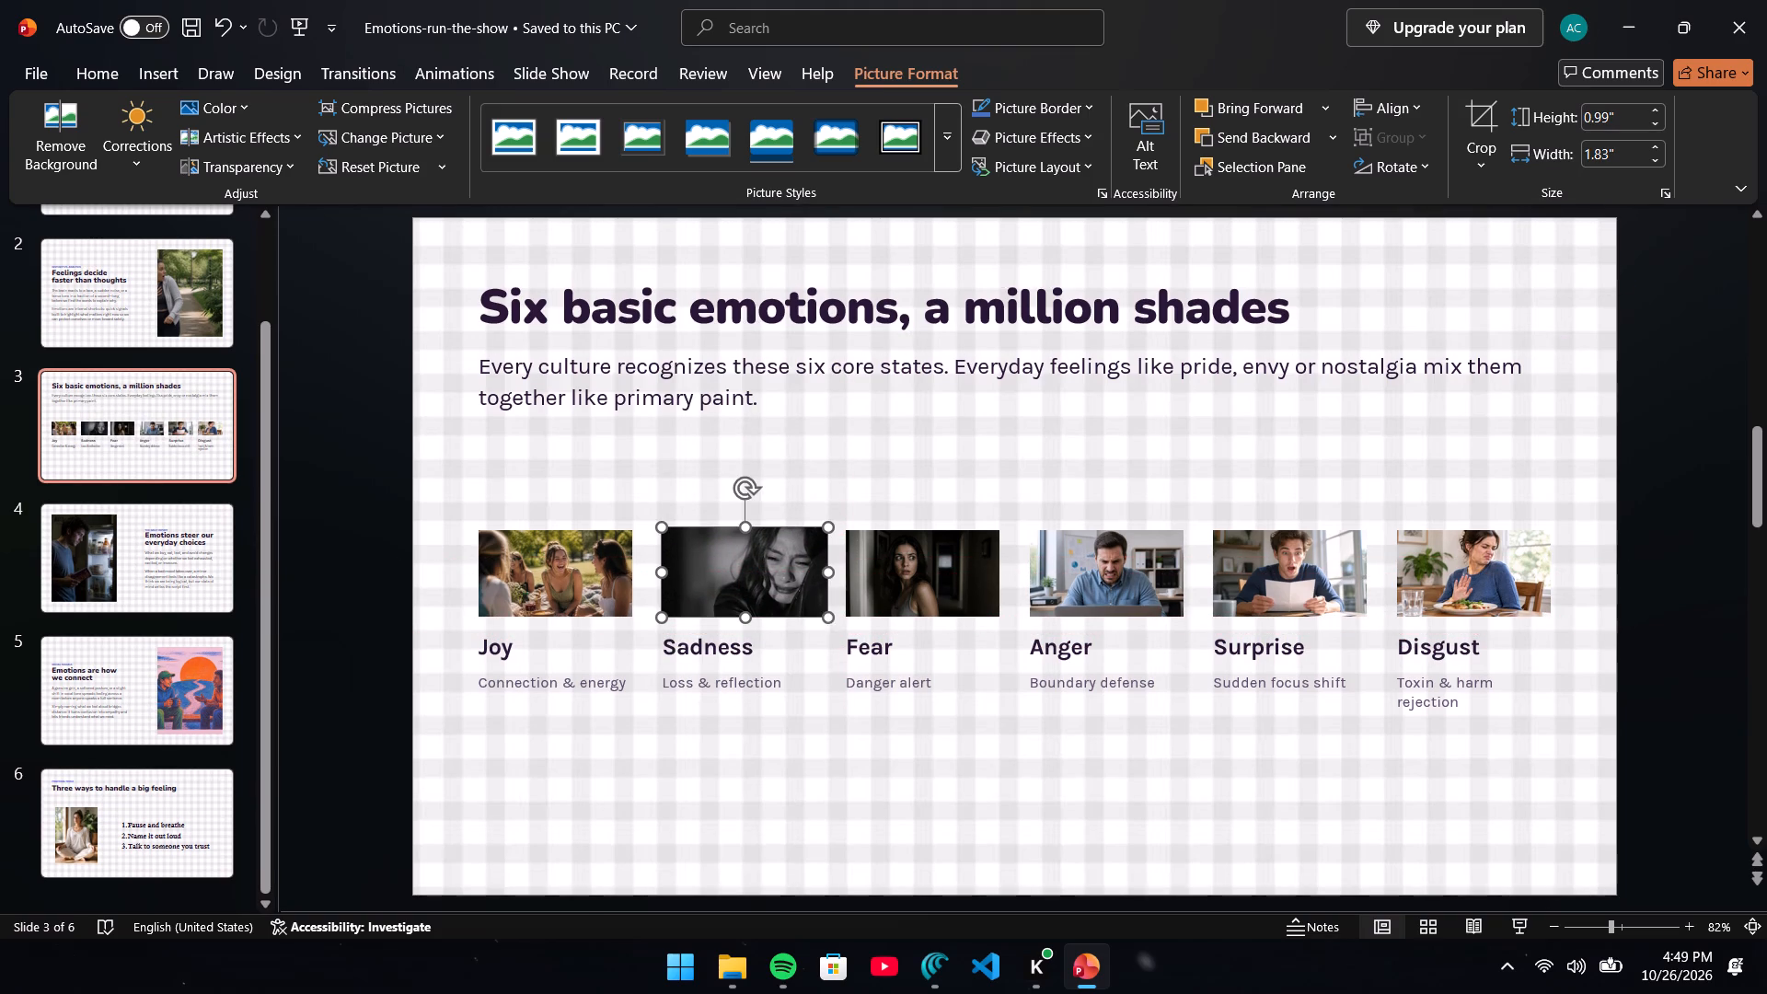
pyautogui.moveTo(829, 617); pyautogui.dragTo(807, 605)
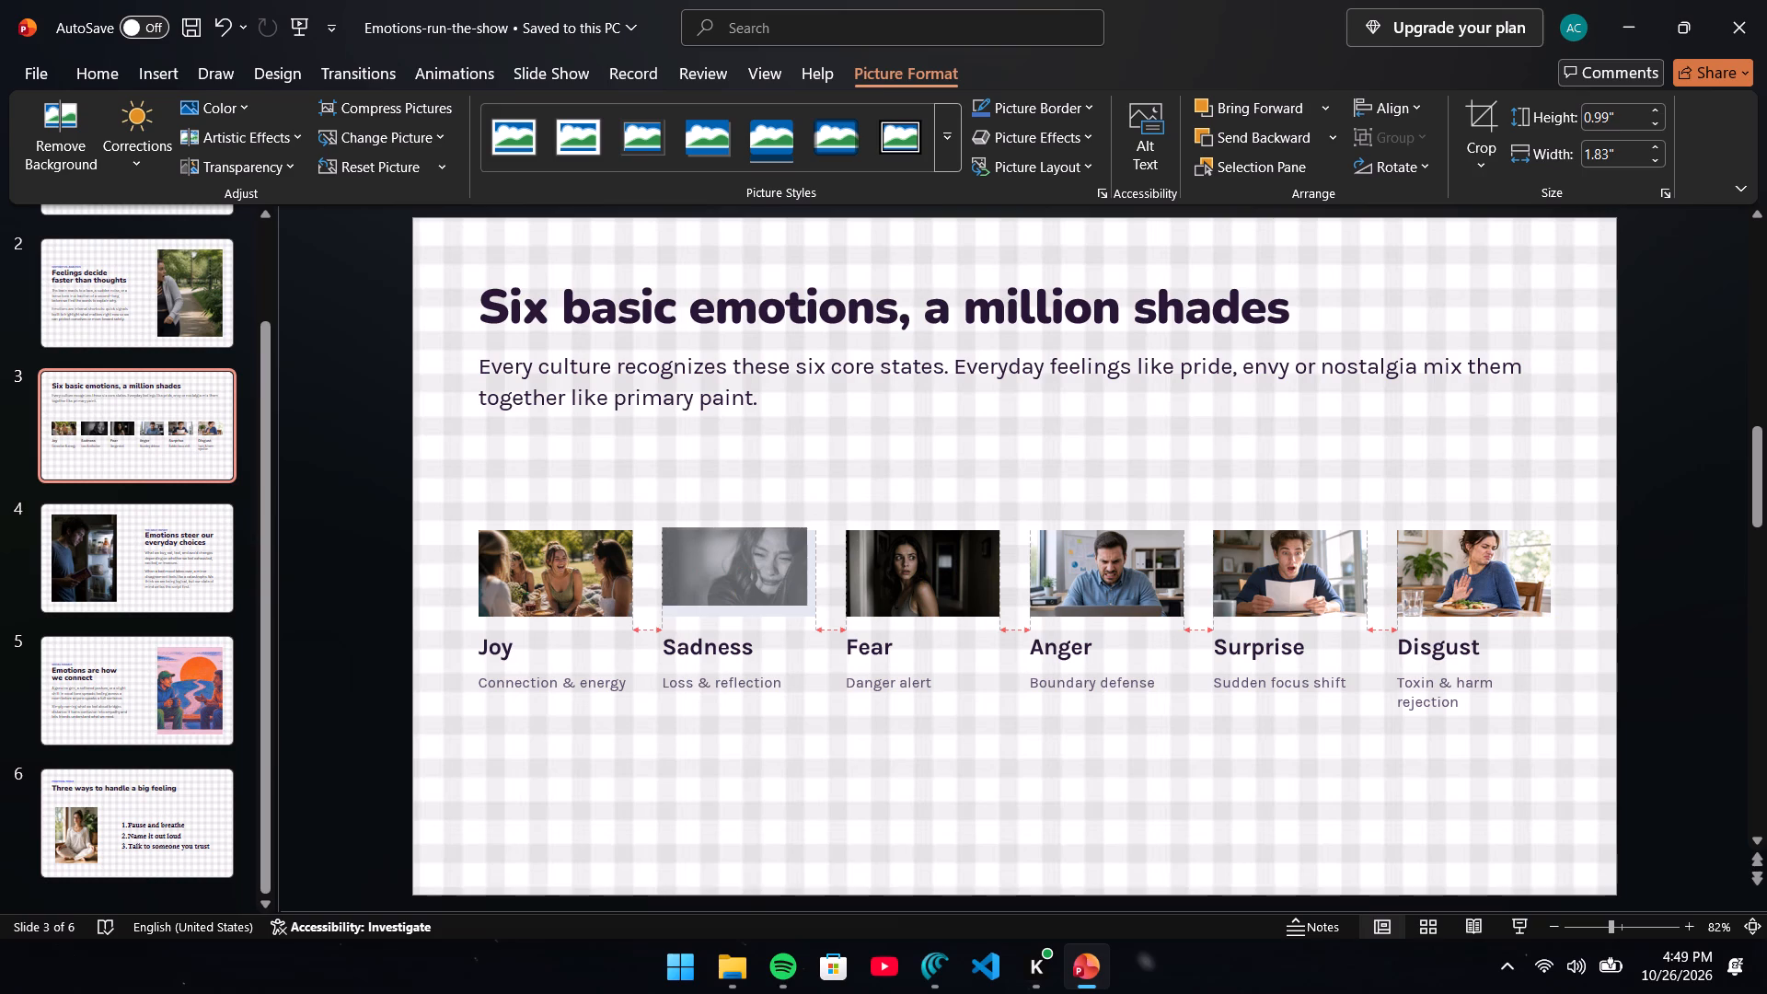
pyautogui.moveTo(807, 605); pyautogui.dragTo(809, 609)
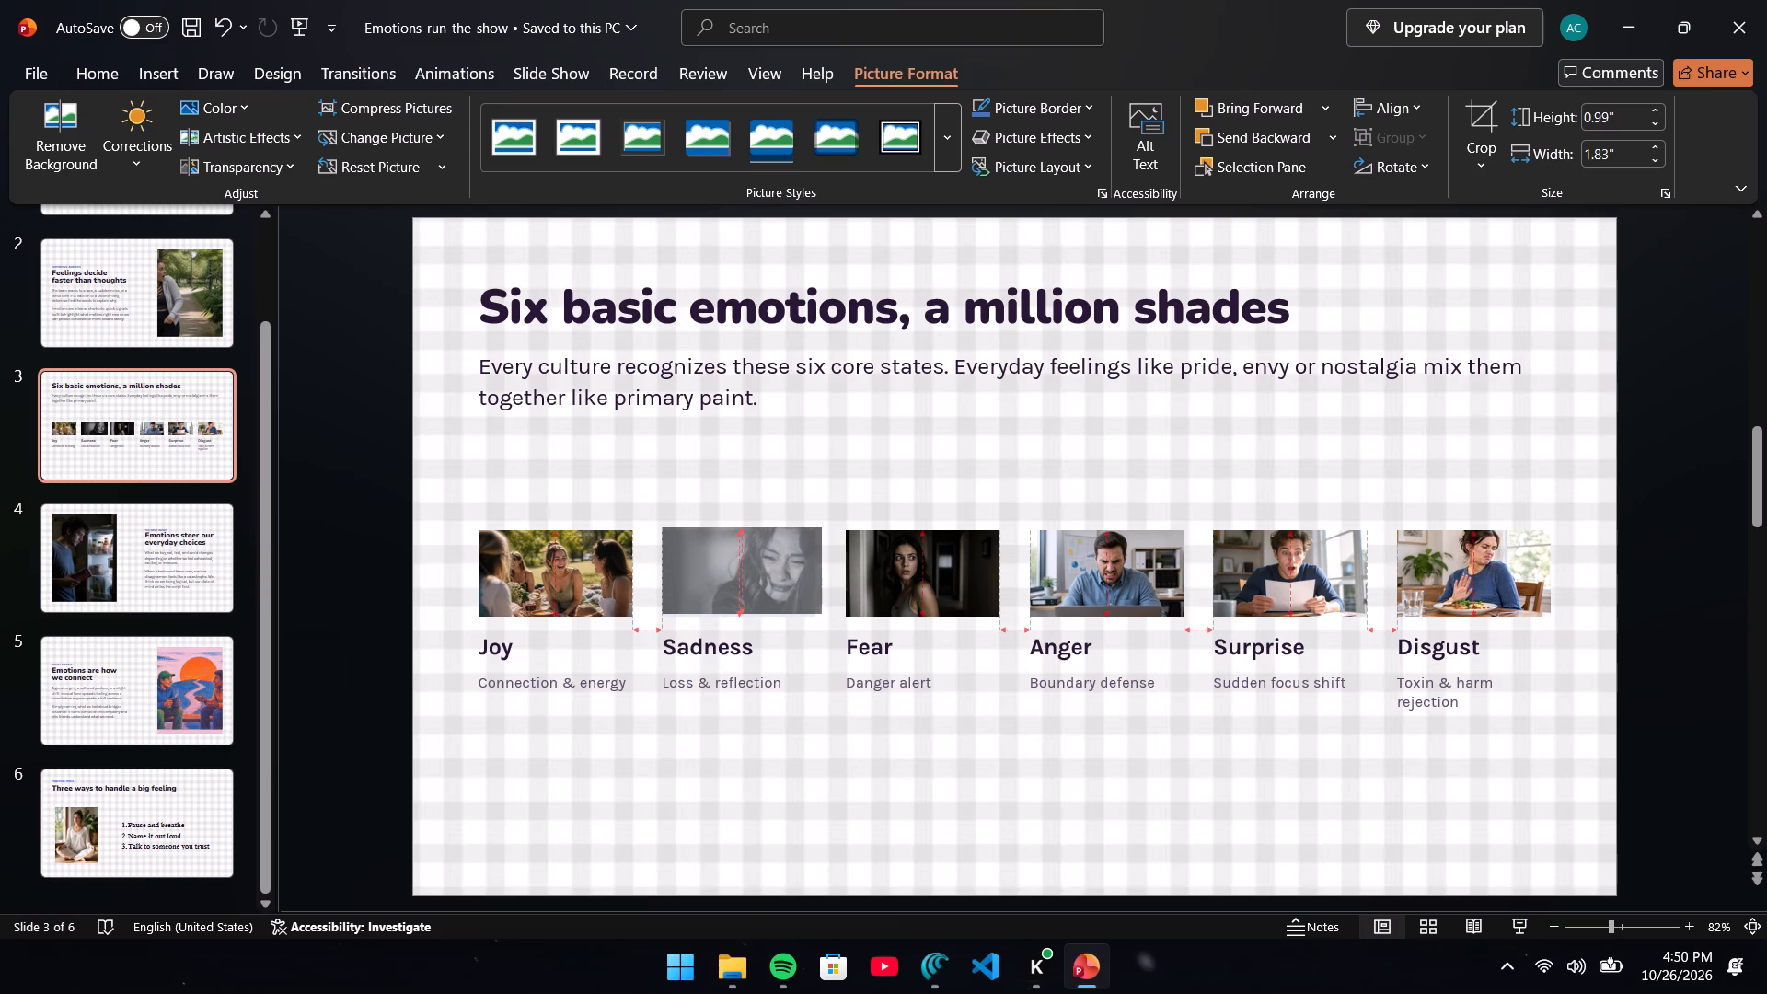
pyautogui.moveTo(809, 609); pyautogui.dragTo(811, 605)
pyautogui.click(753, 564)
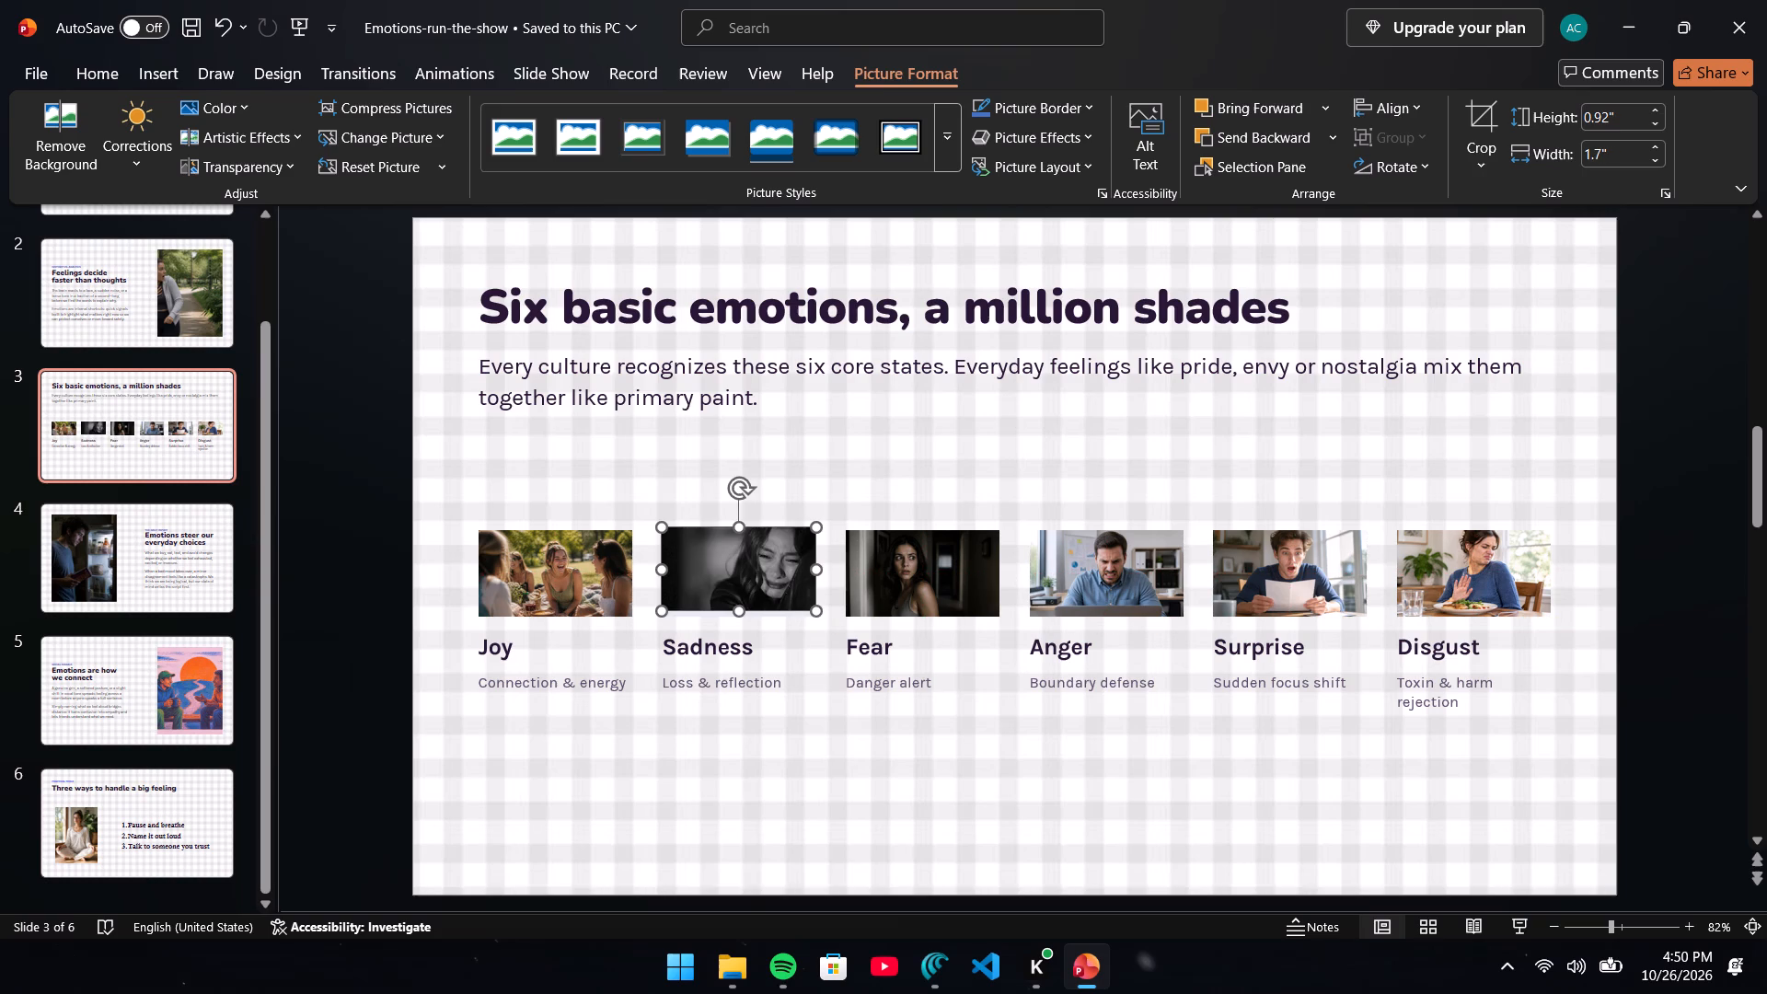
pyautogui.click(737, 612)
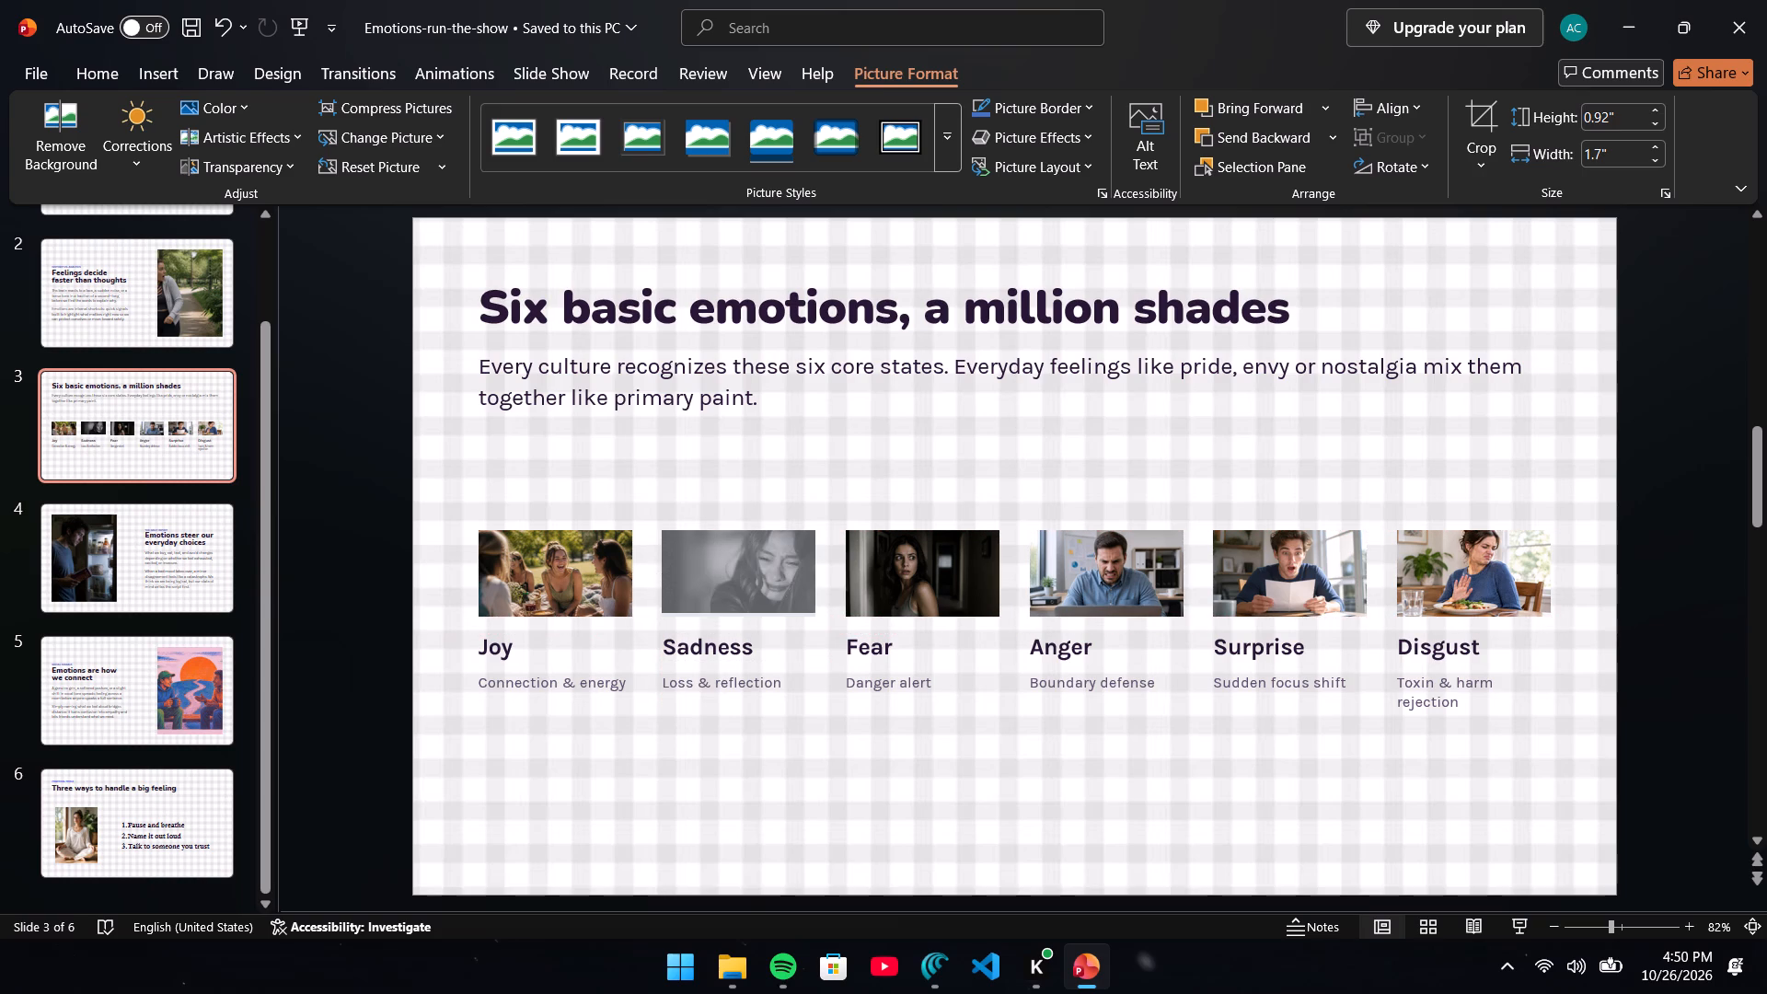
pyautogui.click(837, 456)
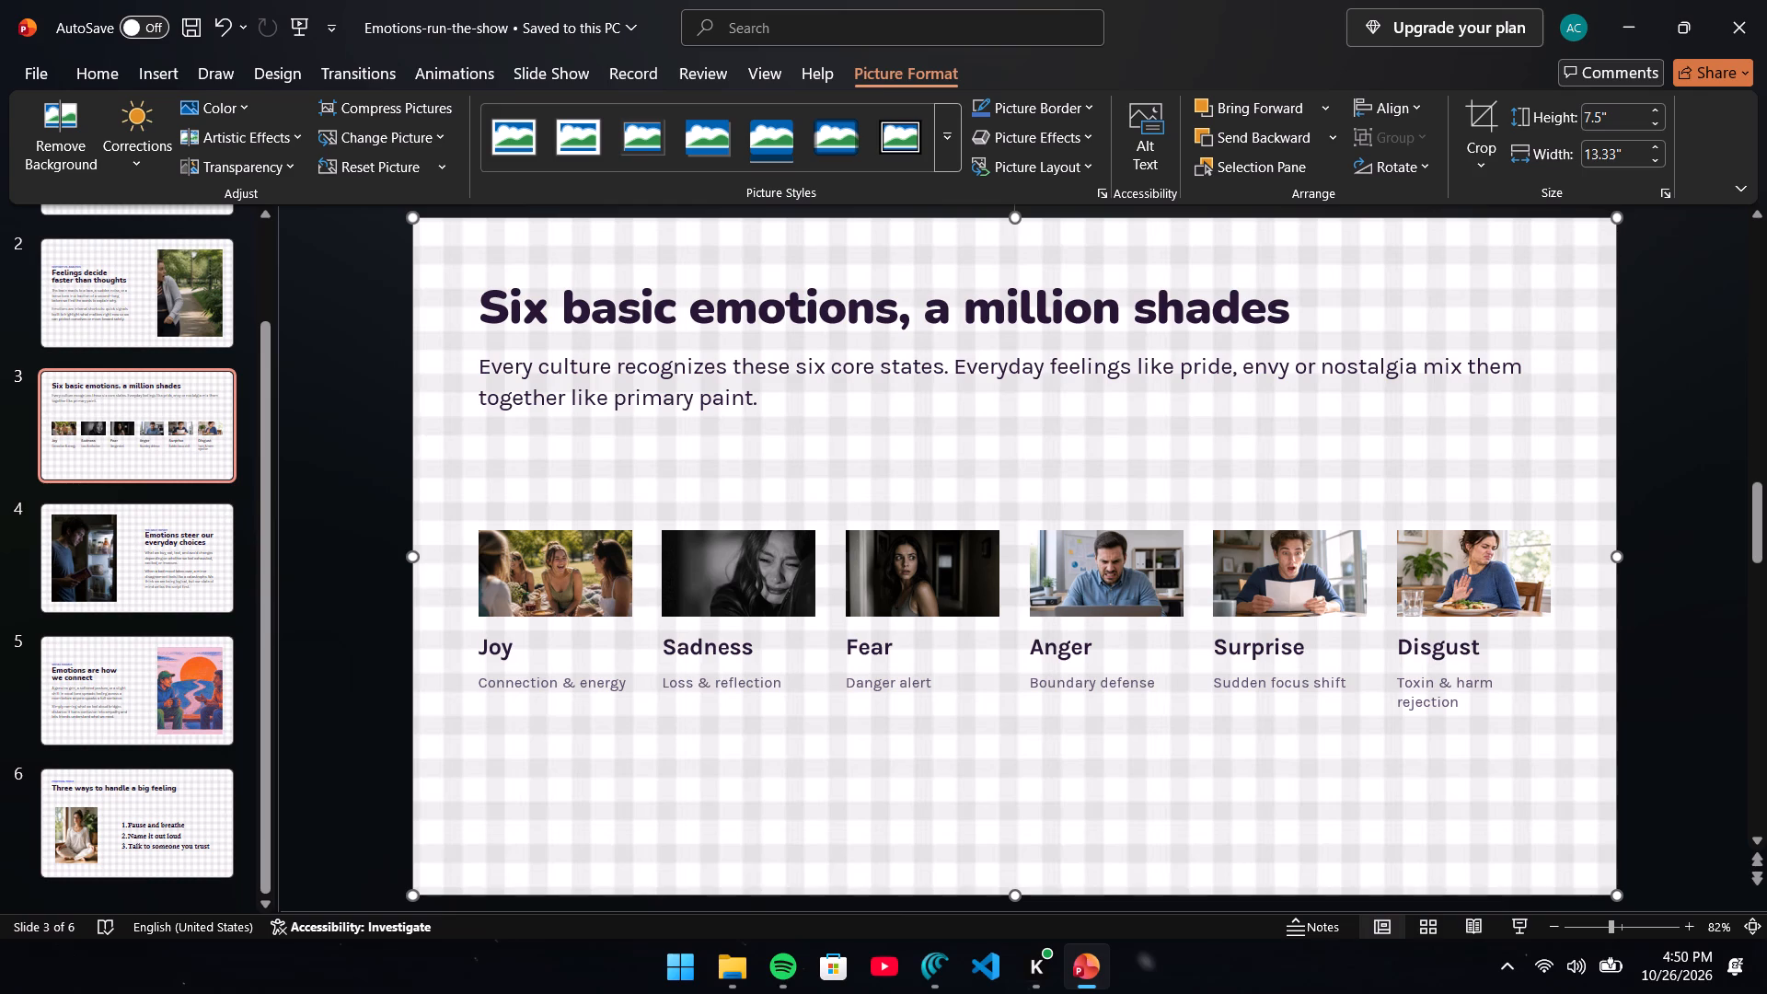
# Review the deck from the title slide through slide 6 and go back to slide 5's illustration.
pyautogui.scroll(6, 1065, 656)
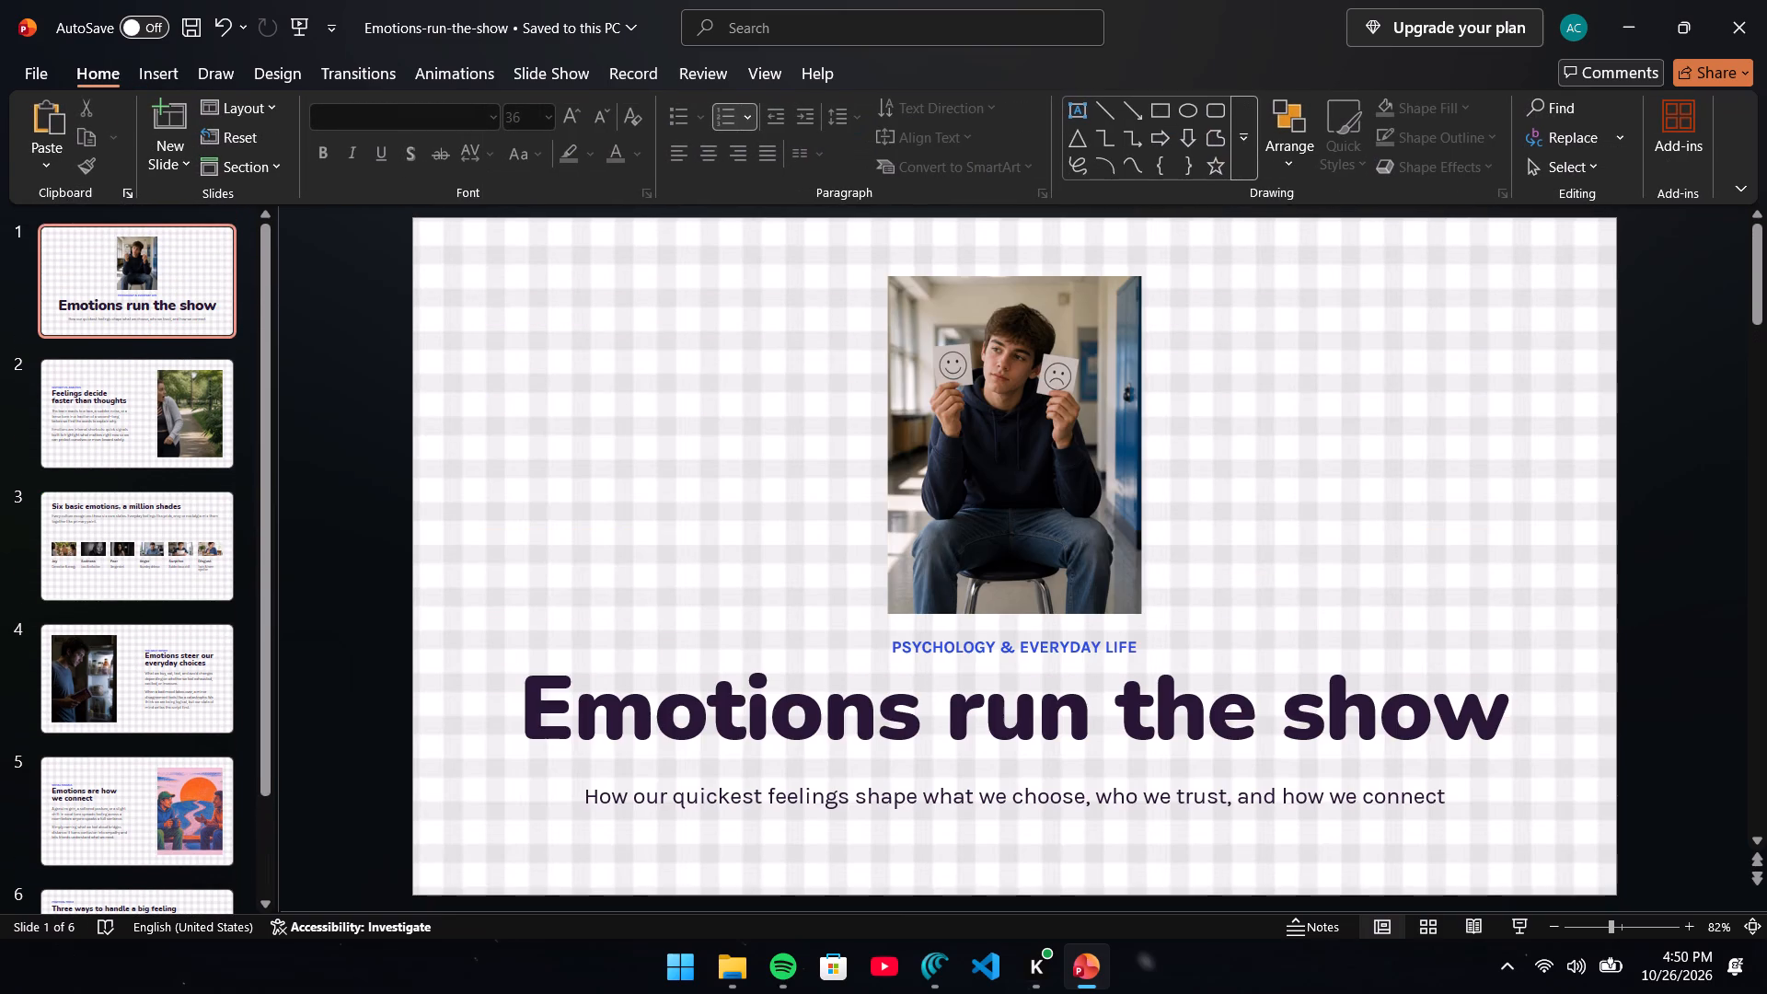
pyautogui.scroll(-5, 1060, 634)
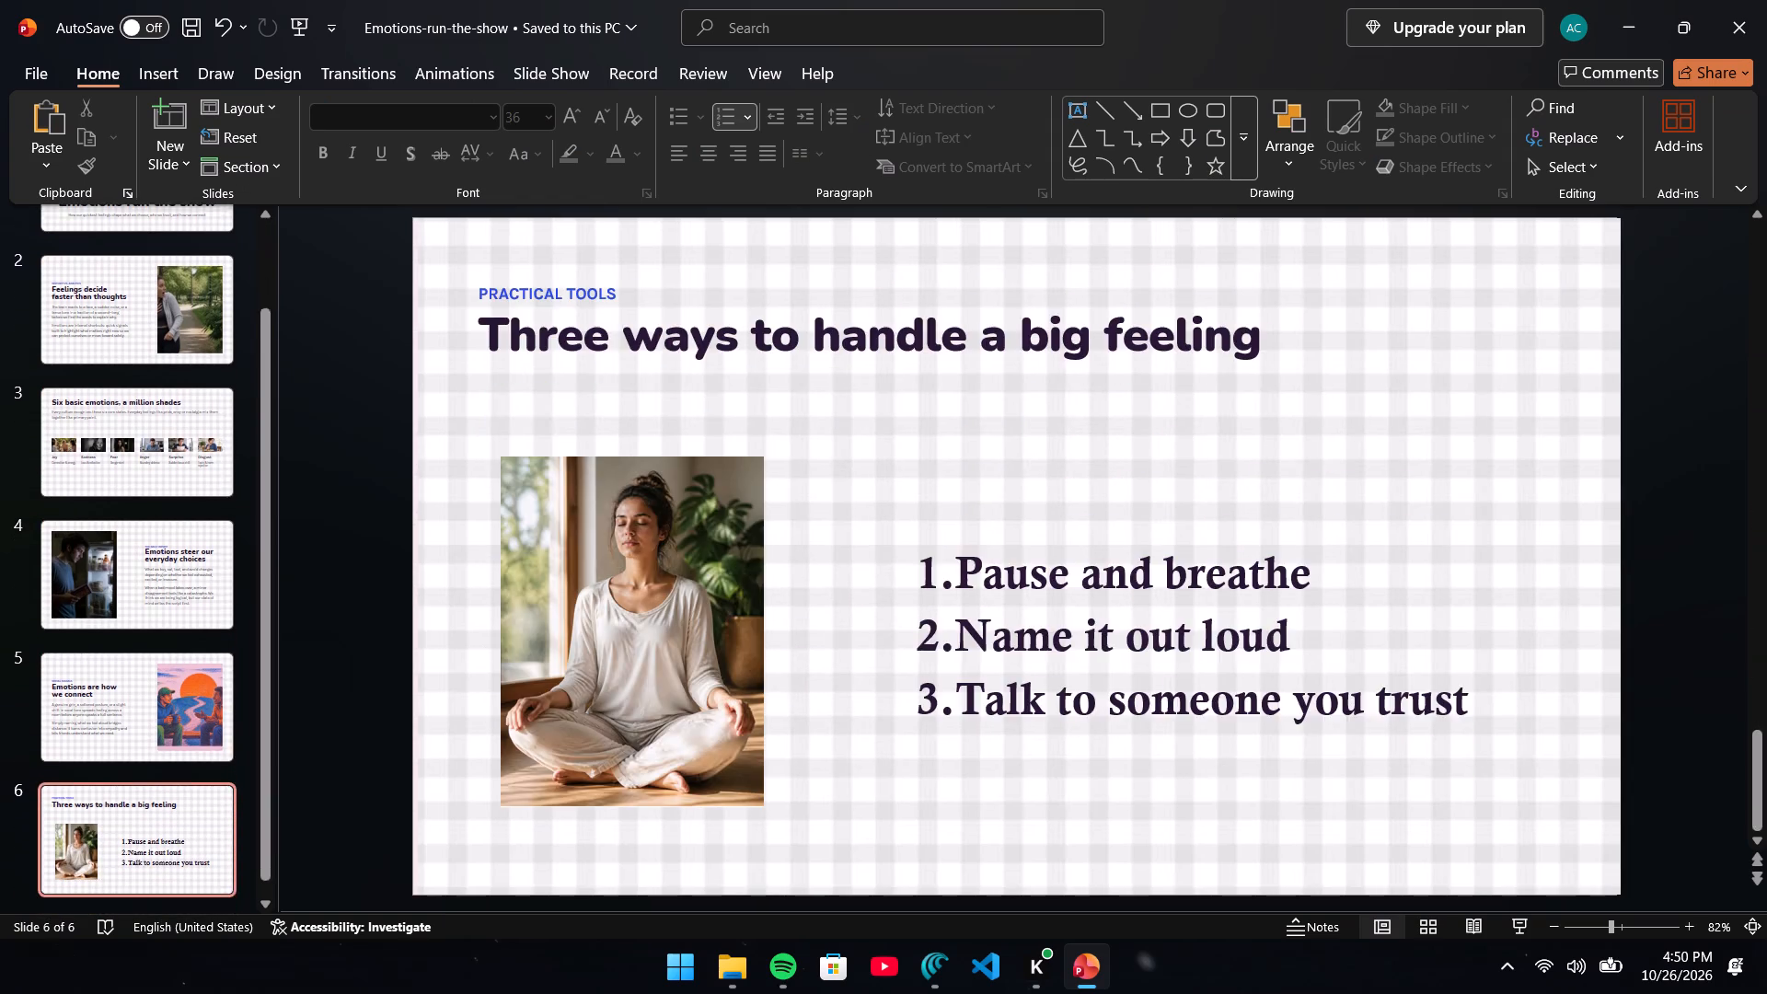
pyautogui.scroll(1, 1060, 634)
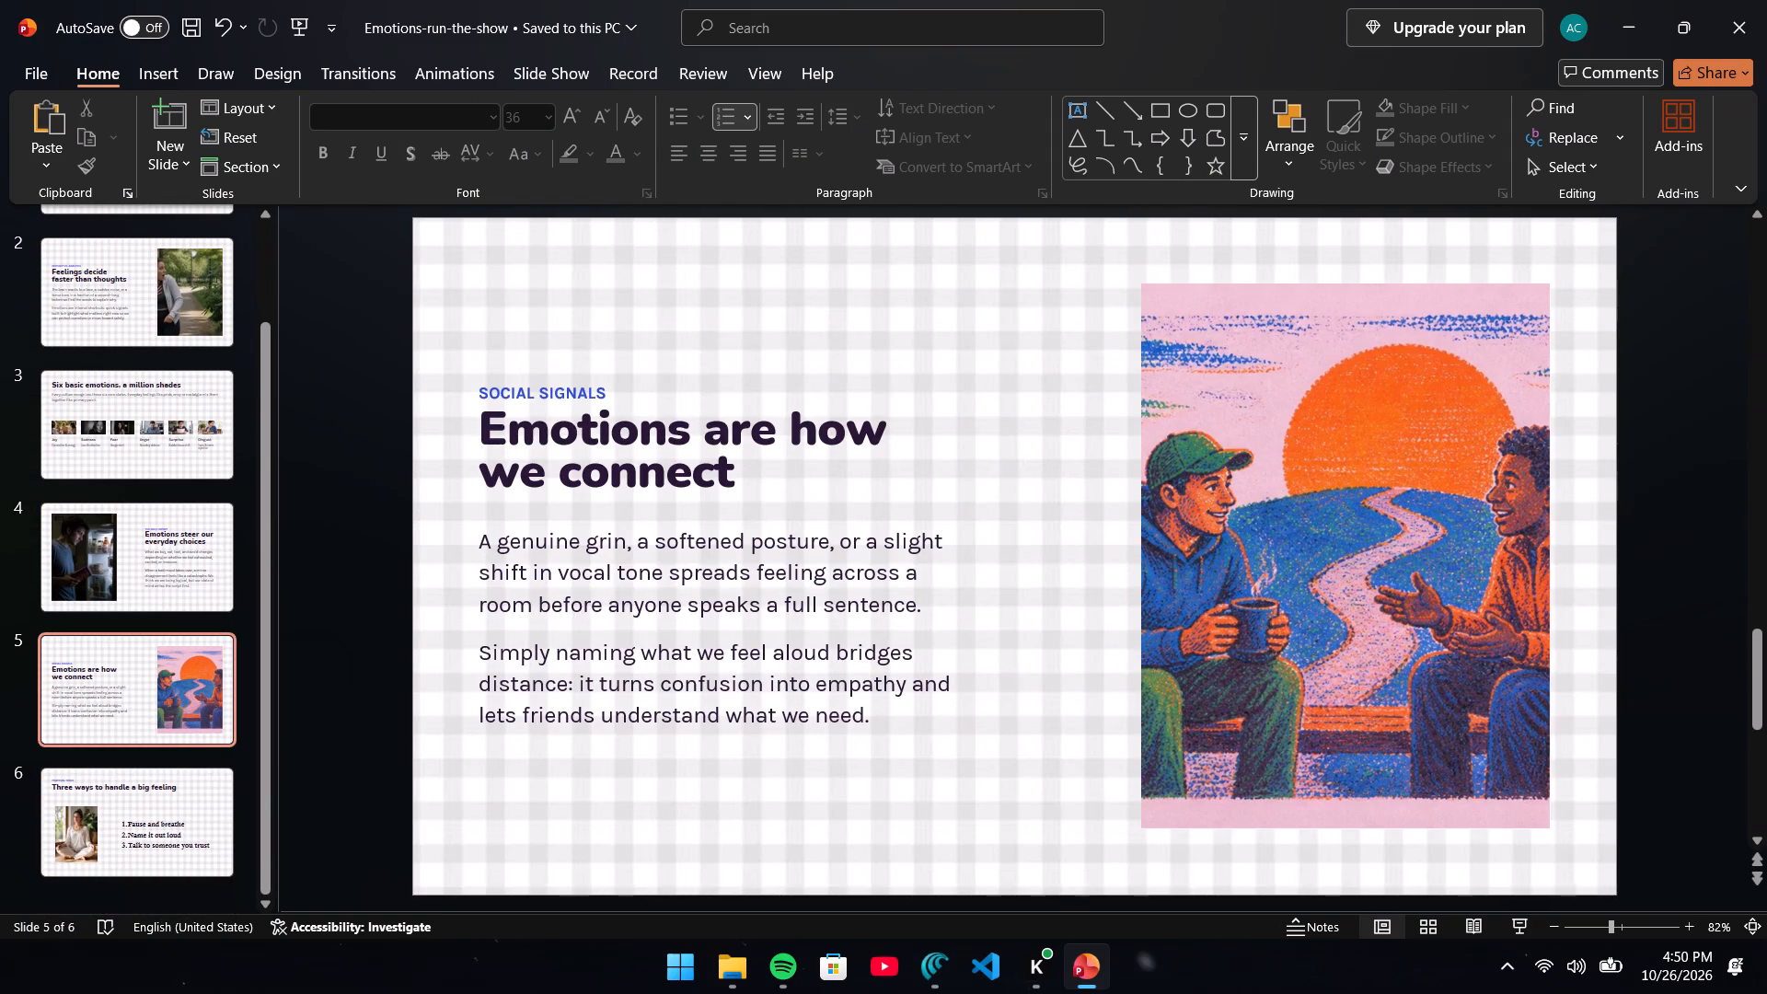
# Switch to the Comet browser, search Pinterest for "two people emotions" and browse the pictures for slide 5.
pyautogui.click(927, 961)
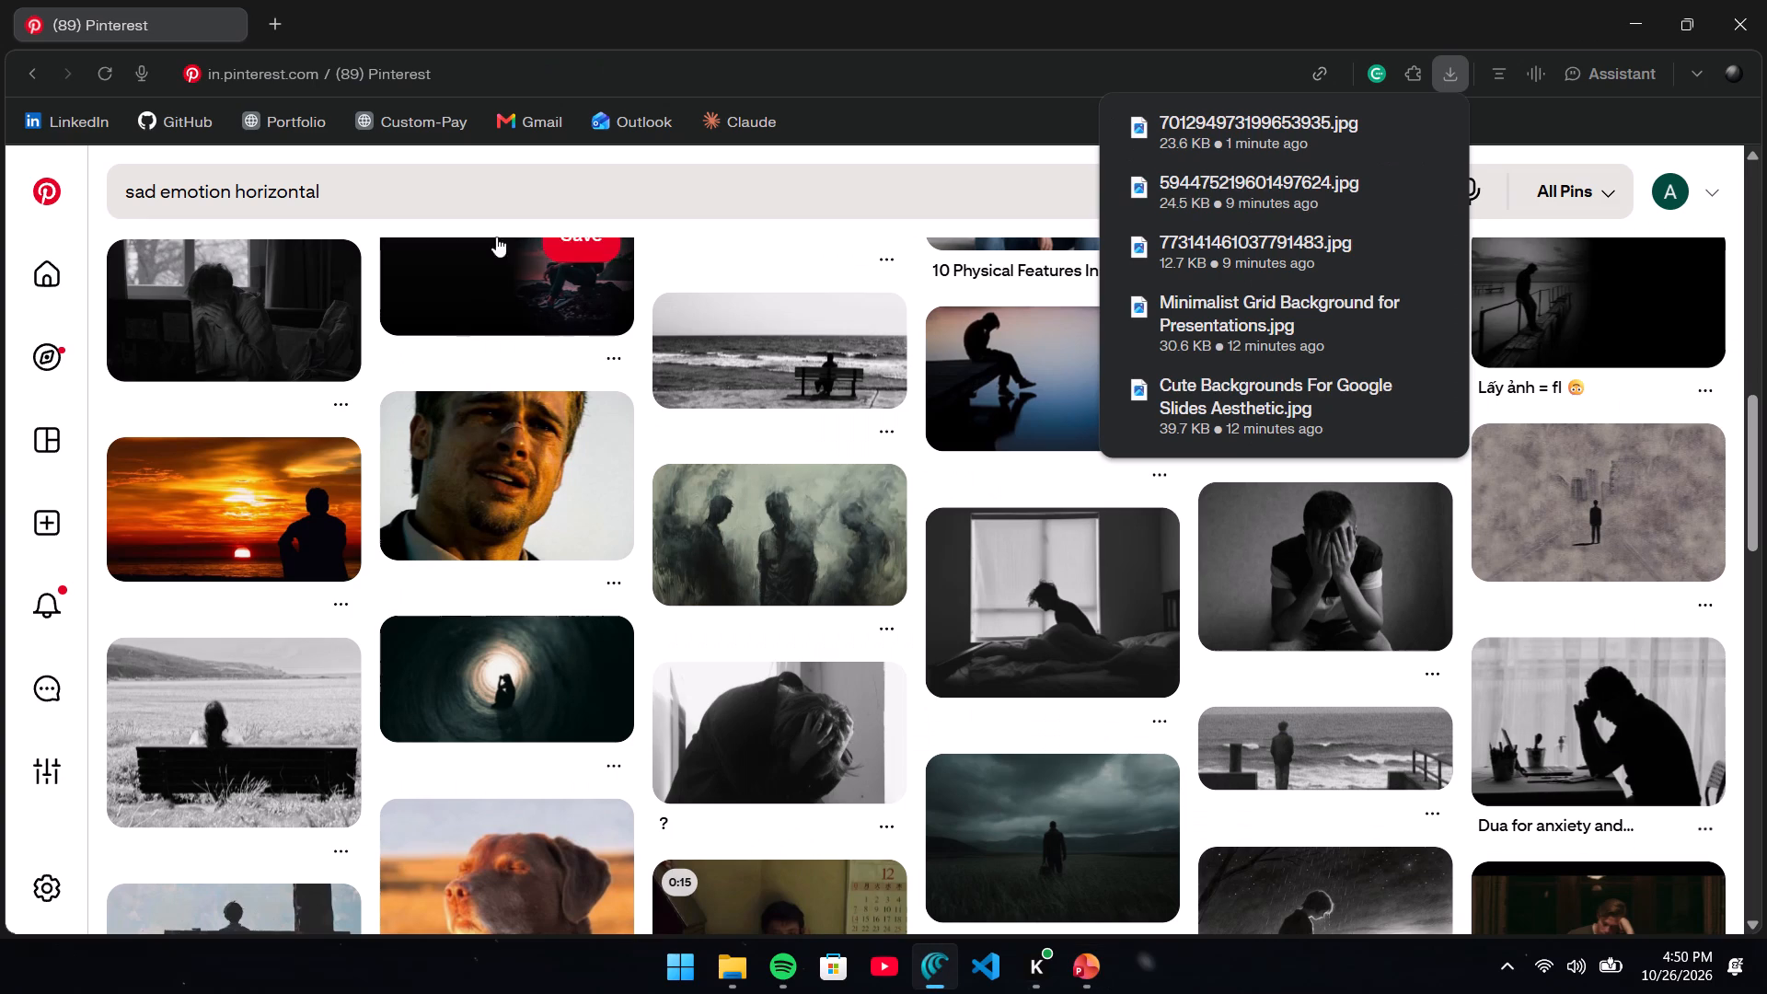
pyautogui.moveTo(444, 197); pyautogui.dragTo(65, 157)
pyautogui.press('t')
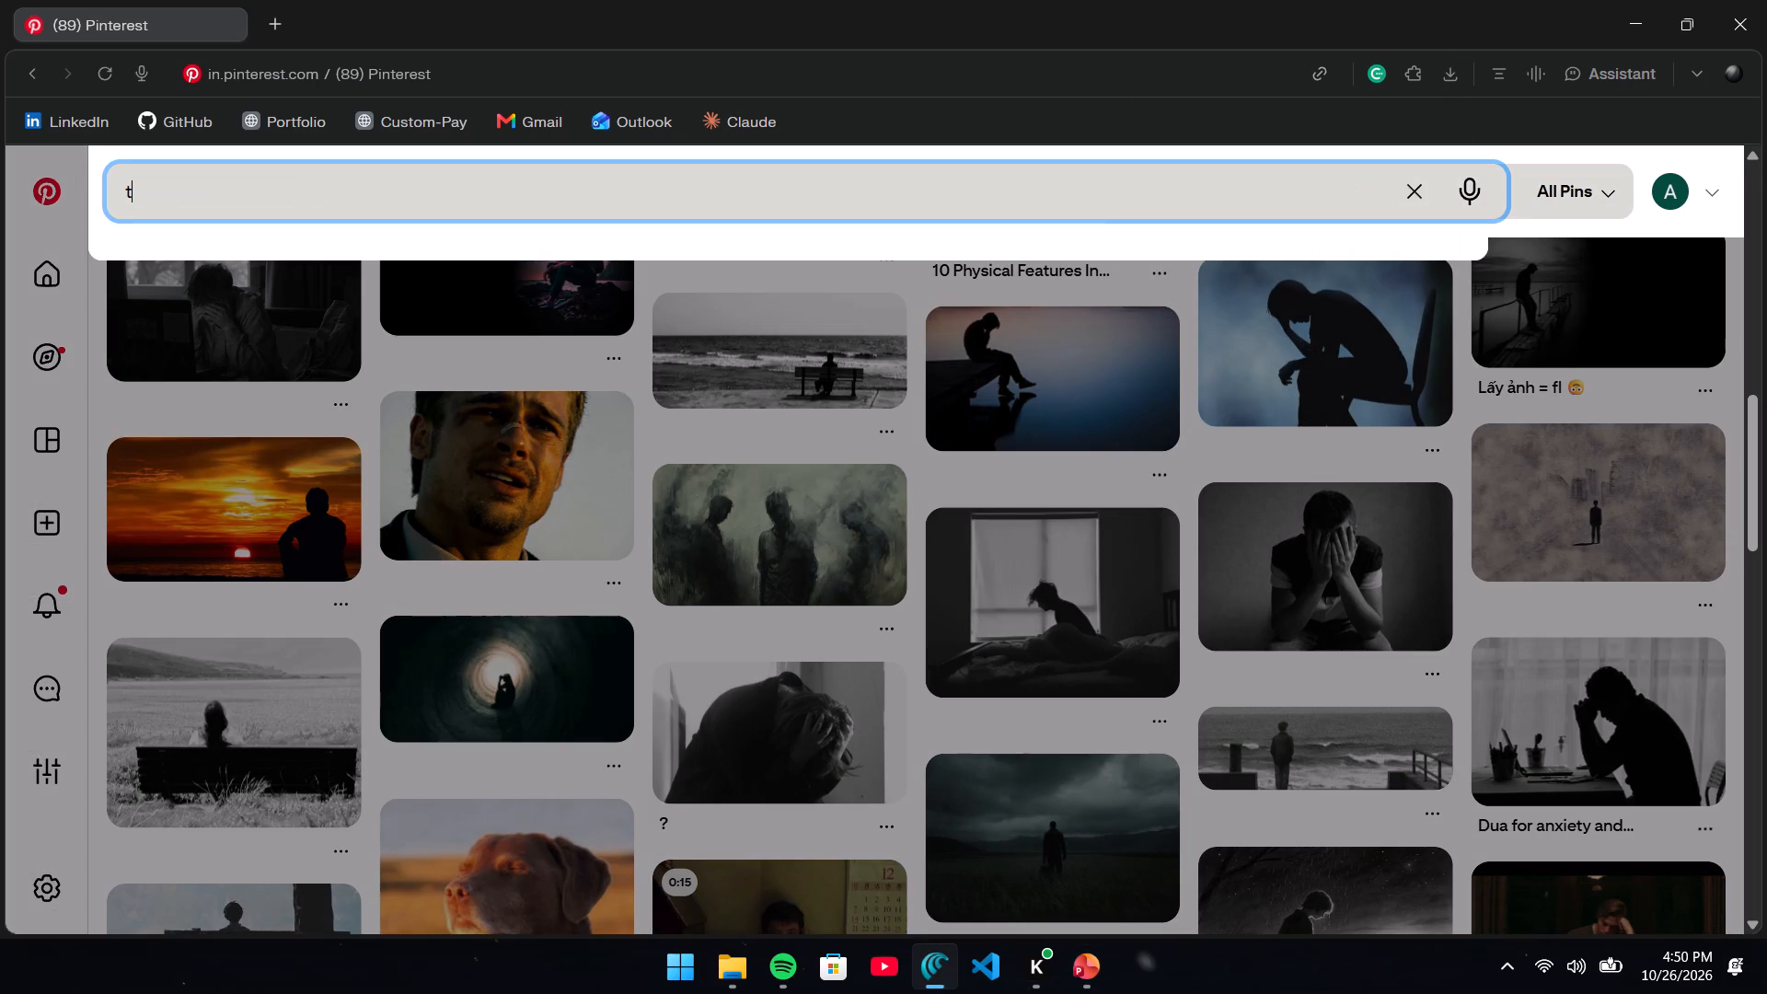
pyautogui.write('wo people emotions')
pyautogui.press('Return')
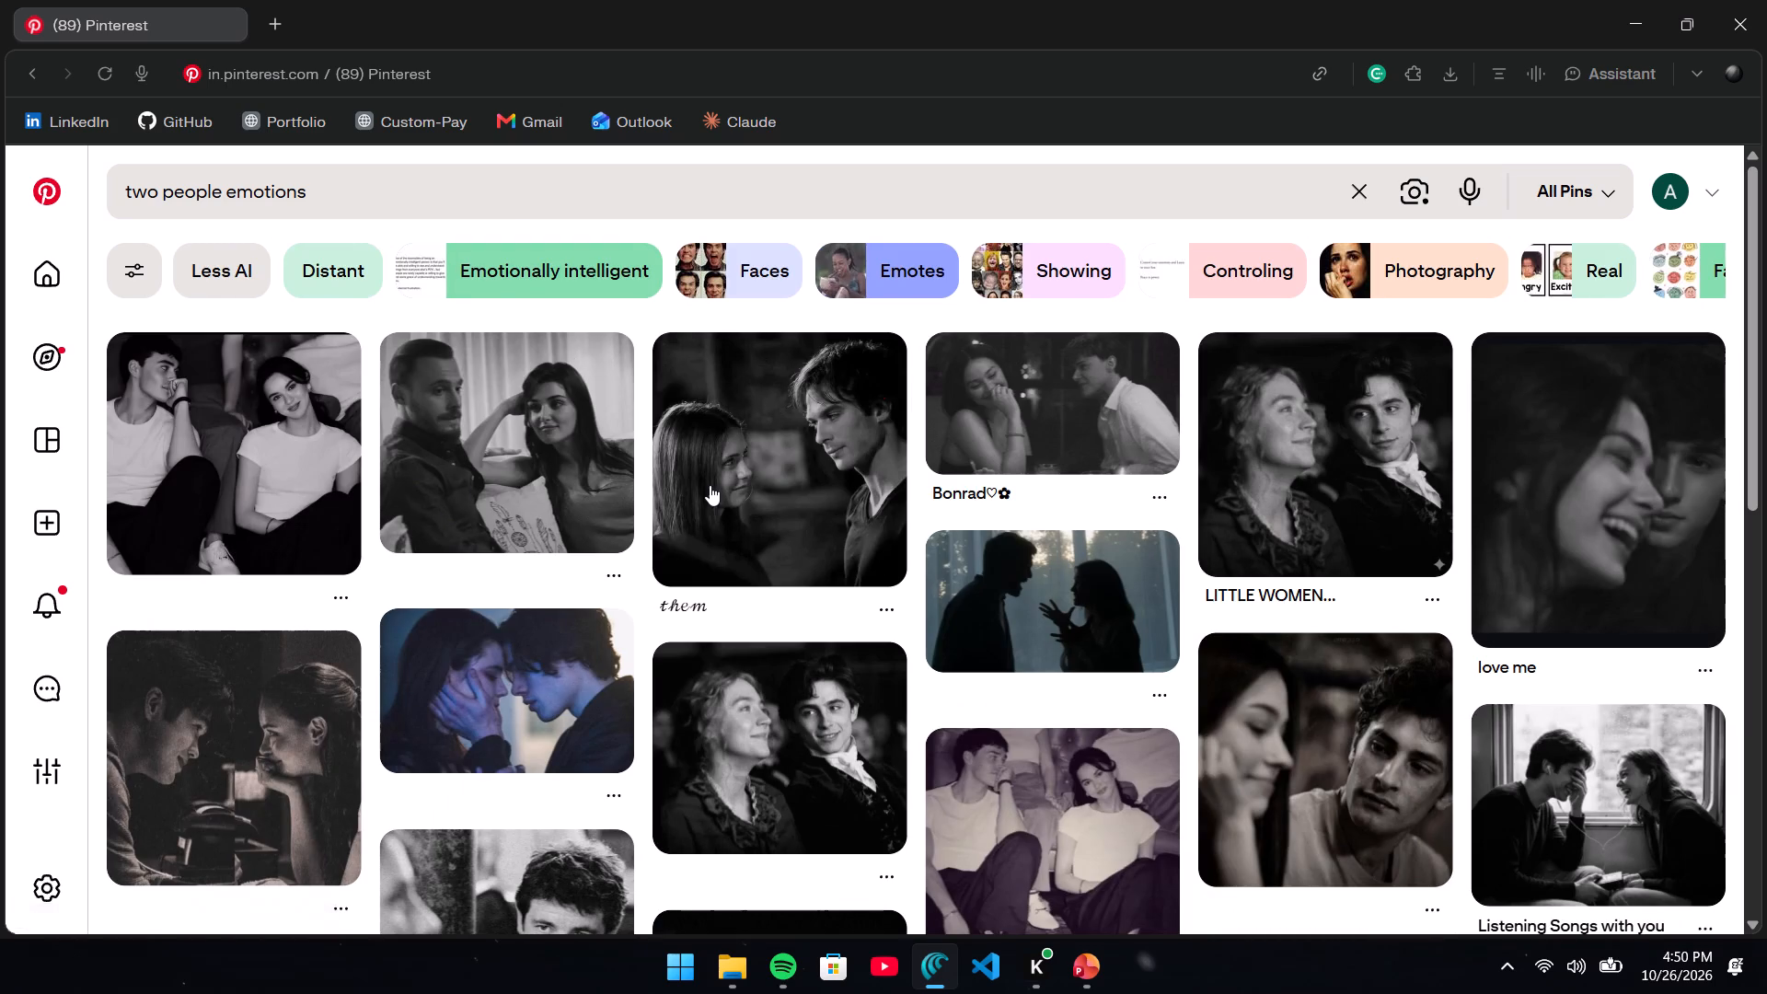
pyautogui.scroll(-2, 710, 485)
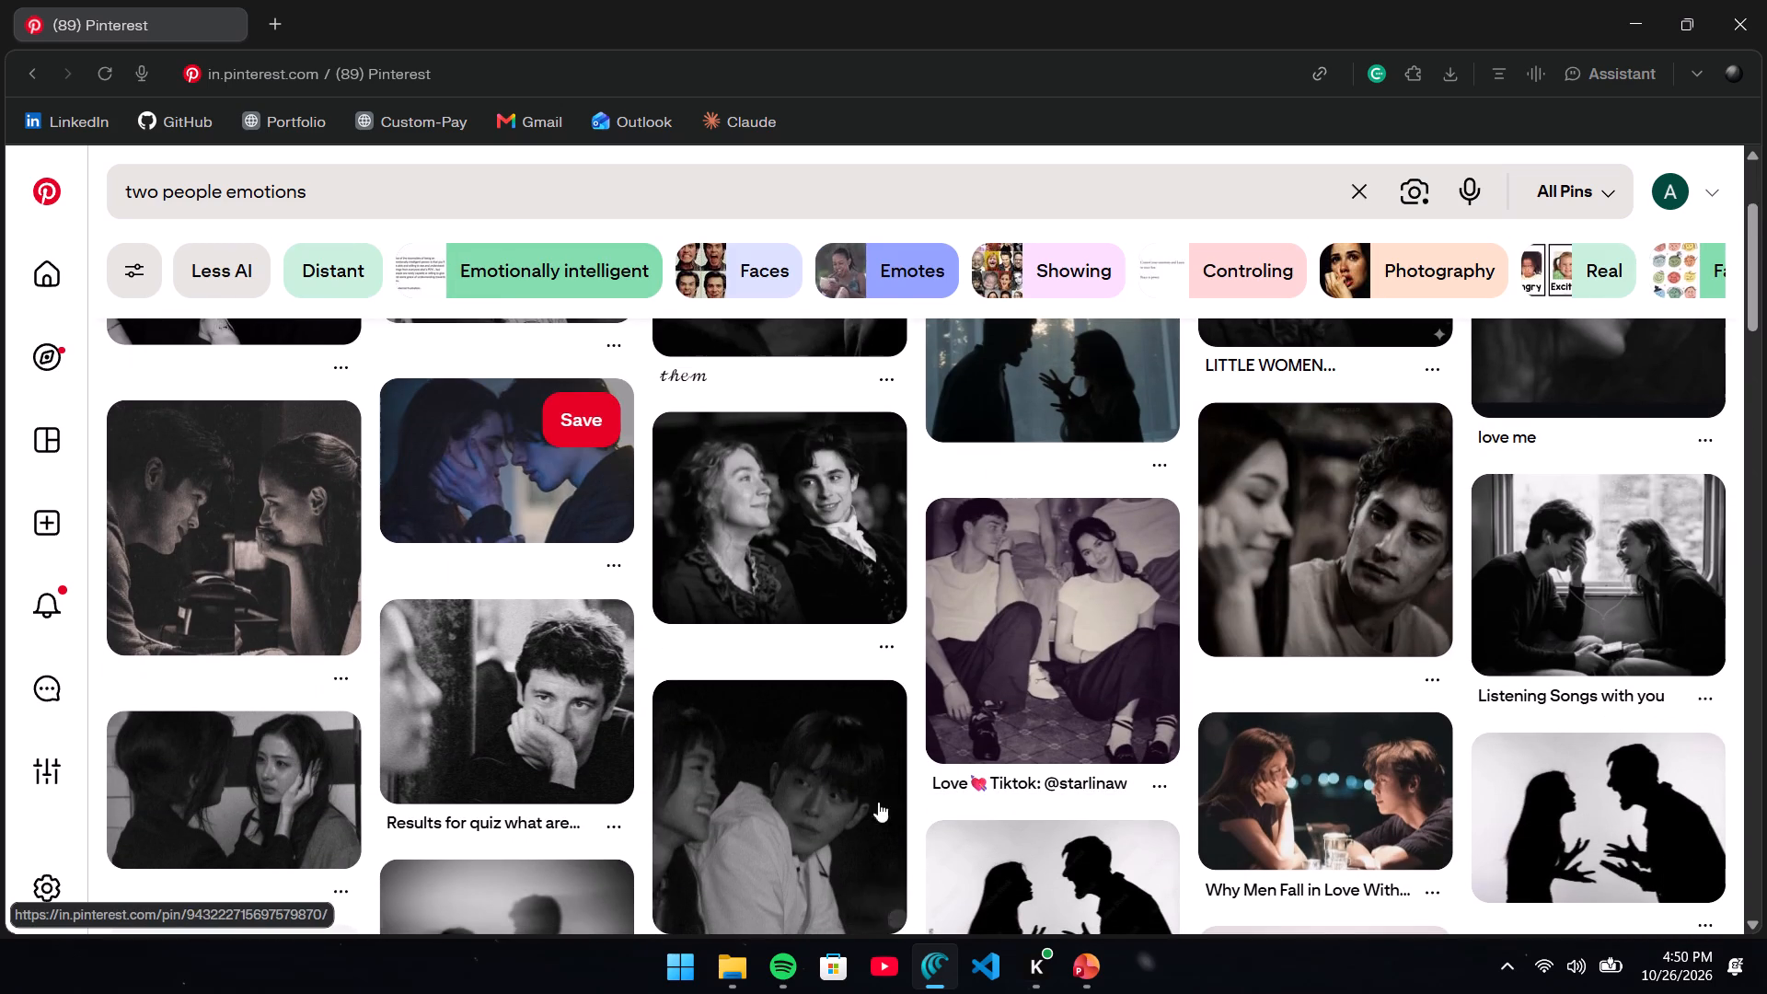
pyautogui.scroll(-6, 827, 771)
pyautogui.scroll(2, 444, 412)
# Search Pinterest for "two people emotions talking", browse the pictures, and switch back to PowerPoint to compare with slide 5's illustration.
pyautogui.click(335, 187)
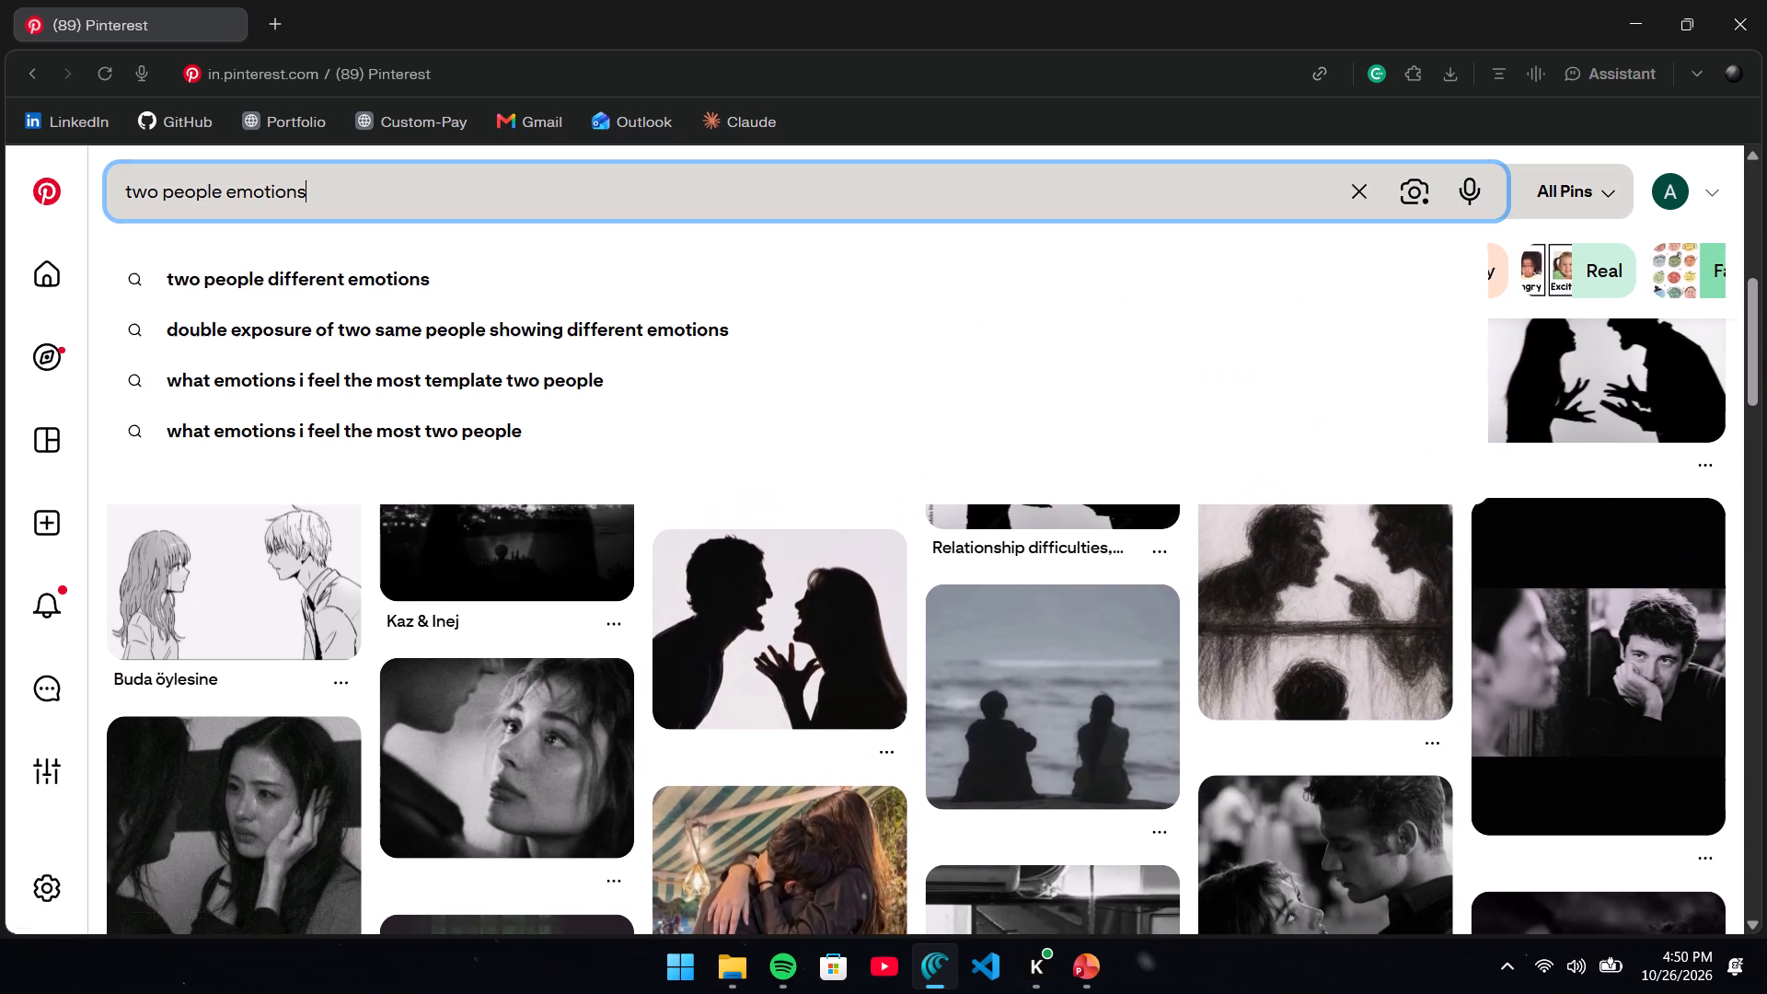
pyautogui.press('space')
pyautogui.write('talking')
pyautogui.press('Return')
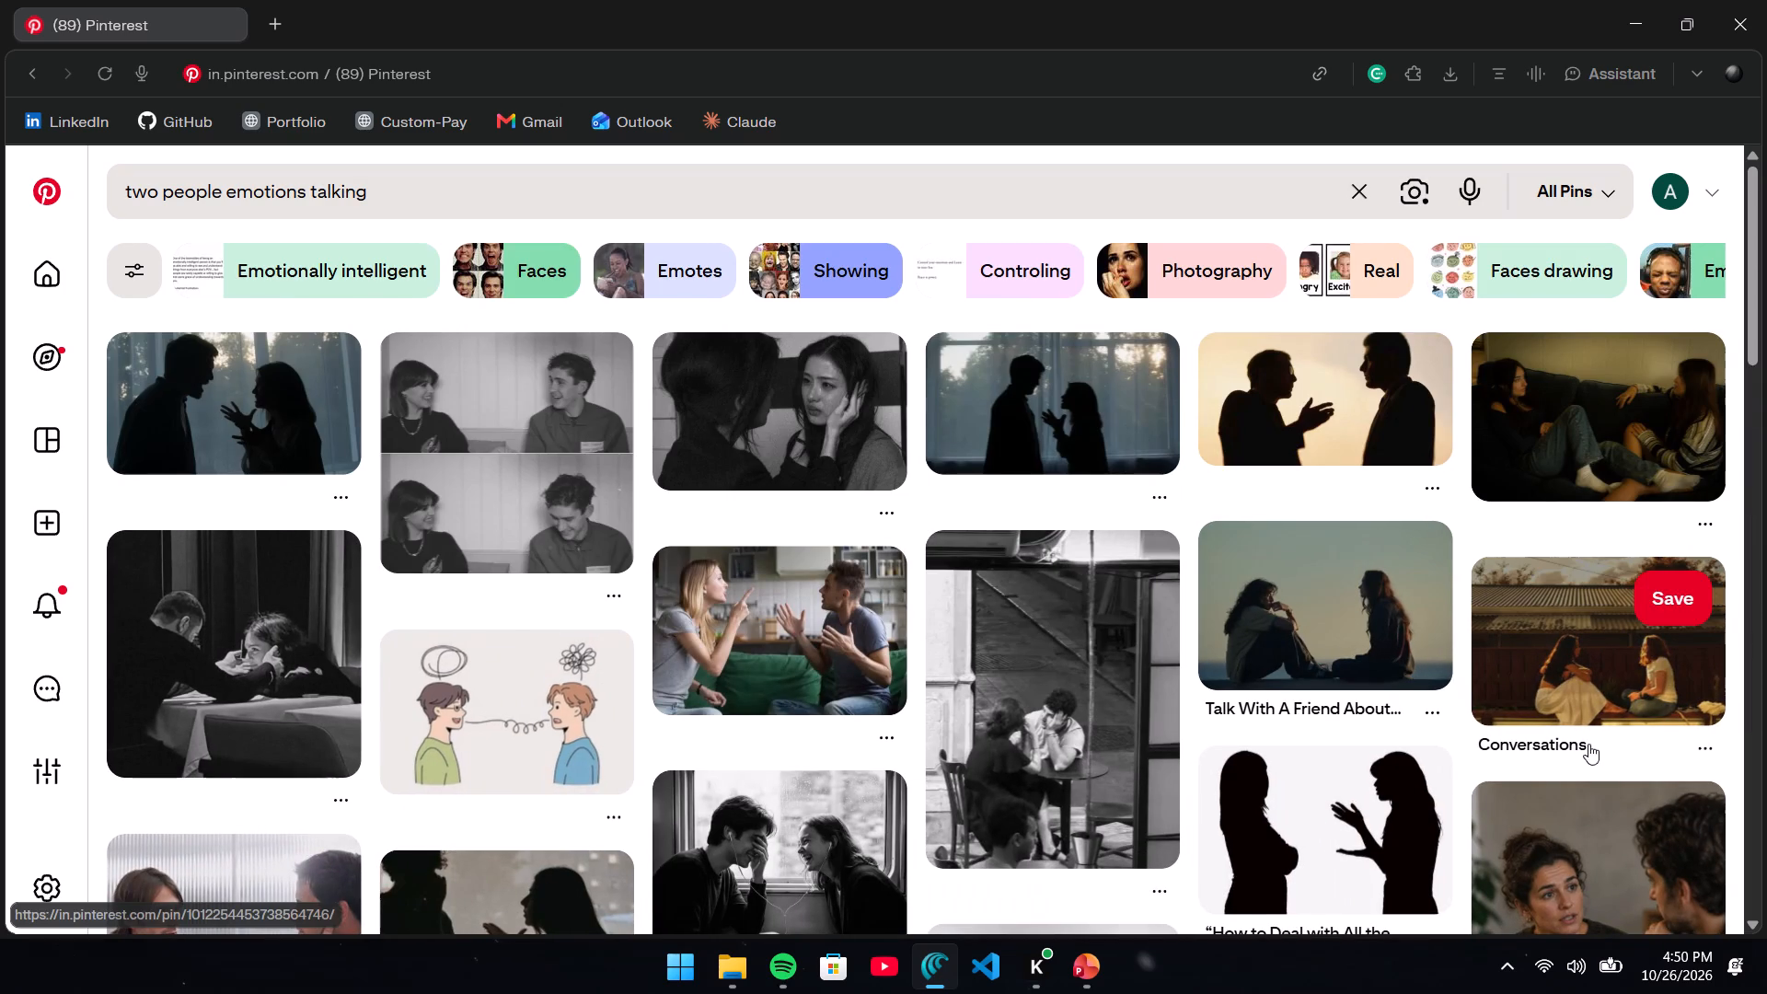
pyautogui.scroll(-1, 1294, 755)
pyautogui.scroll(-2, 1075, 775)
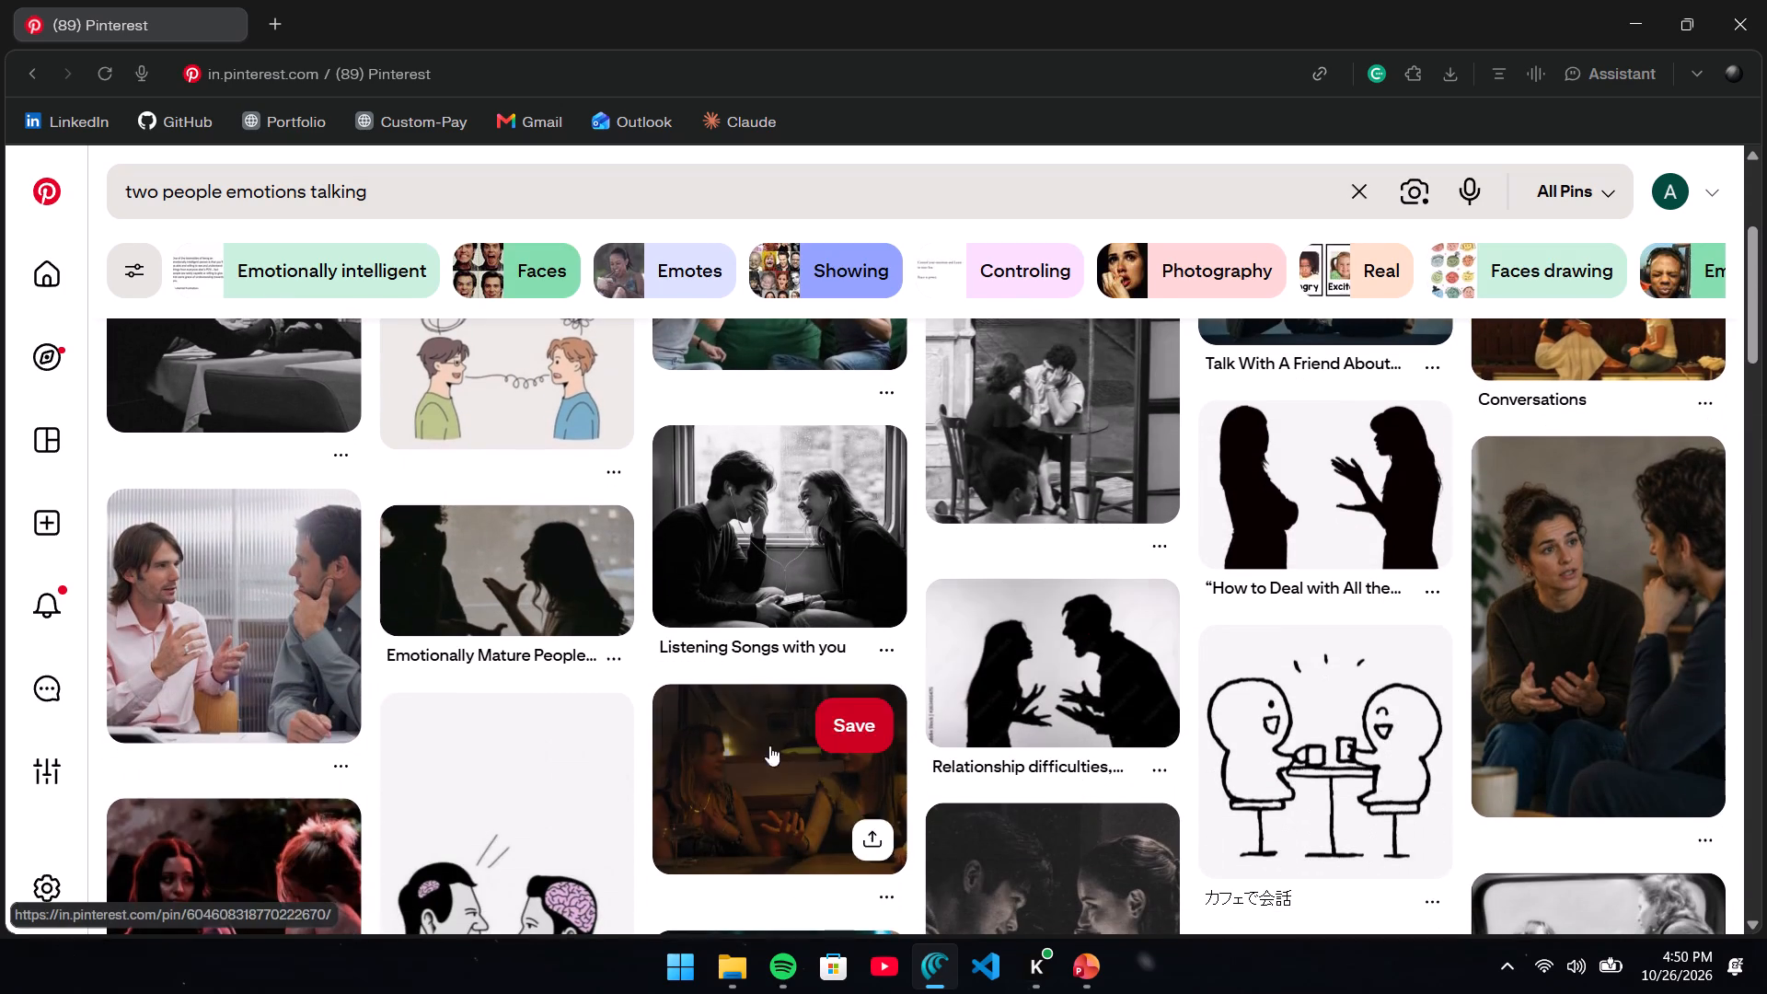
pyautogui.click(1110, 971)
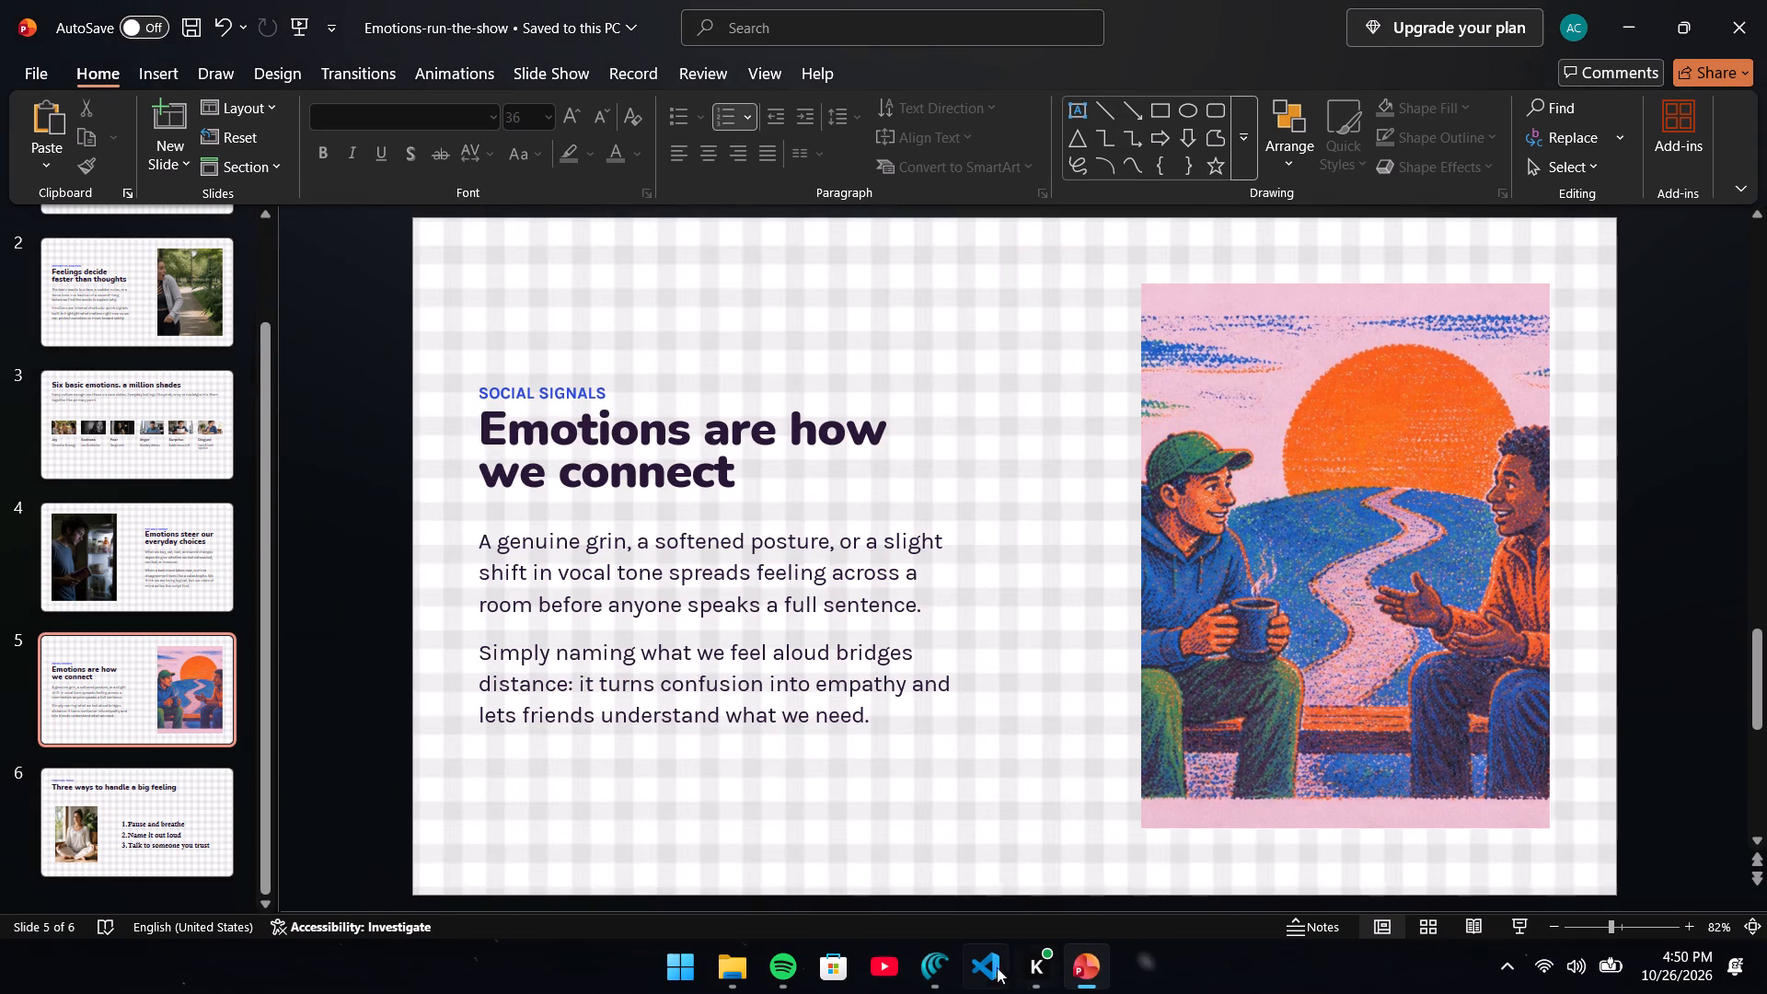
# Switch to the Comet browser, open the picture of two men talking face to face, and browse its related pictures.
pyautogui.click(945, 974)
pyautogui.click(198, 636)
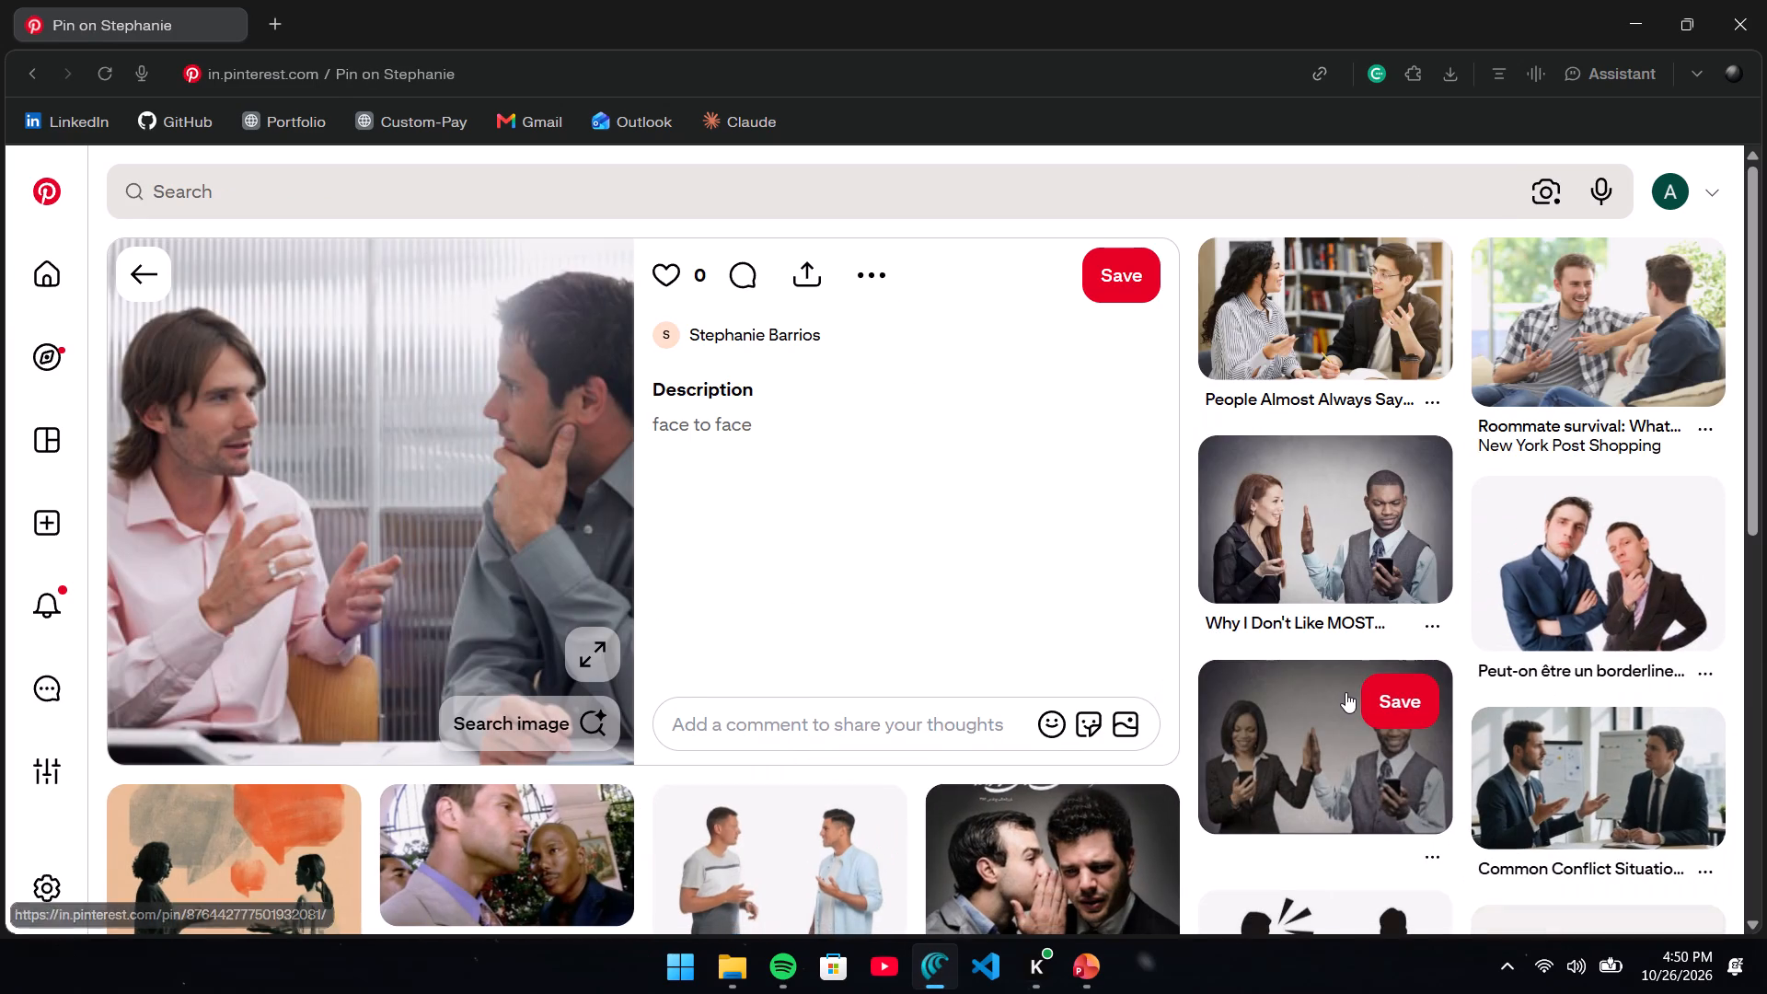
pyautogui.scroll(-2, 1341, 703)
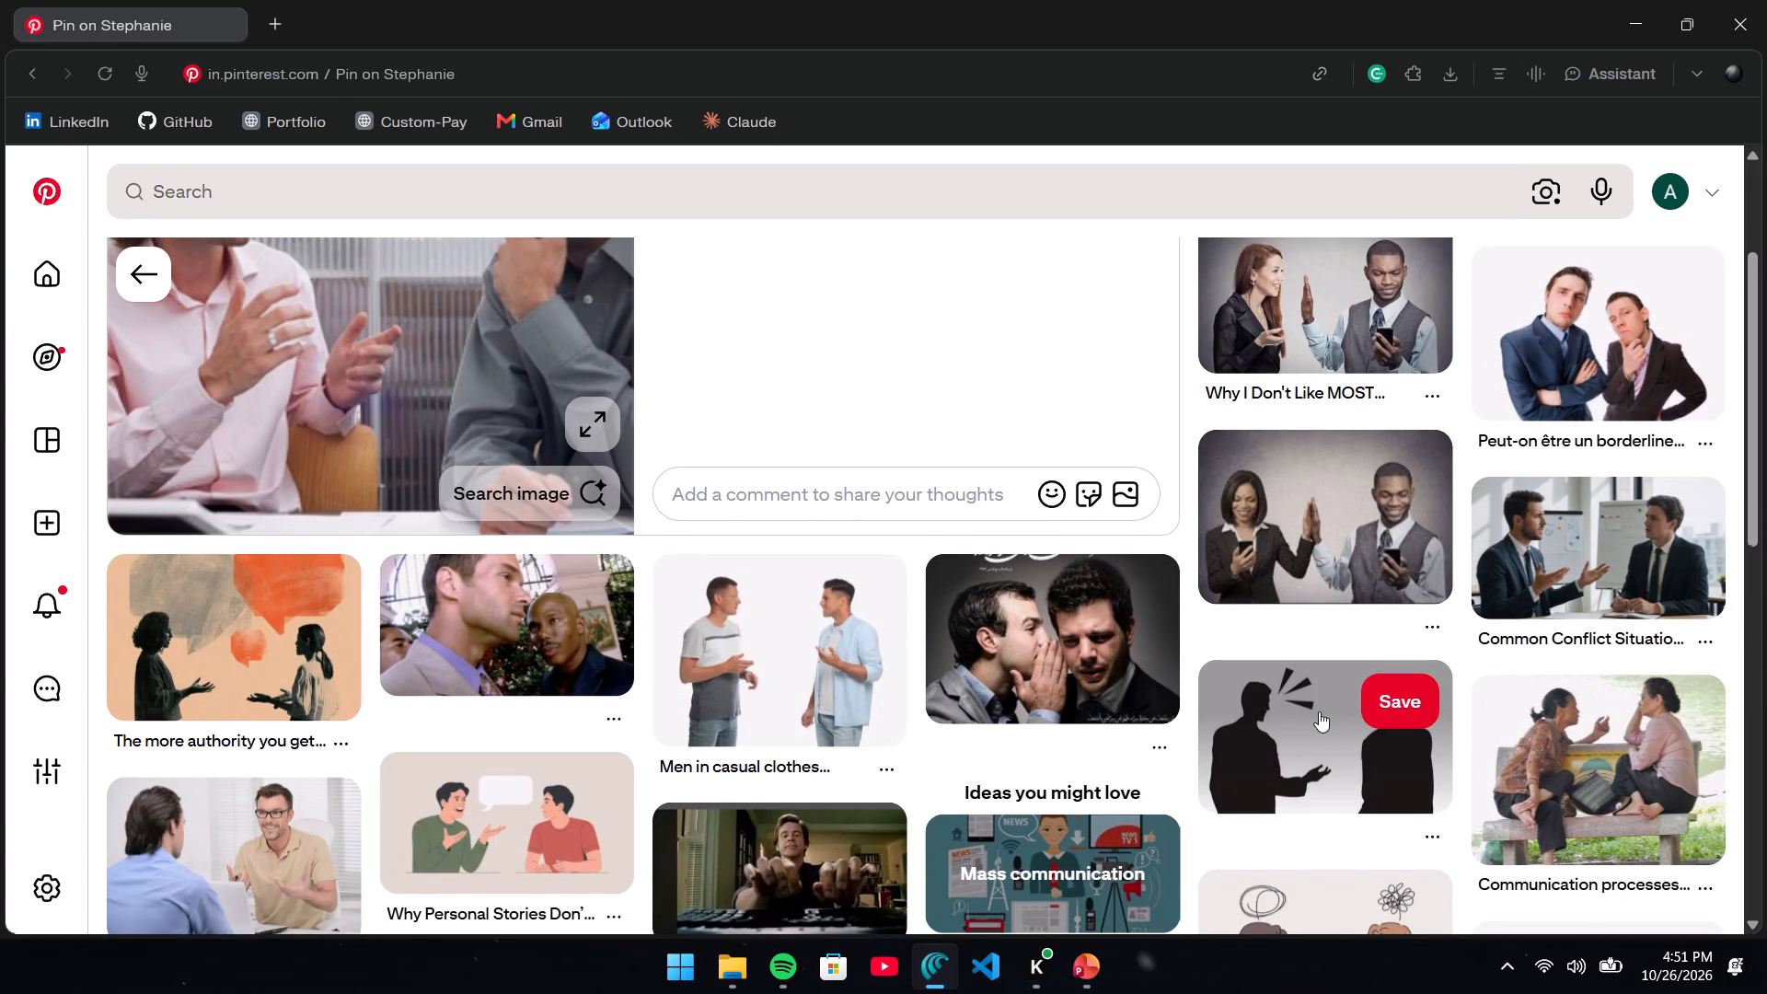
pyautogui.scroll(-5, 1339, 705)
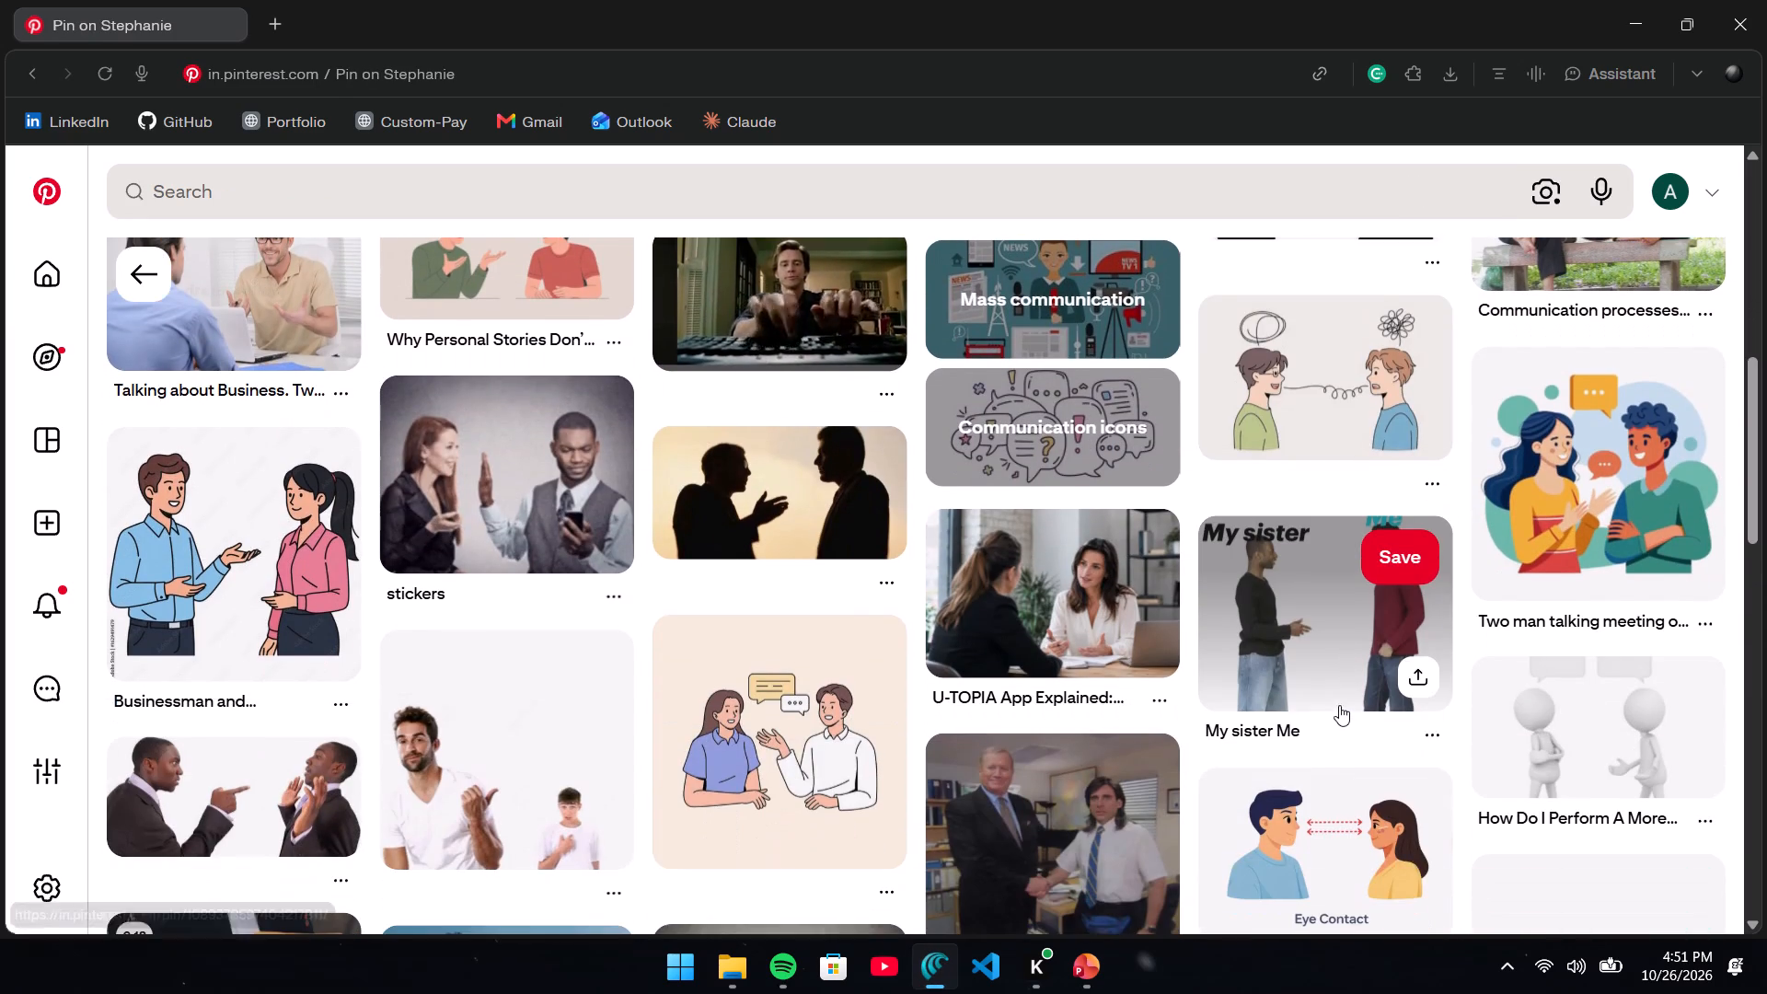
pyautogui.scroll(-1, 1248, 722)
pyautogui.scroll(-4, 1171, 733)
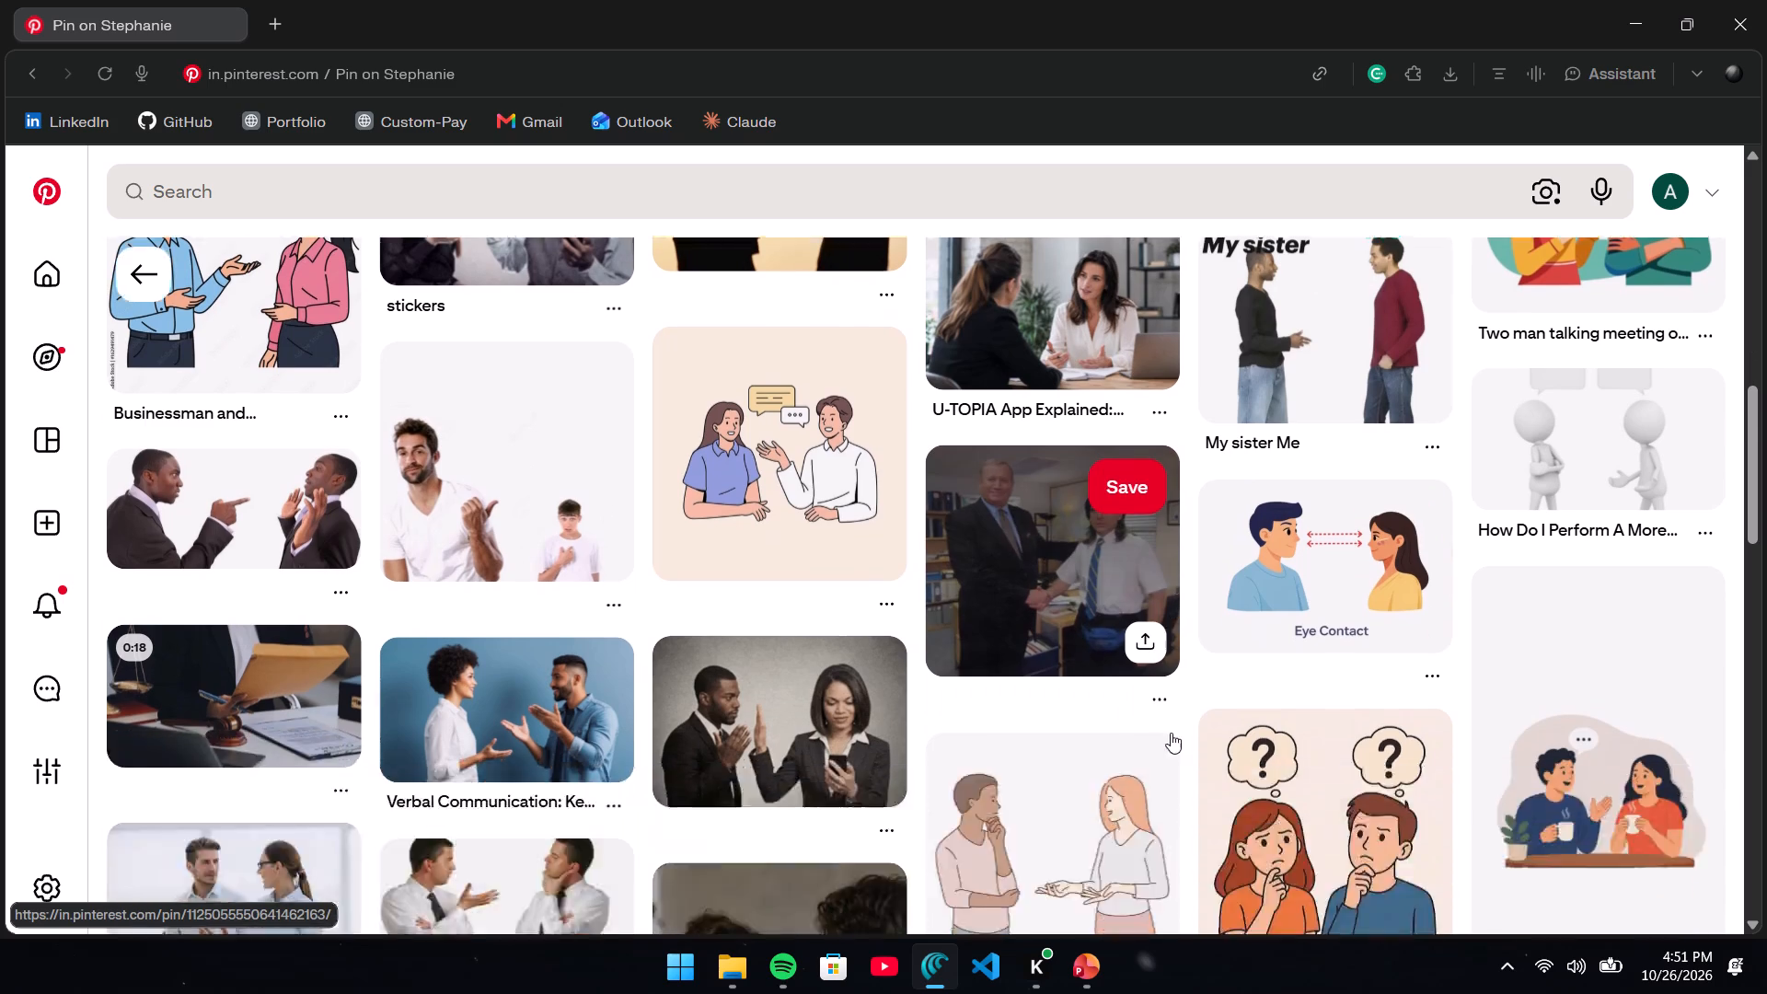
pyautogui.scroll(2, 1171, 733)
pyautogui.scroll(-5, 1171, 733)
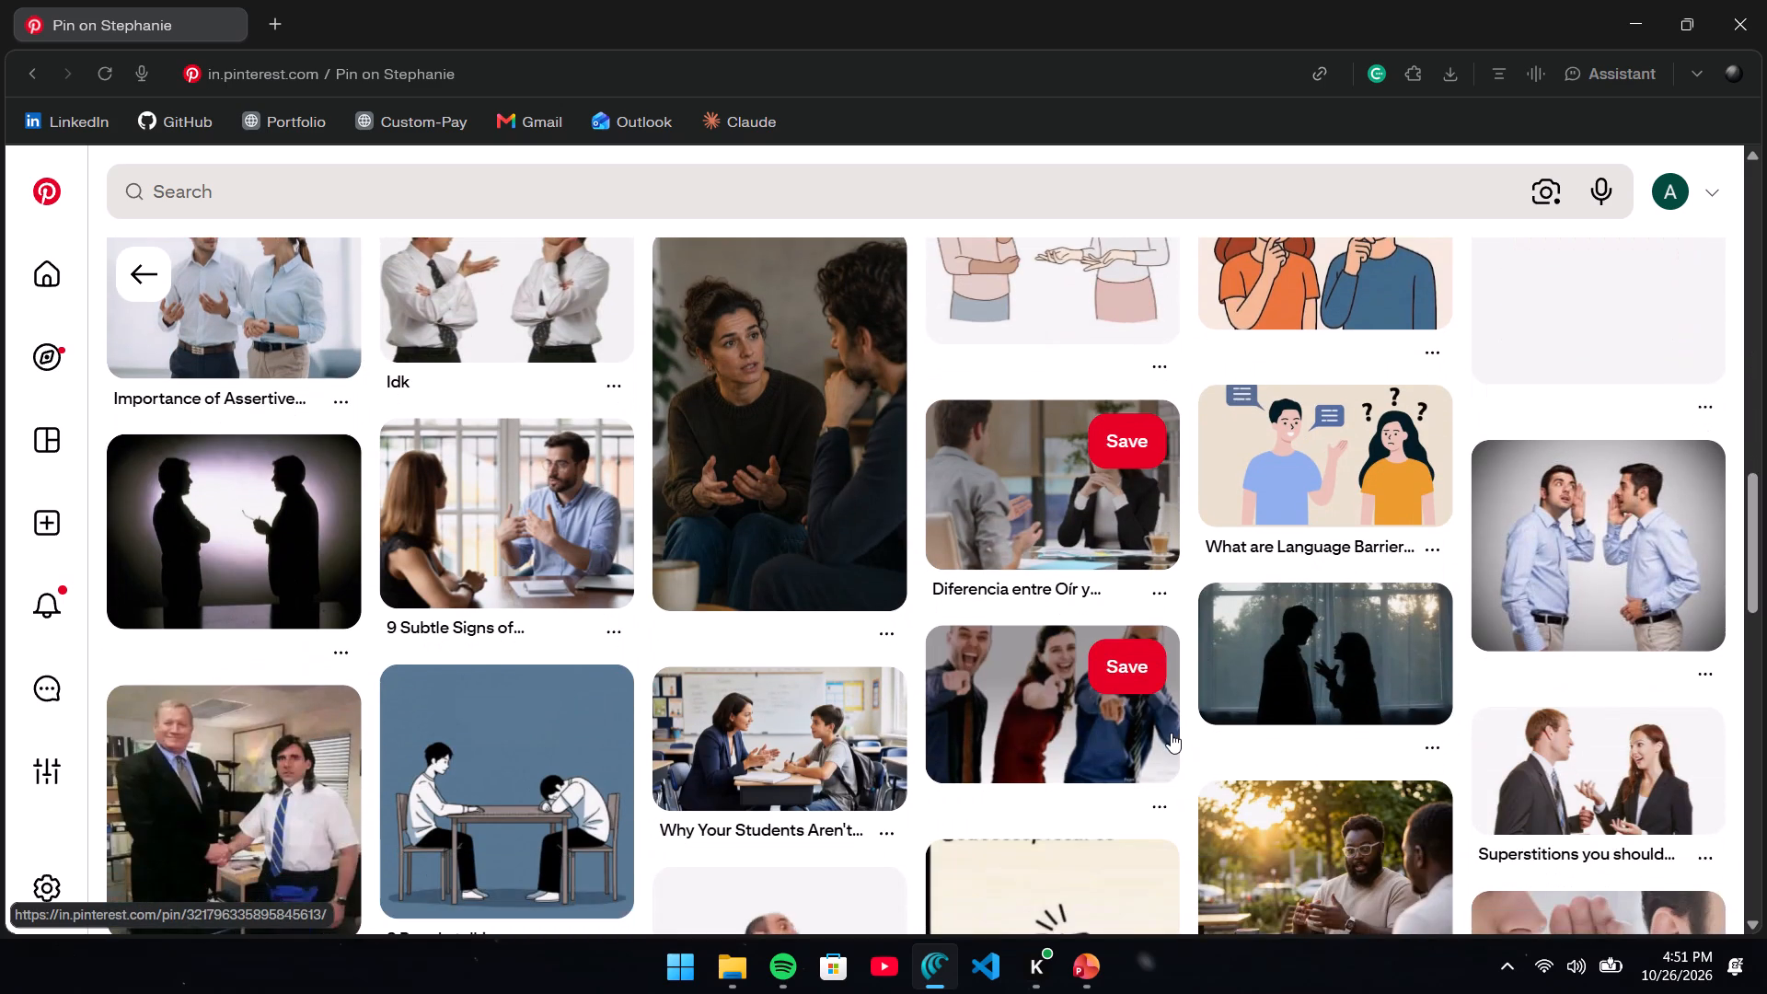
pyautogui.scroll(-2, 1171, 733)
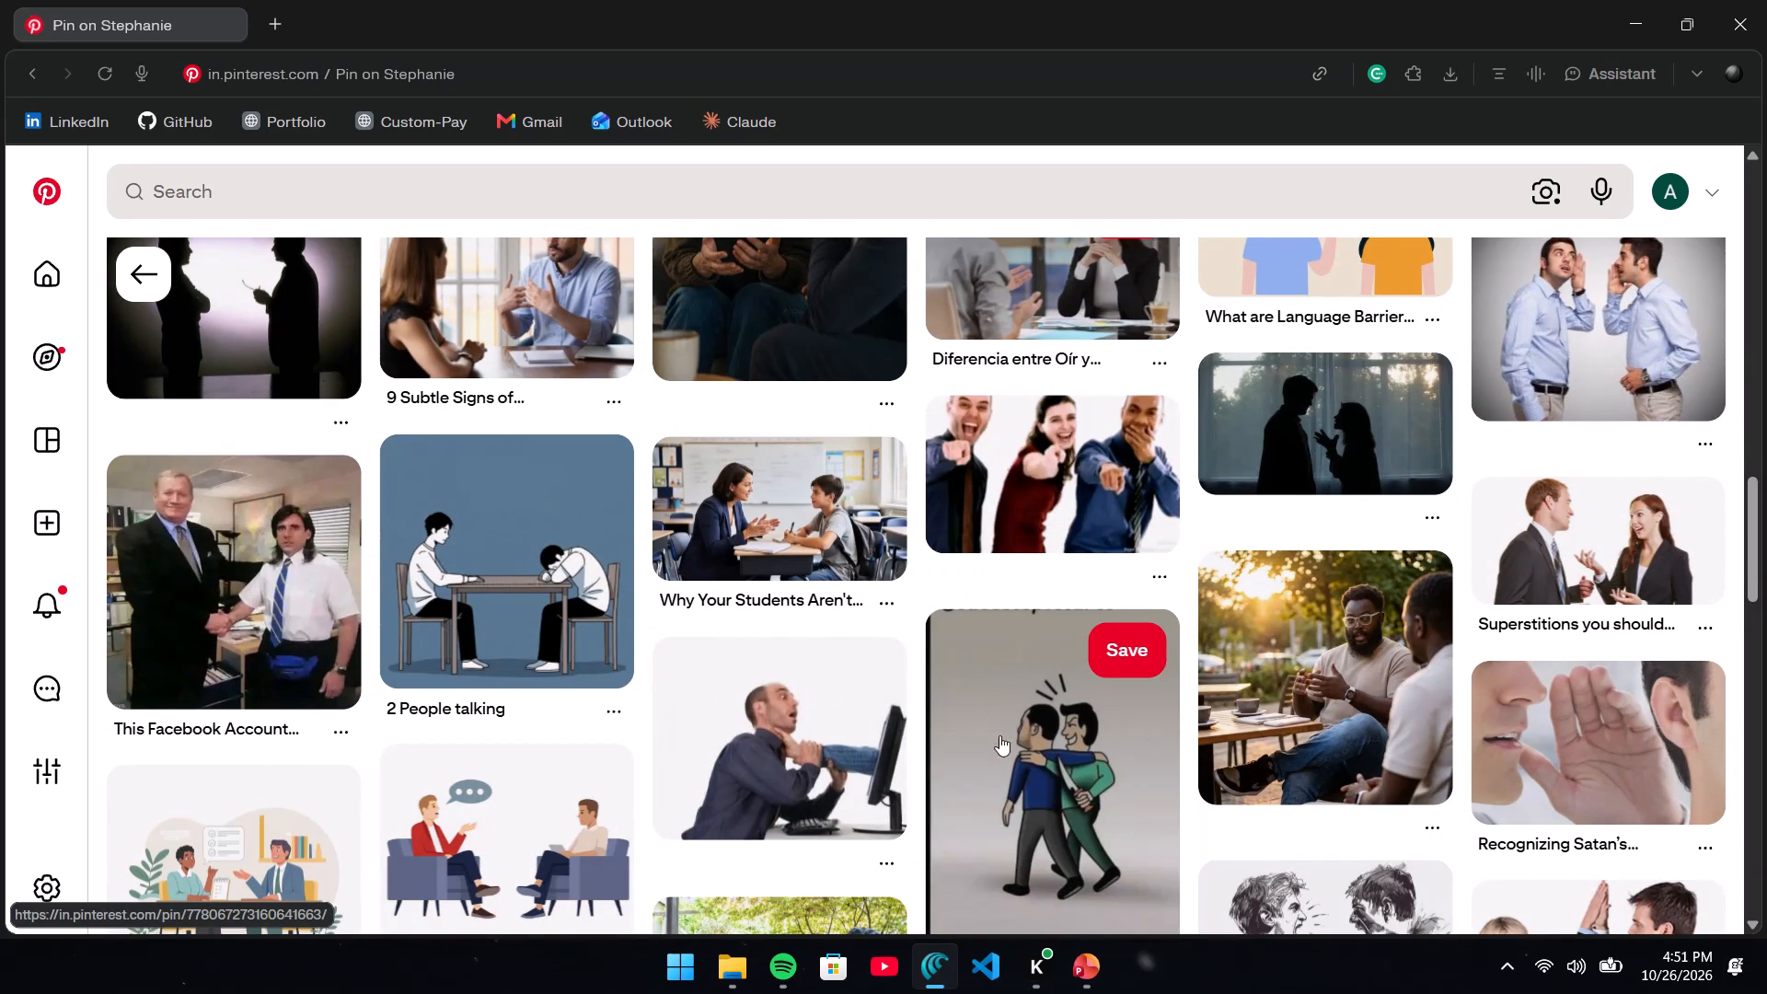
# Go back to the face-to-face picture of the two men and download the image.
pyautogui.scroll(11, 940, 805)
pyautogui.scroll(2, 412, 549)
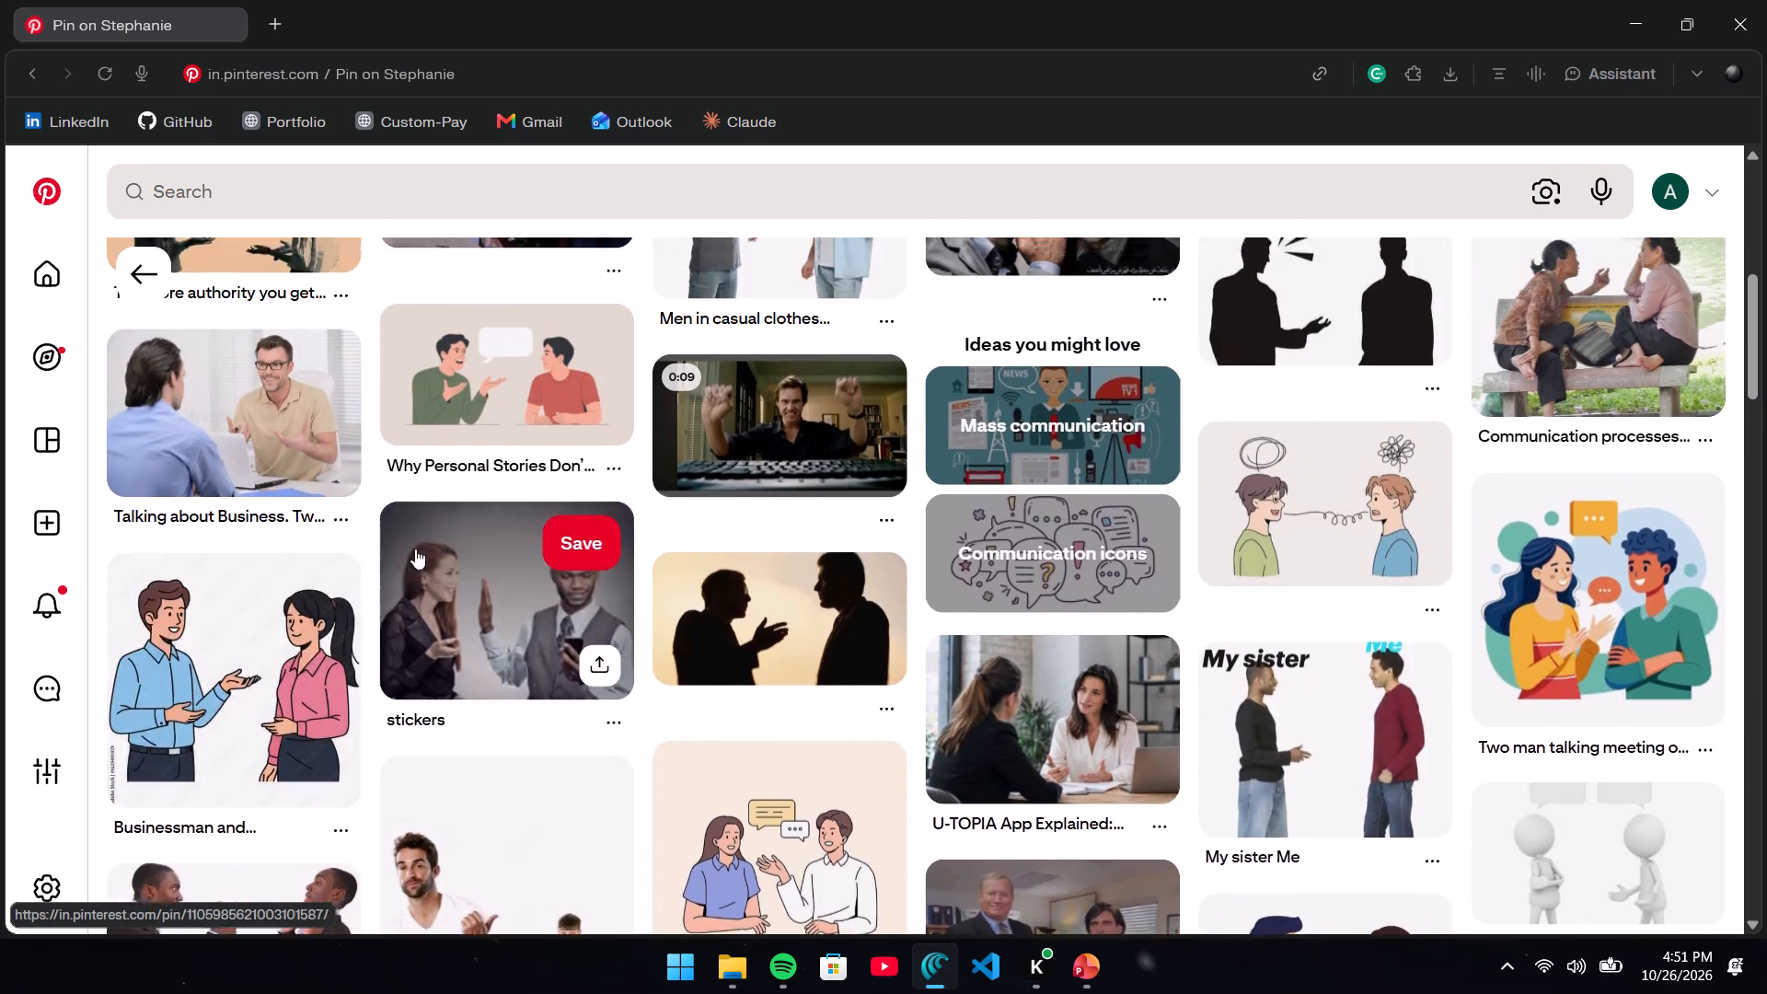
pyautogui.scroll(5, 415, 549)
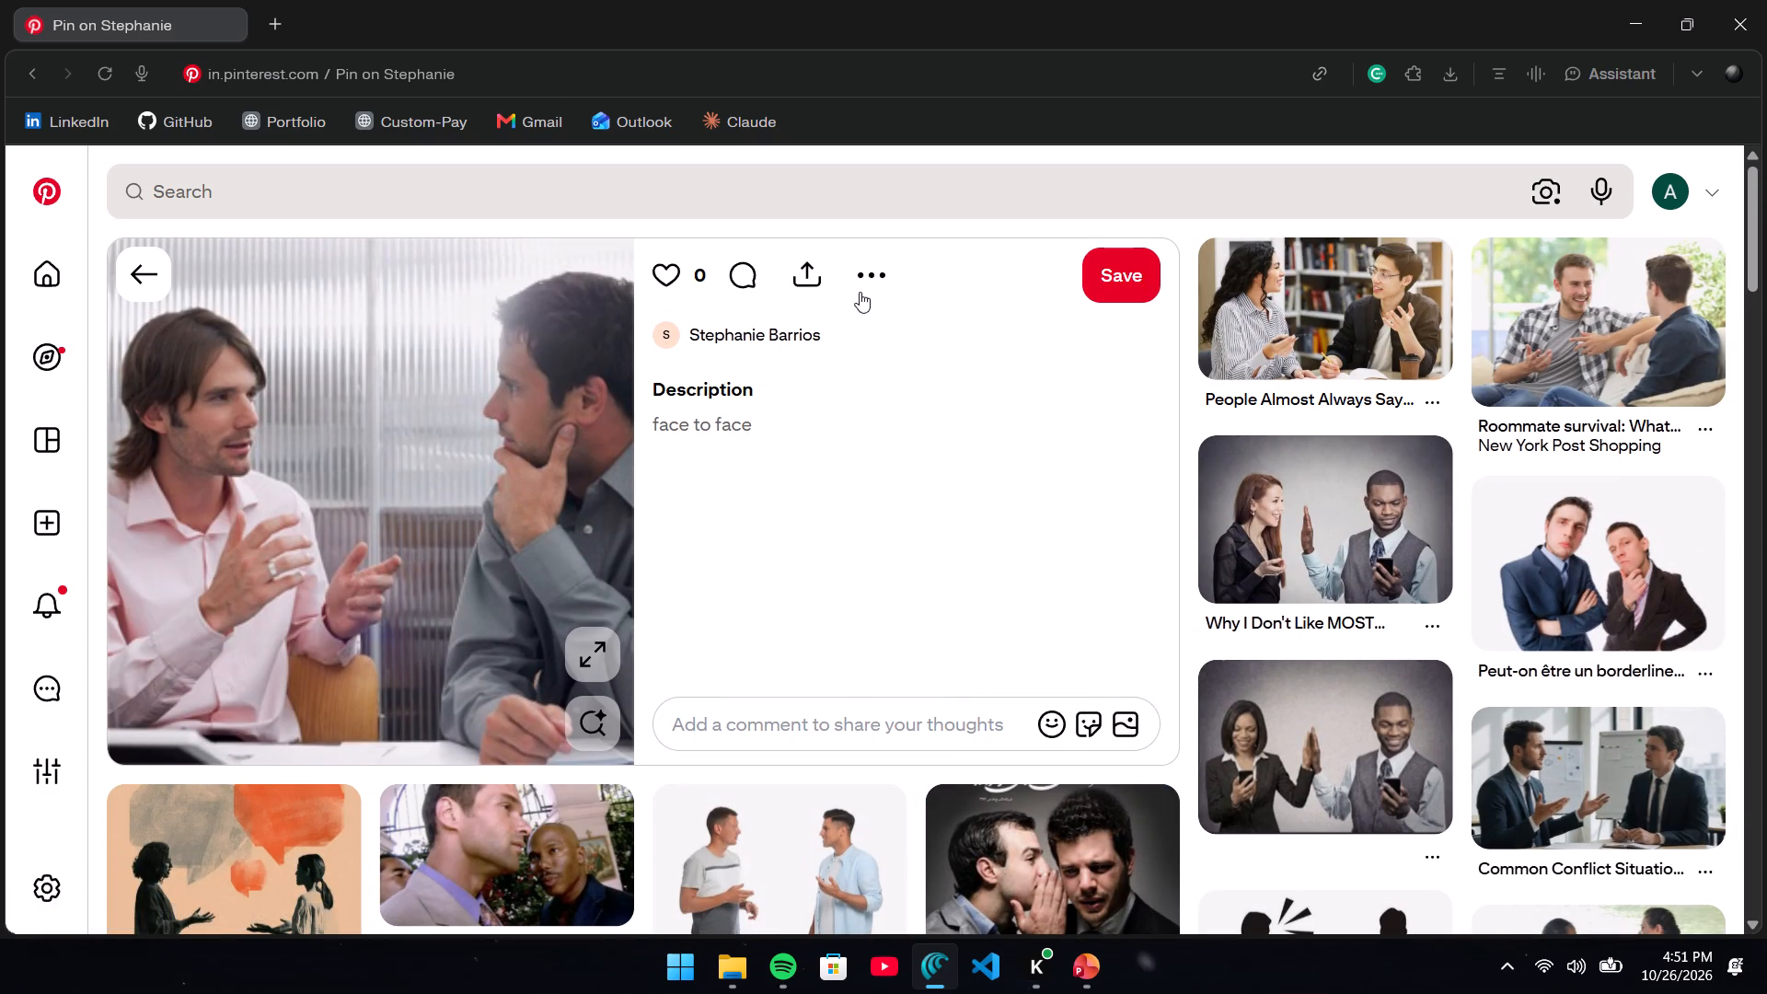
pyautogui.click(860, 292)
pyautogui.click(877, 350)
# Dismiss the download notice and browse further related pictures of people talking for slide 5.
pyautogui.scroll(-3, 1013, 620)
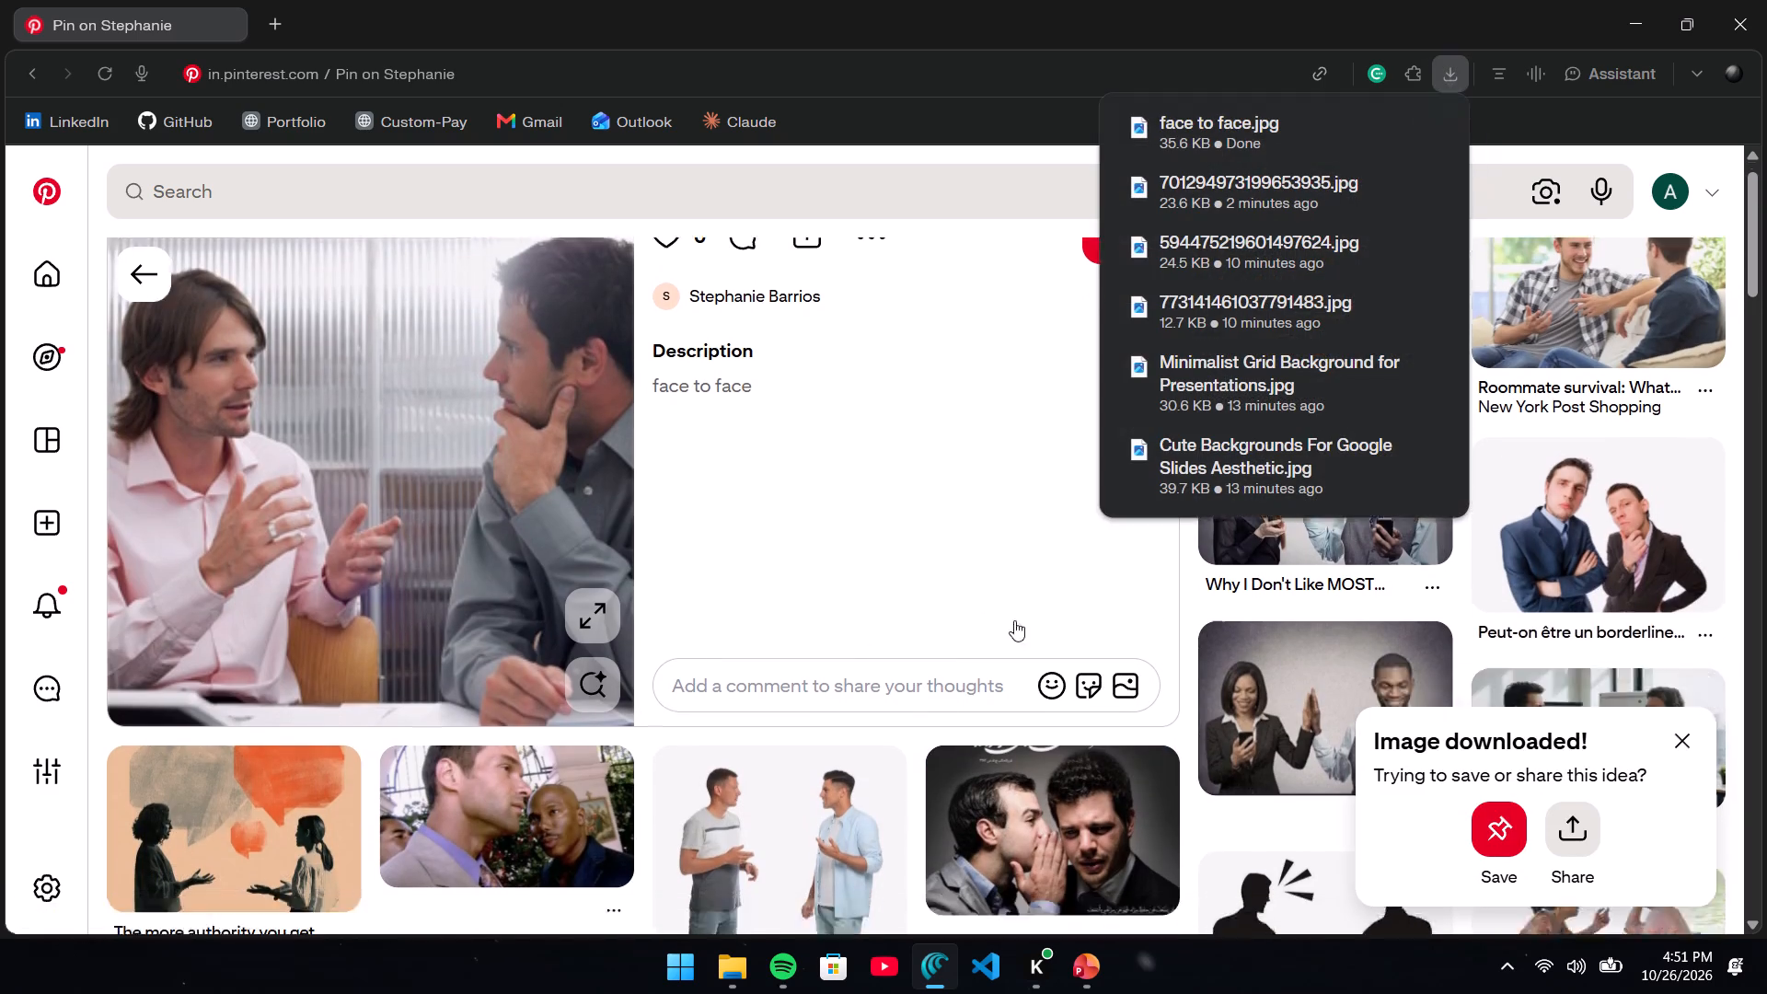
pyautogui.scroll(-10, 1014, 620)
pyautogui.scroll(-4, 1170, 615)
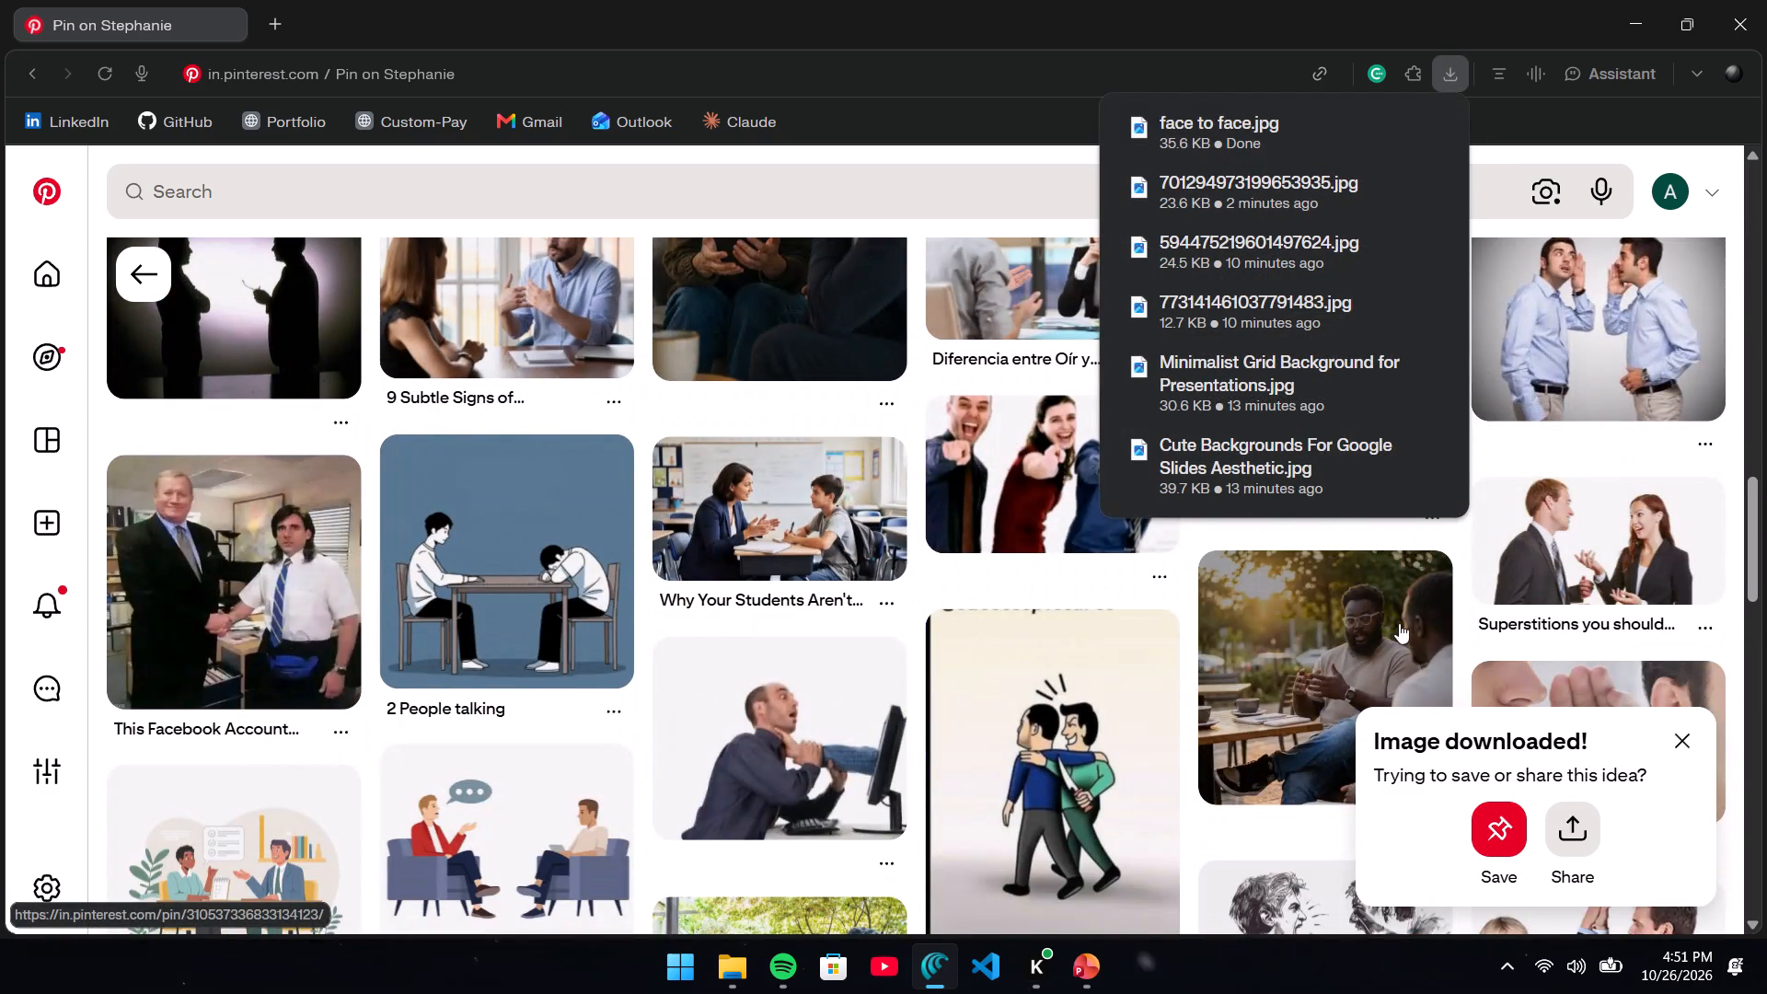
pyautogui.scroll(-1, 1400, 625)
pyautogui.click(1679, 738)
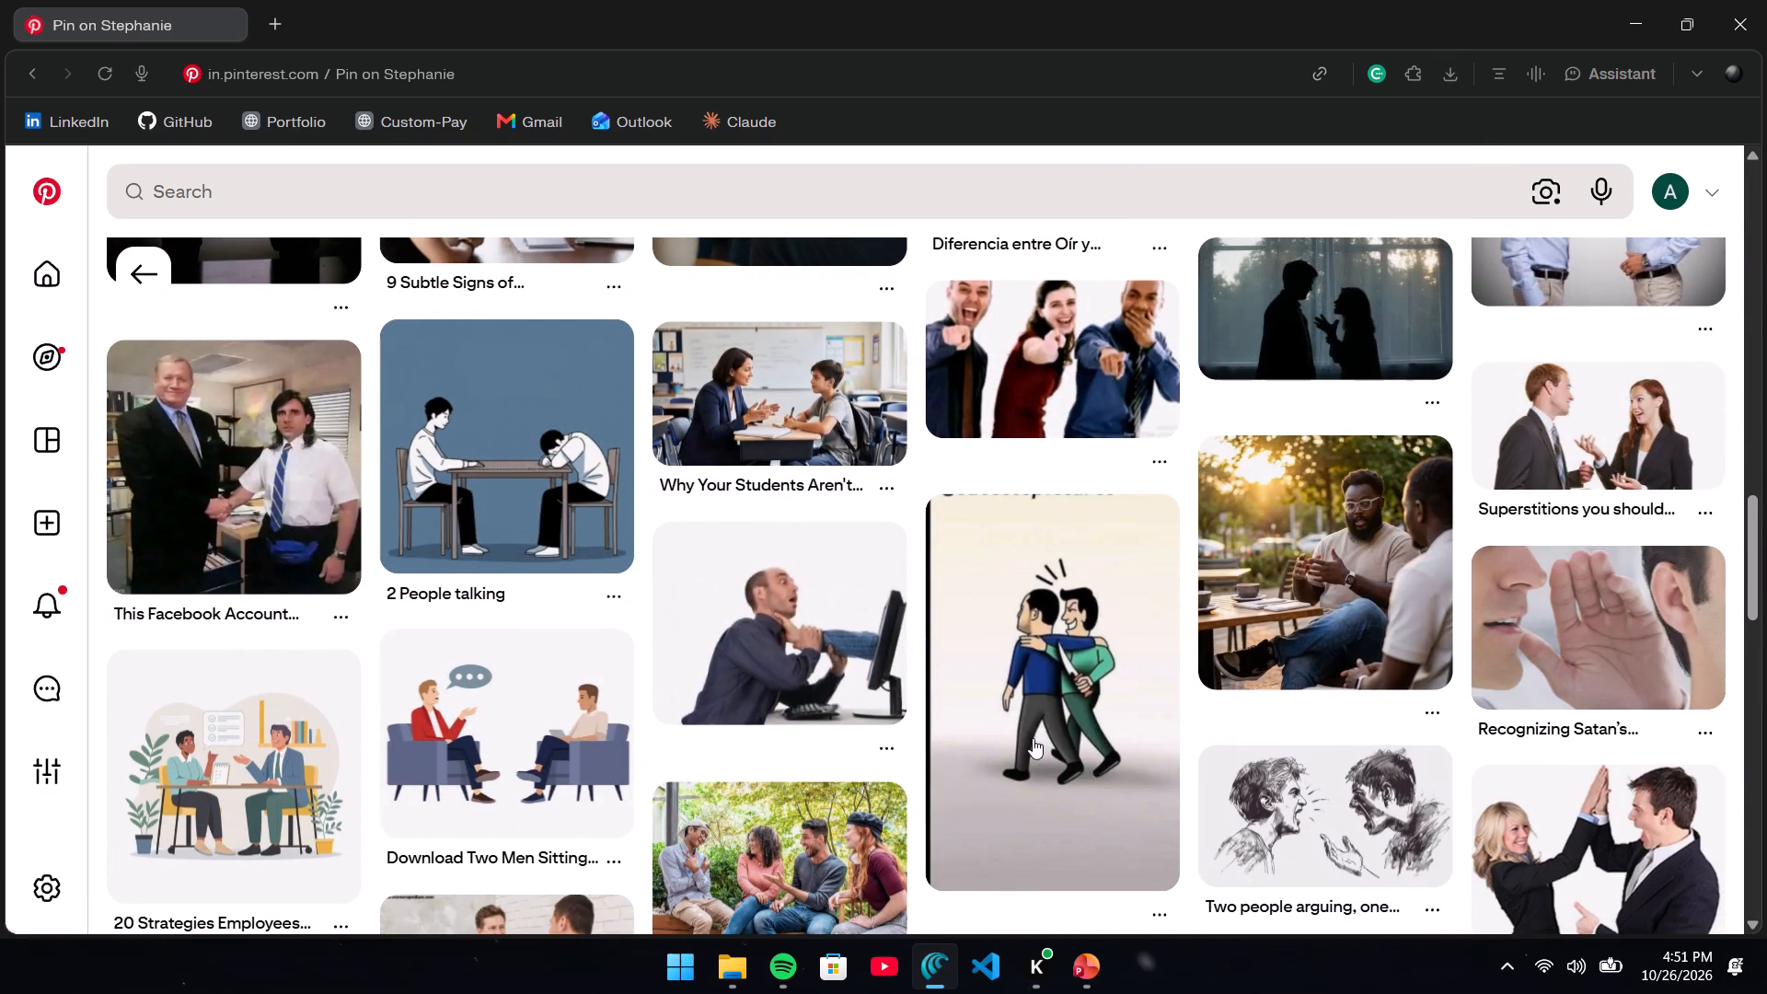
pyautogui.scroll(-3, 1134, 738)
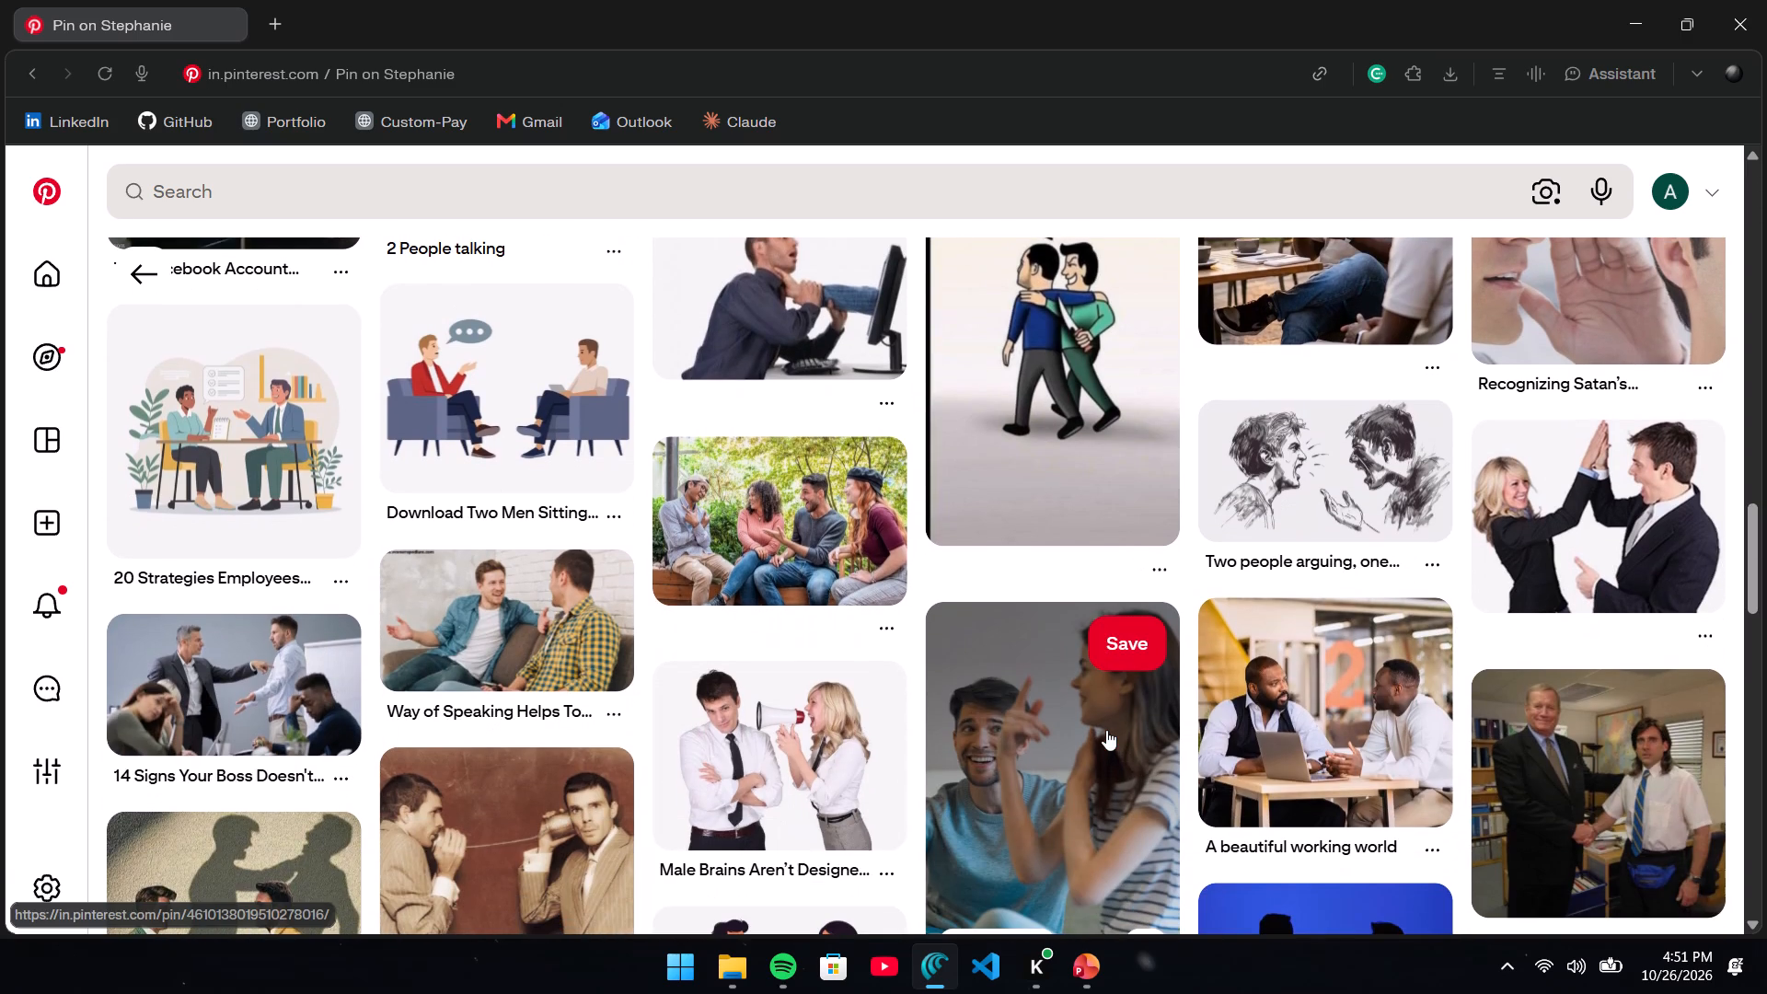
pyautogui.scroll(-2, 1106, 730)
pyautogui.scroll(3, 1090, 726)
pyautogui.scroll(2, 971, 707)
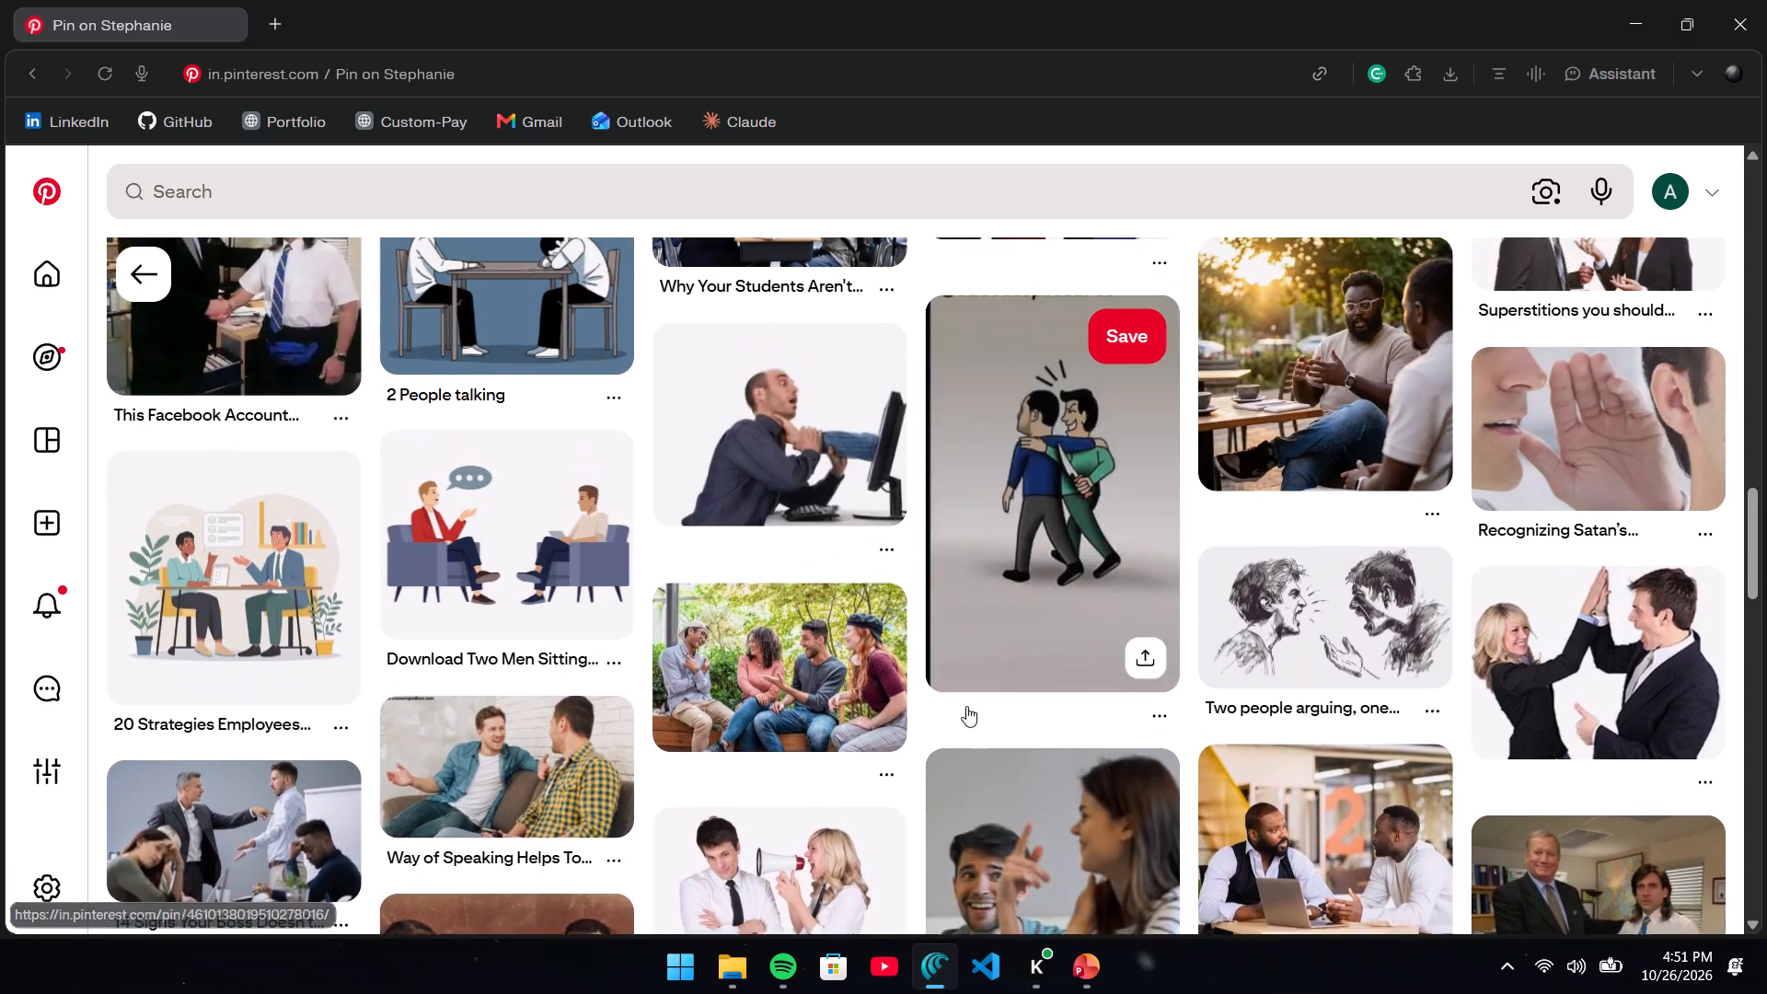
pyautogui.scroll(-5, 964, 706)
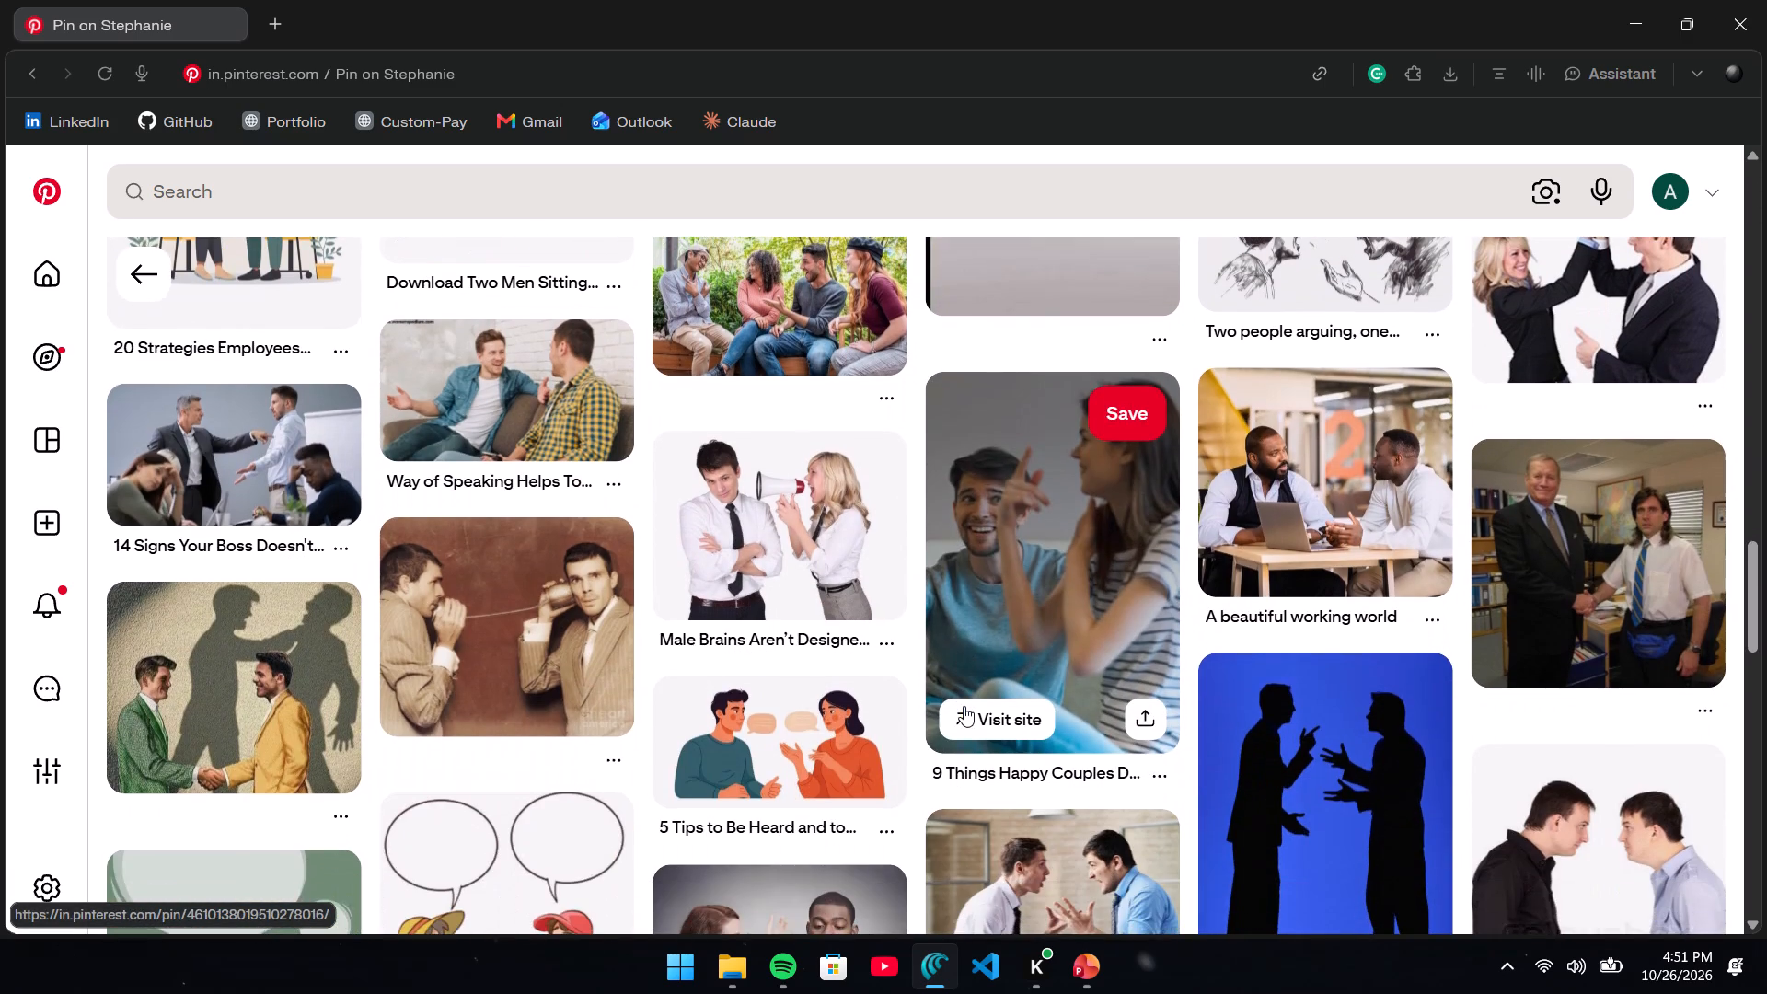
pyautogui.scroll(-2, 964, 706)
pyautogui.scroll(-6, 1109, 769)
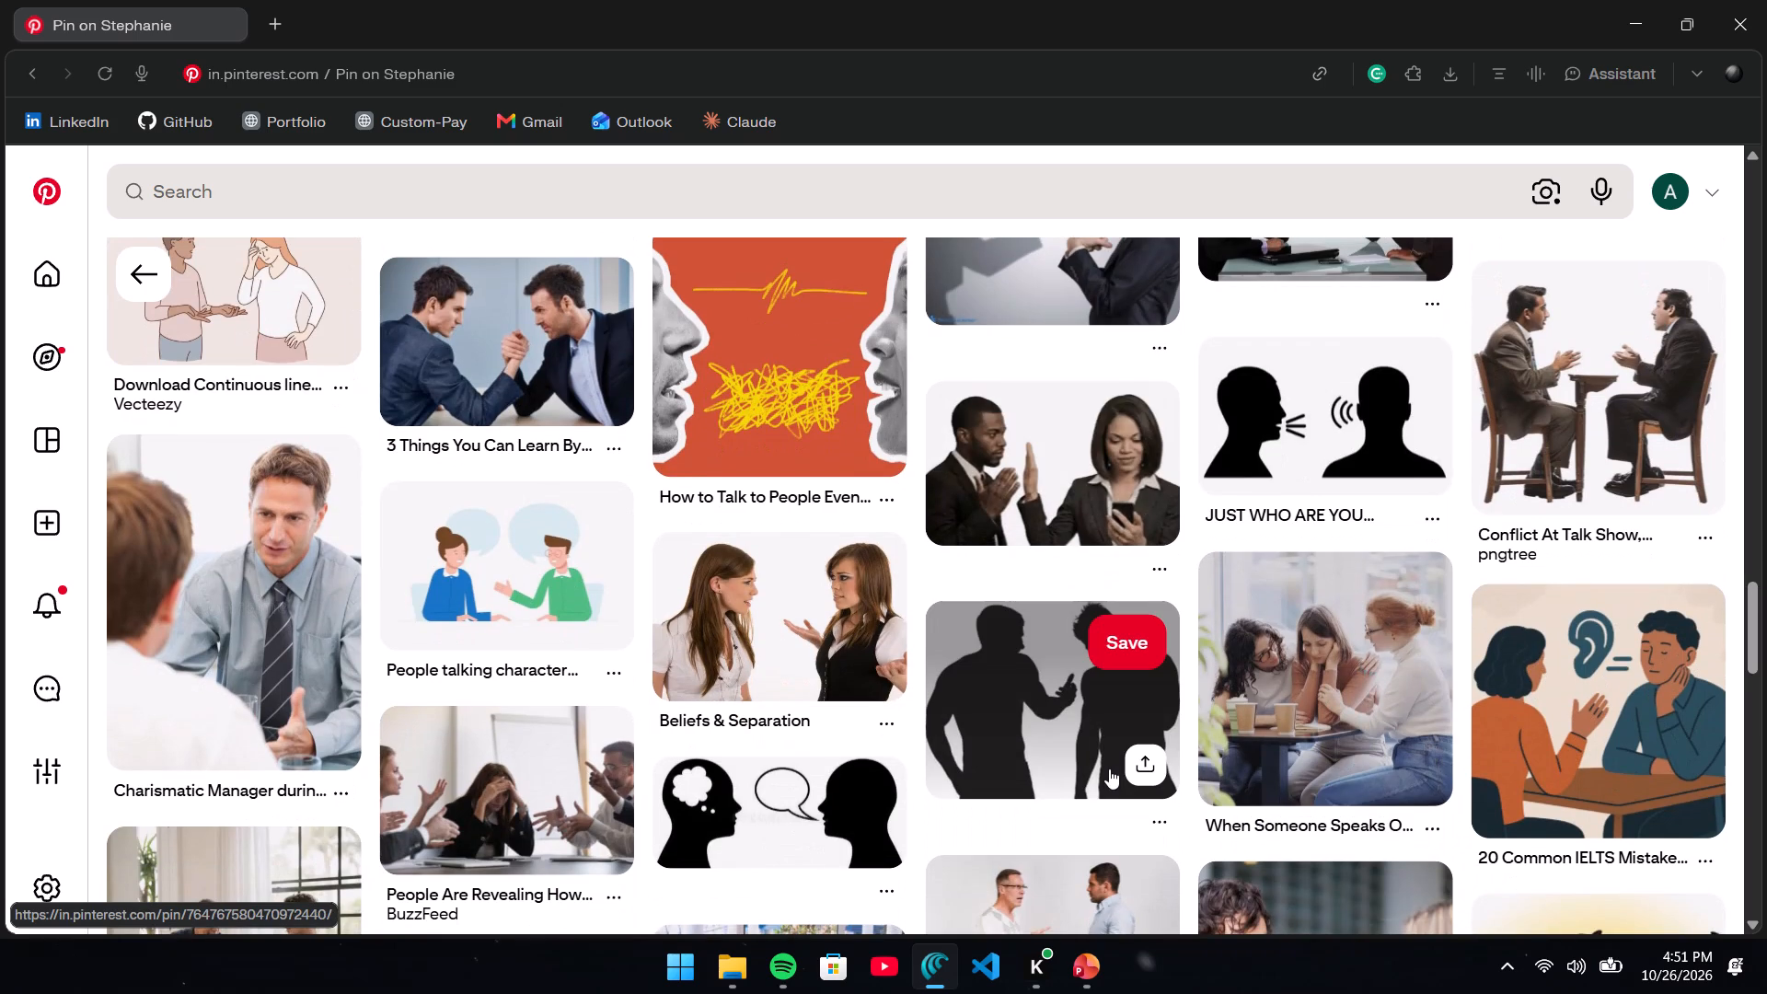
pyautogui.scroll(-2, 1109, 769)
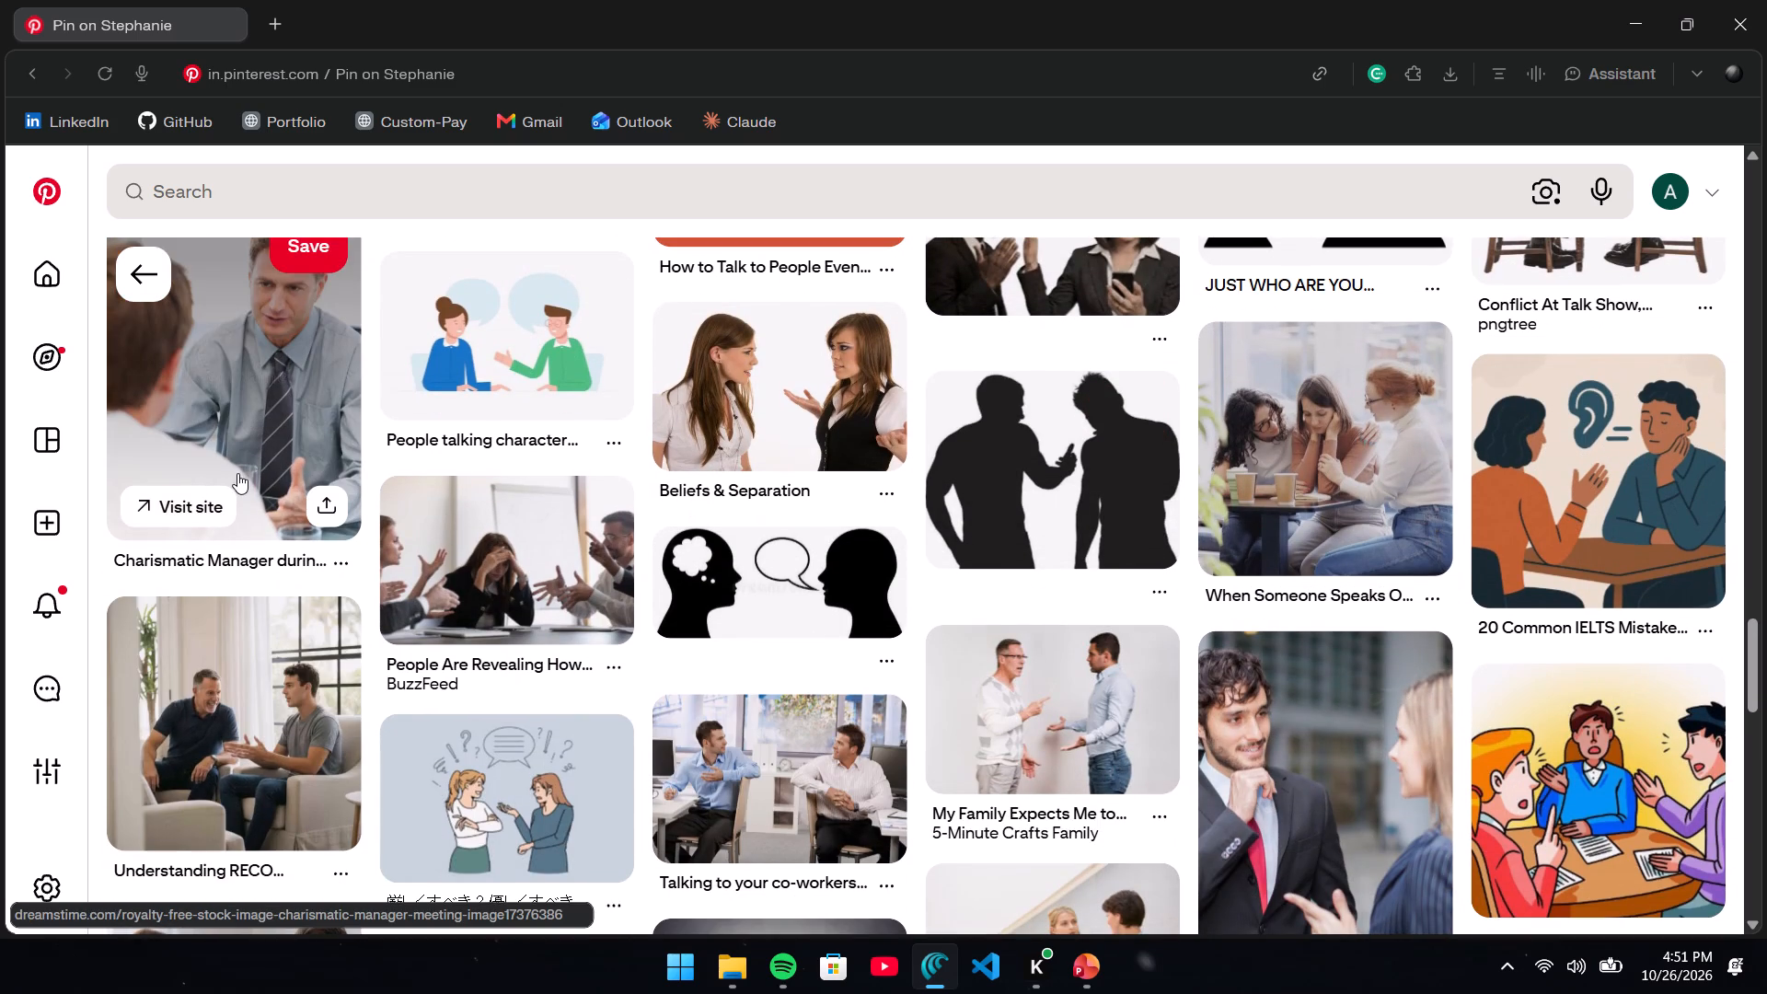
# Open the Charismatic Manager meeting photo, check it and its related pictures, and return to the face-to-face picture.
pyautogui.click(240, 468)
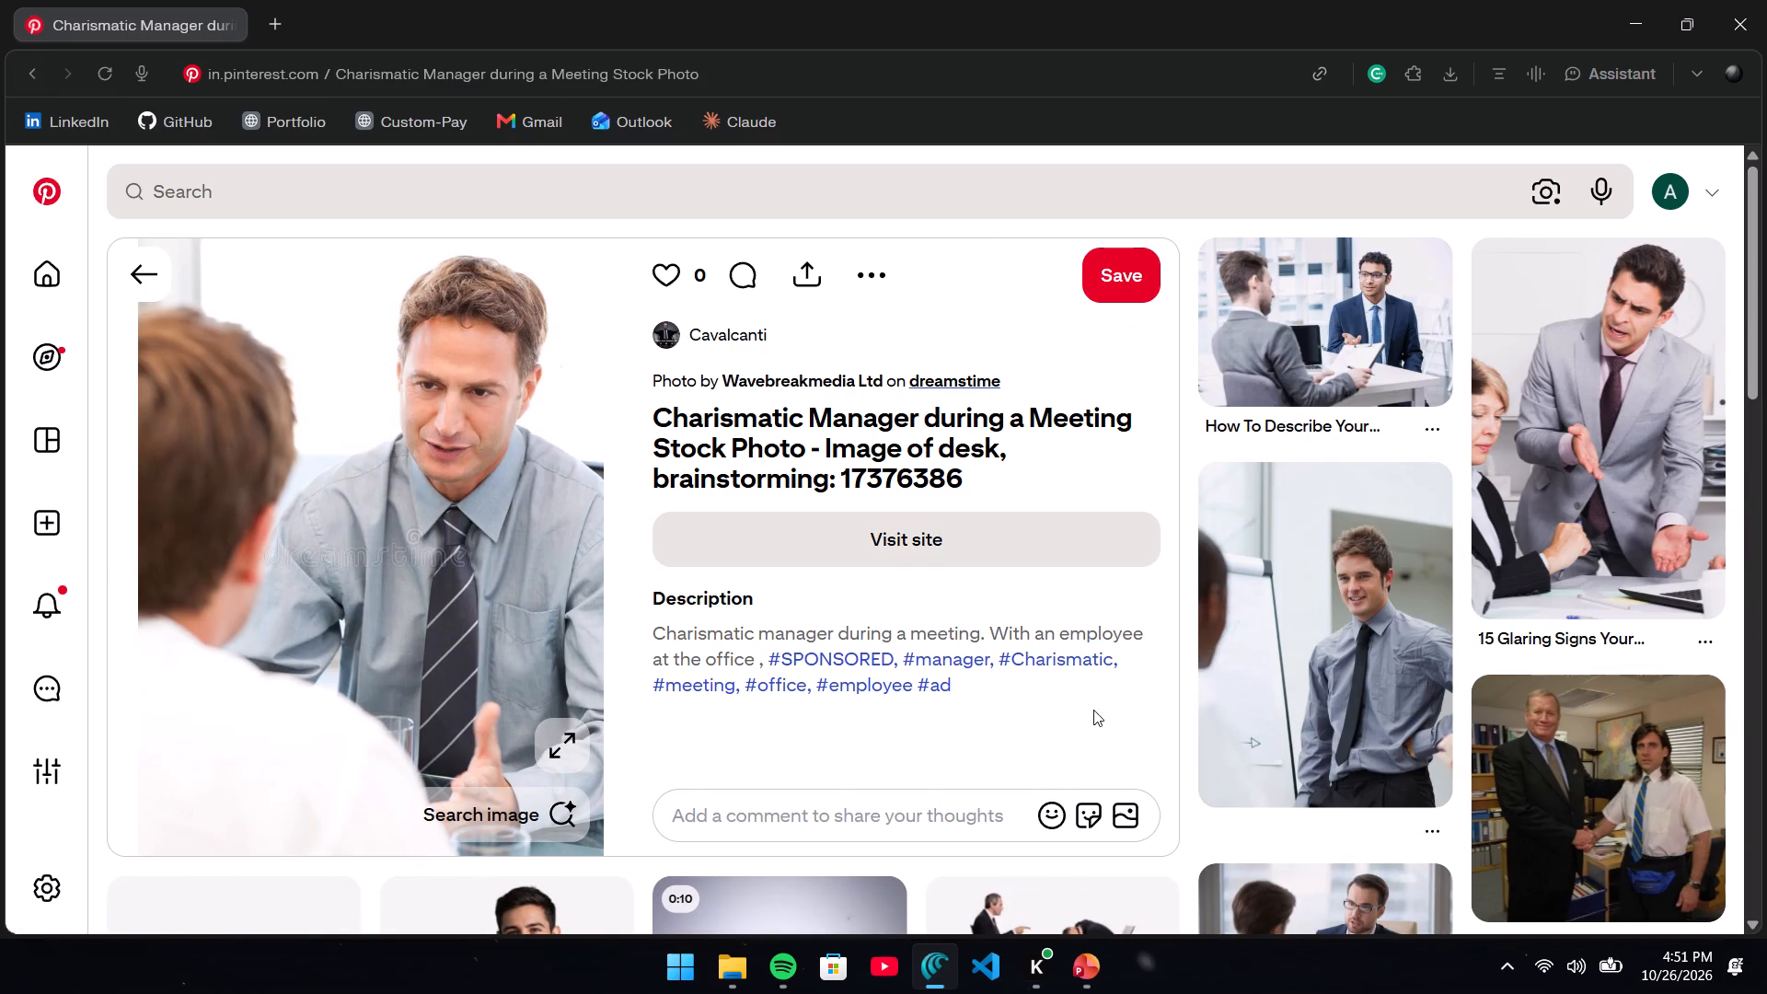
pyautogui.scroll(-6, 1093, 710)
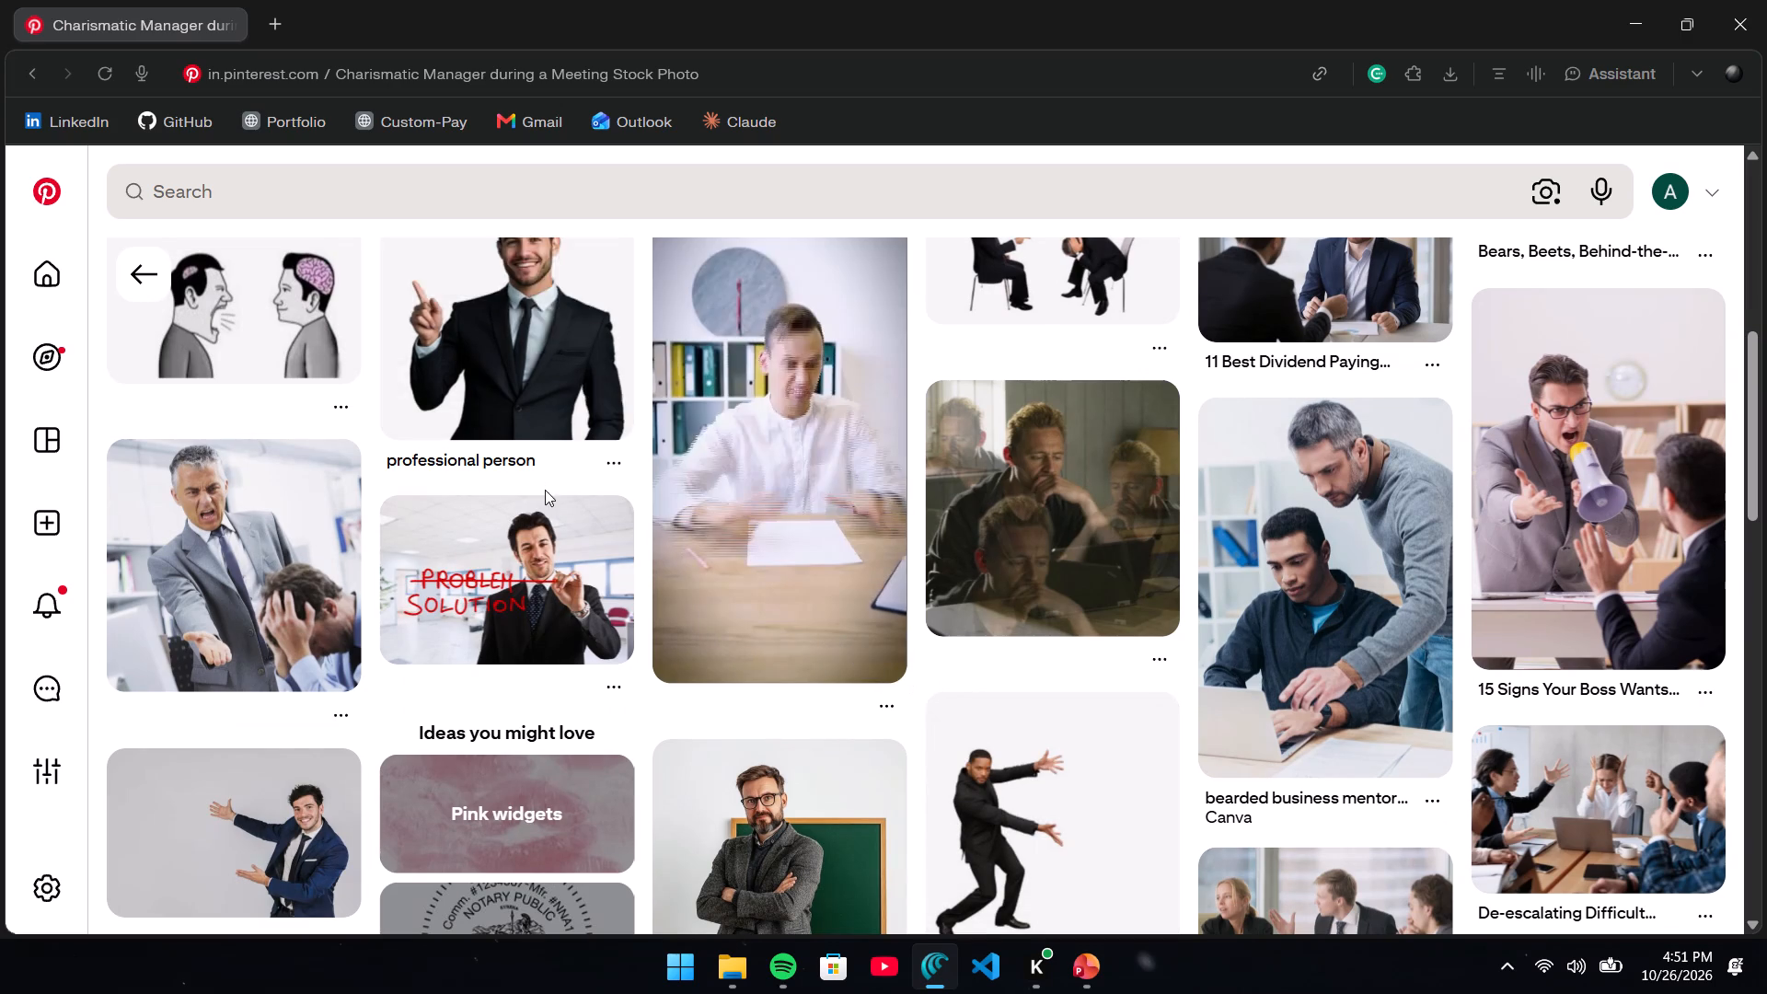
pyautogui.click(33, 69)
# Browse the face-to-face picture's related pictures again for other photos of two people talking.
pyautogui.scroll(-6, 1294, 705)
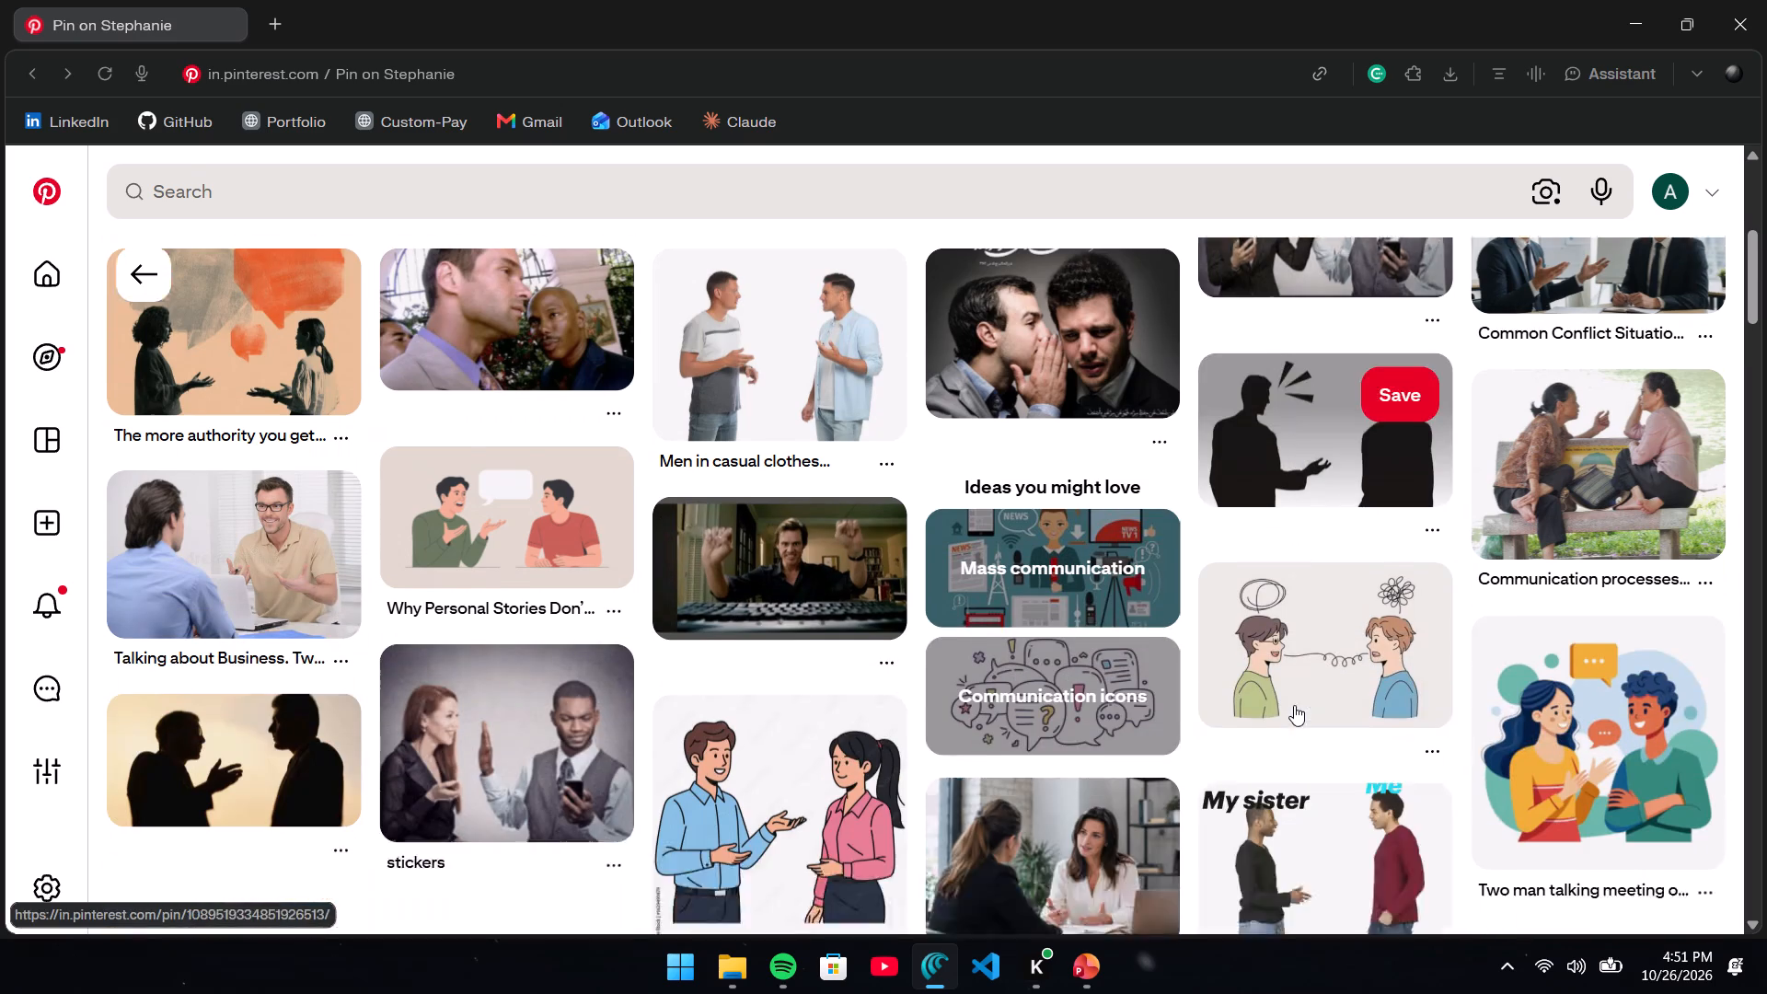
pyautogui.scroll(-2, 1294, 705)
pyautogui.scroll(-2, 1124, 761)
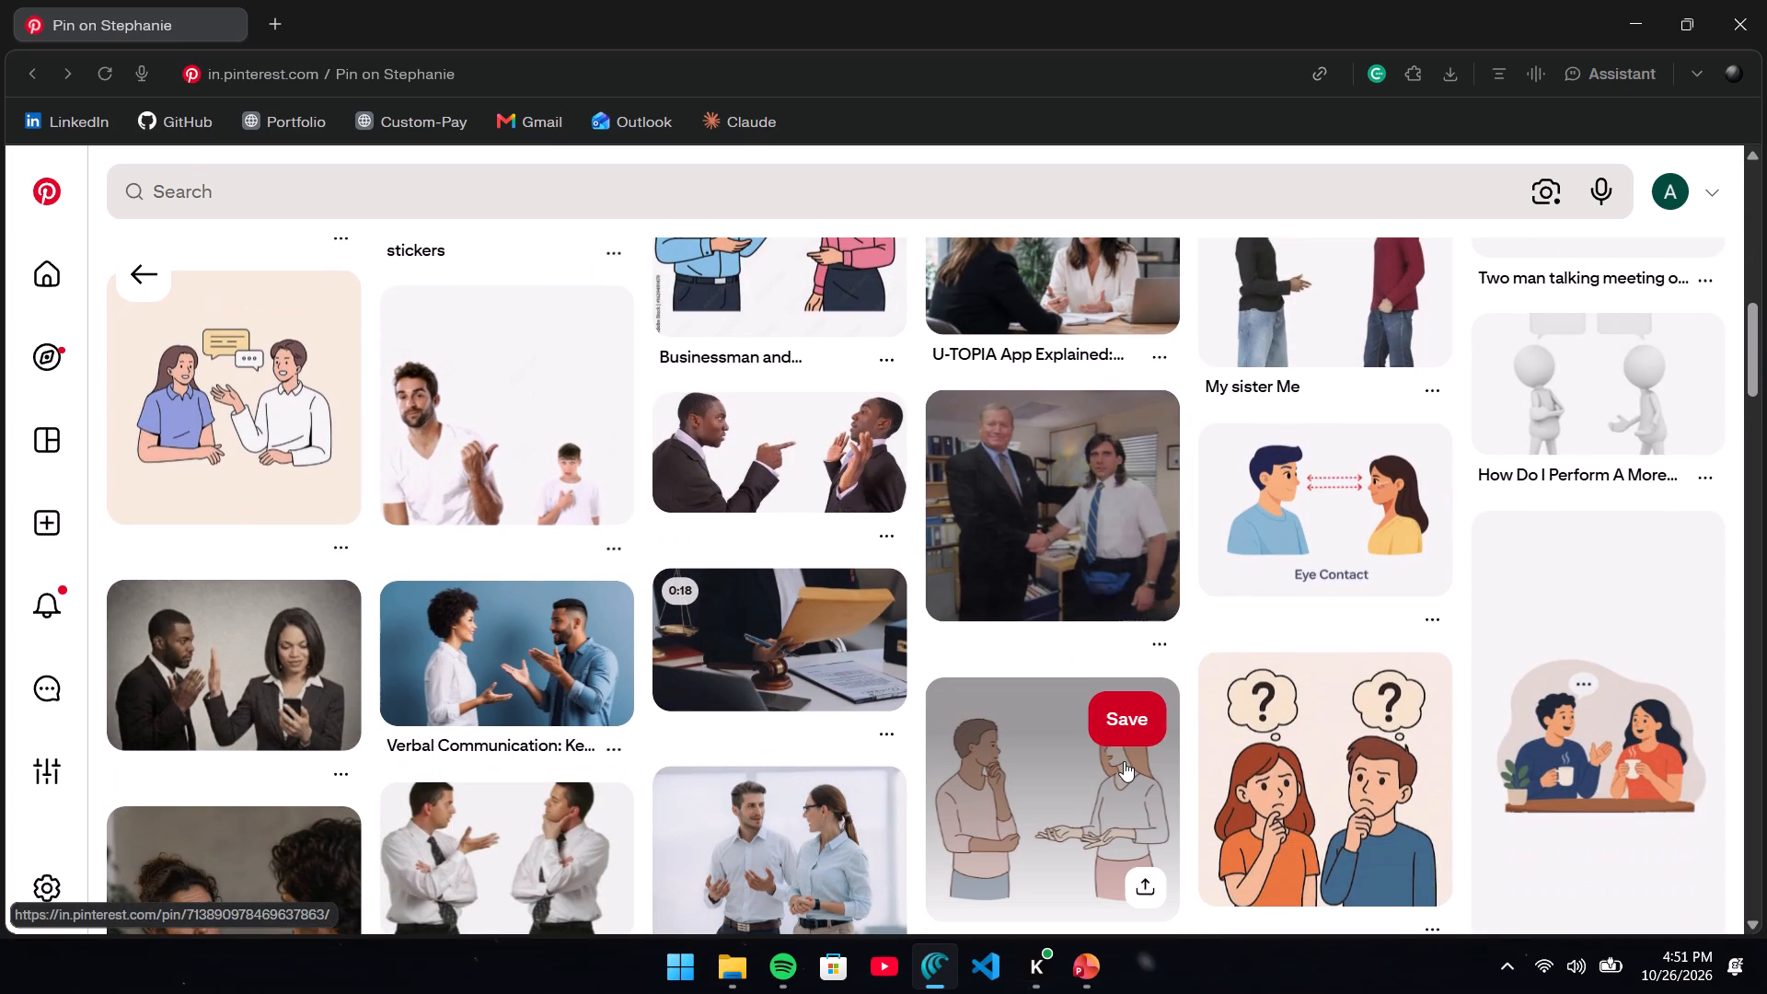
pyautogui.scroll(-2, 1124, 761)
pyautogui.scroll(7, 1126, 761)
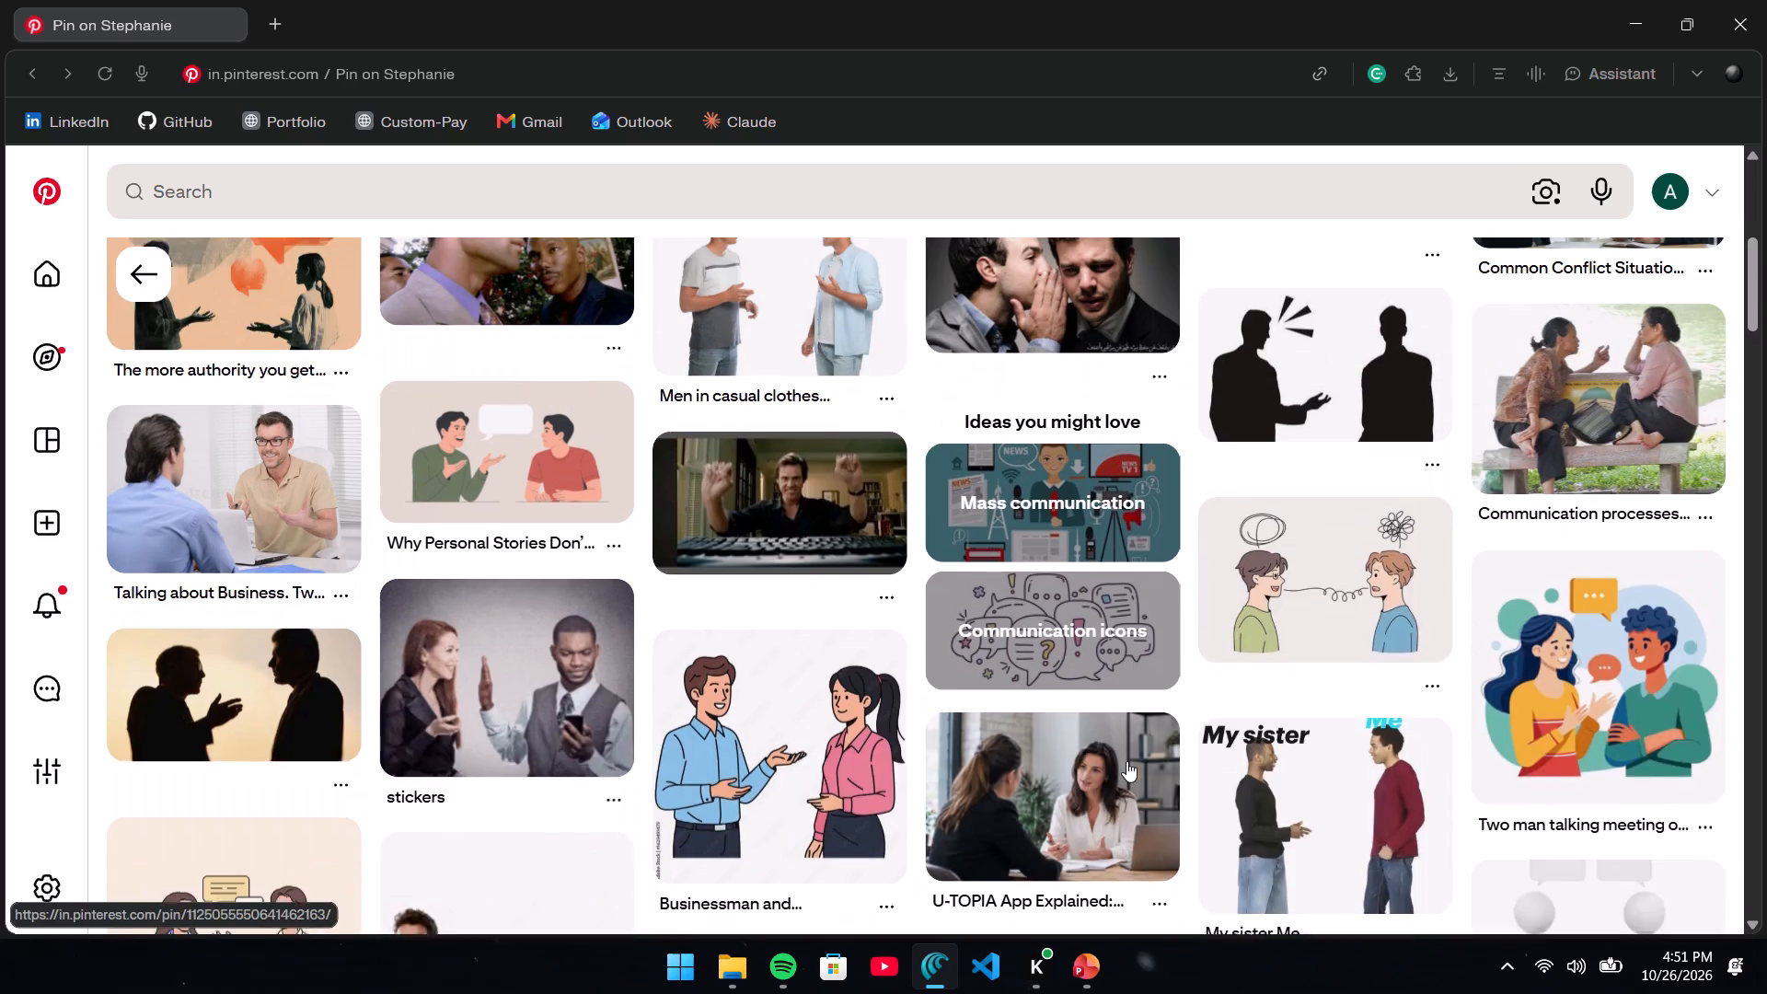
pyautogui.scroll(2, 1126, 761)
pyautogui.scroll(-6, 1126, 761)
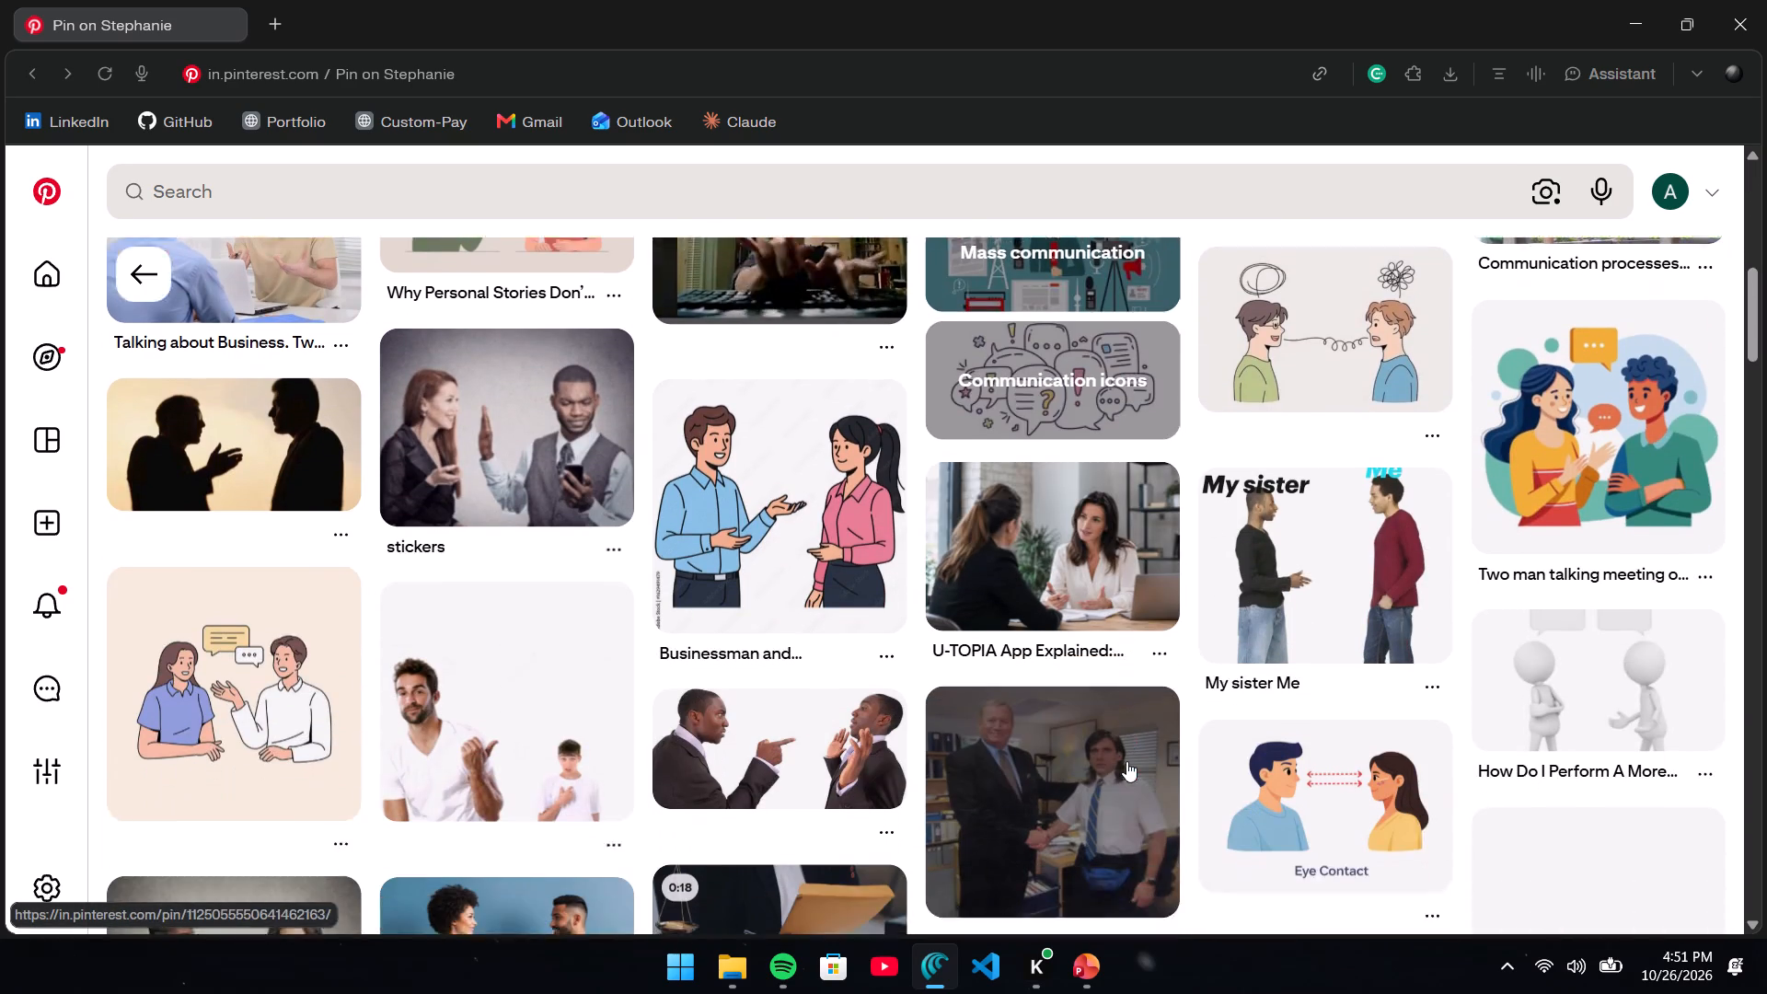
pyautogui.scroll(-2, 1126, 761)
pyautogui.scroll(-1, 1208, 774)
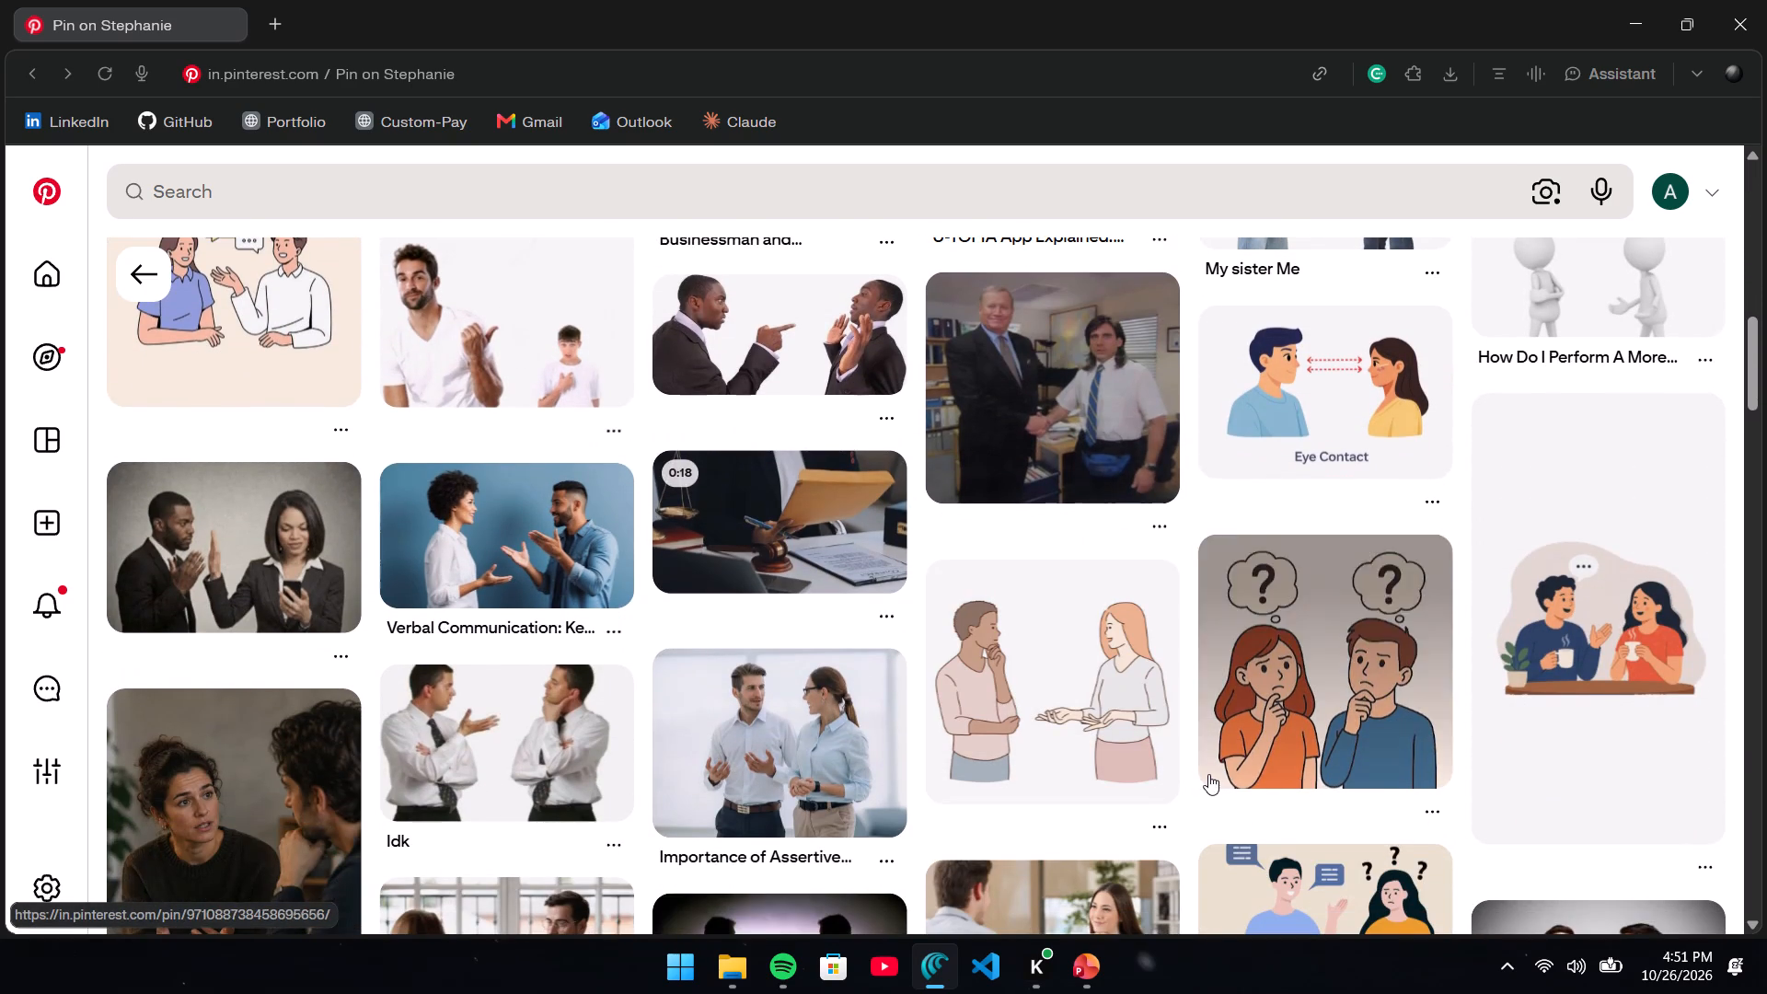
pyautogui.scroll(-3, 1208, 774)
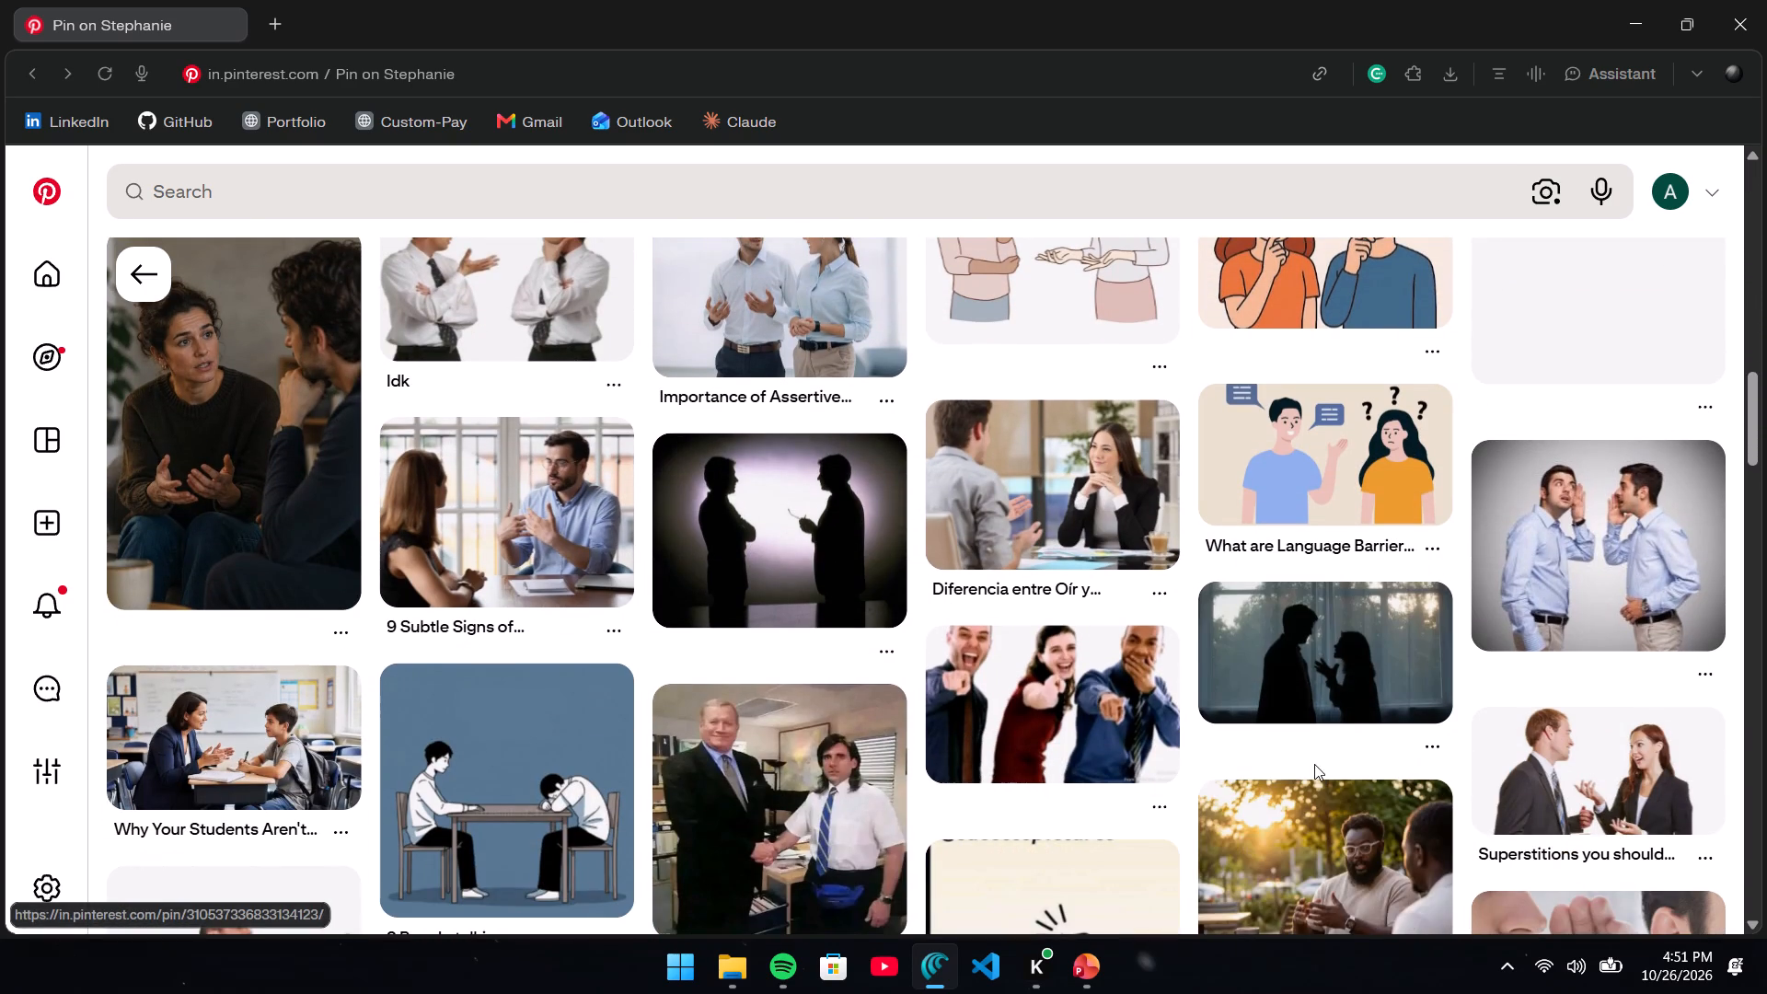
pyautogui.scroll(-3, 1310, 768)
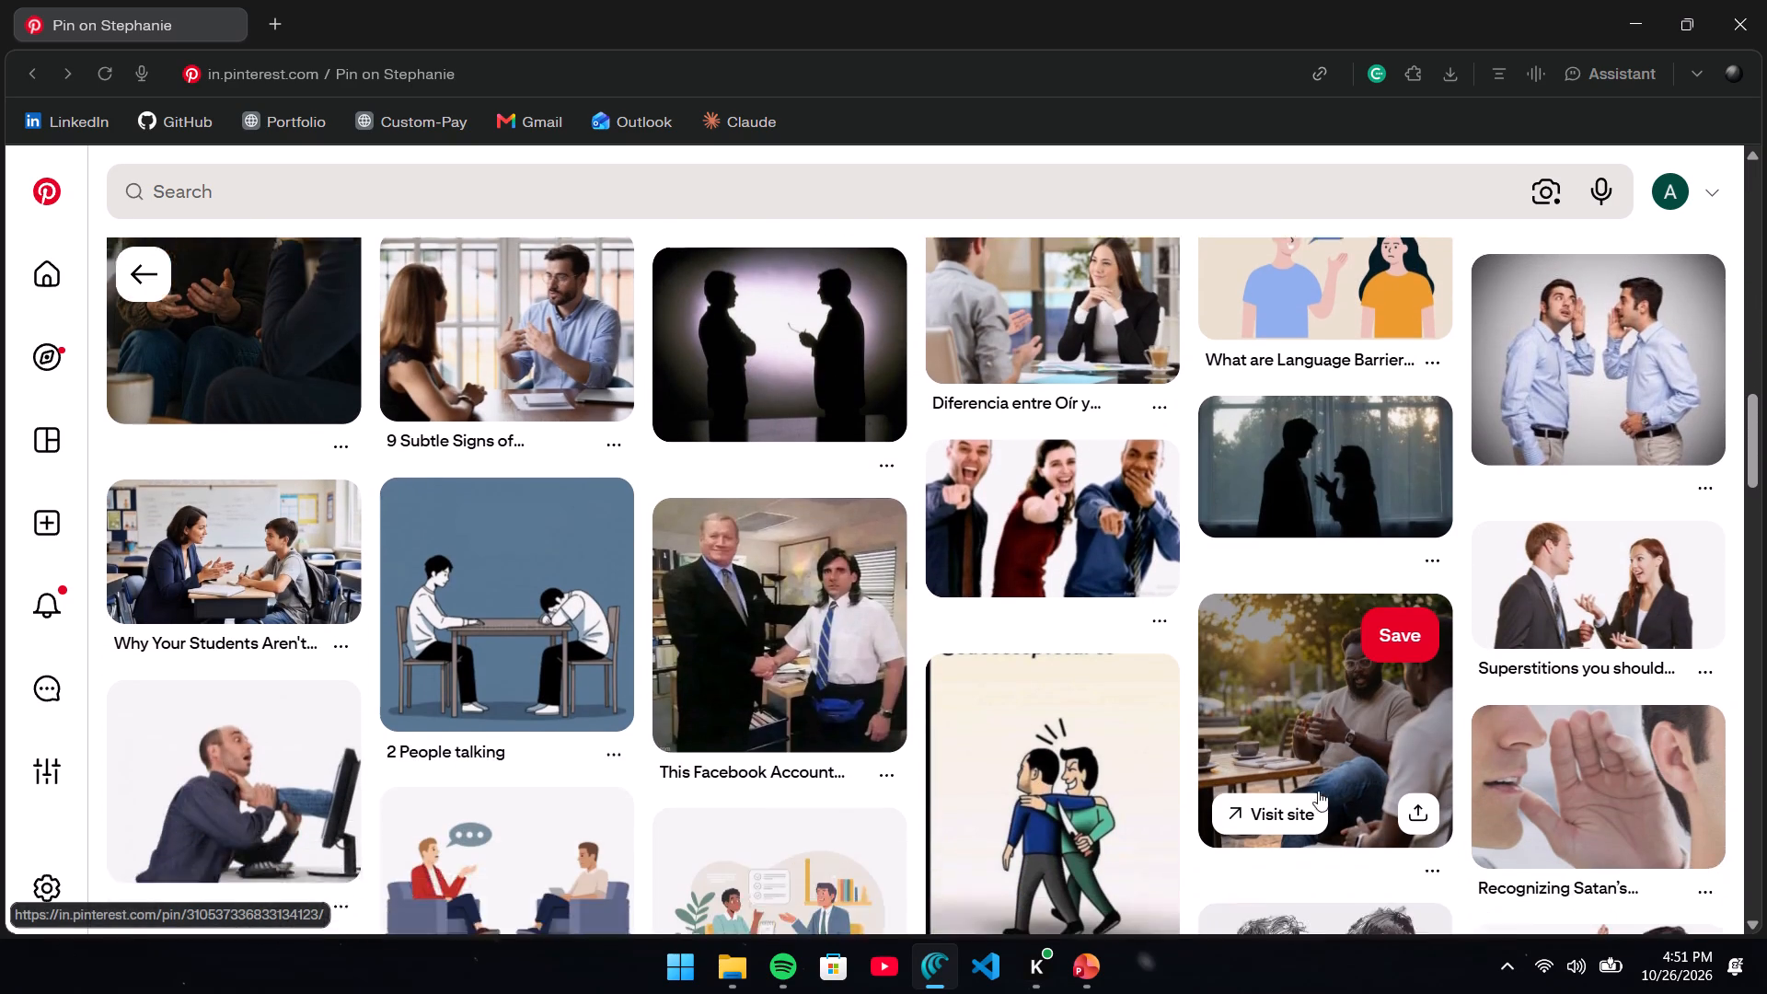
pyautogui.scroll(-4, 1318, 791)
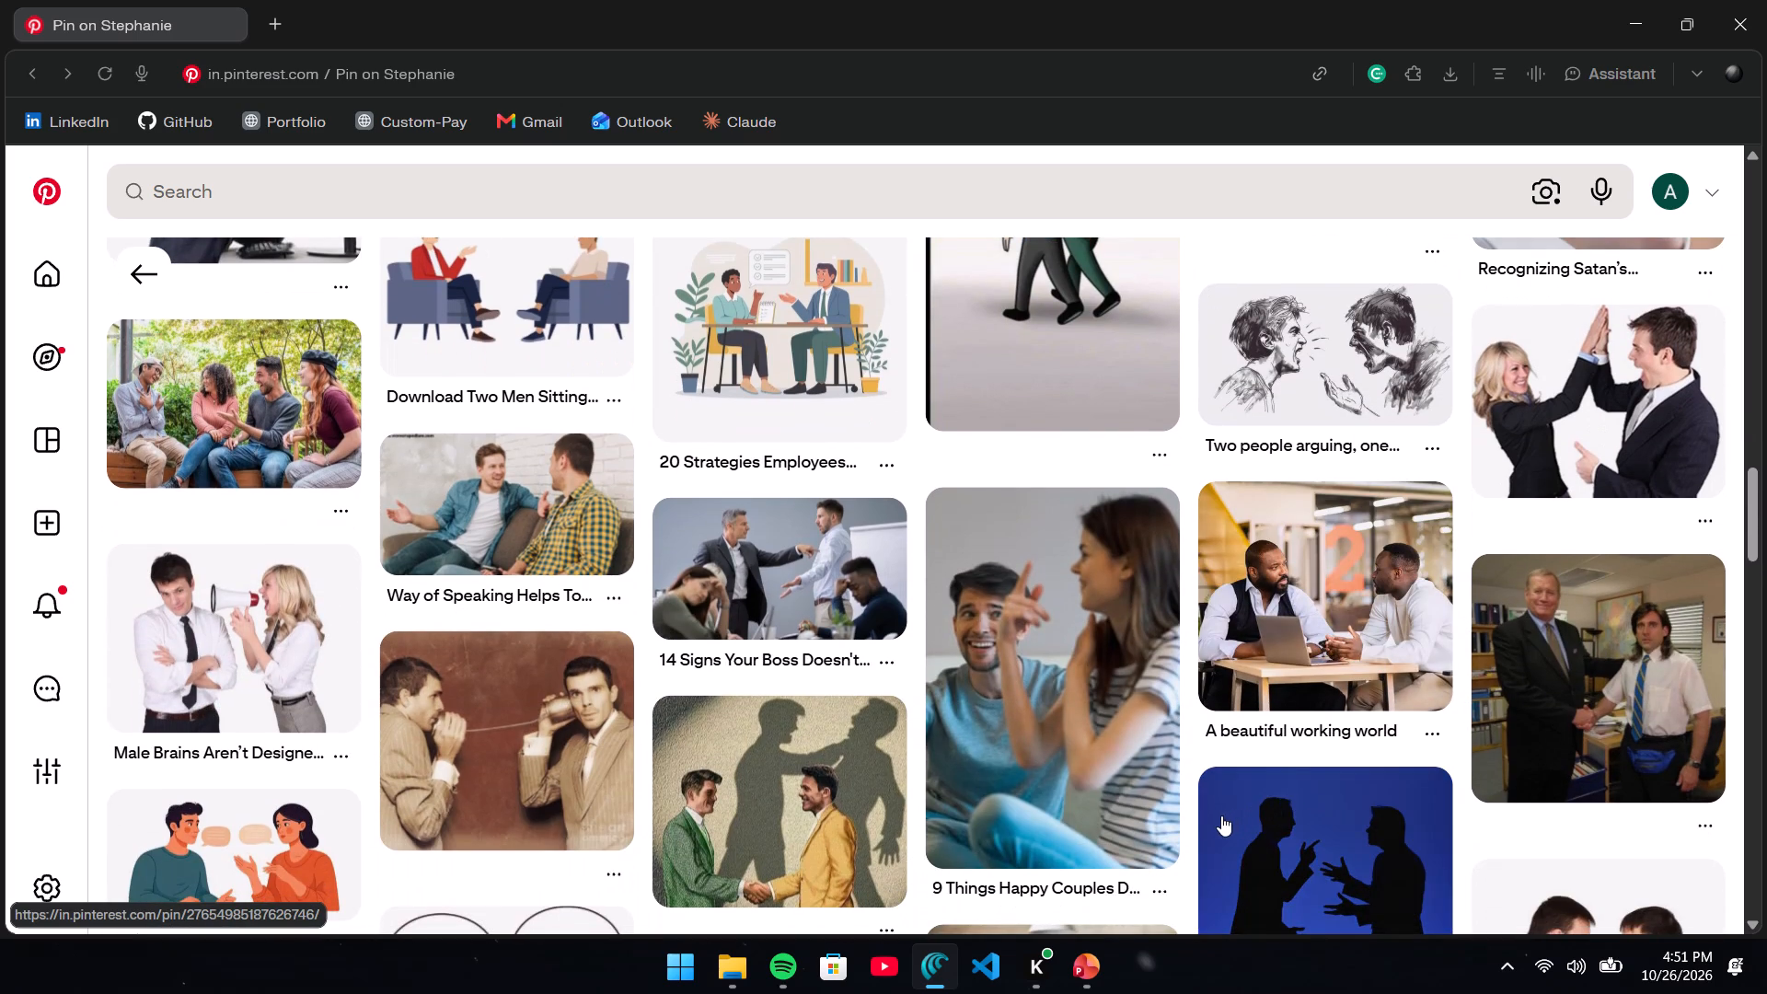
pyautogui.scroll(-3, 1127, 762)
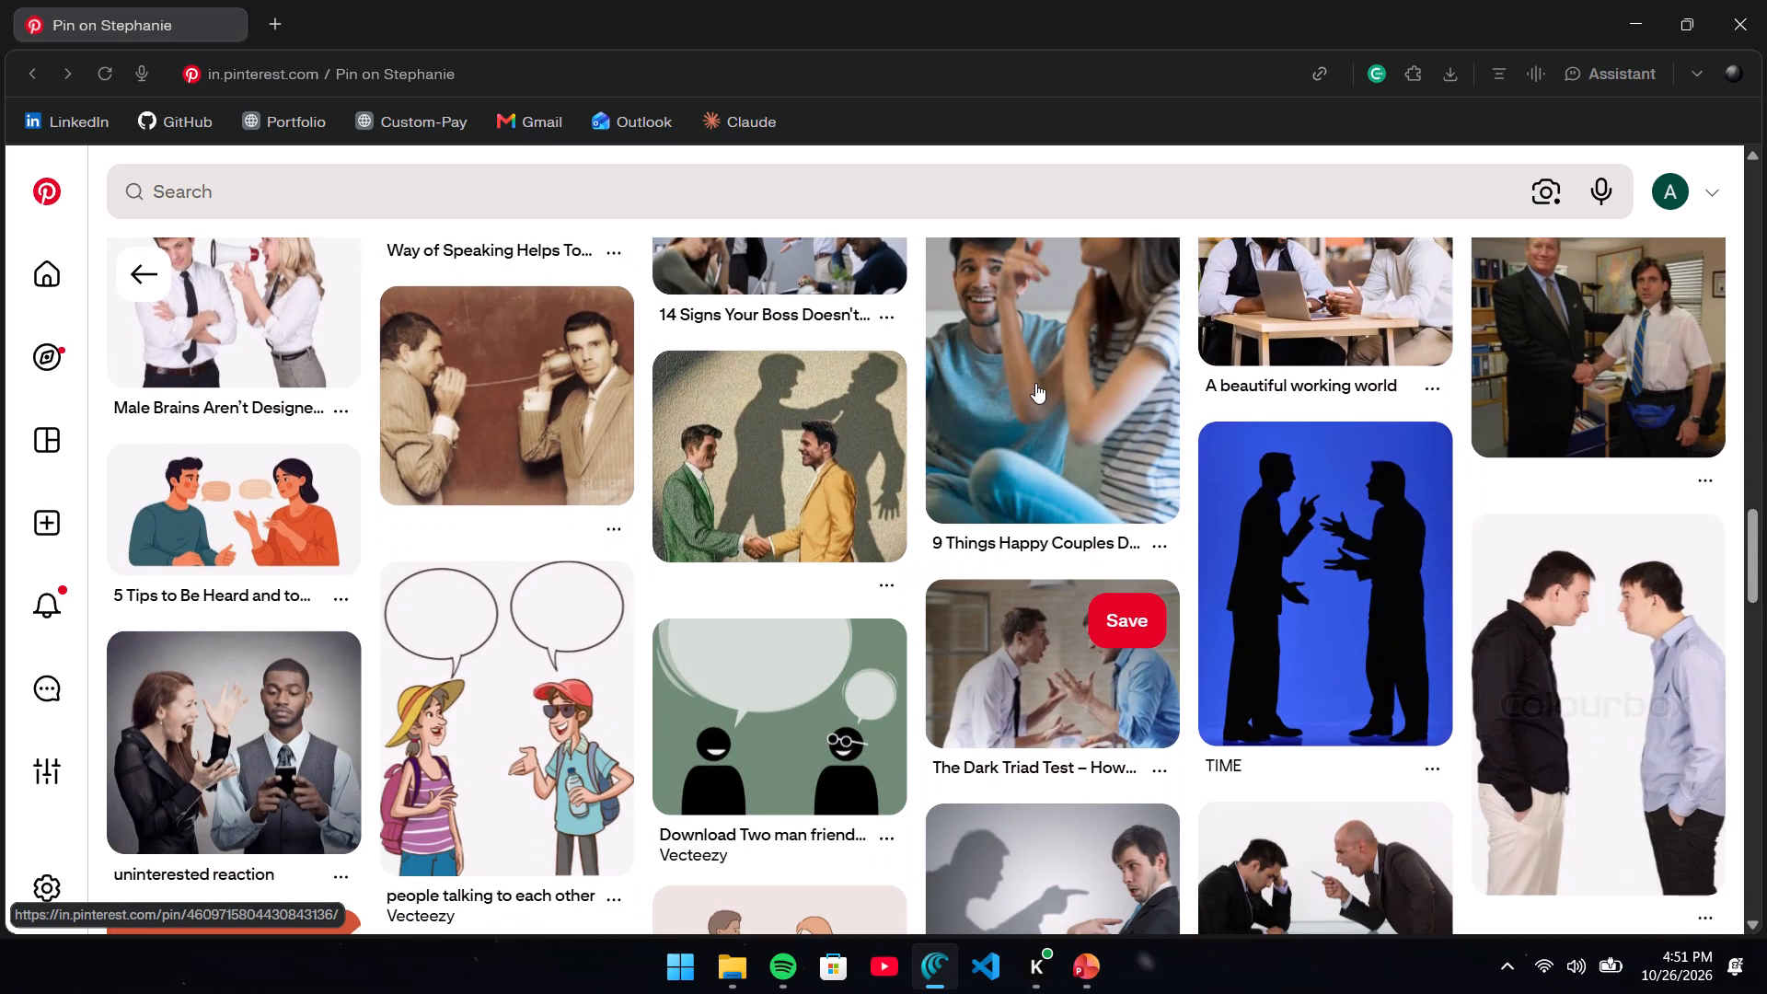
# Open the "9 Things Happy Couples Do In Private" picture and browse its related pictures of couples talking.
pyautogui.click(1035, 383)
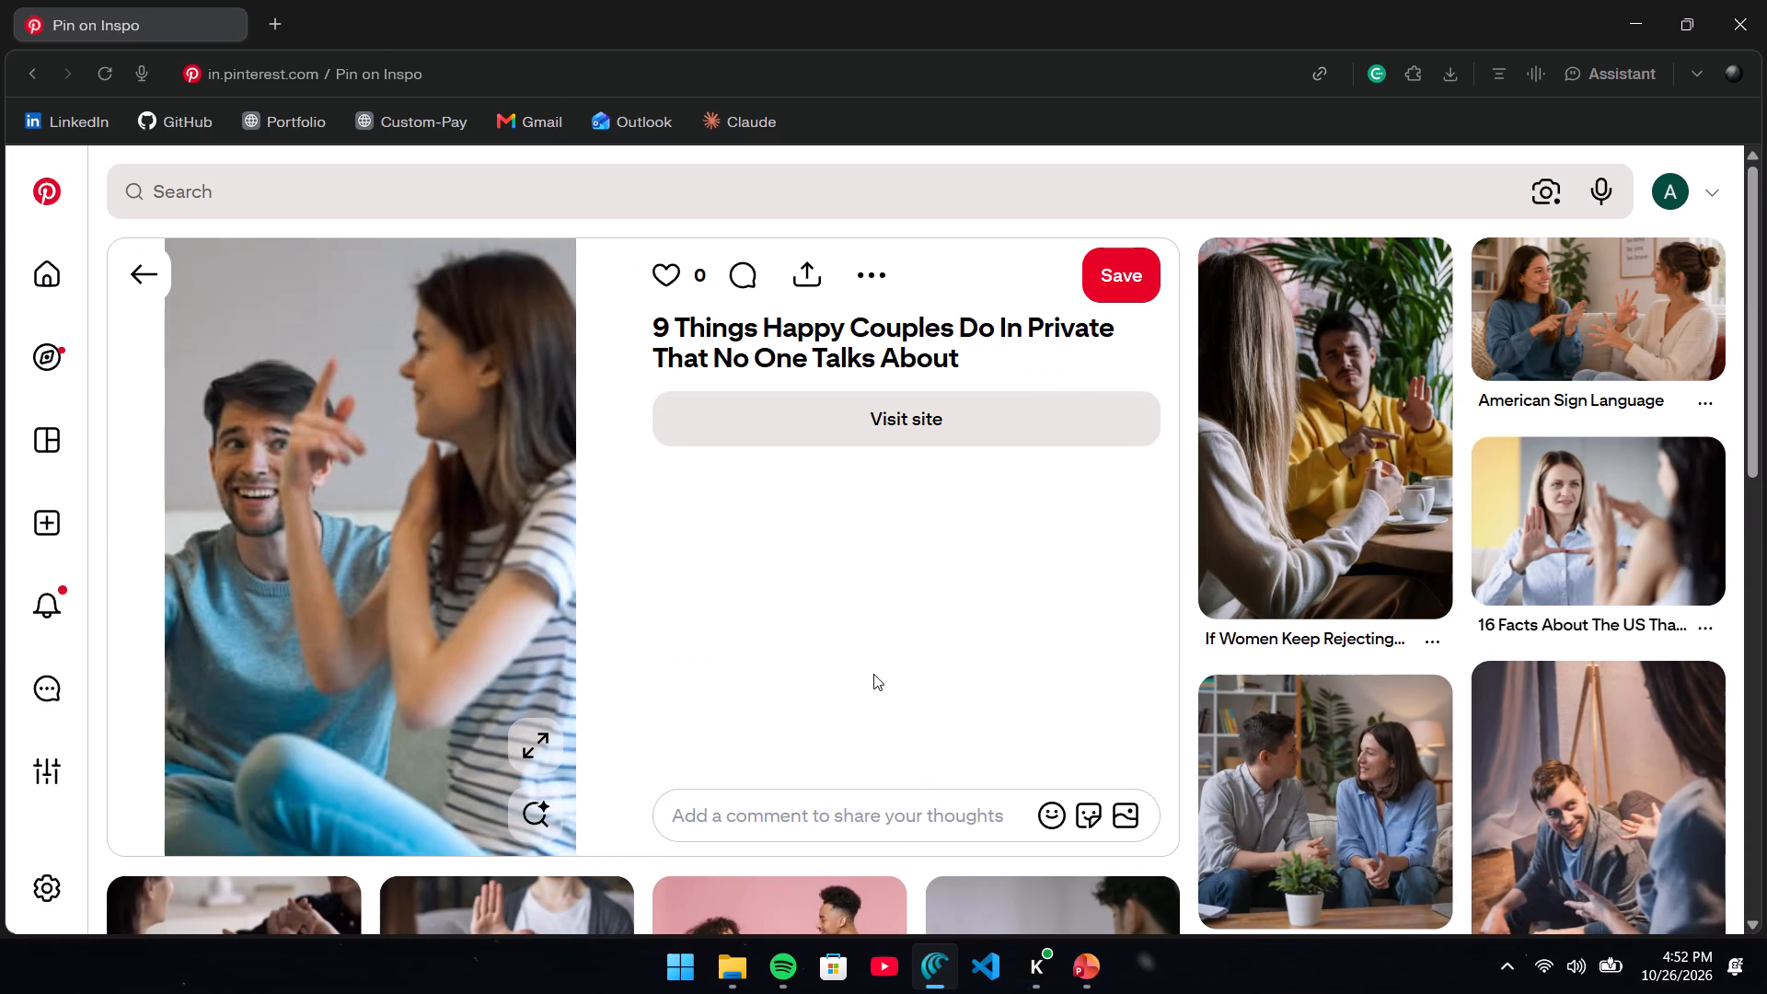
pyautogui.scroll(-2, 1115, 729)
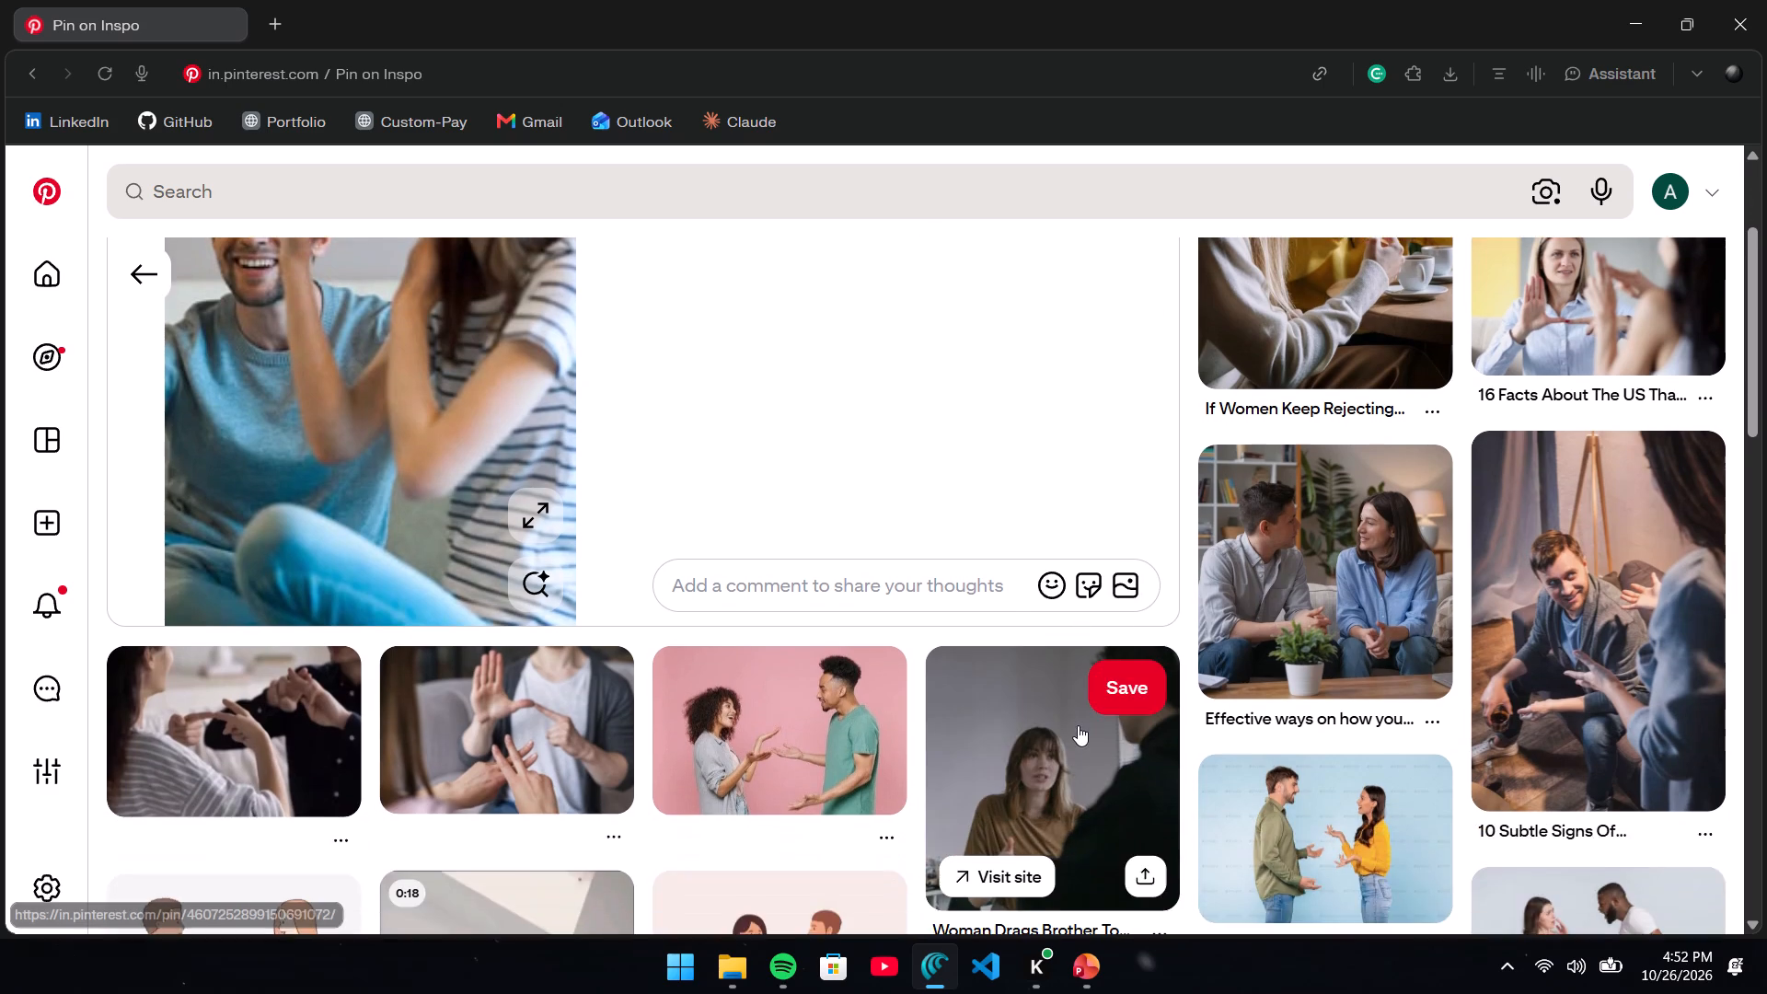
pyautogui.scroll(3, 1078, 725)
pyautogui.scroll(-4, 1021, 736)
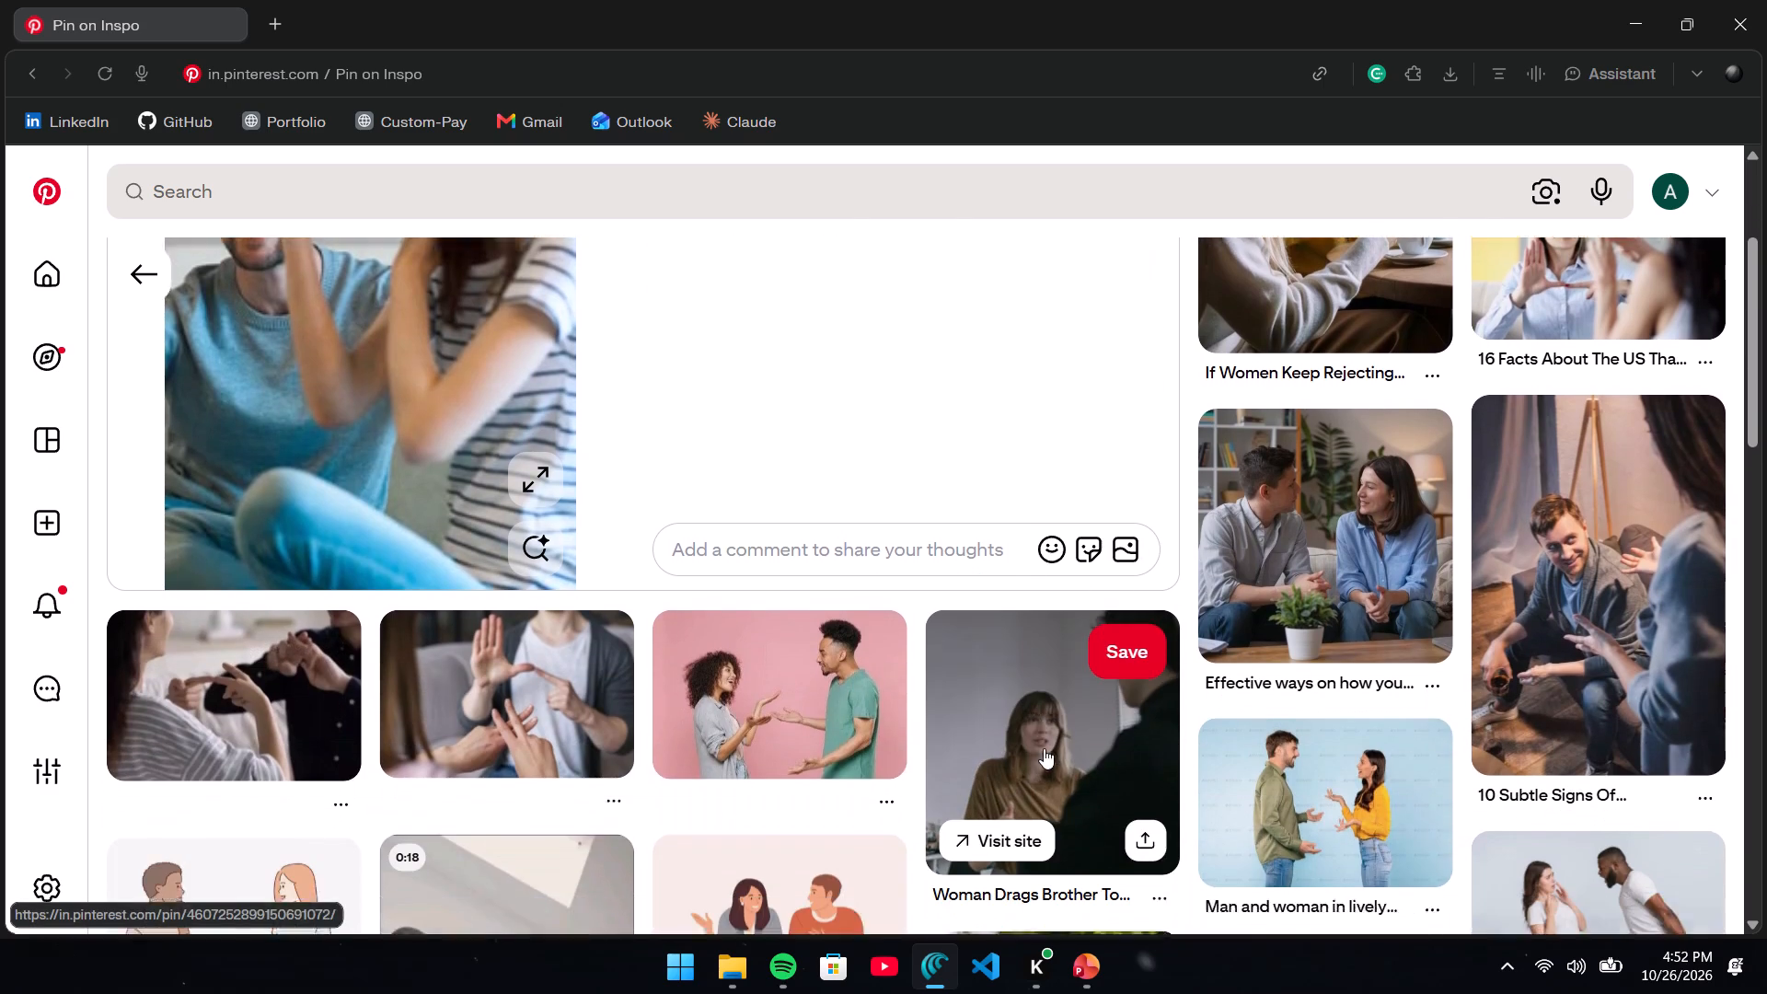
pyautogui.scroll(-2, 1047, 752)
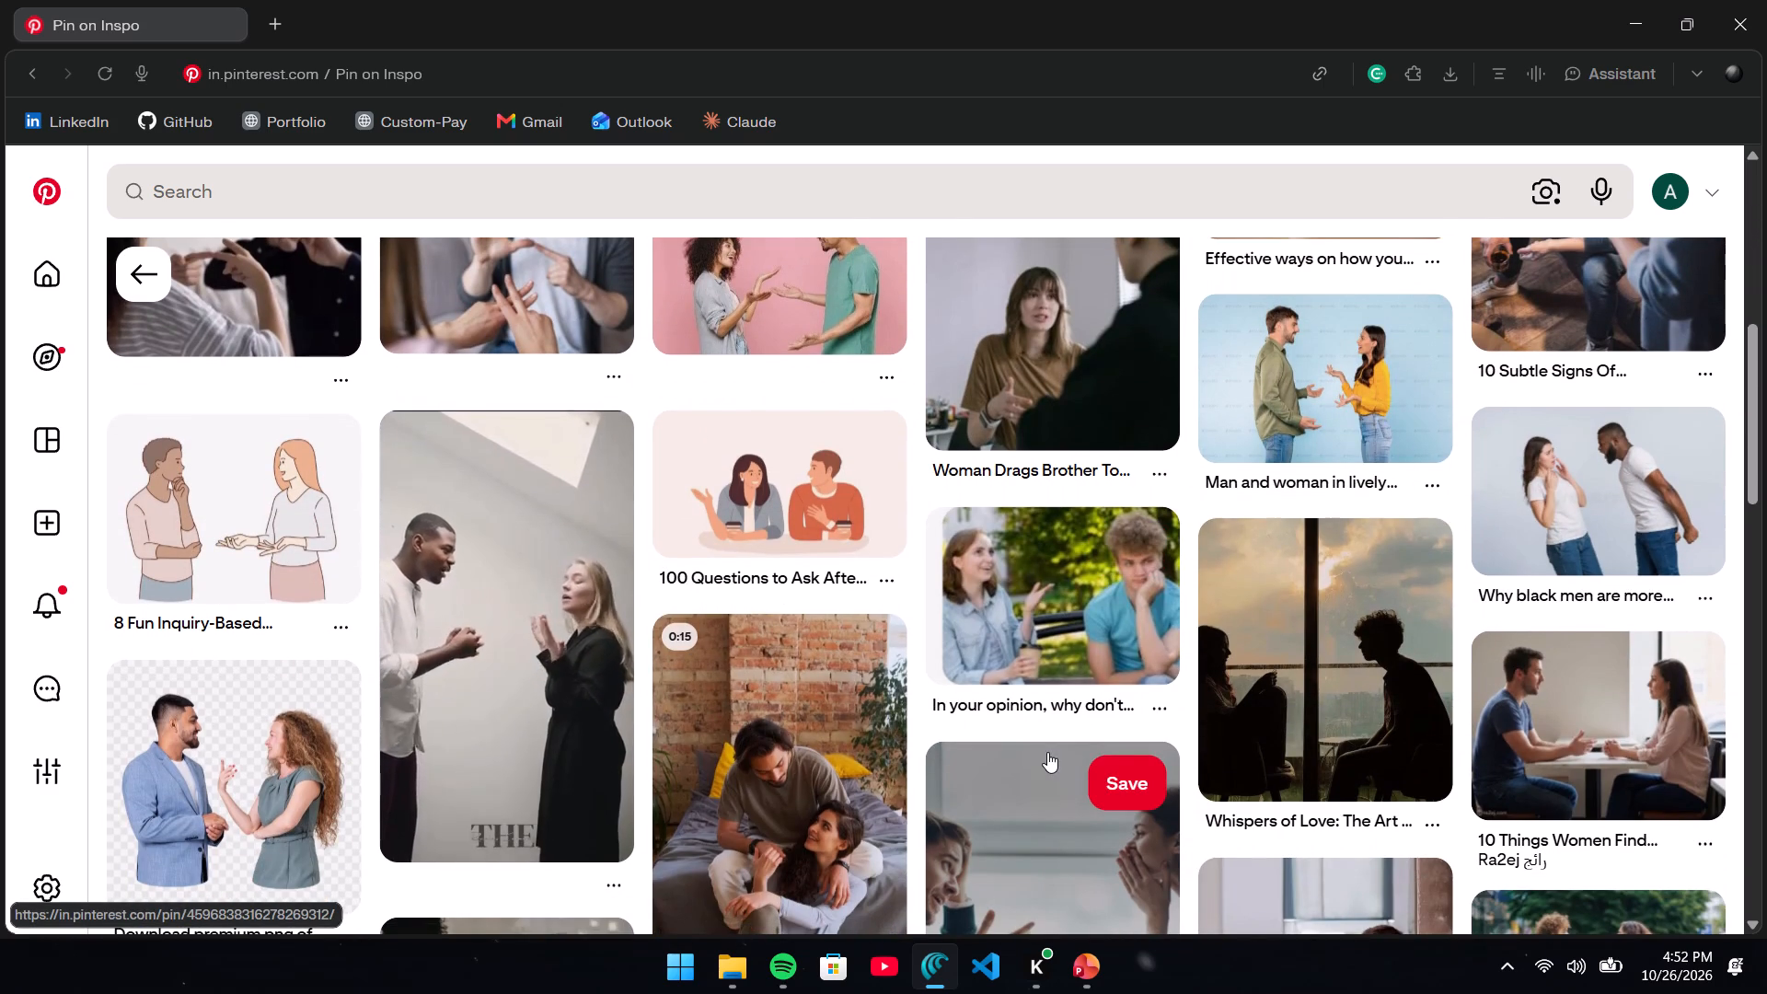
pyautogui.scroll(-2, 1047, 752)
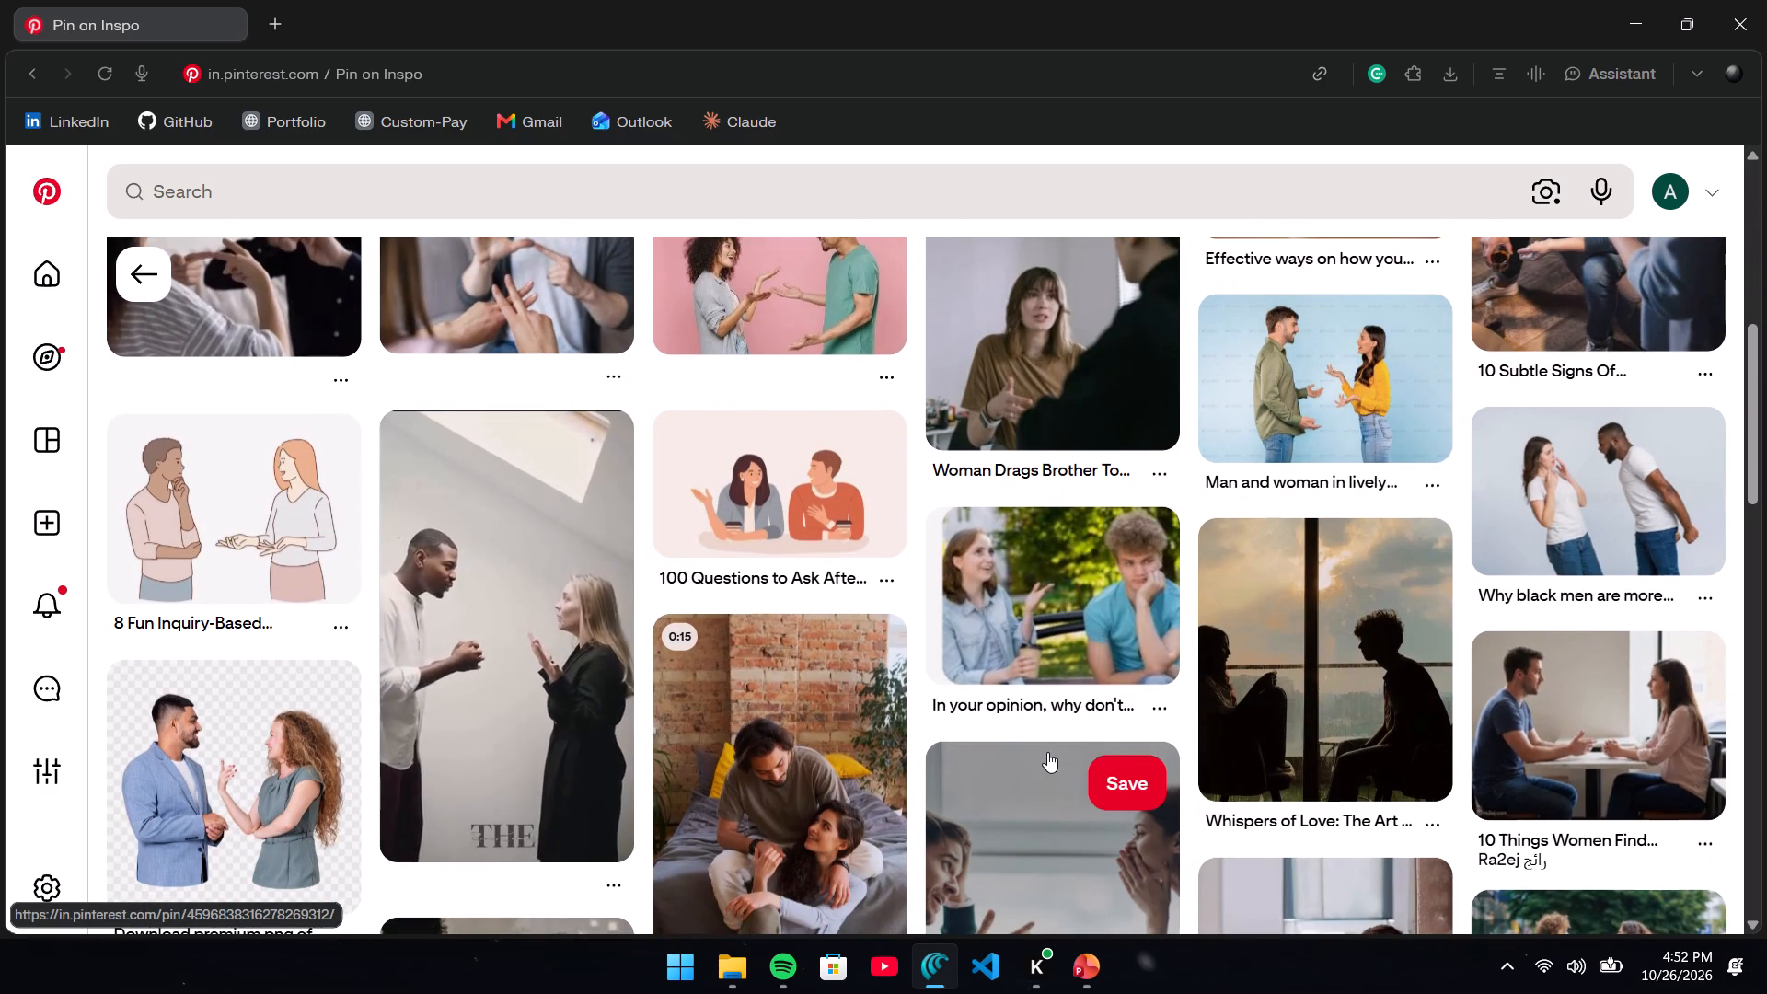
pyautogui.scroll(-4, 1047, 752)
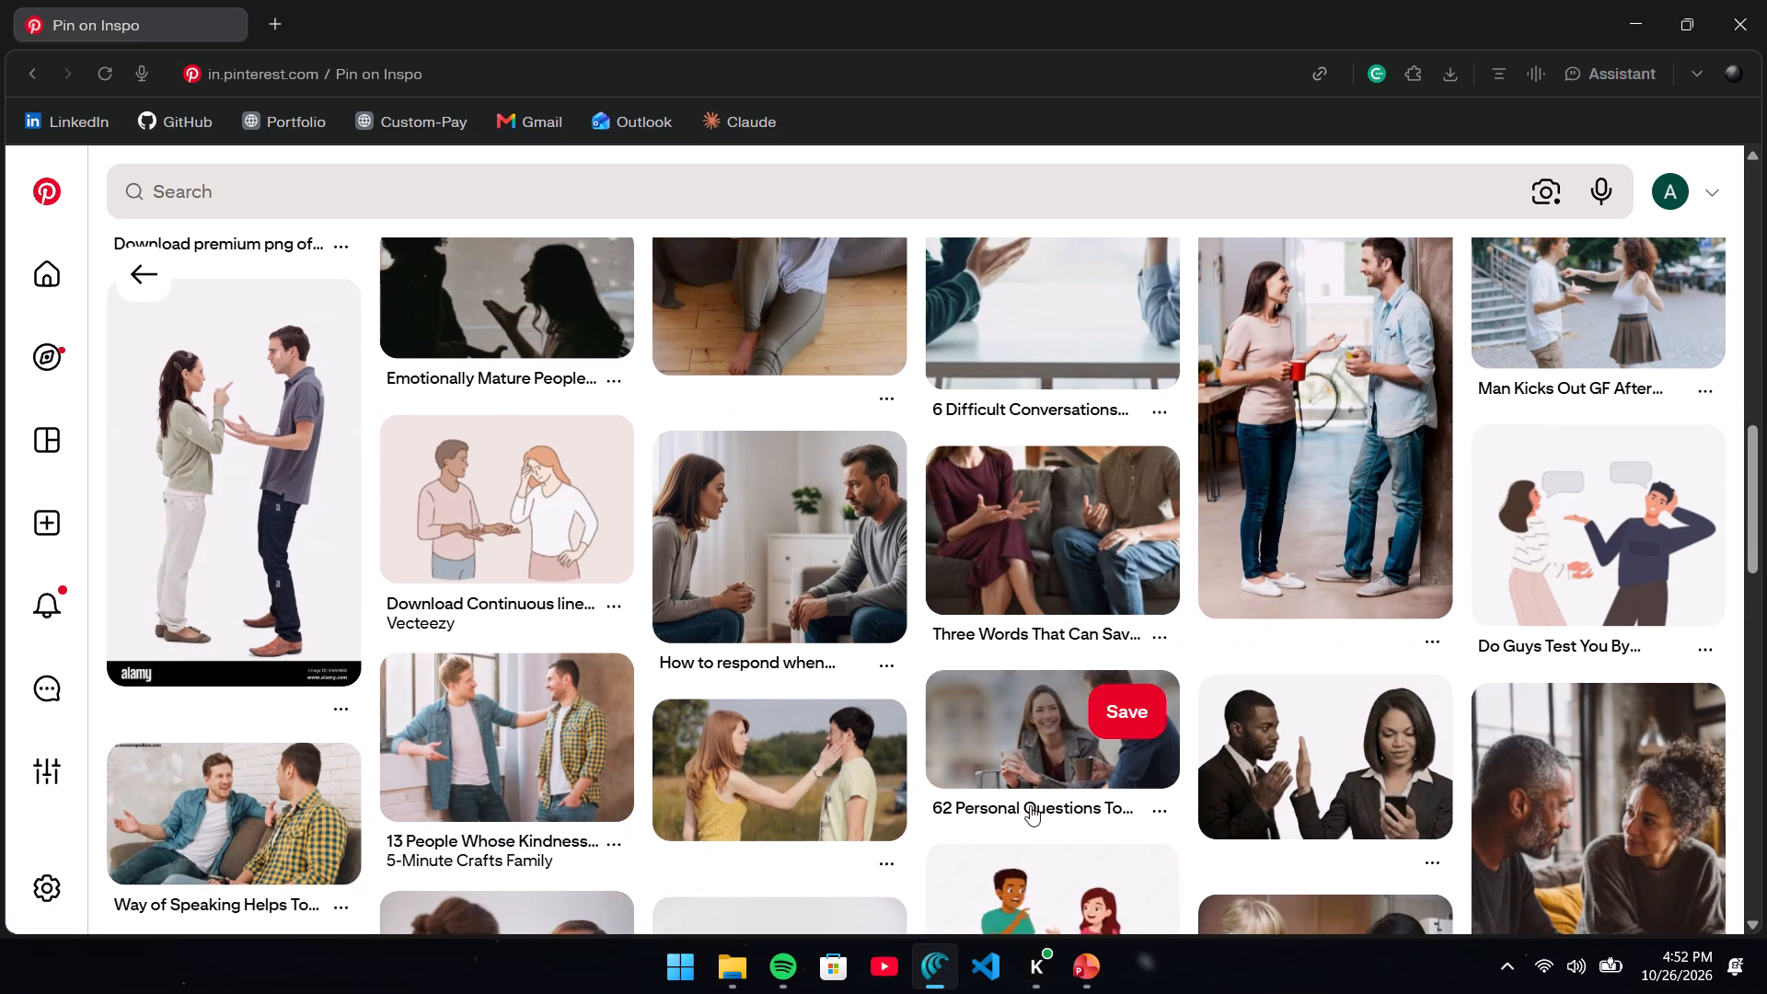
# Switch to PowerPoint and insert the downloaded "face to face" picture from this device onto slide 5.
pyautogui.click(1096, 971)
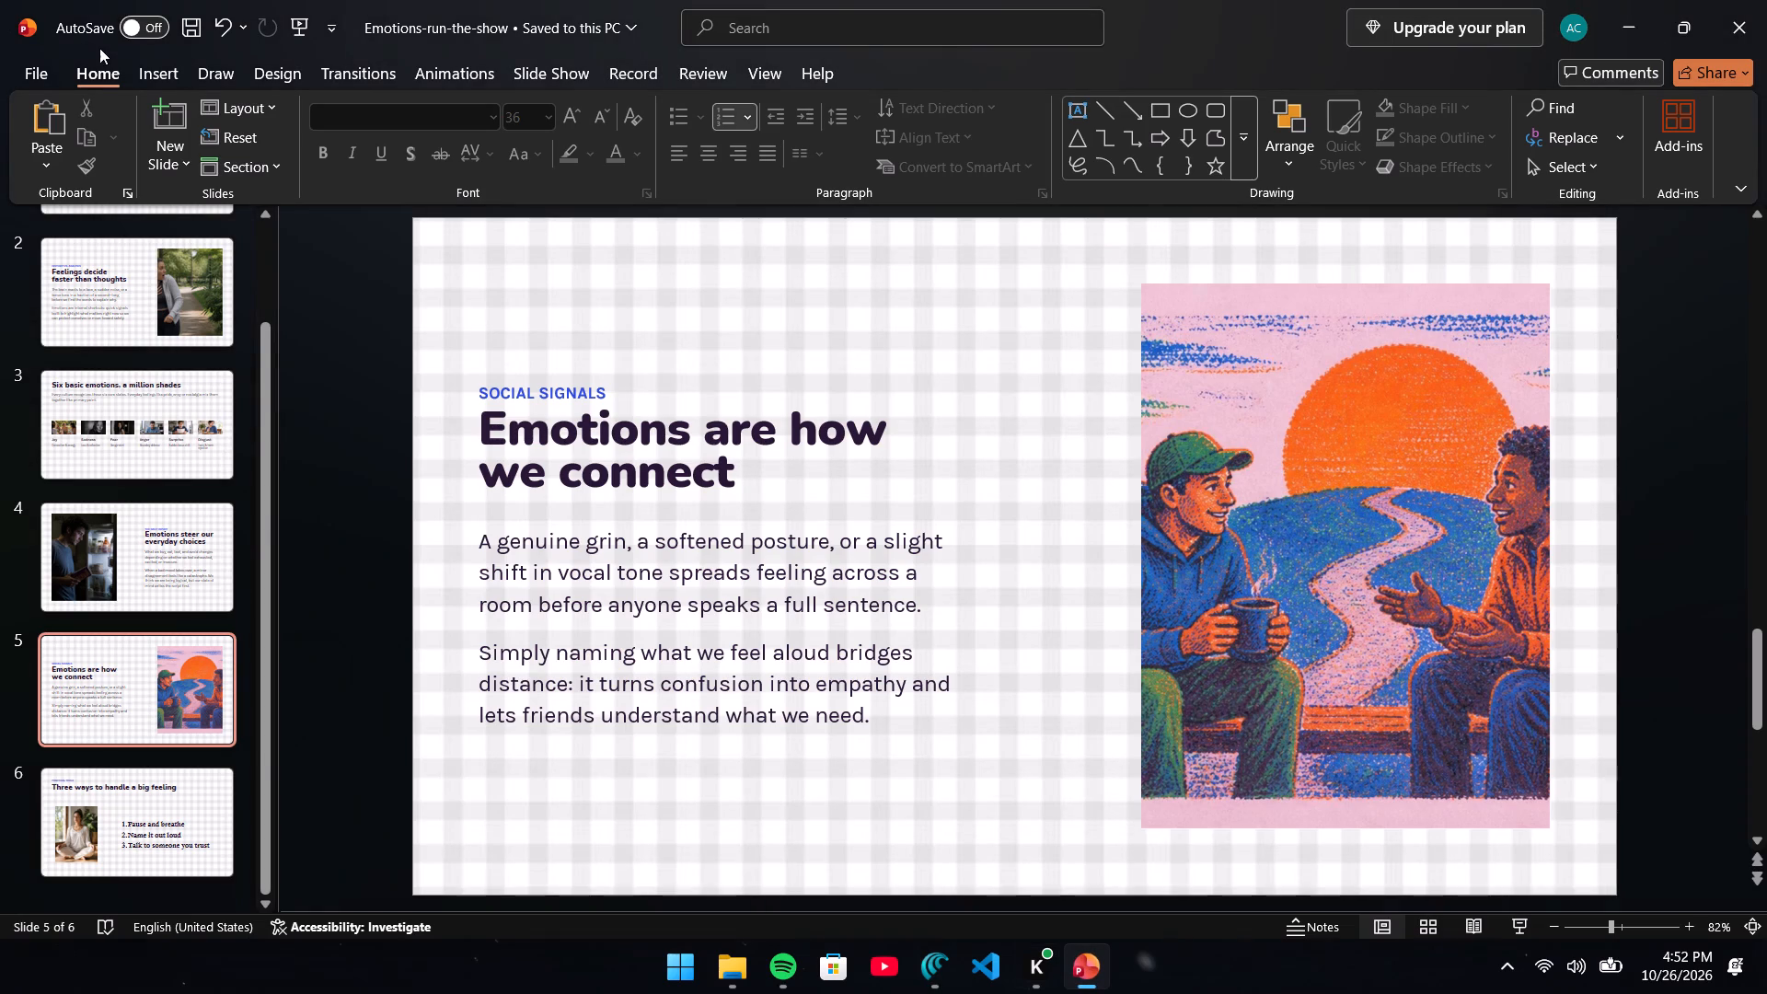
pyautogui.click(166, 80)
pyautogui.click(196, 137)
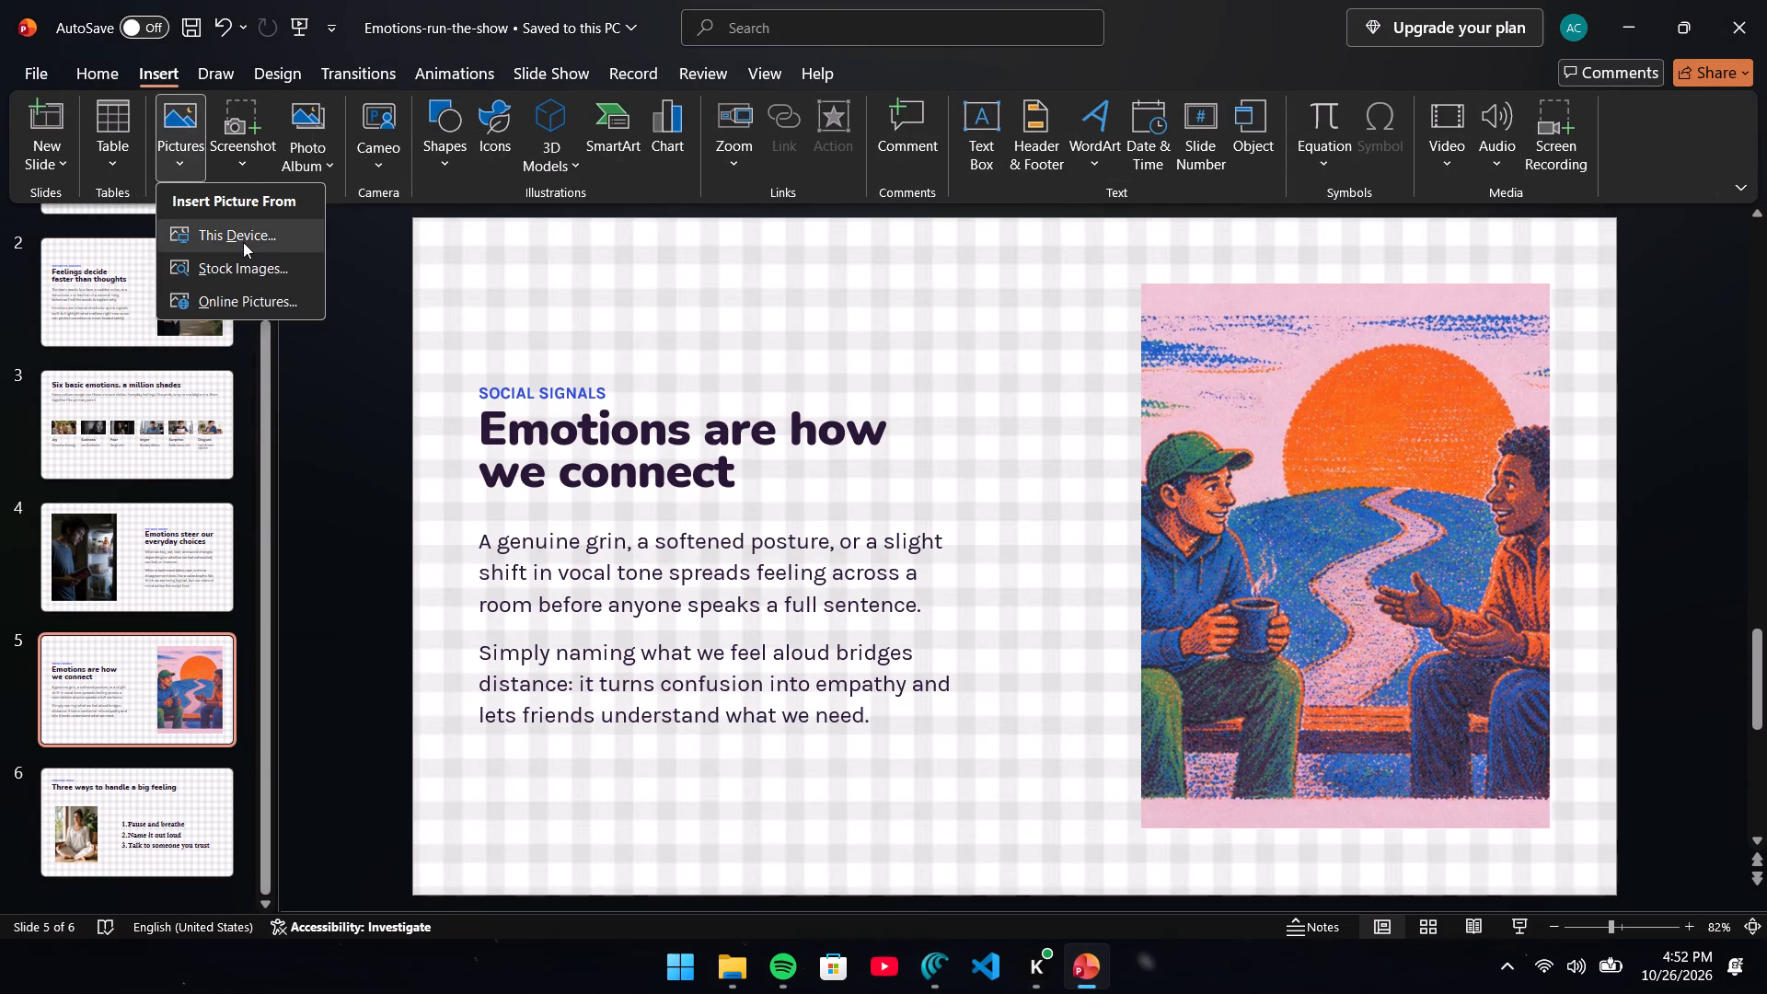
pyautogui.click(243, 242)
pyautogui.click(281, 224)
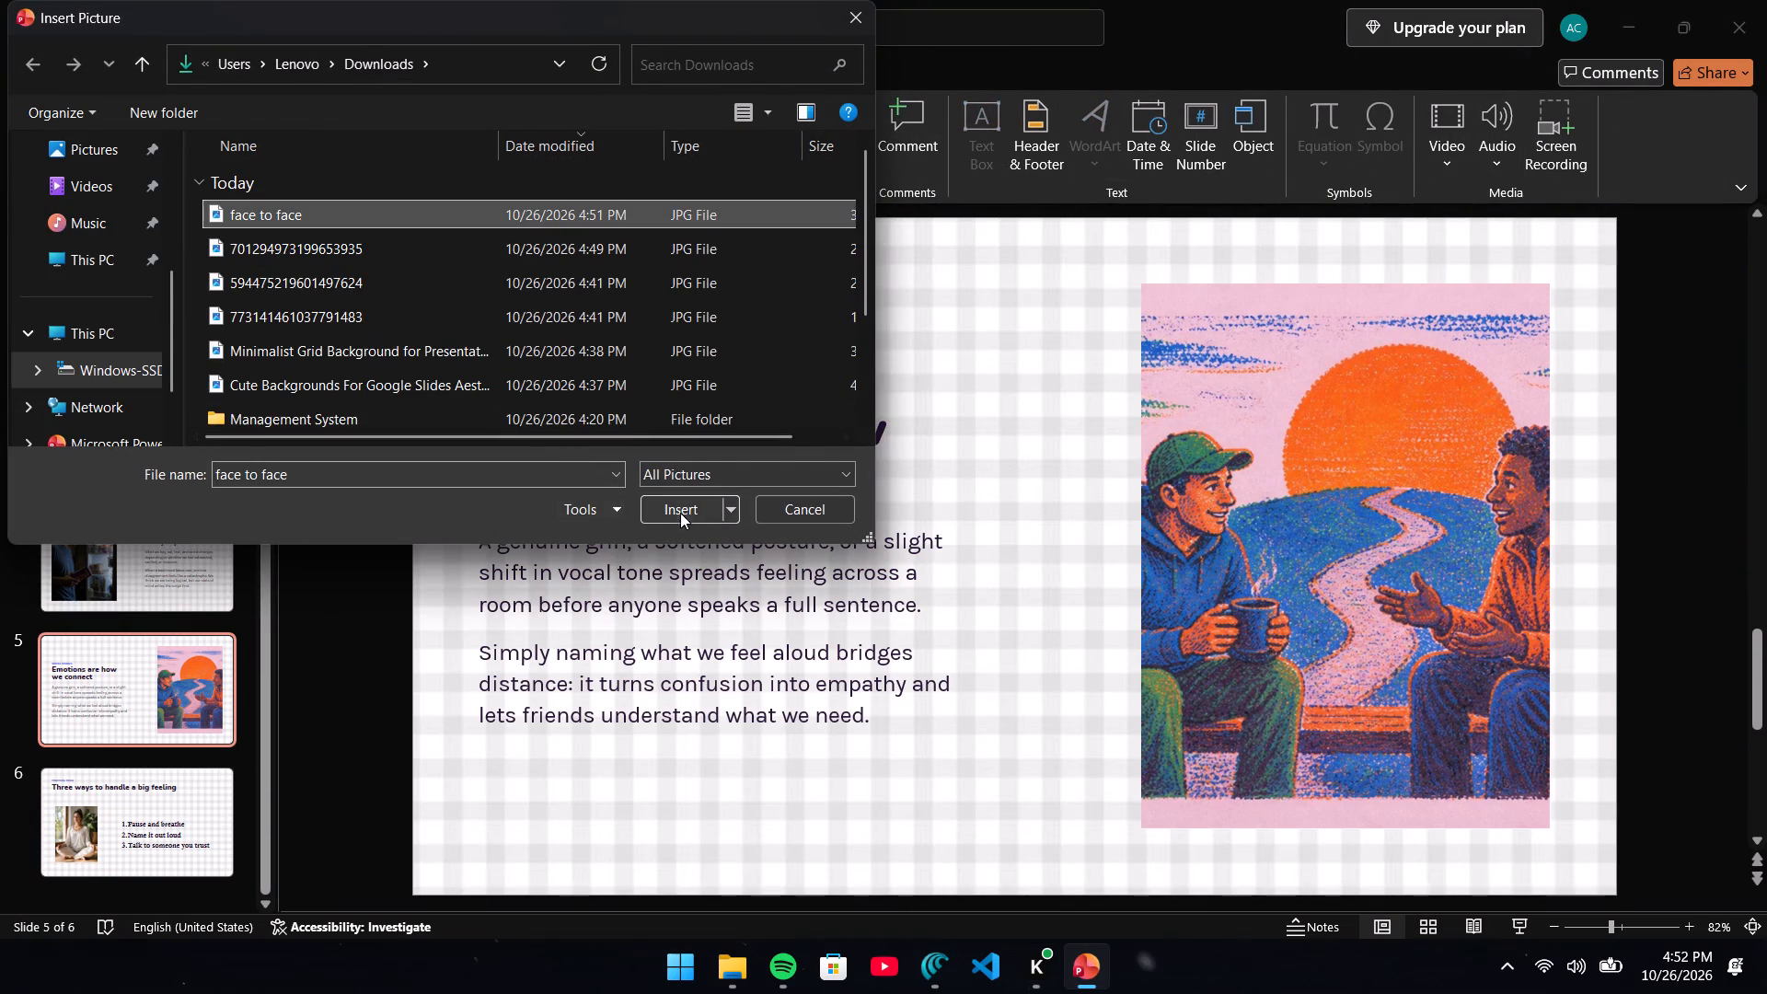
pyautogui.click(680, 513)
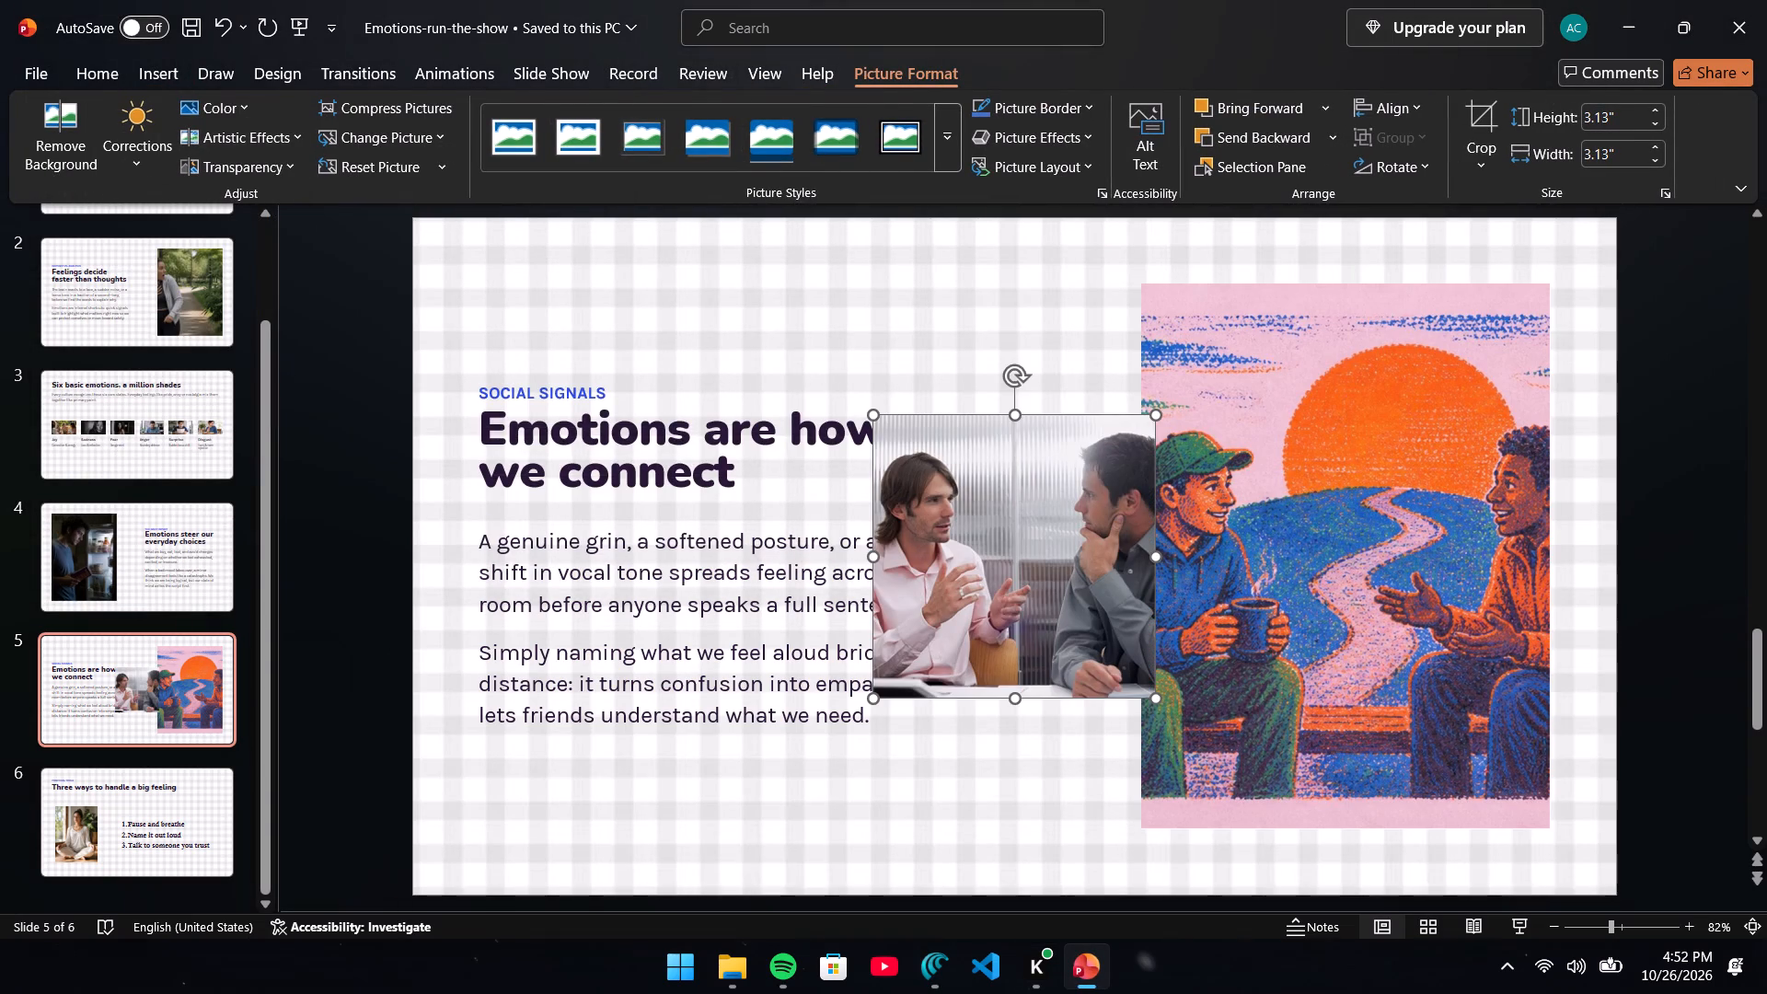
# Resize the inserted photo to about 6.06" high by 4.5" wide and position it over slide 5's illustration.
pyautogui.moveTo(1155, 698); pyautogui.dragTo(1277, 832)
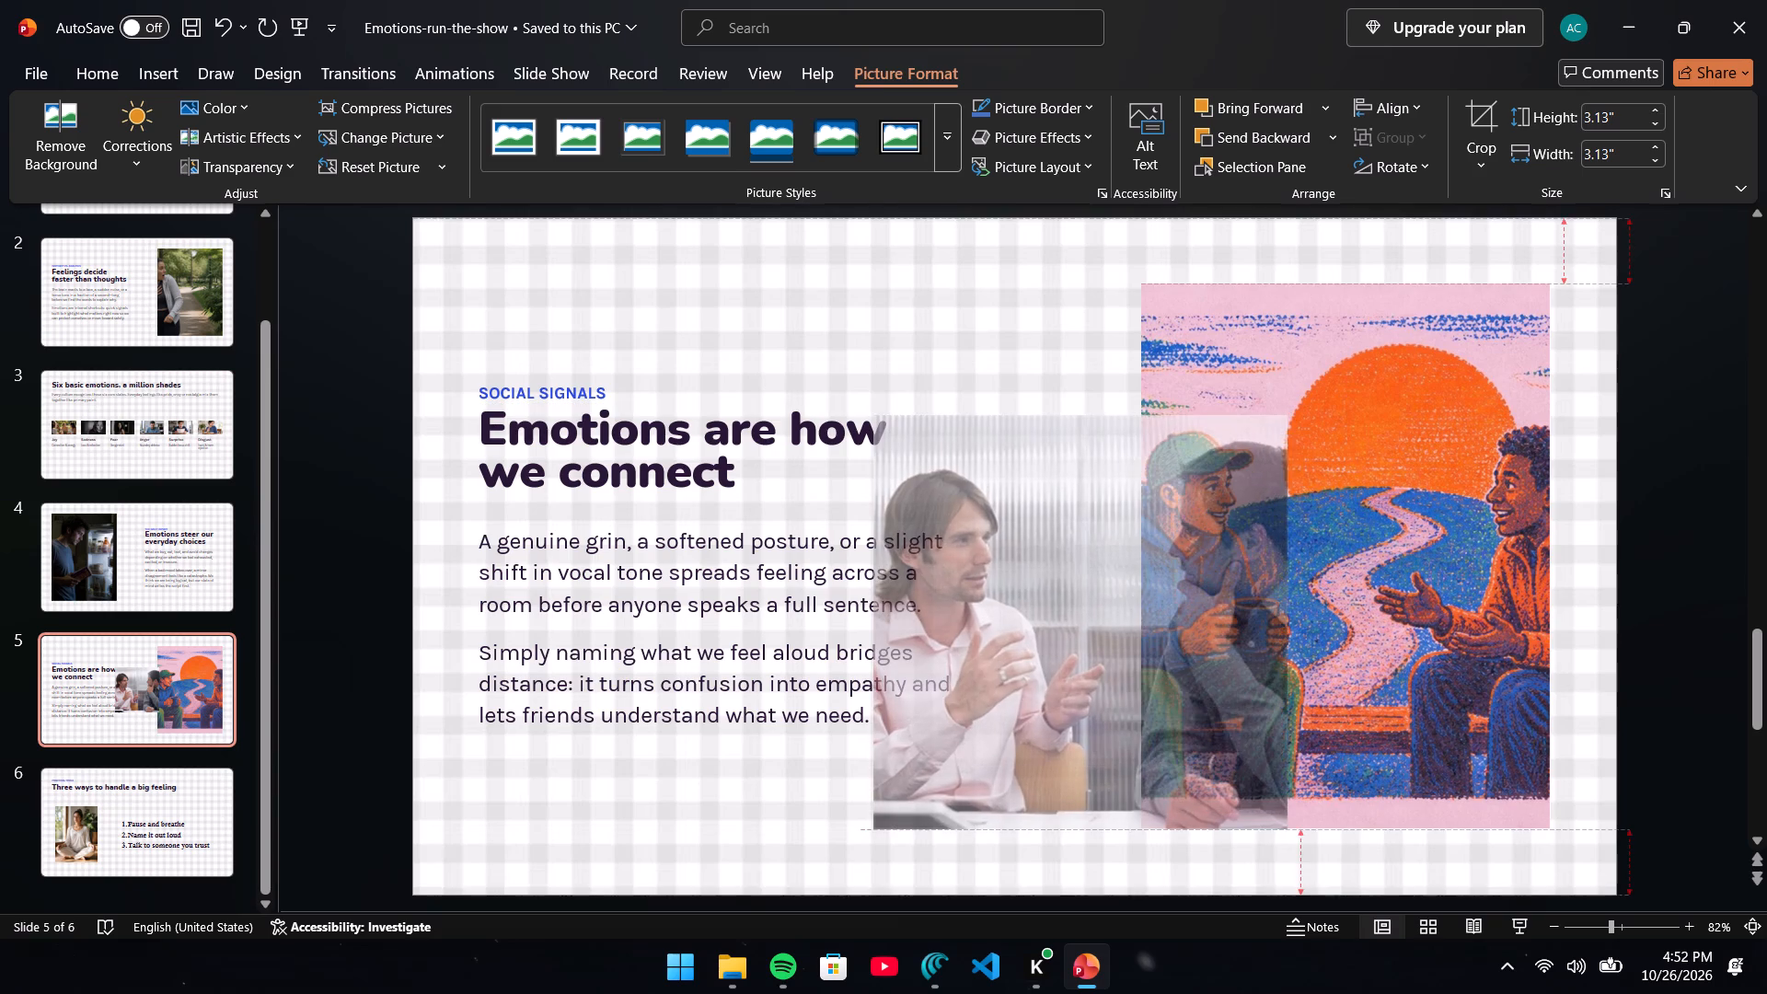
pyautogui.moveTo(1277, 832); pyautogui.dragTo(1260, 822)
pyautogui.moveTo(1103, 550); pyautogui.dragTo(1370, 419)
pyautogui.moveTo(1555, 699); pyautogui.dragTo(1548, 698)
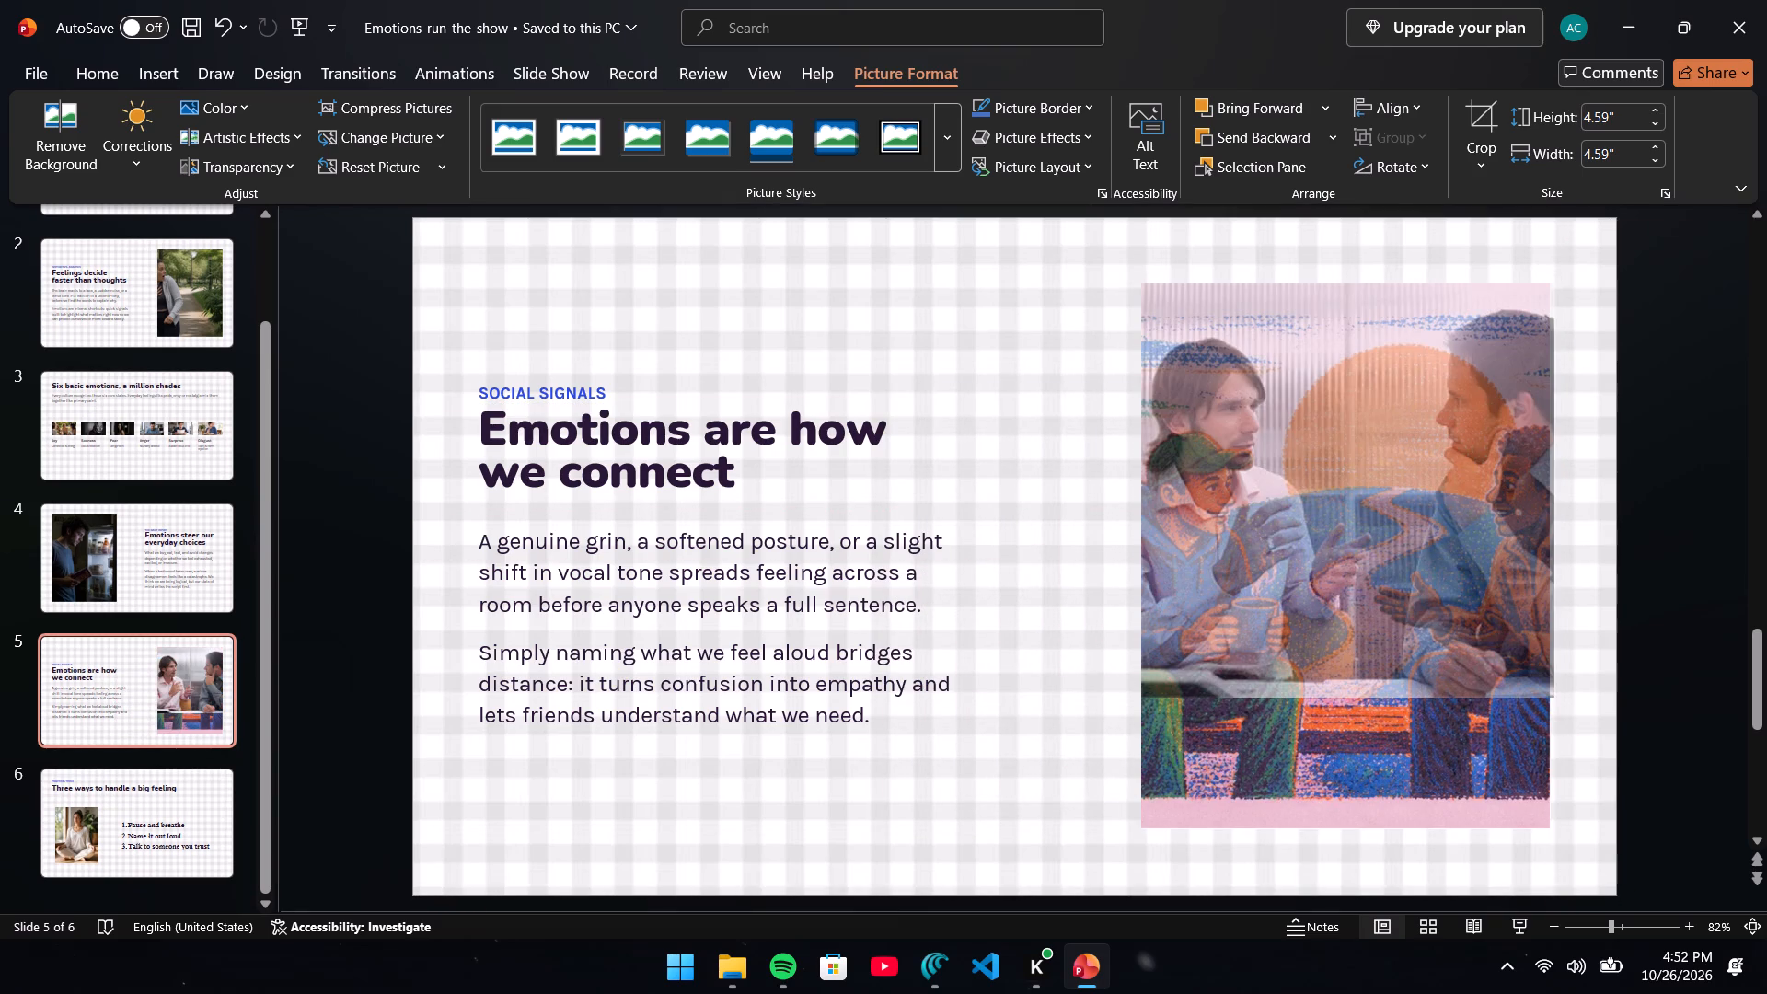
pyautogui.moveTo(1548, 698); pyautogui.dragTo(1541, 687)
pyautogui.moveTo(1340, 687); pyautogui.dragTo(1359, 766)
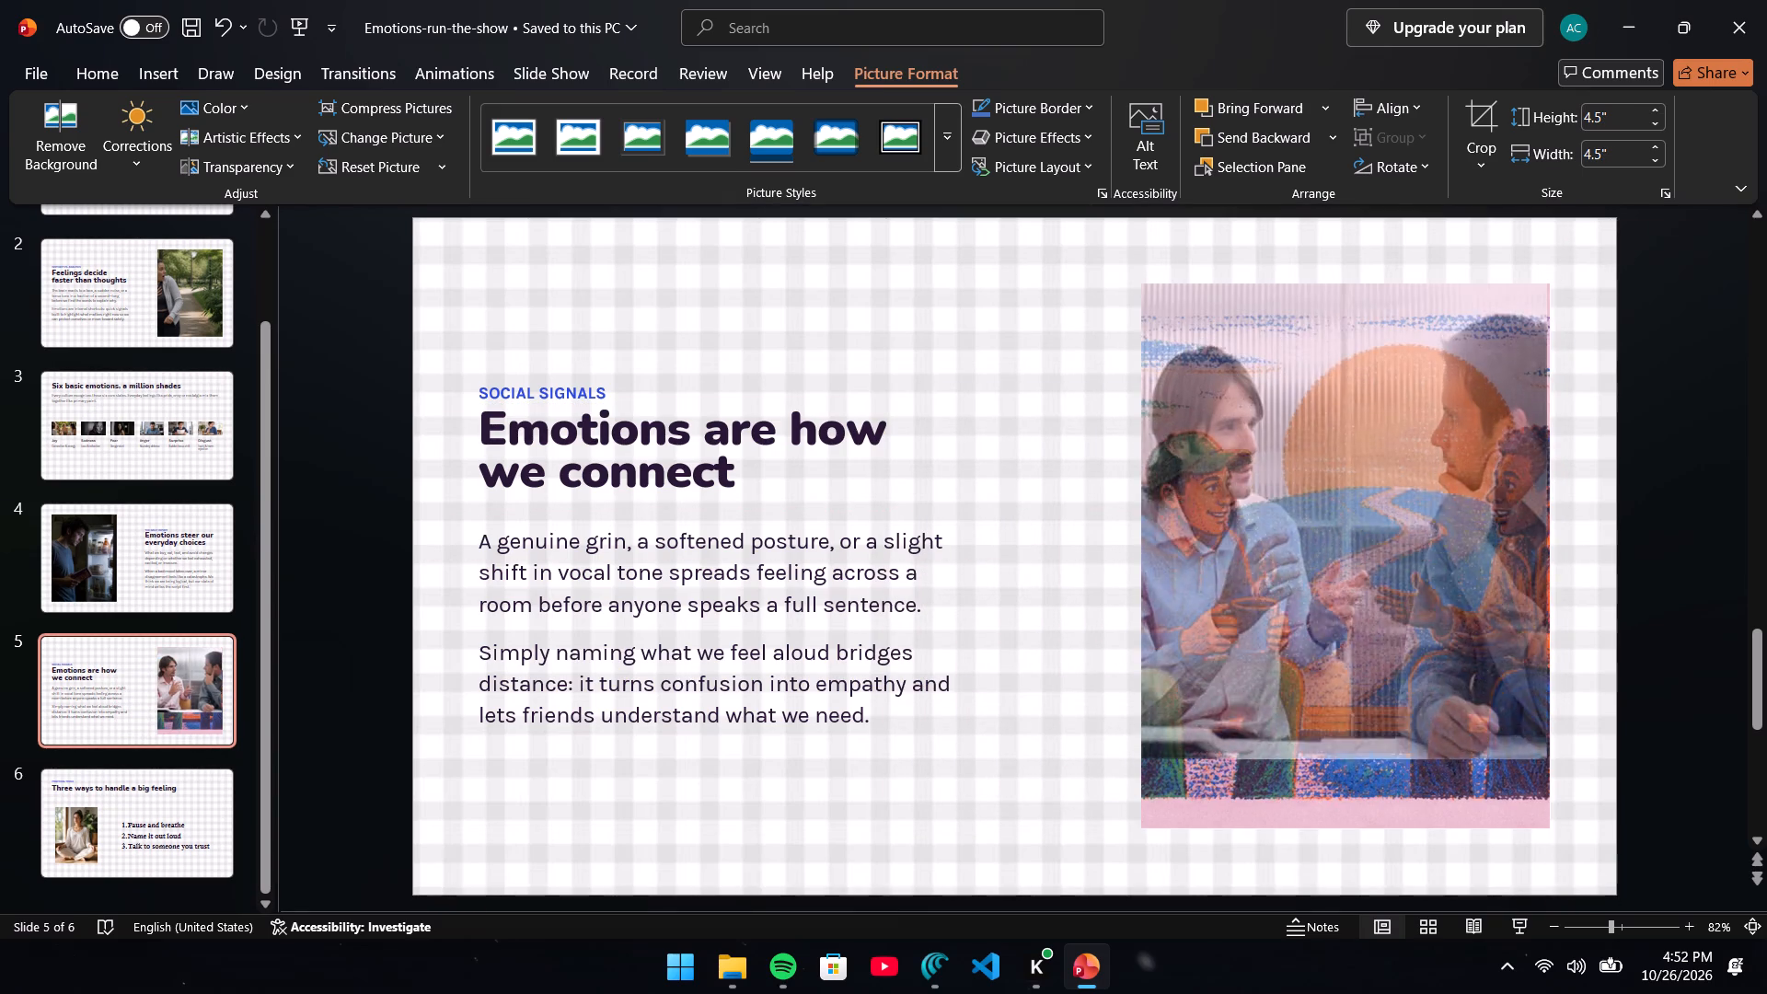
pyautogui.moveTo(1359, 766); pyautogui.dragTo(1361, 824)
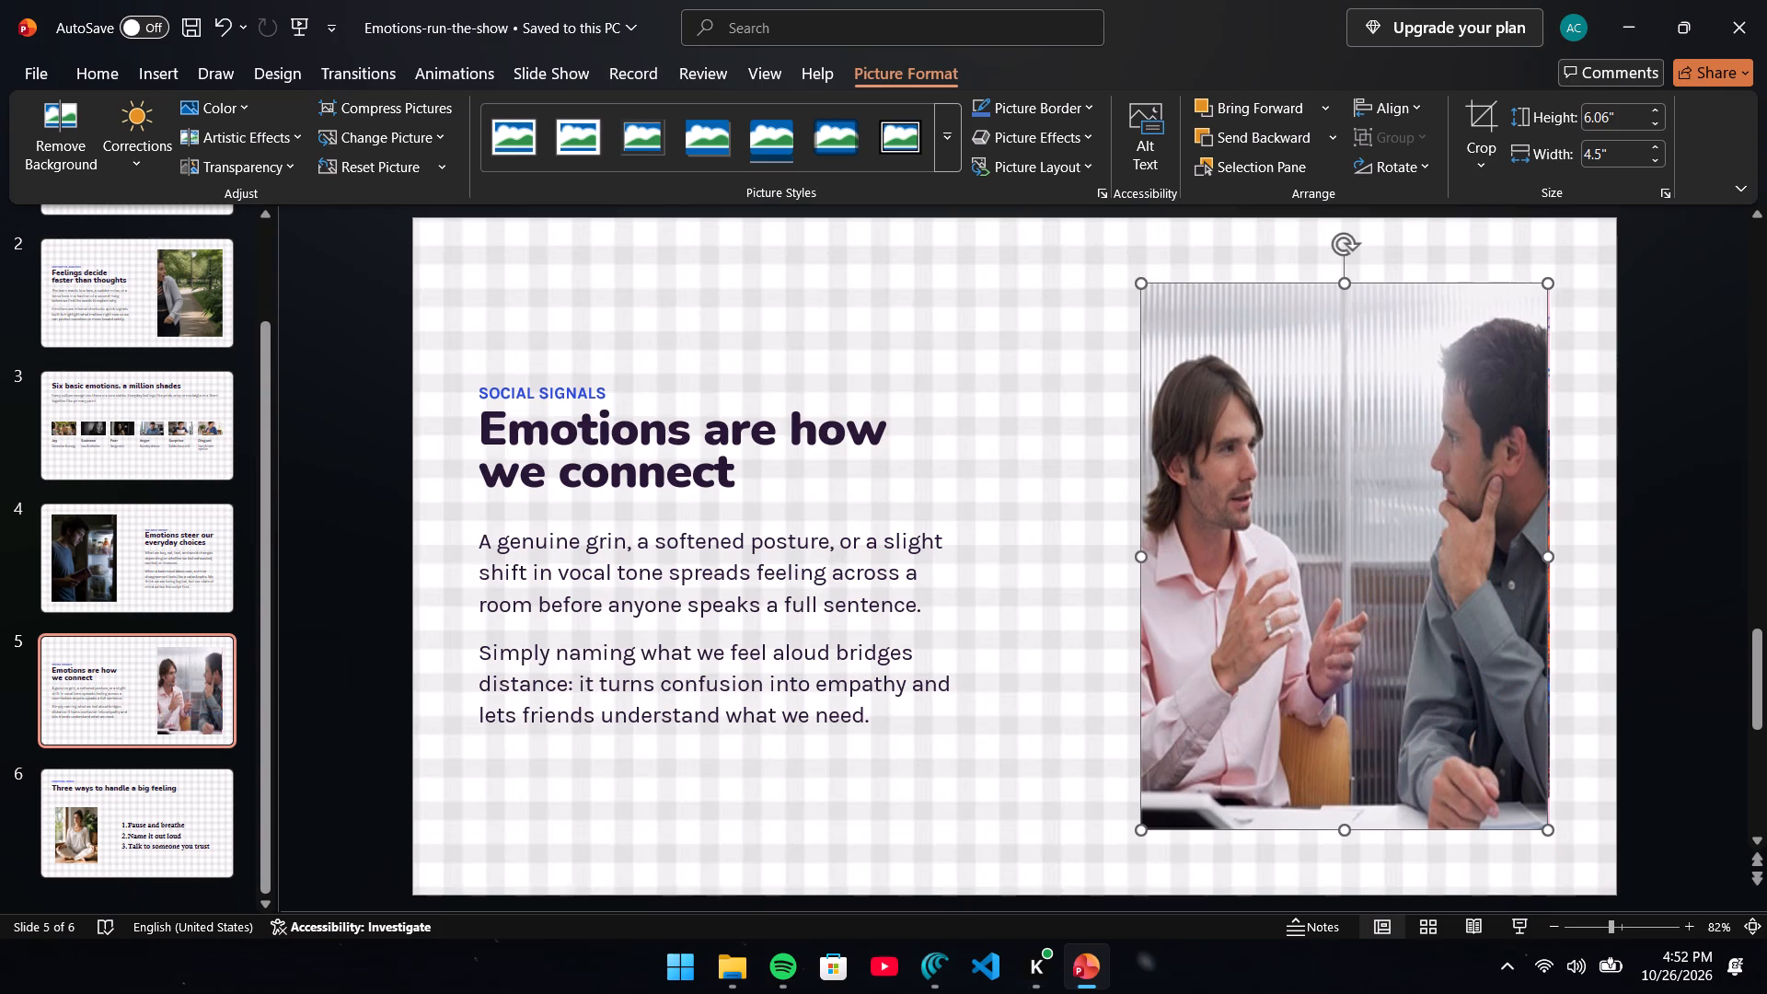
pyautogui.click(1045, 668)
# Widen slide 5's conversation photo slightly so it covers the illustration's exposed side edge.
pyautogui.scroll(1, 1045, 668)
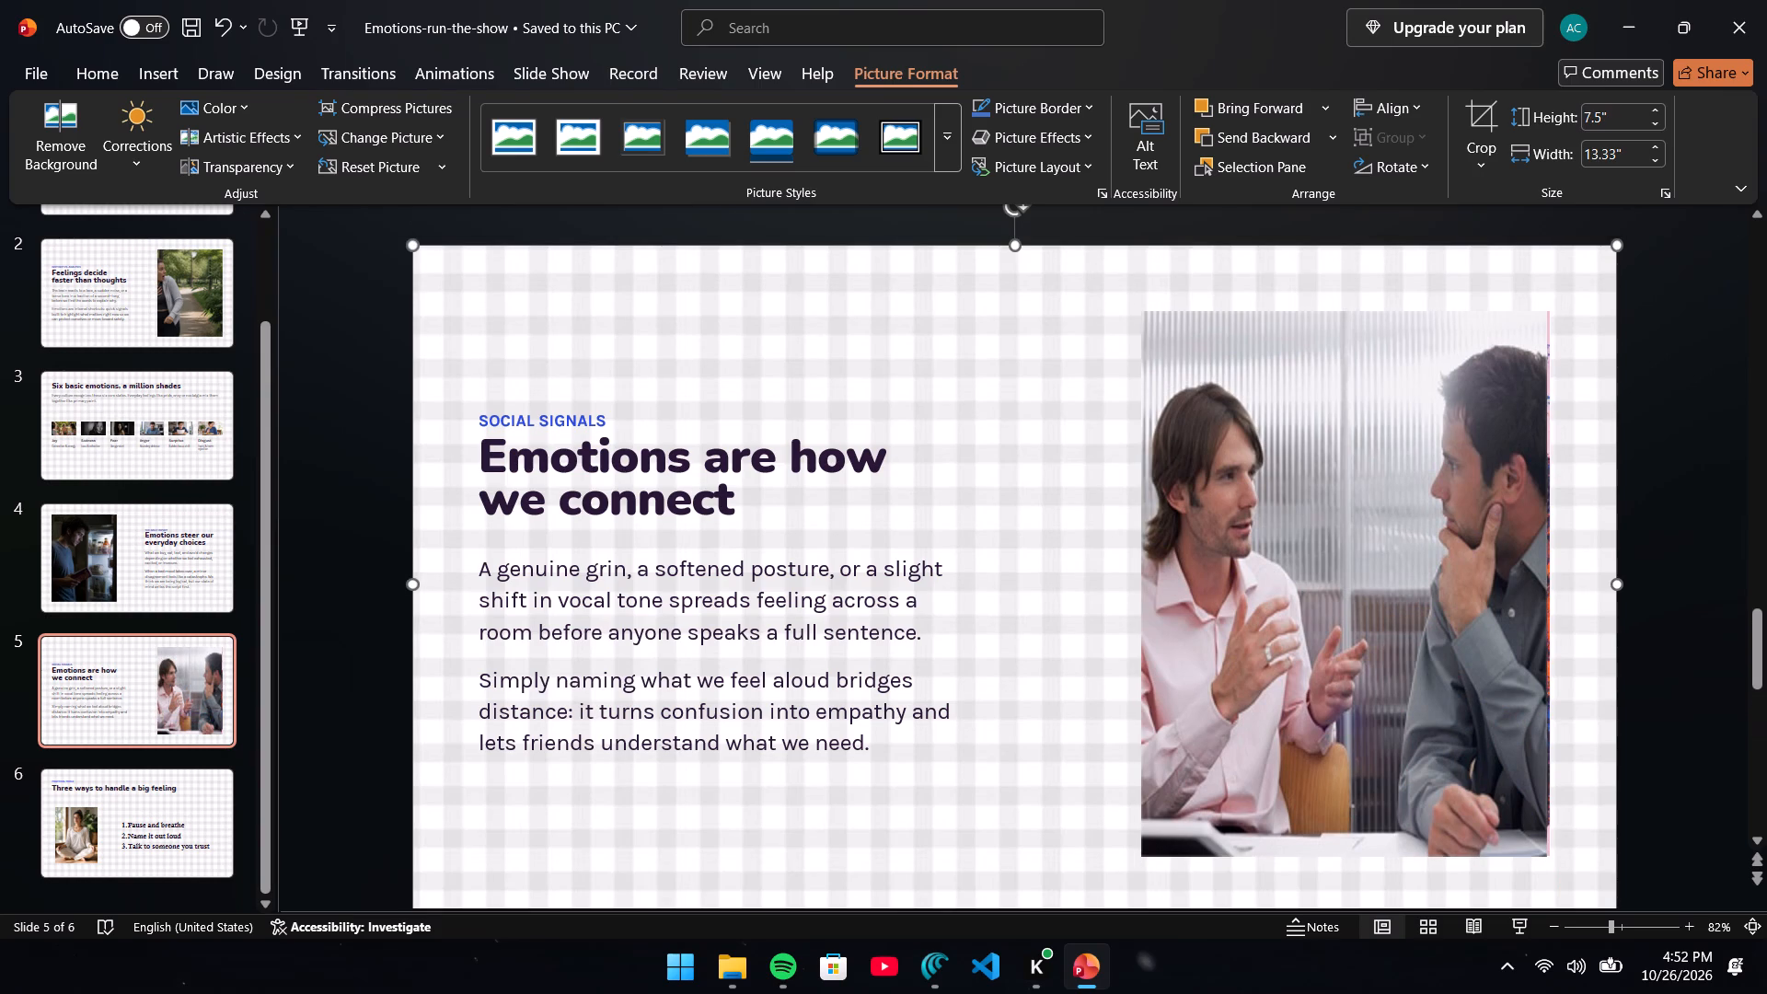
pyautogui.scroll(3, 1045, 668)
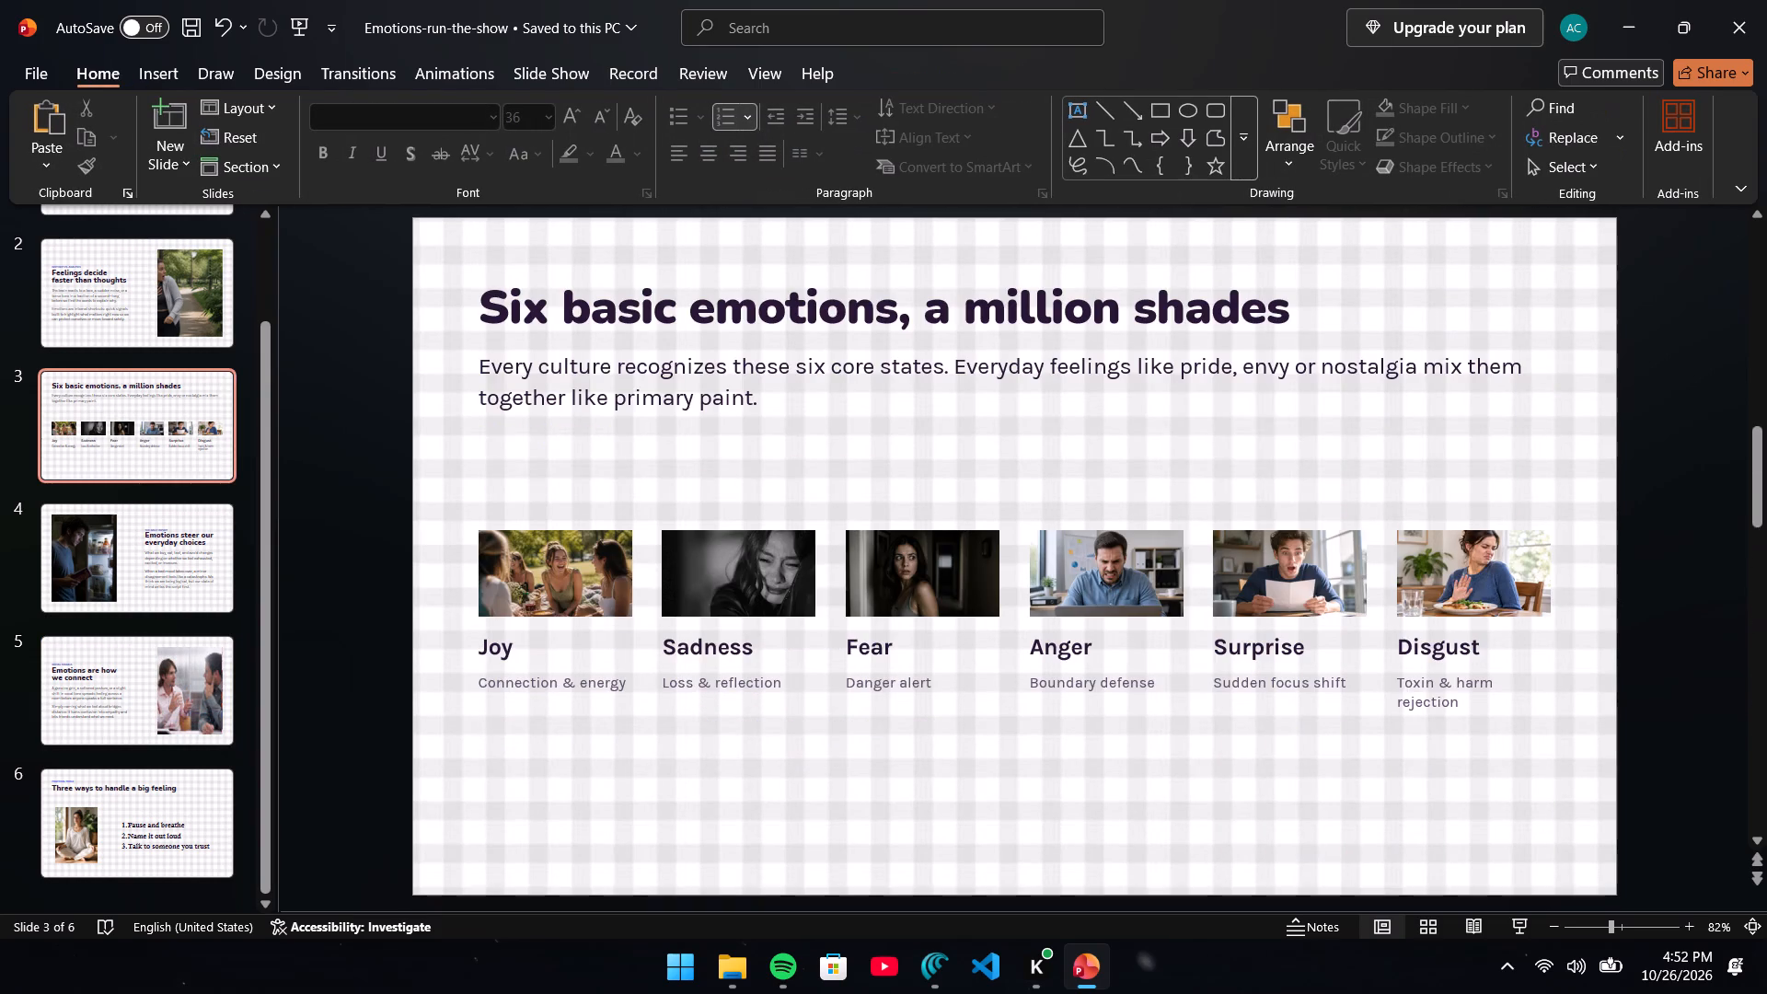
pyautogui.scroll(-2, 1045, 668)
pyautogui.click(1354, 624)
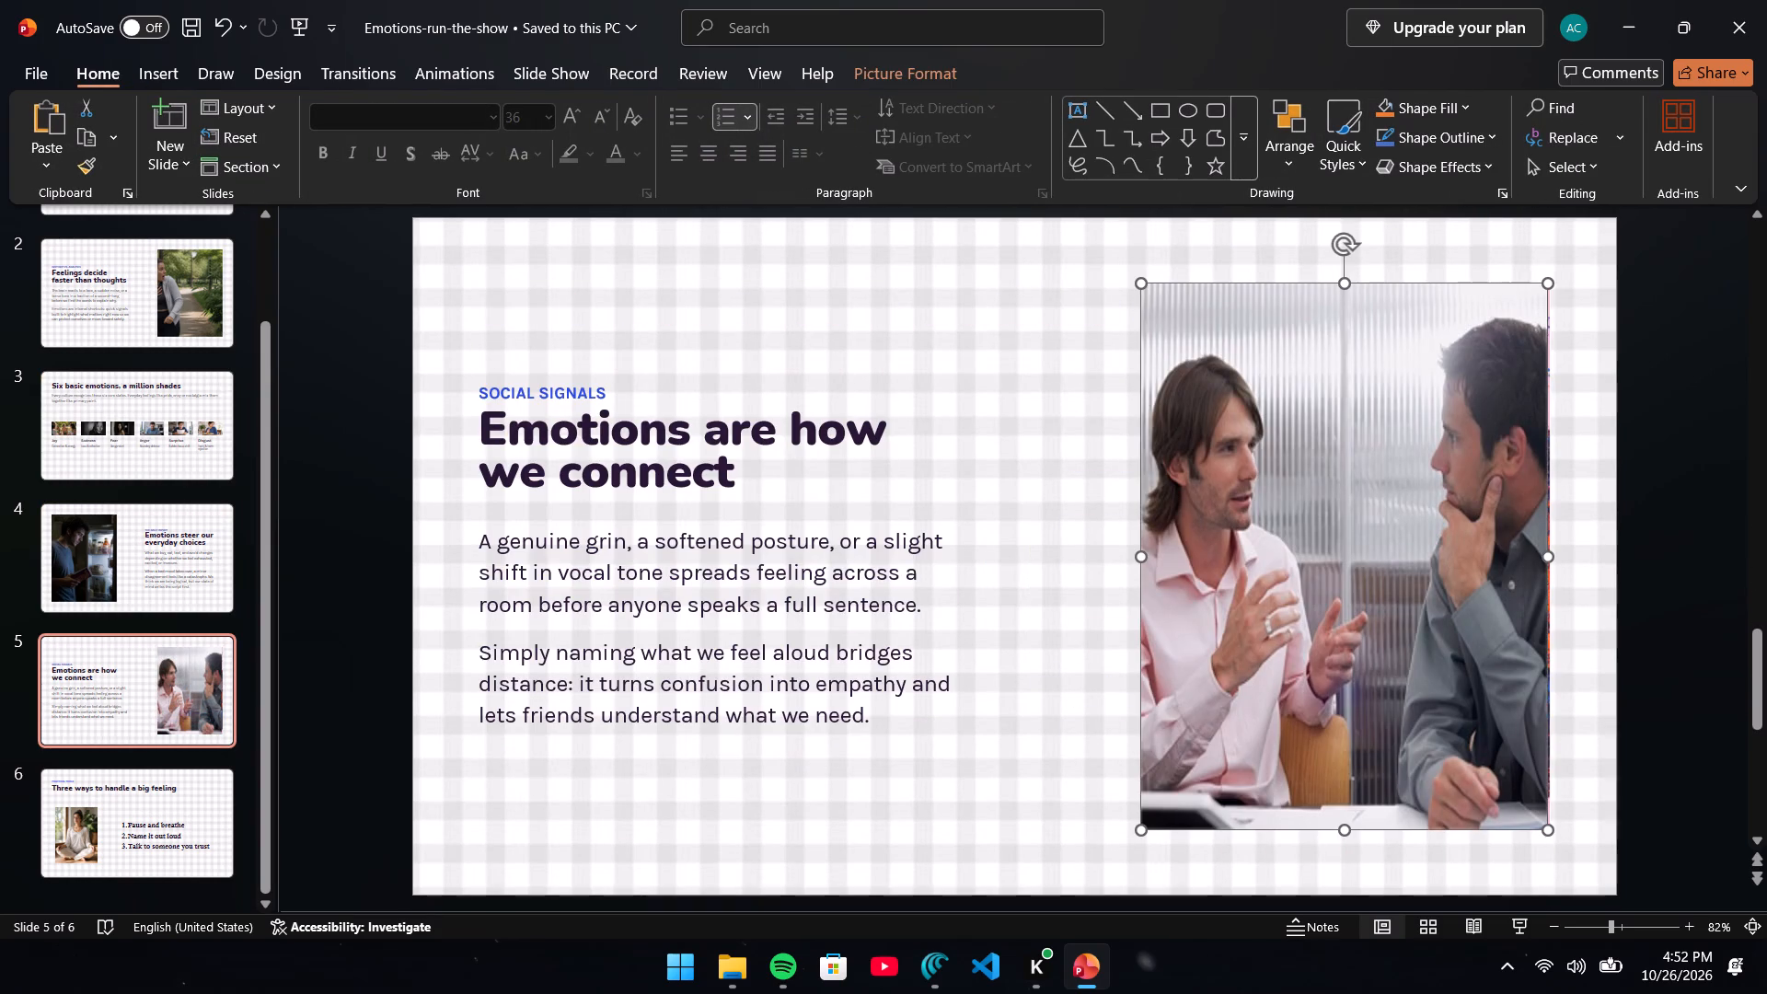
pyautogui.click(1550, 558)
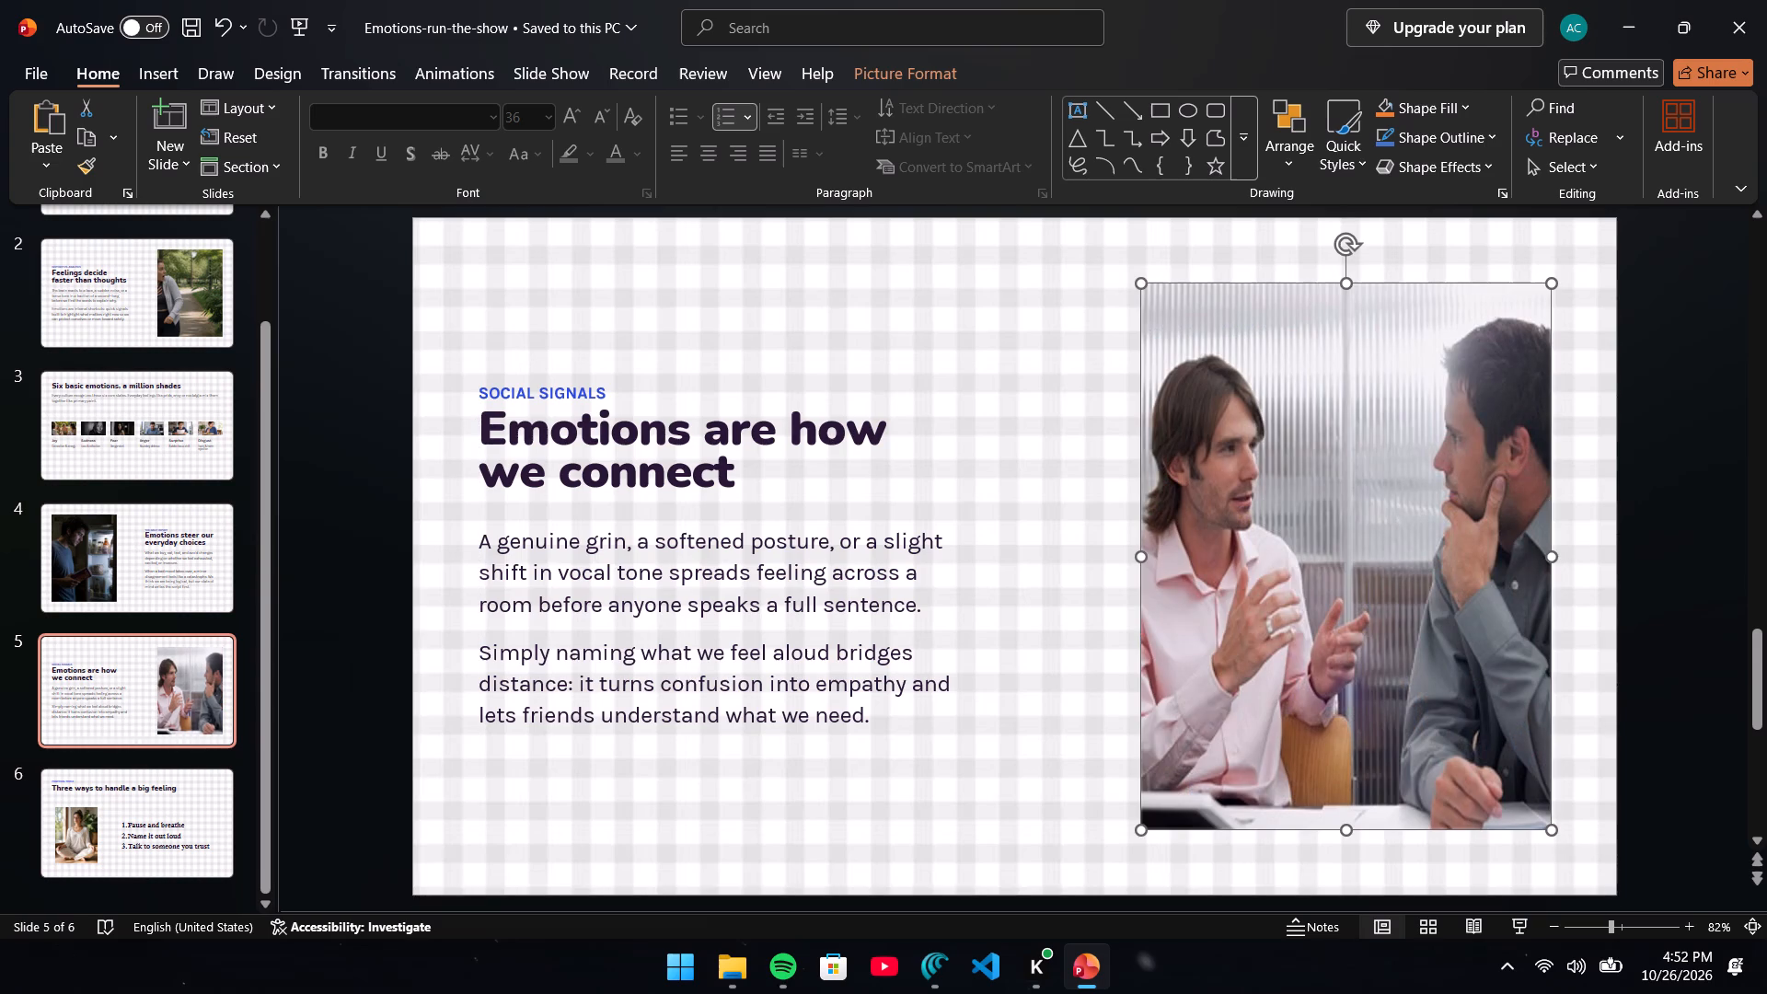
pyautogui.click(1057, 564)
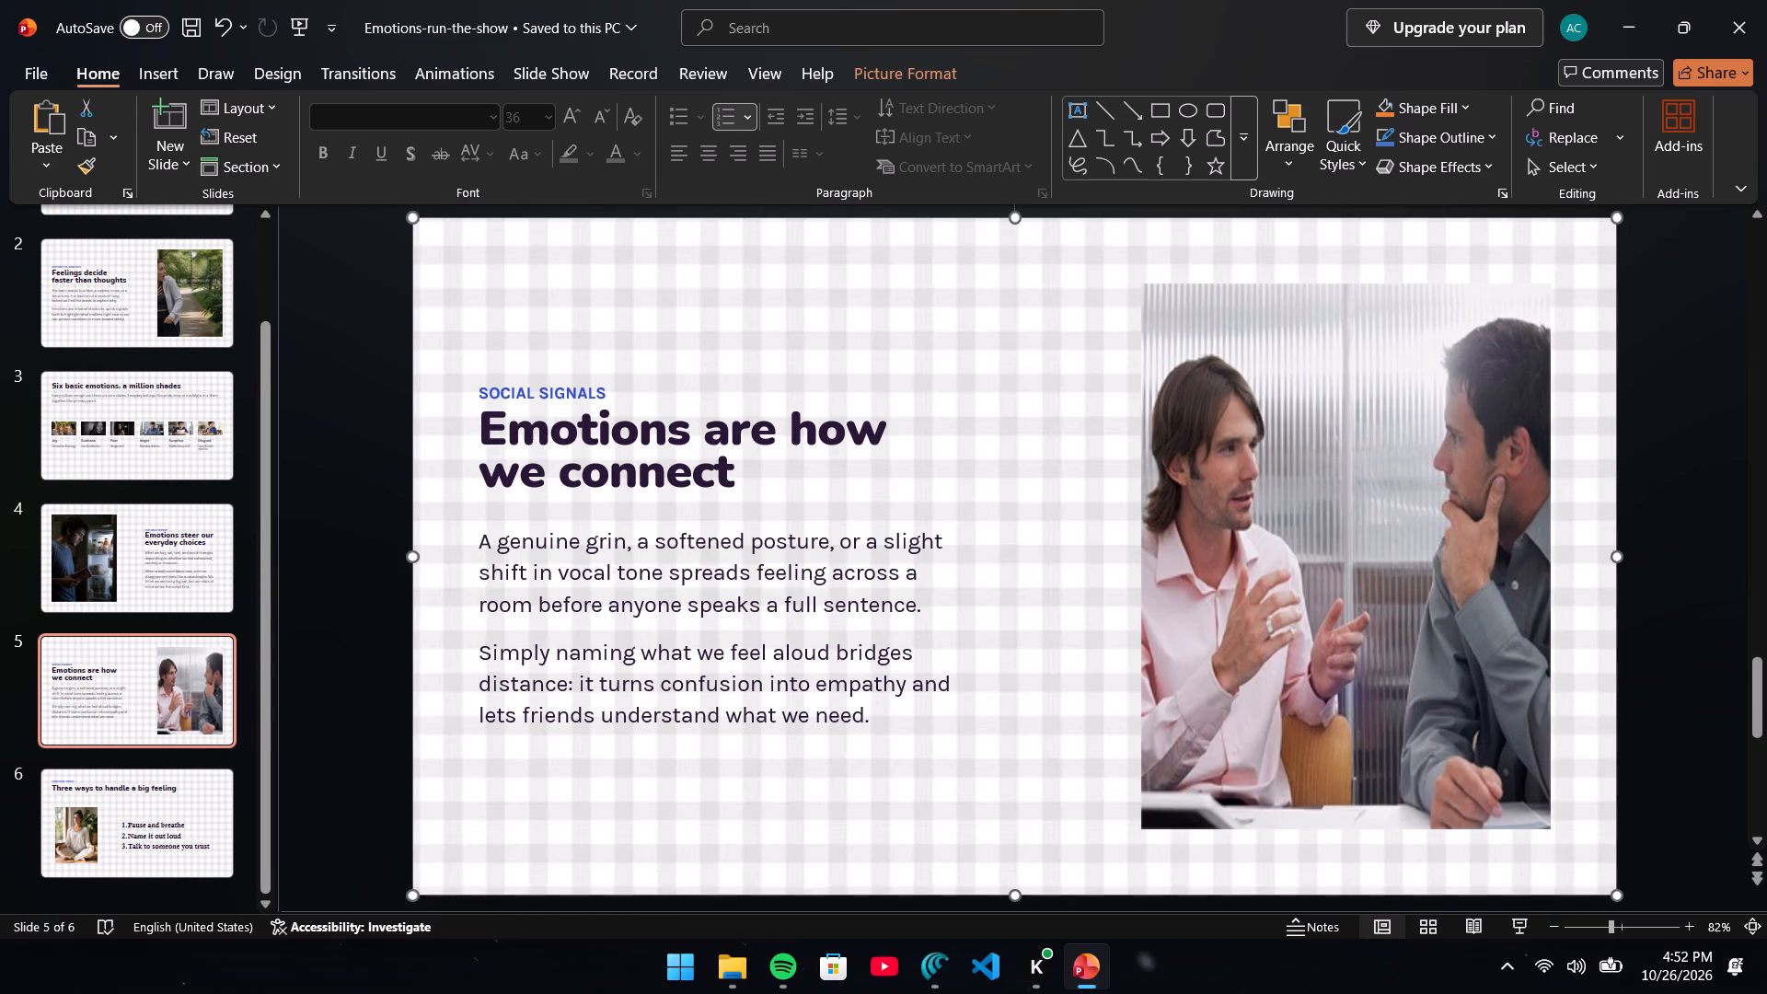
# Review the slides from the opening one through slide 6, checking their layouts and pictures.
pyautogui.scroll(-2, 1051, 543)
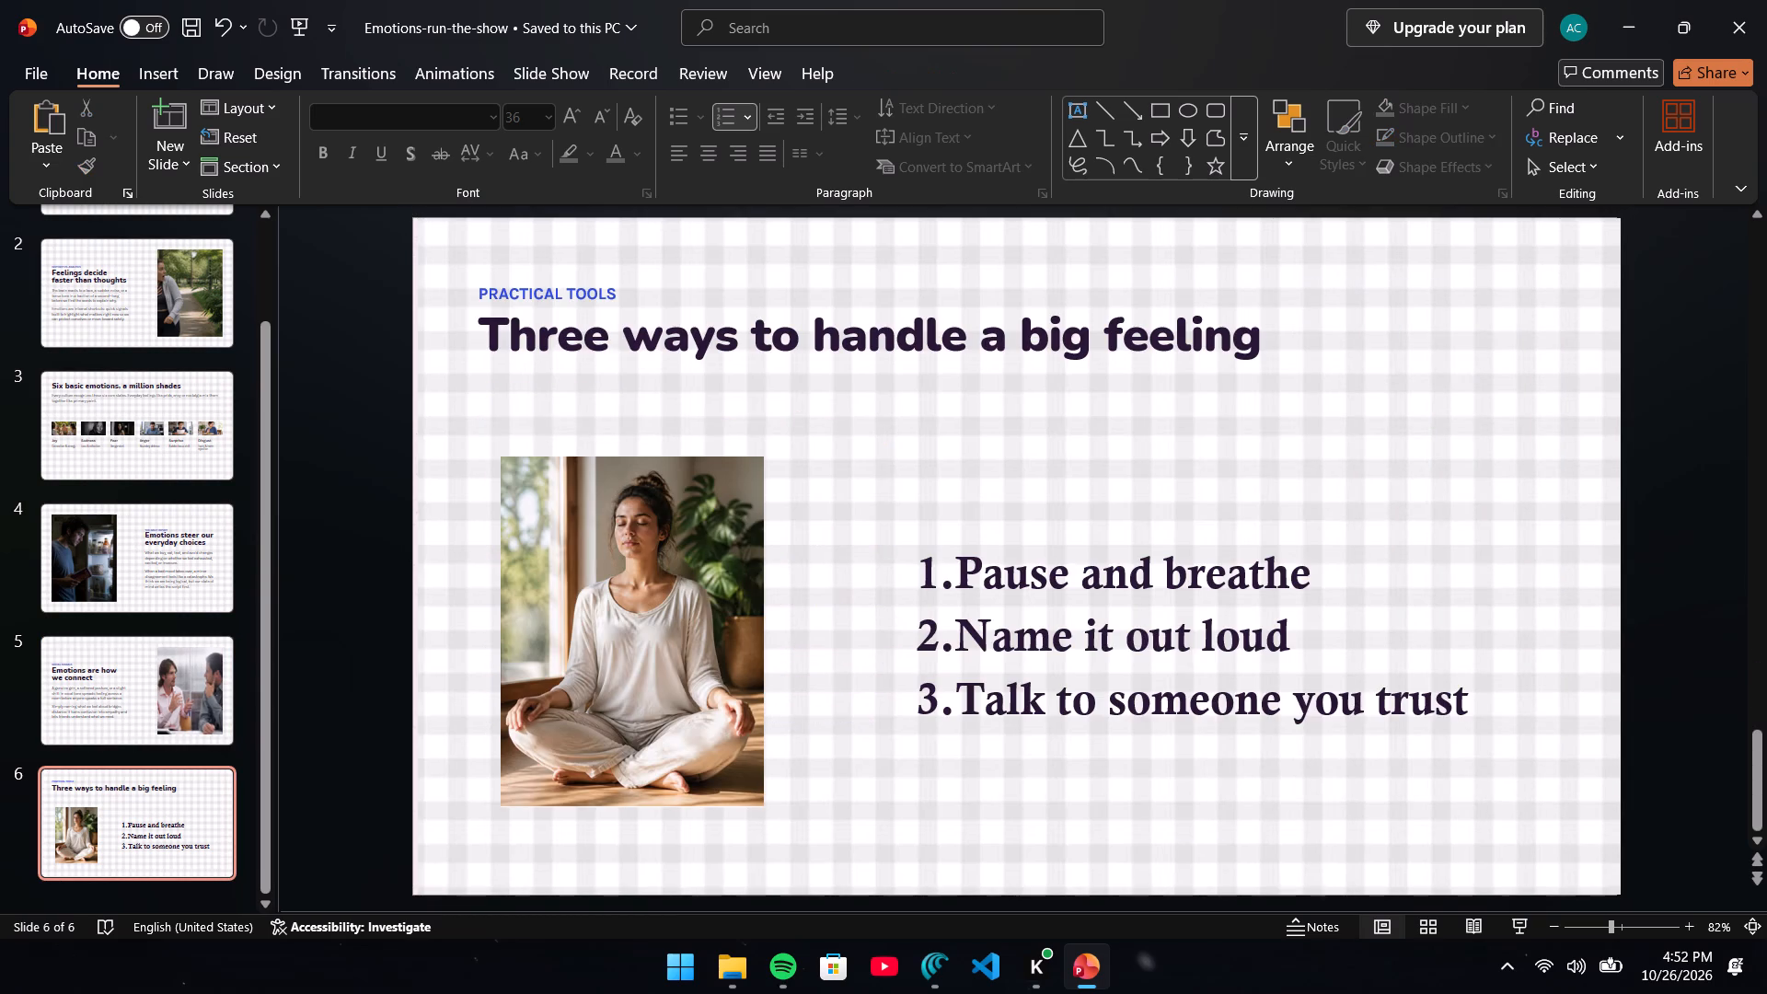
pyautogui.scroll(4, 1051, 543)
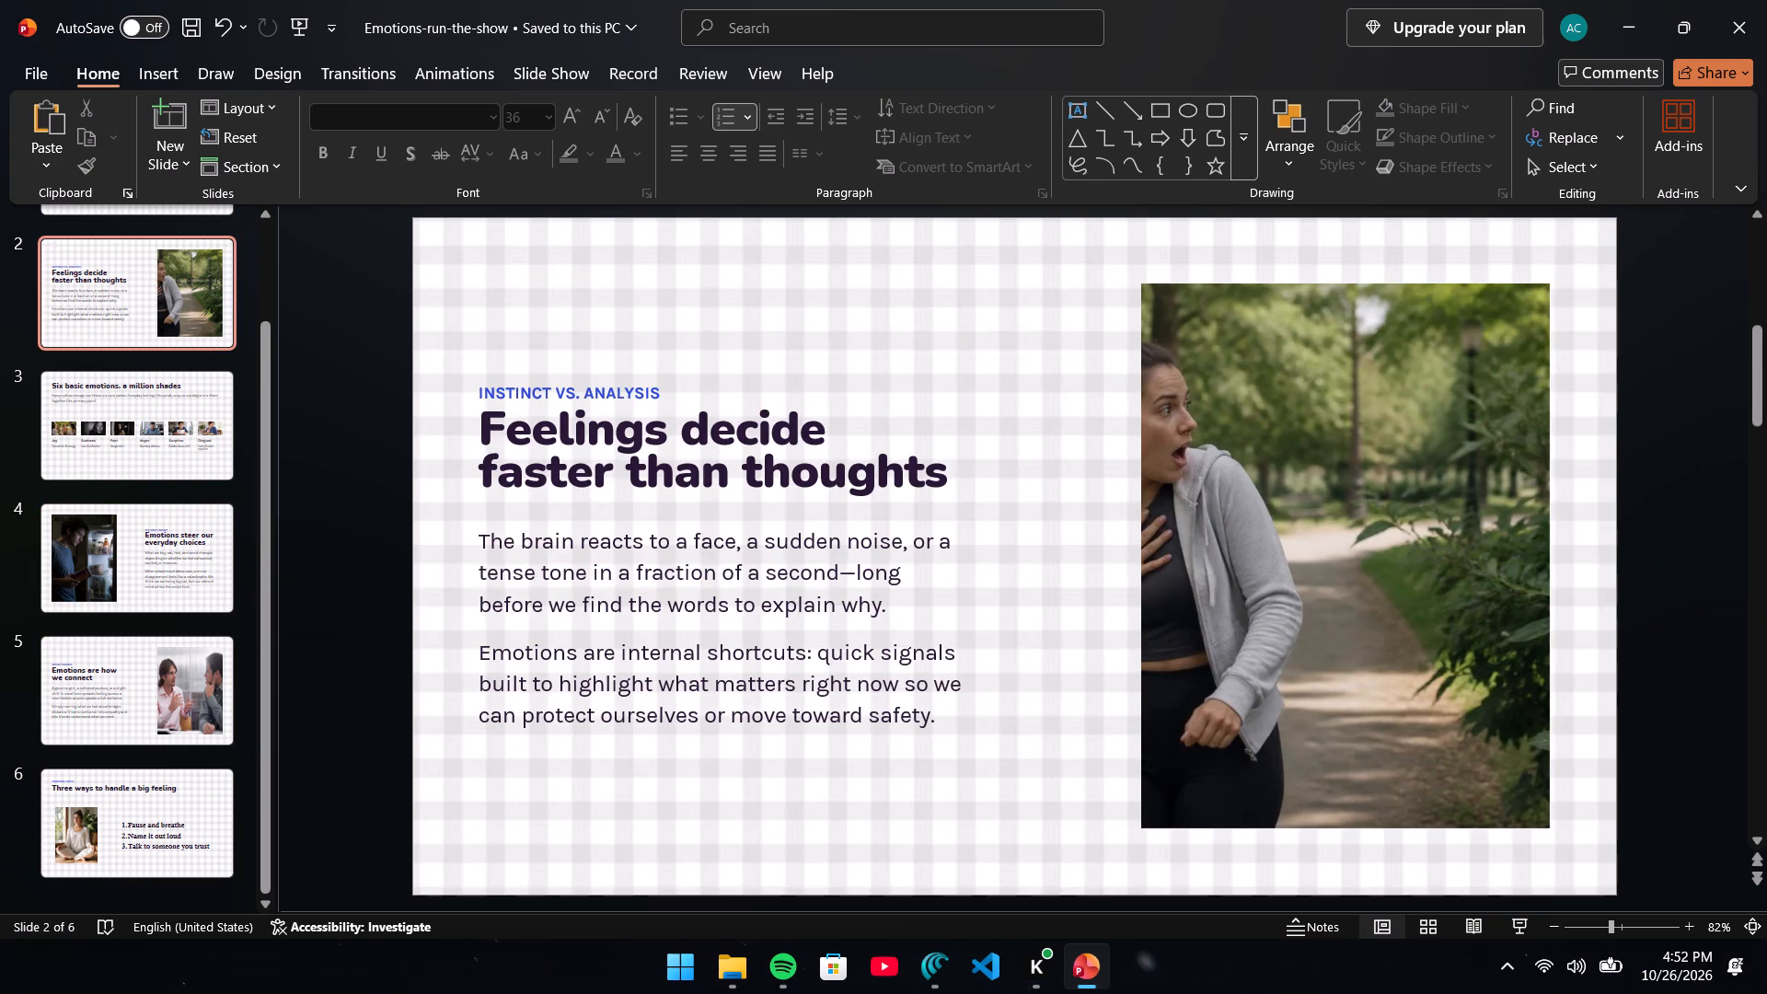
pyautogui.scroll(4, 1051, 543)
pyautogui.scroll(-7, 1051, 543)
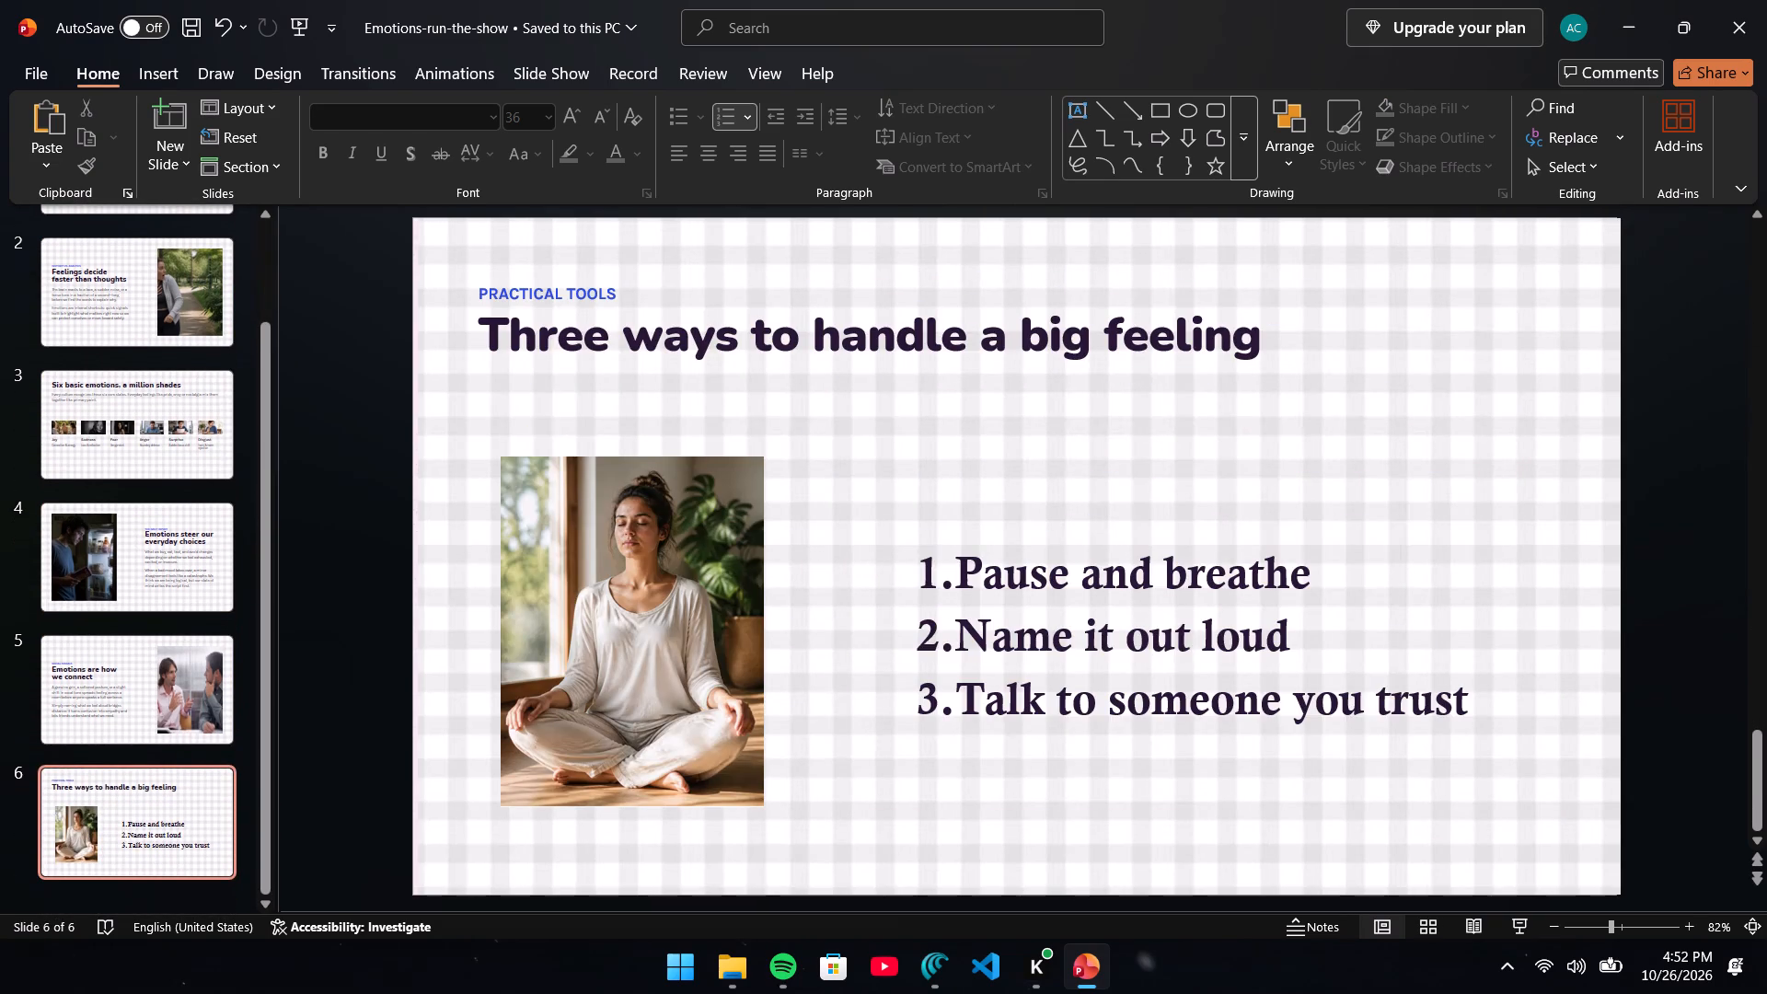
# Move slide 6's numbered list slightly closer to the meditation photo, vertically centred beside it.
pyautogui.click(1183, 638)
pyautogui.moveTo(1254, 538); pyautogui.dragTo(1245, 534)
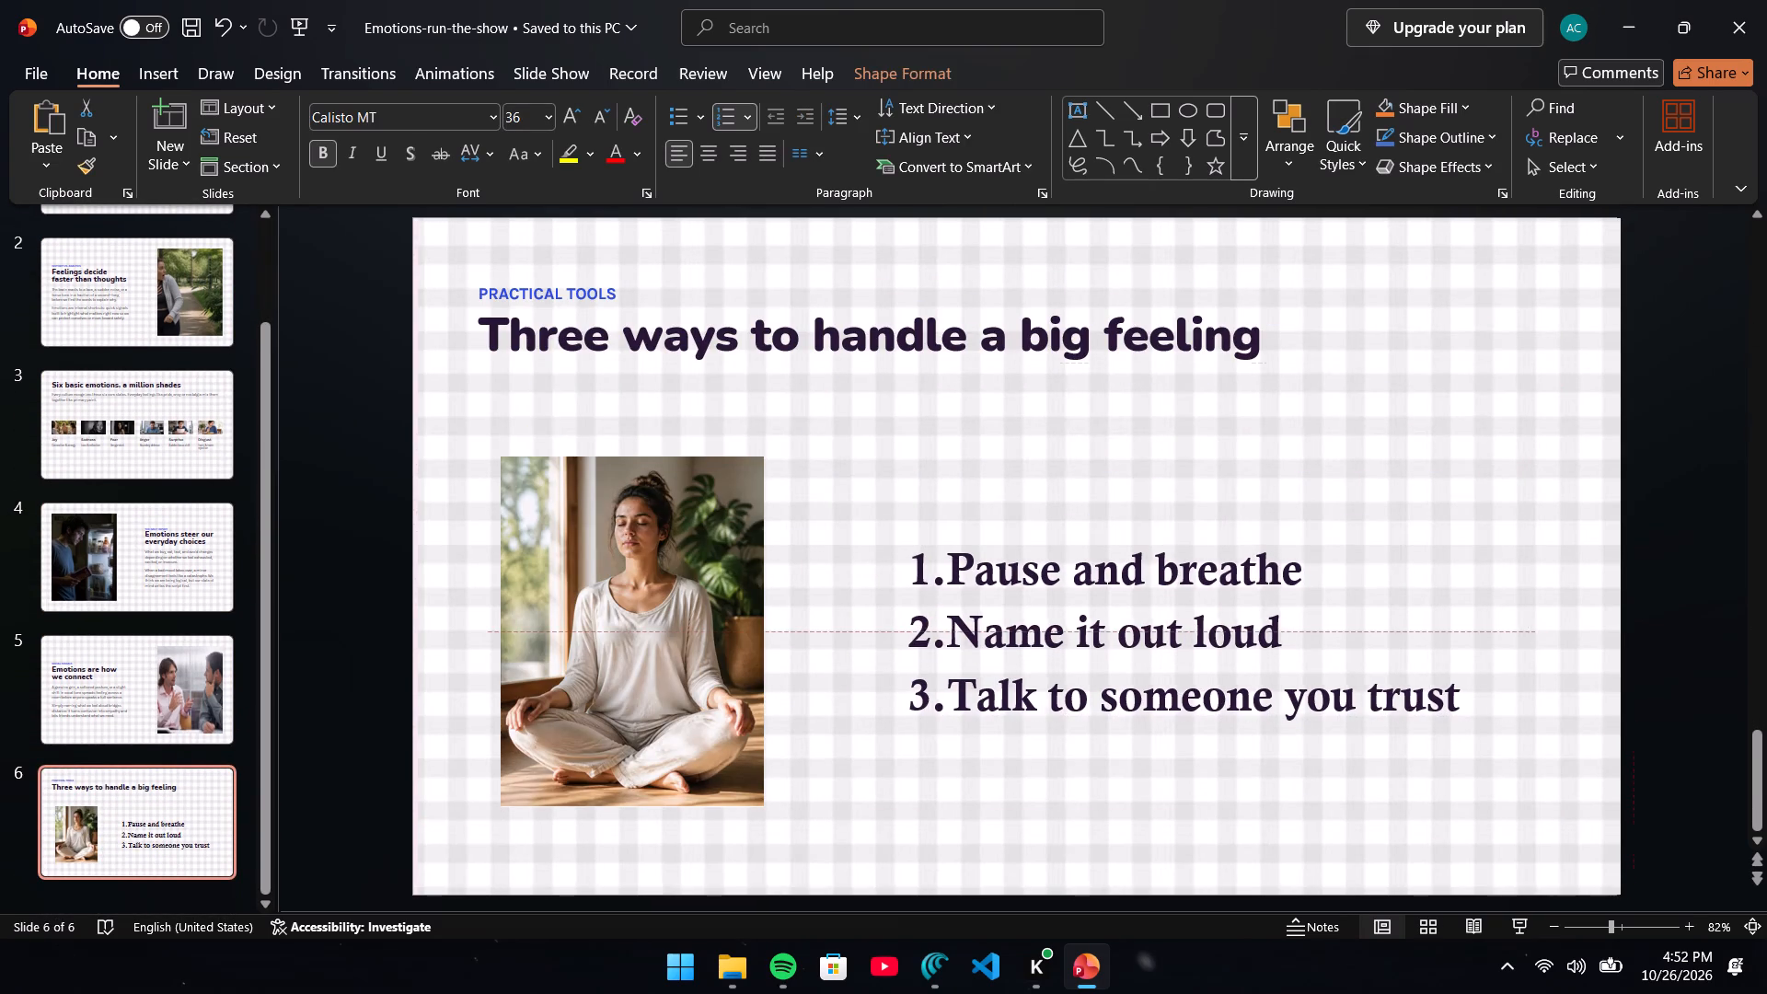
pyautogui.moveTo(1245, 534); pyautogui.dragTo(1233, 496)
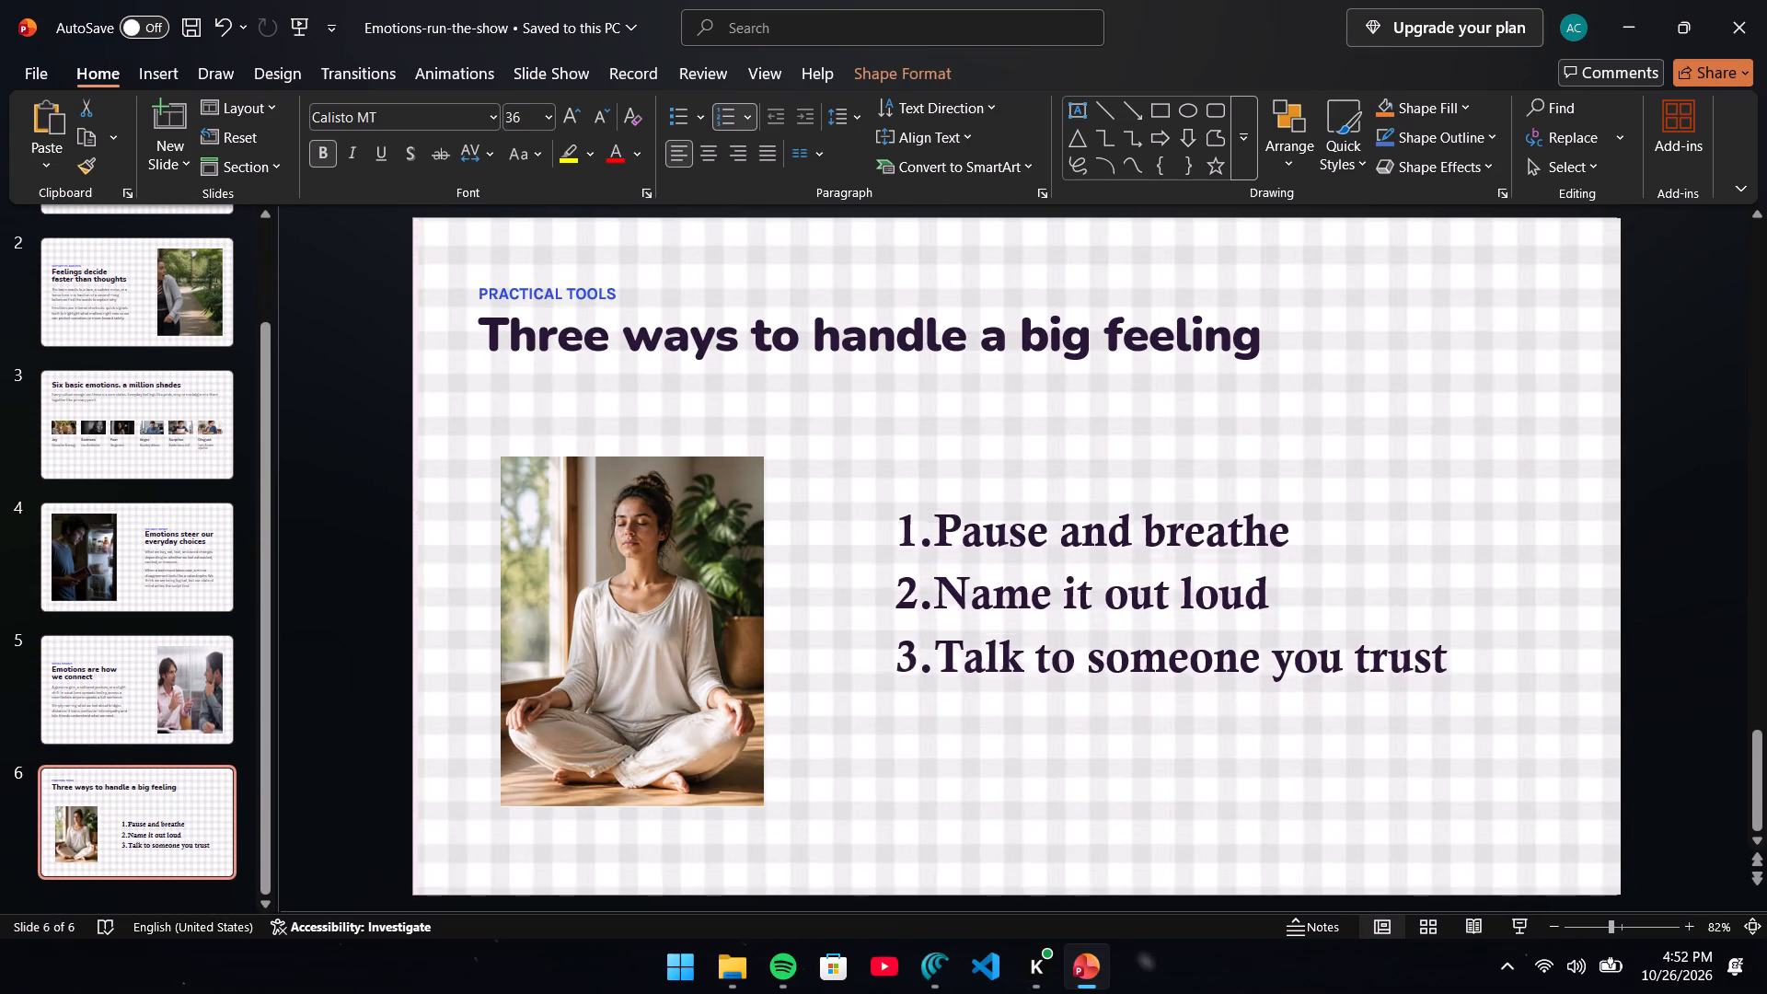
pyautogui.moveTo(1233, 496); pyautogui.dragTo(1220, 532)
pyautogui.click(1358, 462)
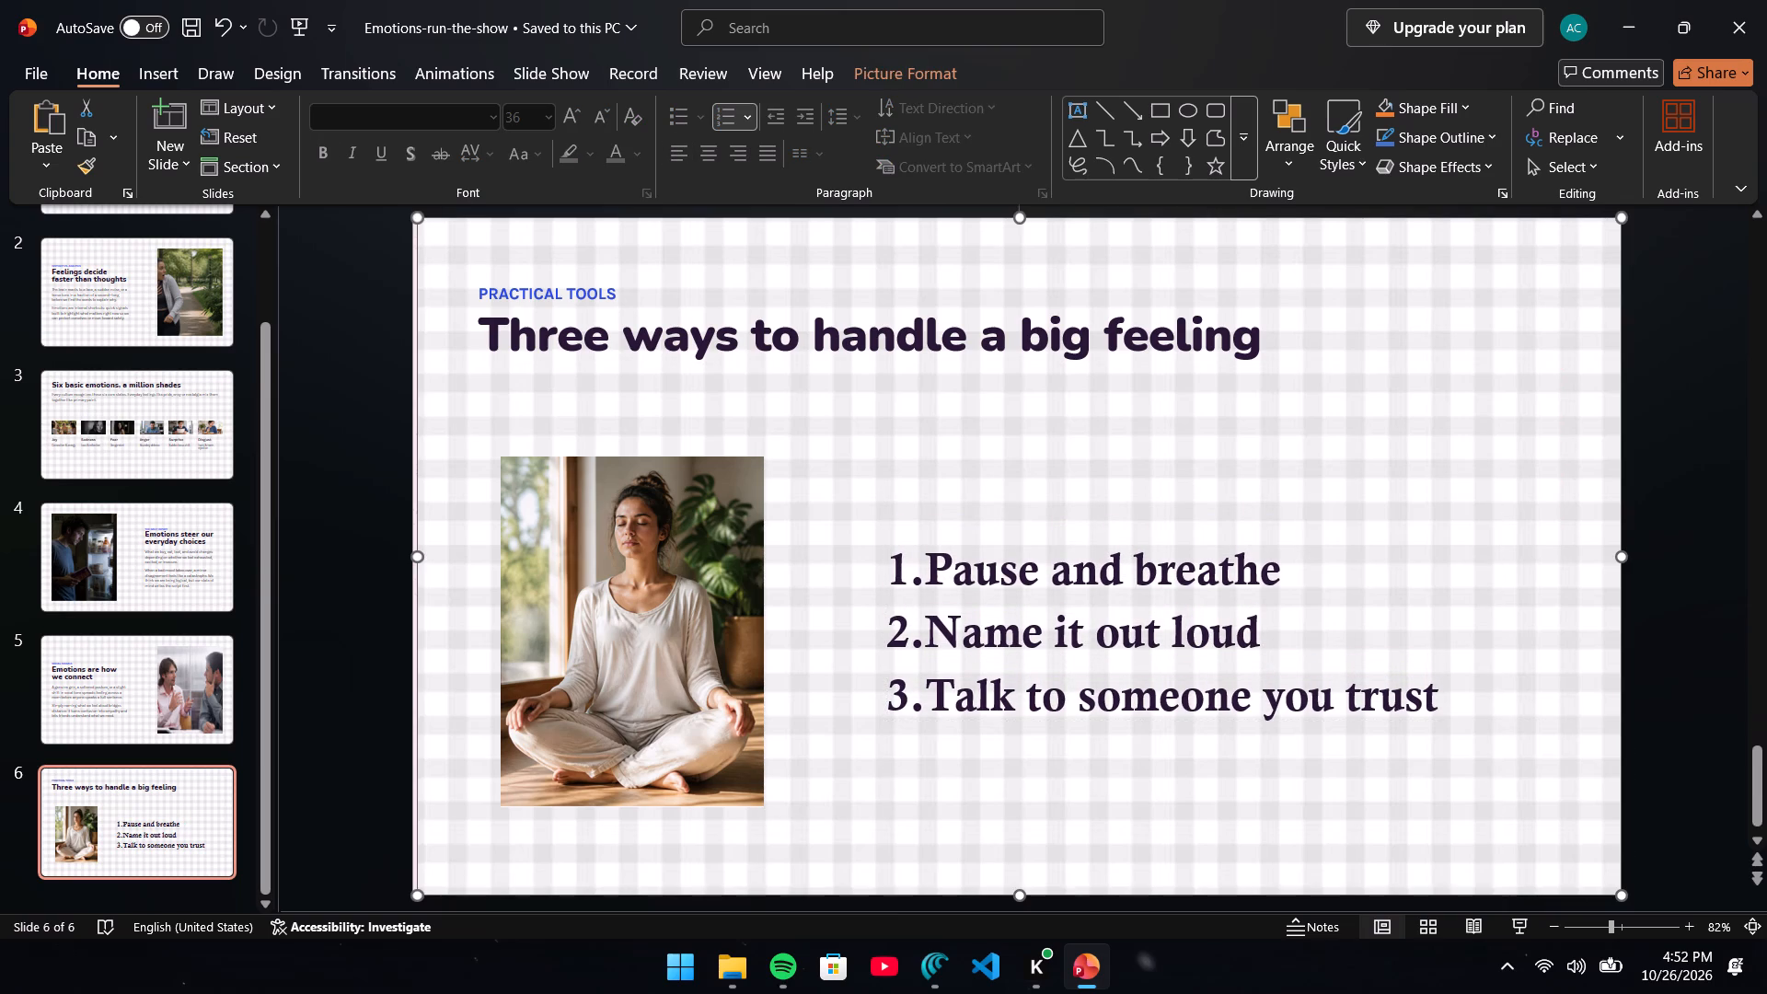
# Change the font of all three numbered list items on slide 6 to Felix Titling.
pyautogui.click(1461, 709)
pyautogui.click(1445, 697)
pyautogui.click(1434, 691)
pyautogui.moveTo(1438, 696); pyautogui.dragTo(863, 514)
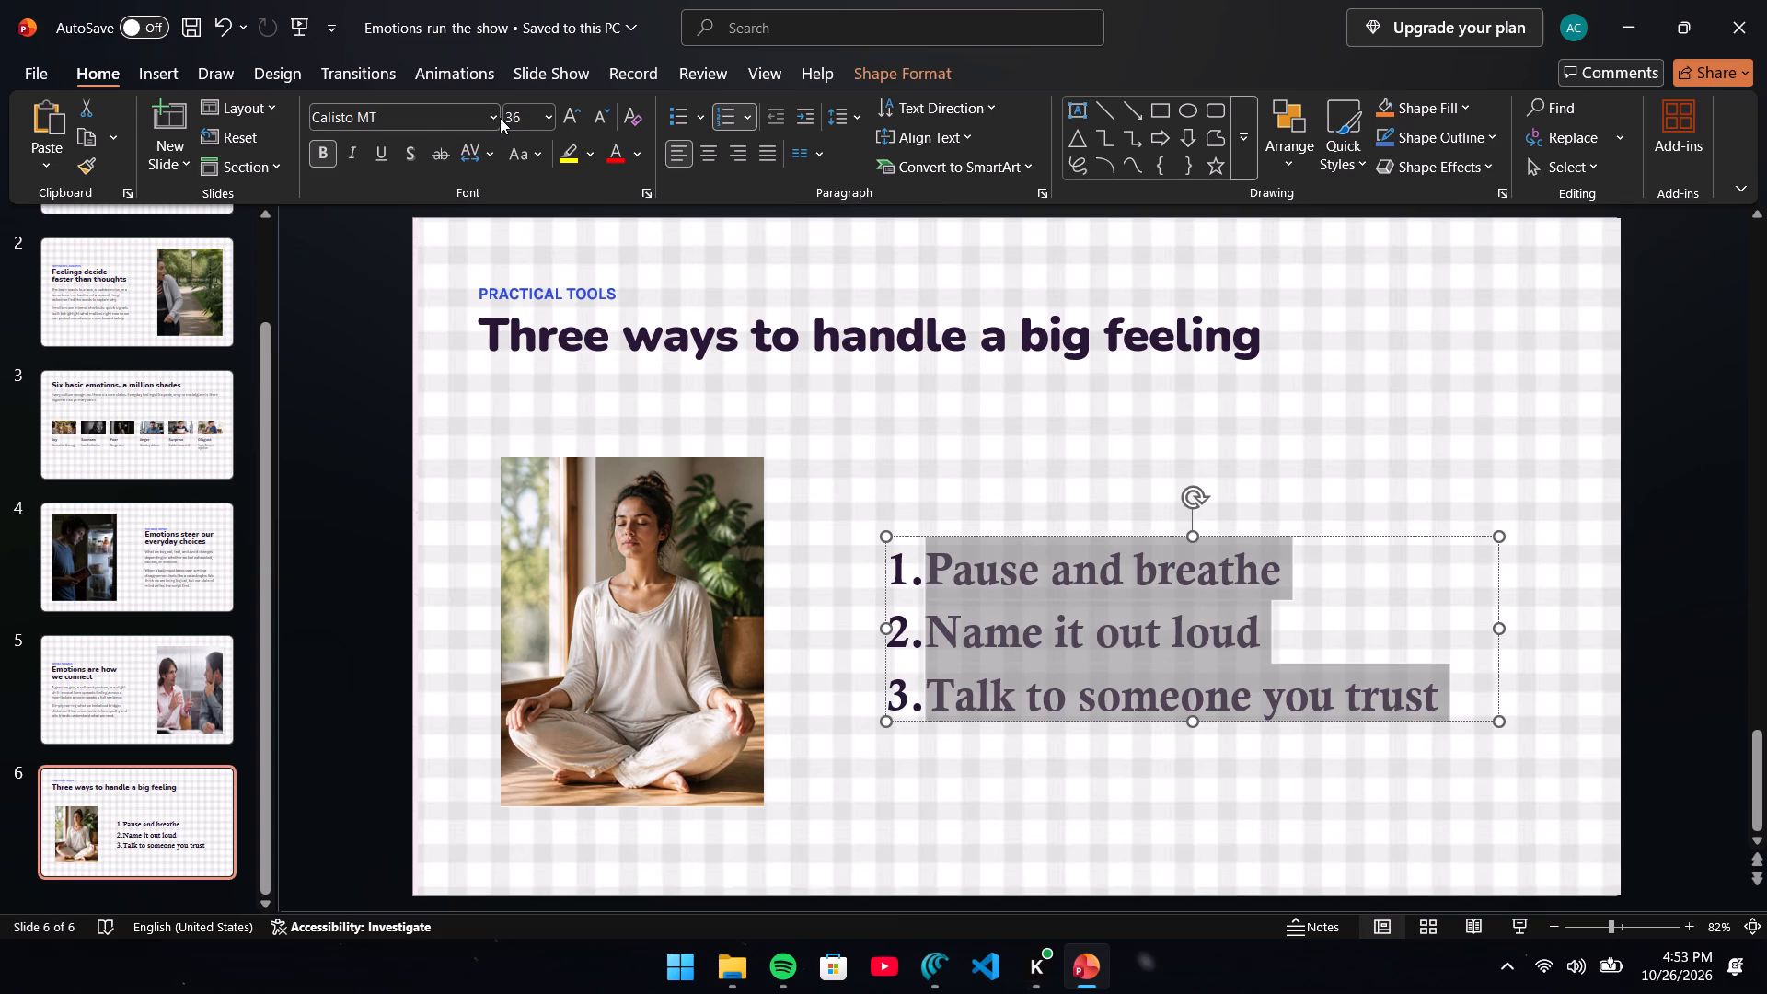
pyautogui.click(486, 113)
pyautogui.scroll(-1, 416, 413)
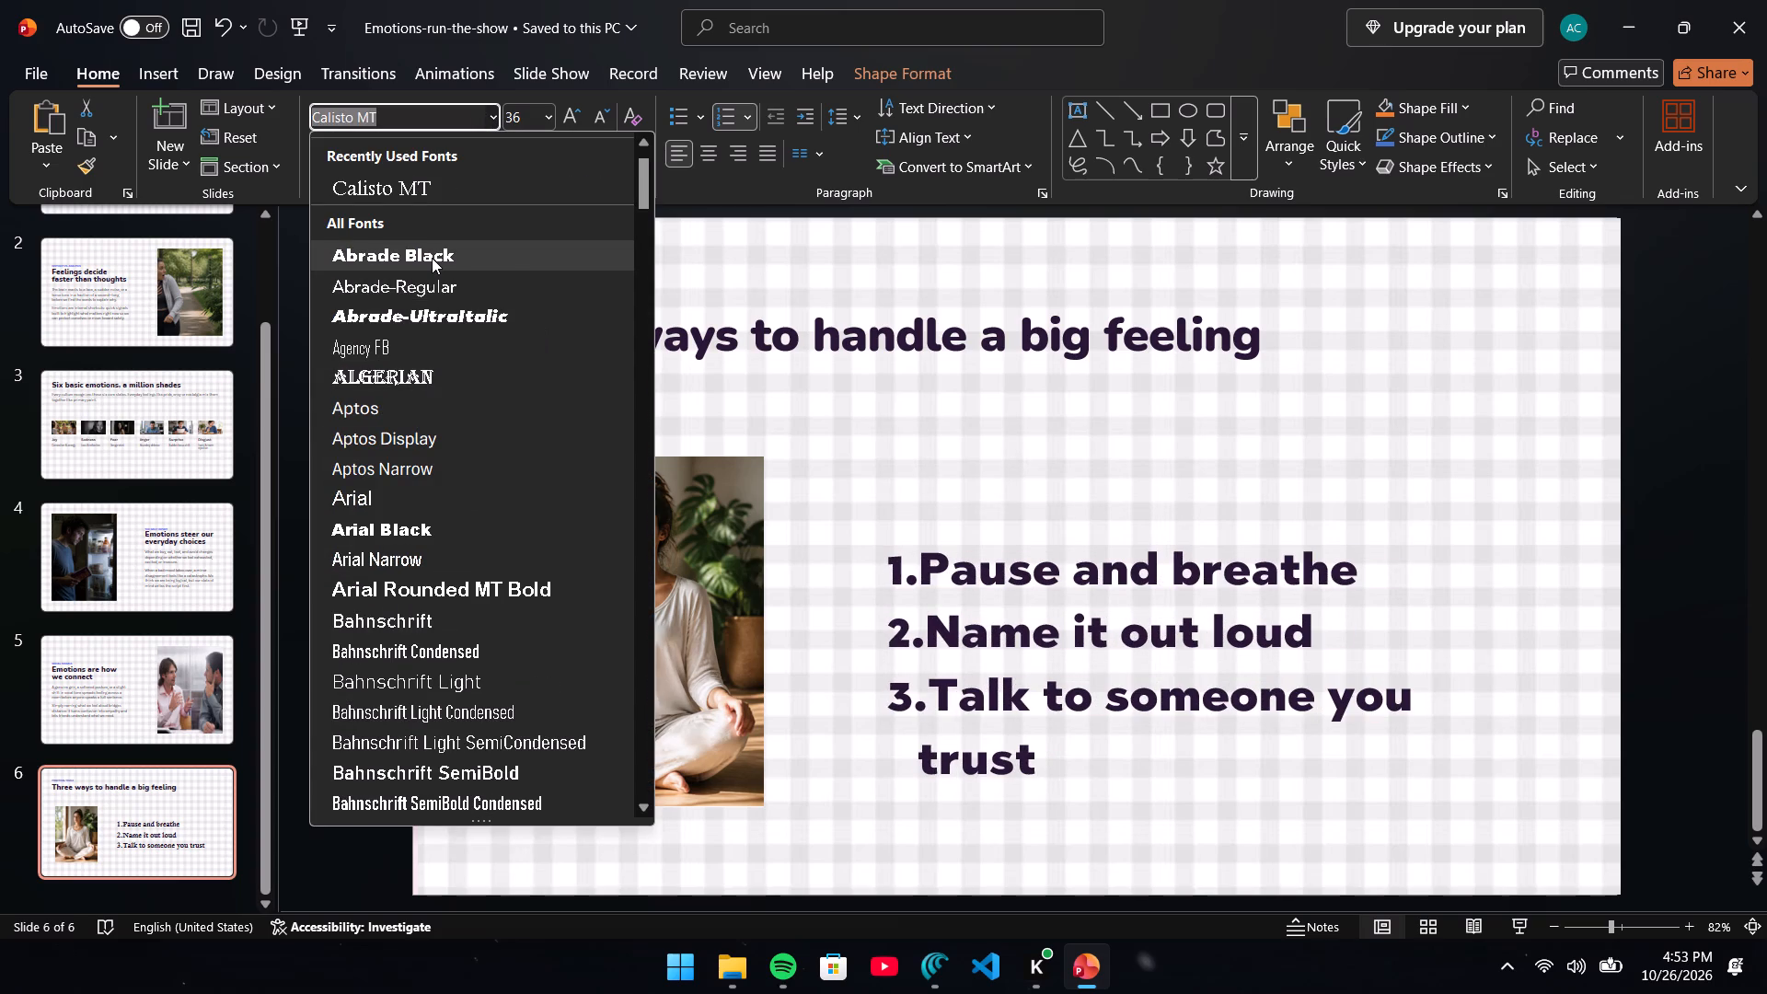
pyautogui.scroll(-12, 445, 471)
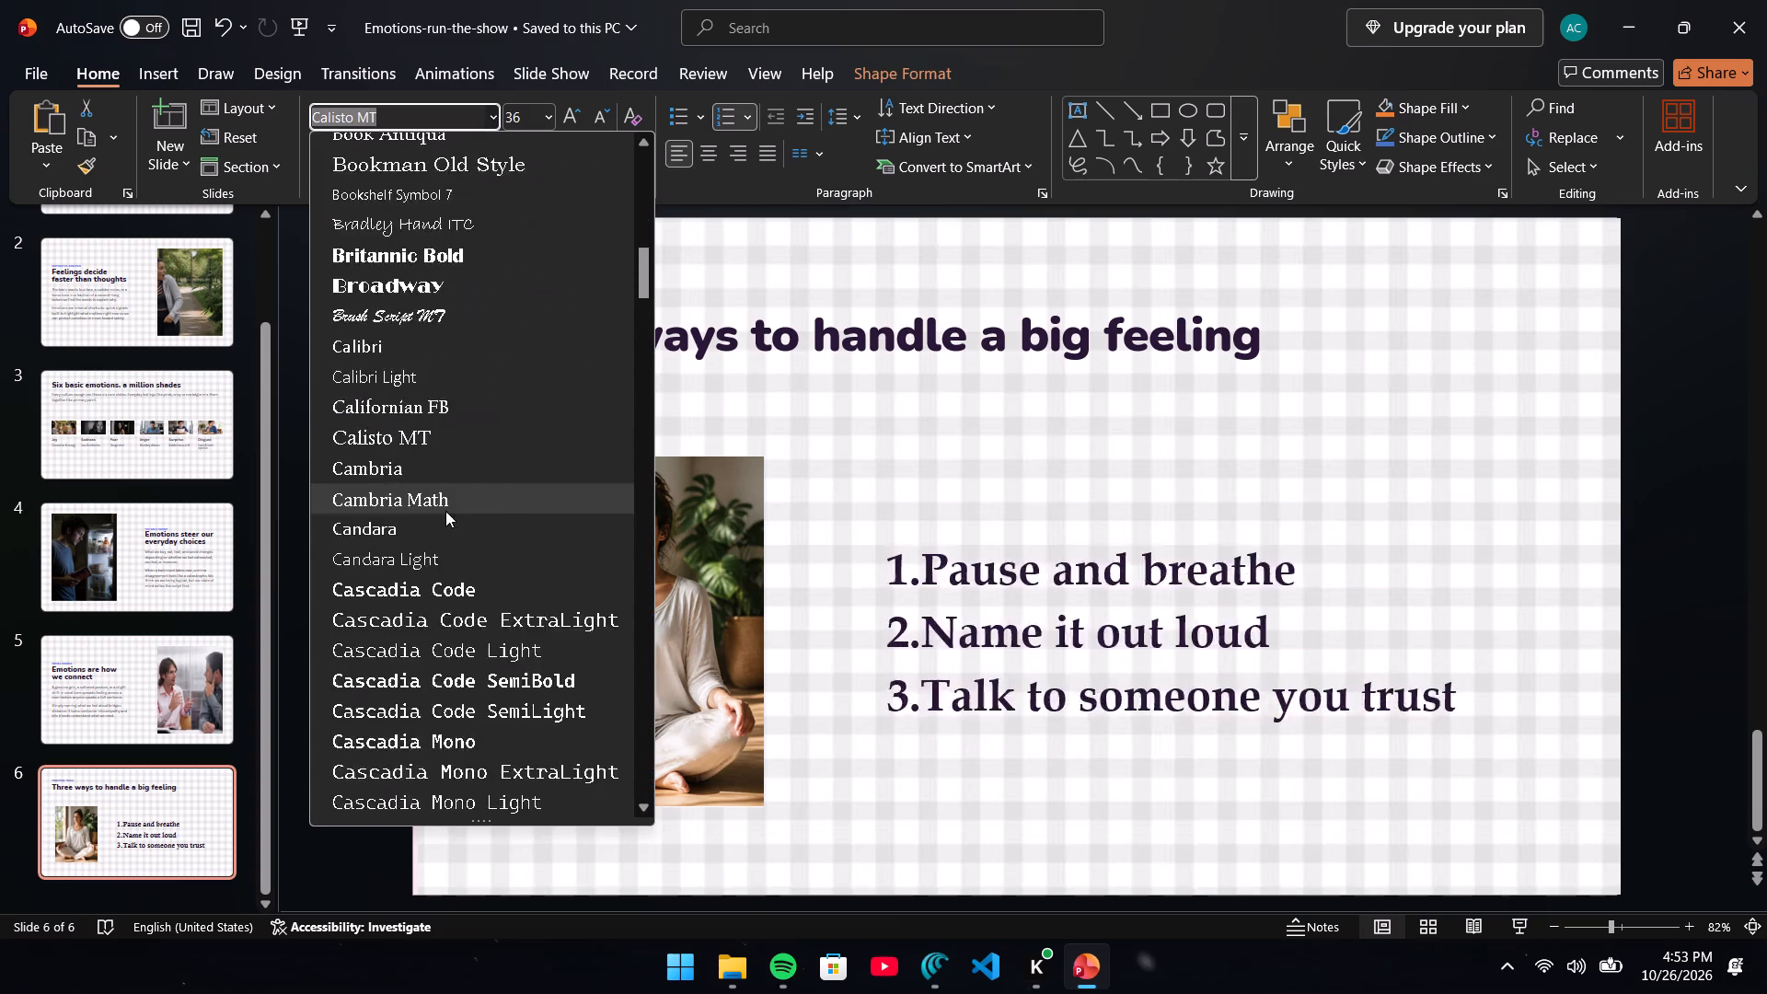
pyautogui.scroll(-9, 445, 511)
pyautogui.scroll(-6, 437, 684)
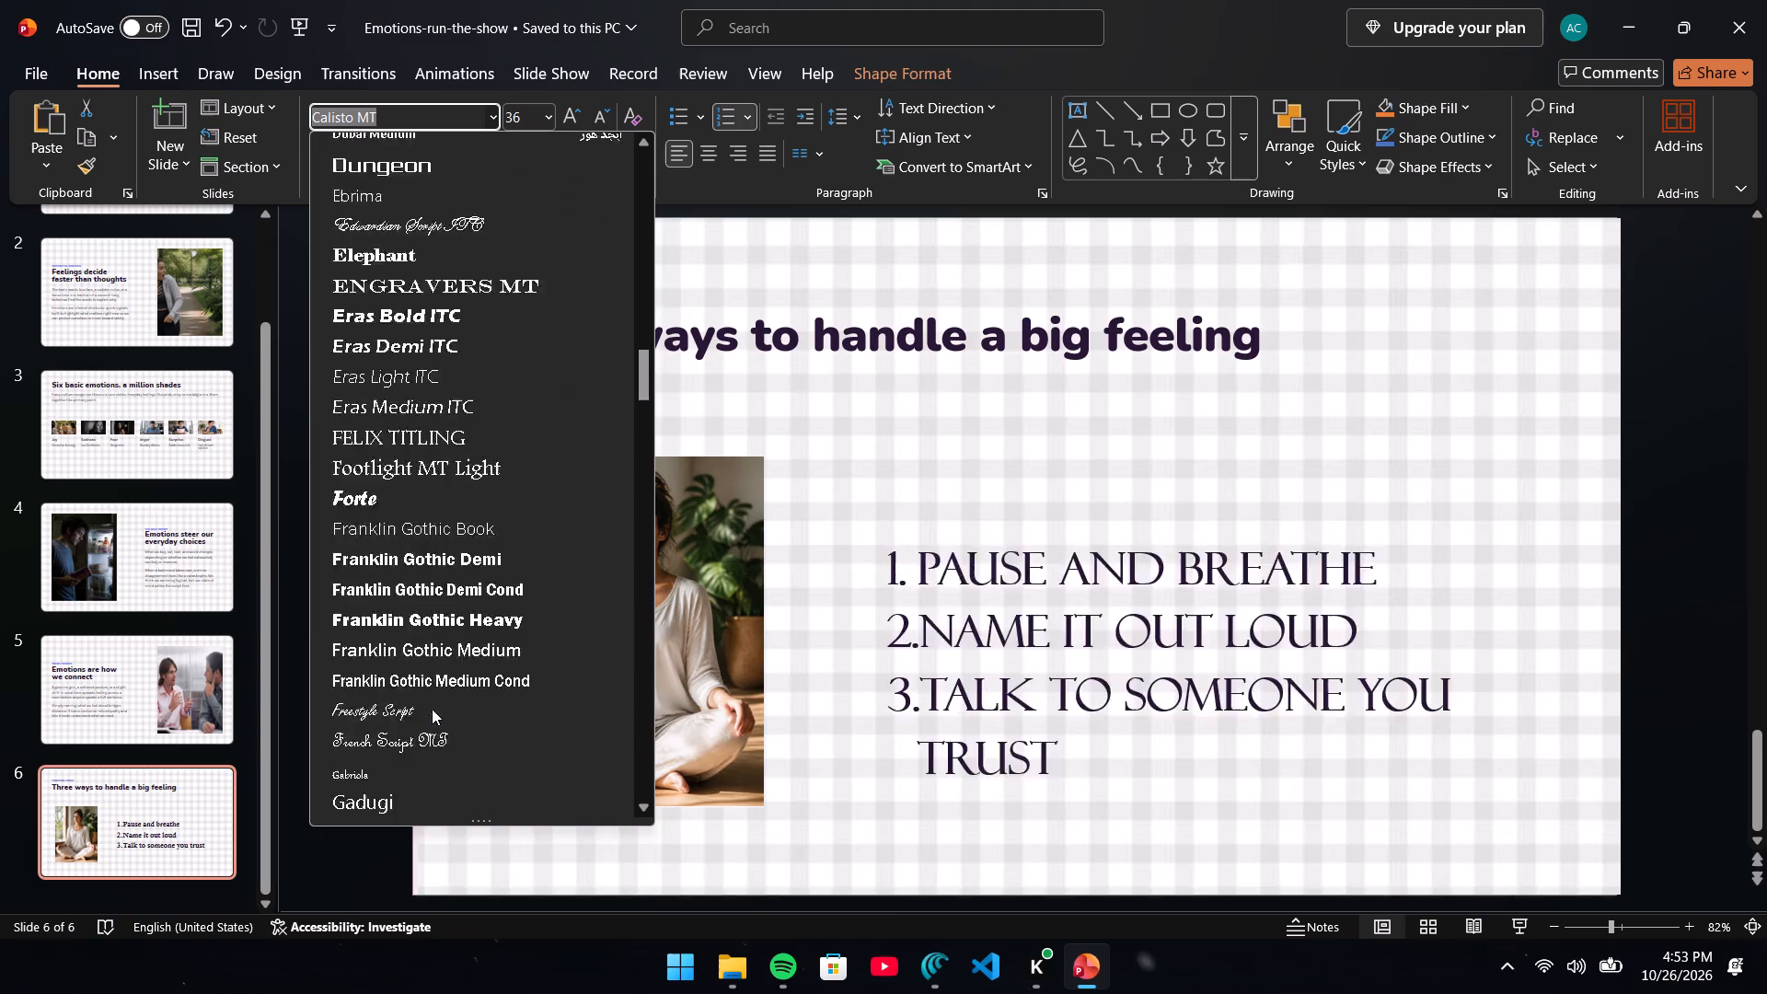
pyautogui.scroll(-2, 432, 709)
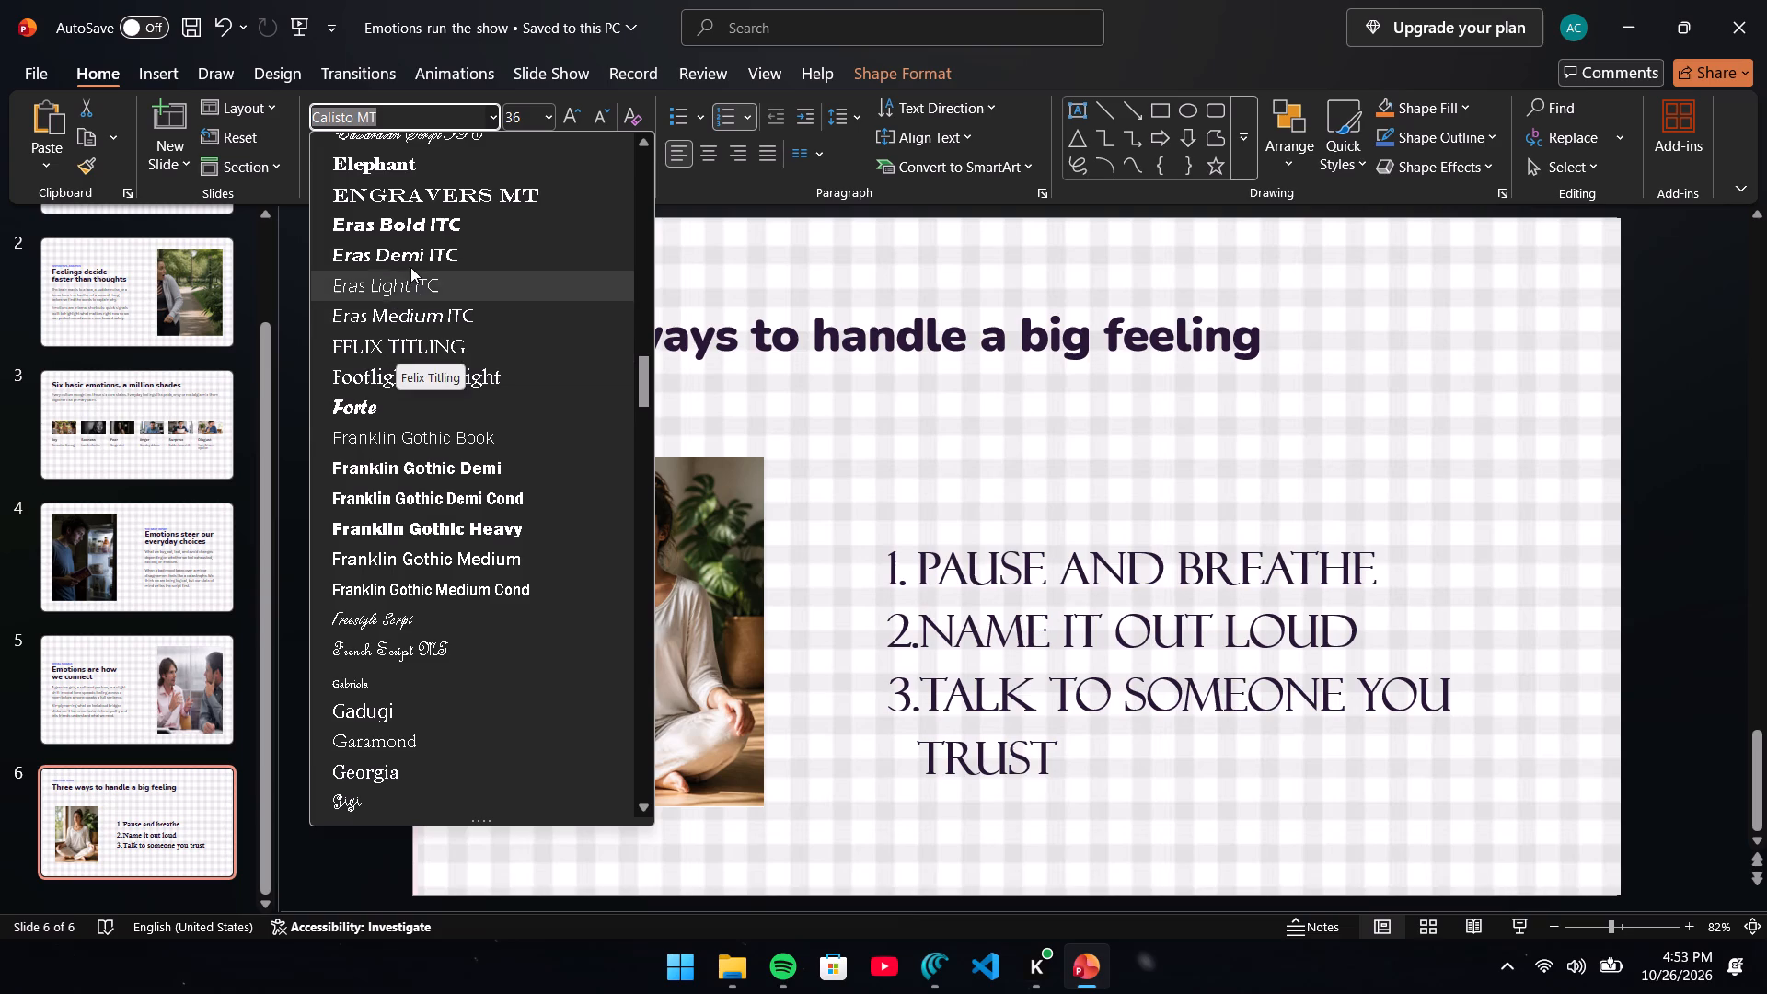
pyautogui.click(387, 347)
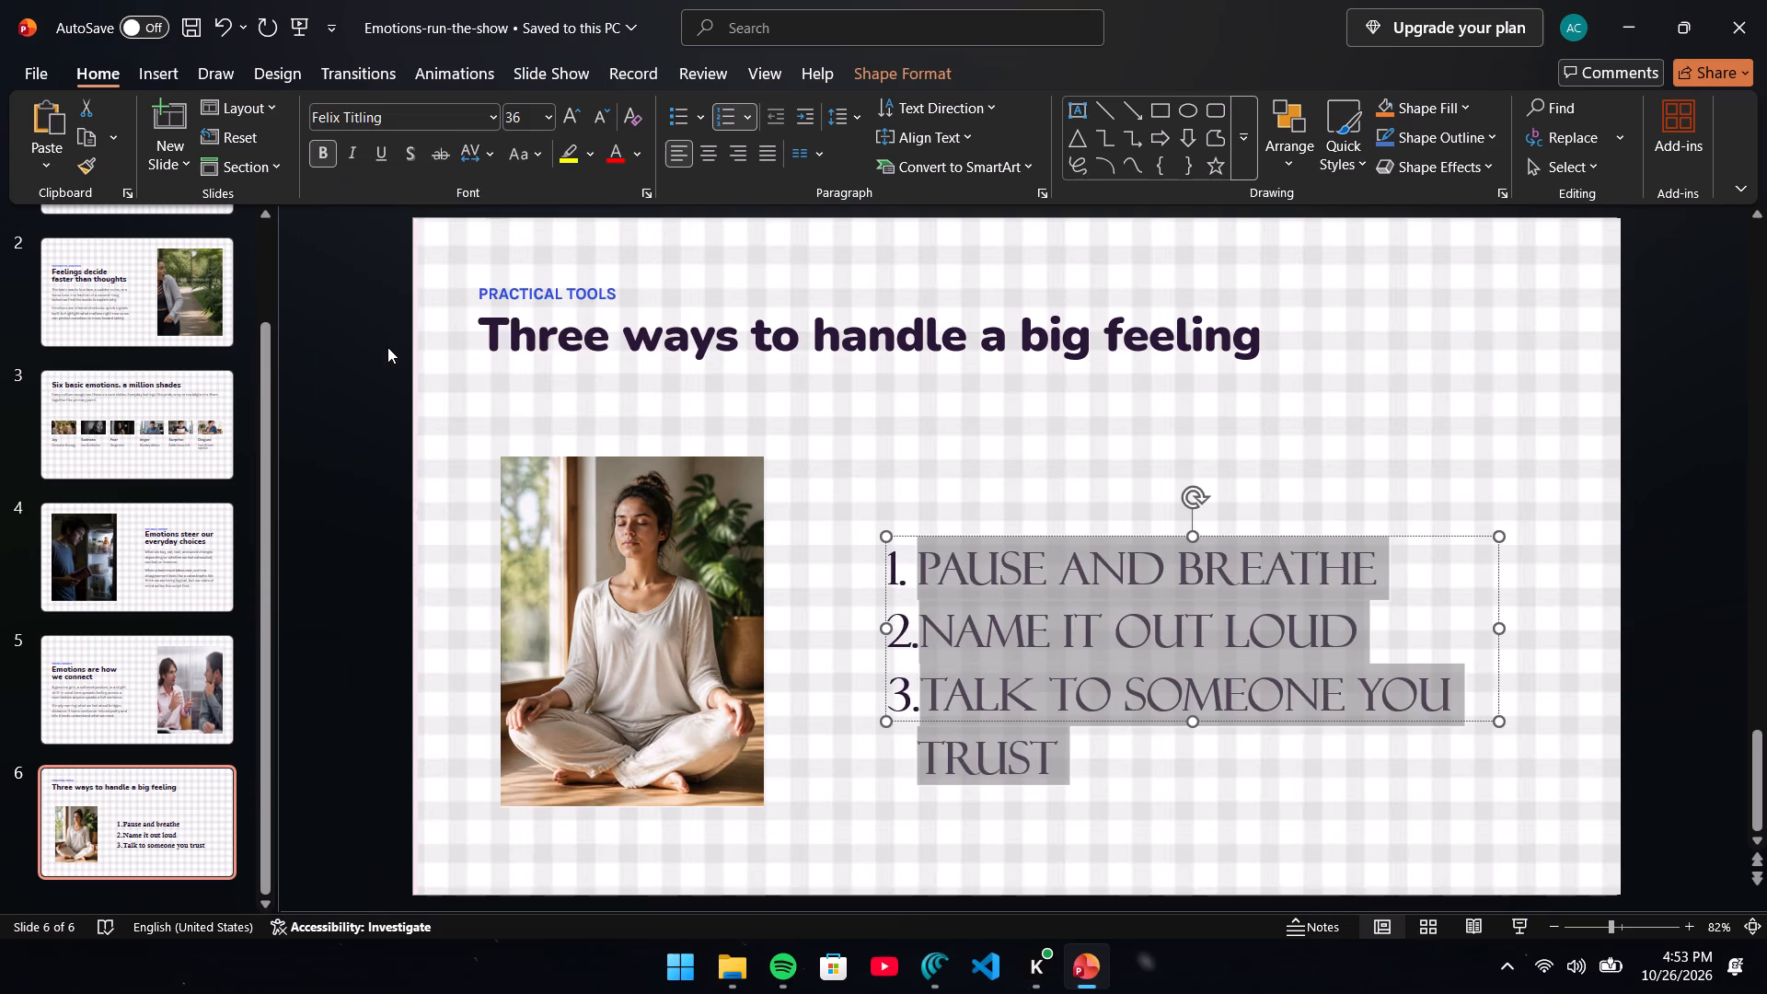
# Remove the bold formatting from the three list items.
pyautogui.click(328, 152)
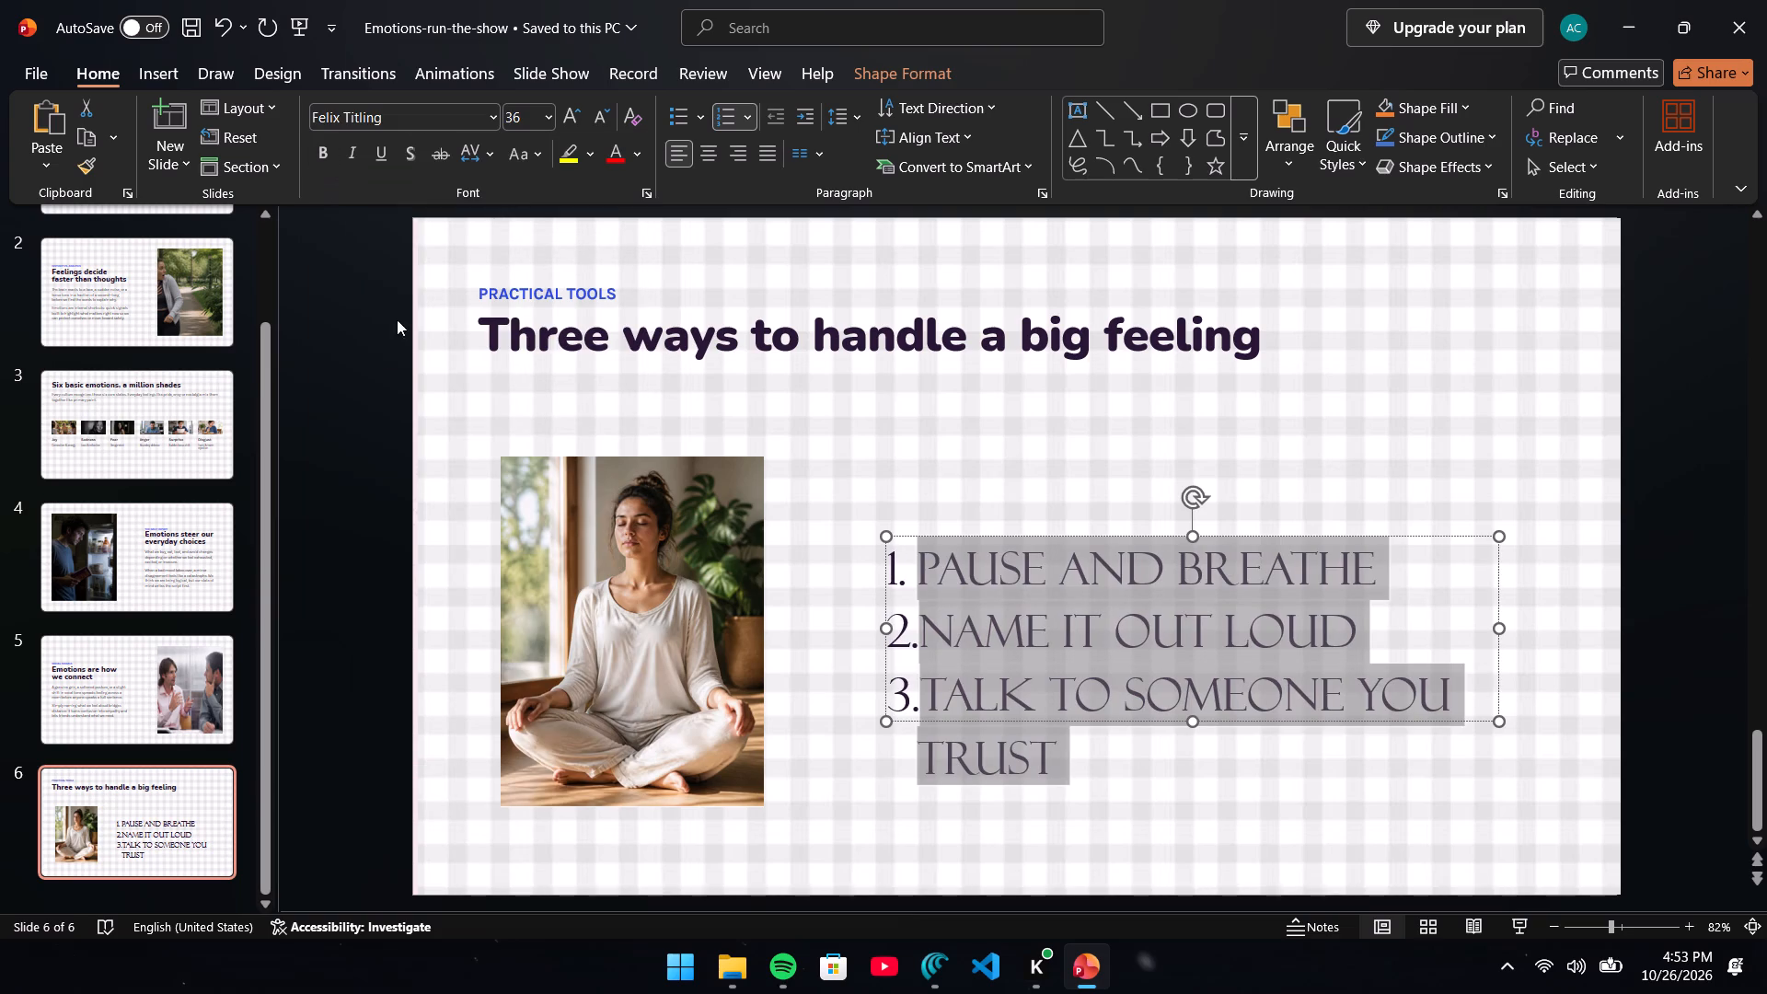
# Widen the list's text box so the third item fits on one line, and shift it closer to the photo.
pyautogui.moveTo(1498, 630); pyautogui.dragTo(1542, 625)
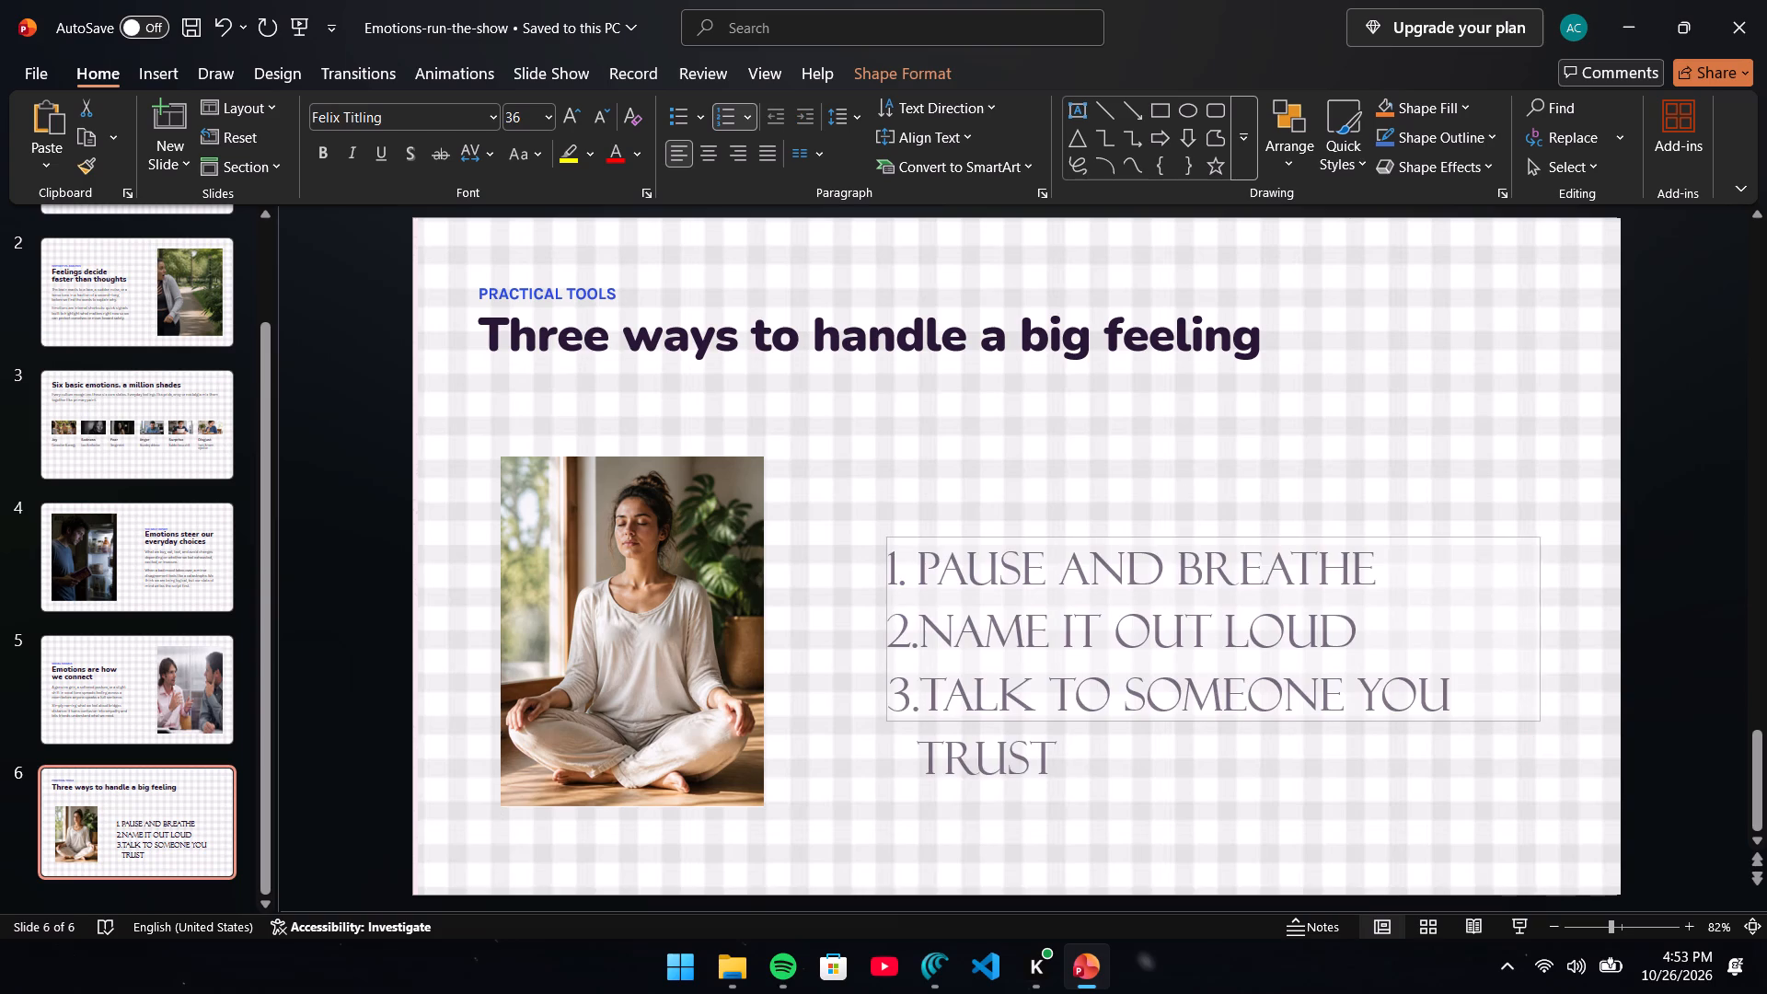
pyautogui.moveTo(1542, 625); pyautogui.dragTo(1628, 628)
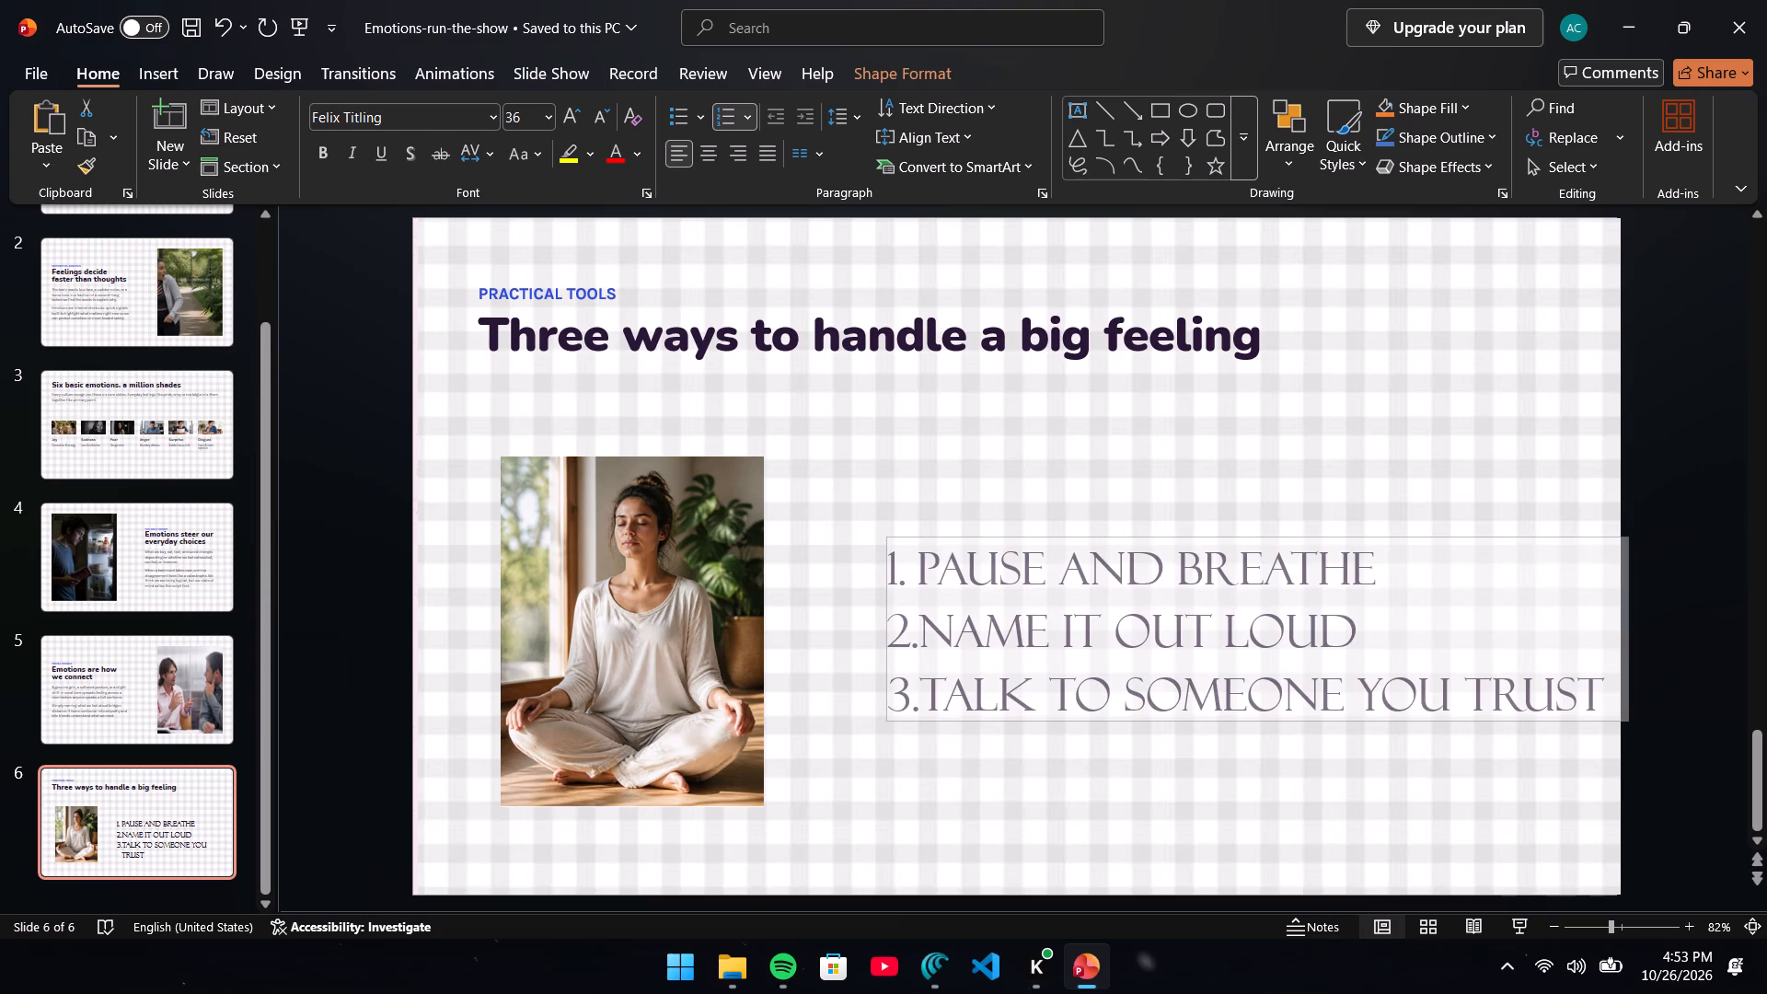
pyautogui.moveTo(1628, 628); pyautogui.dragTo(1620, 628)
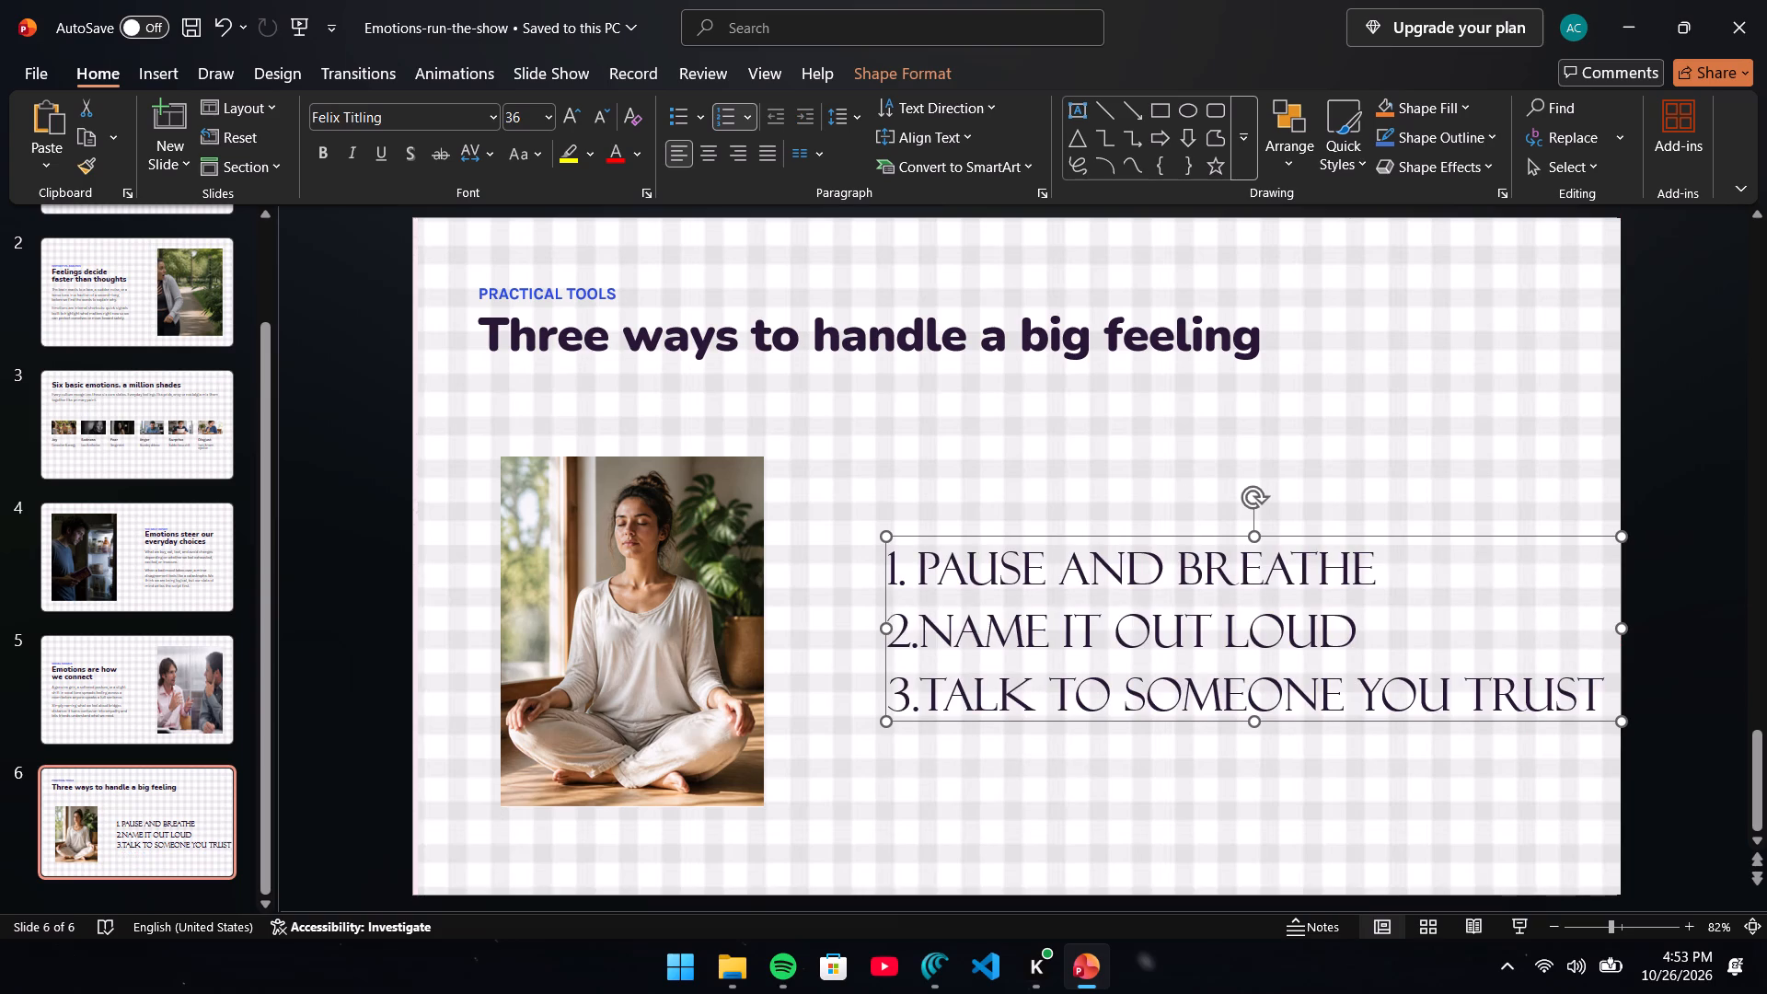
pyautogui.moveTo(1325, 536); pyautogui.dragTo(1280, 503)
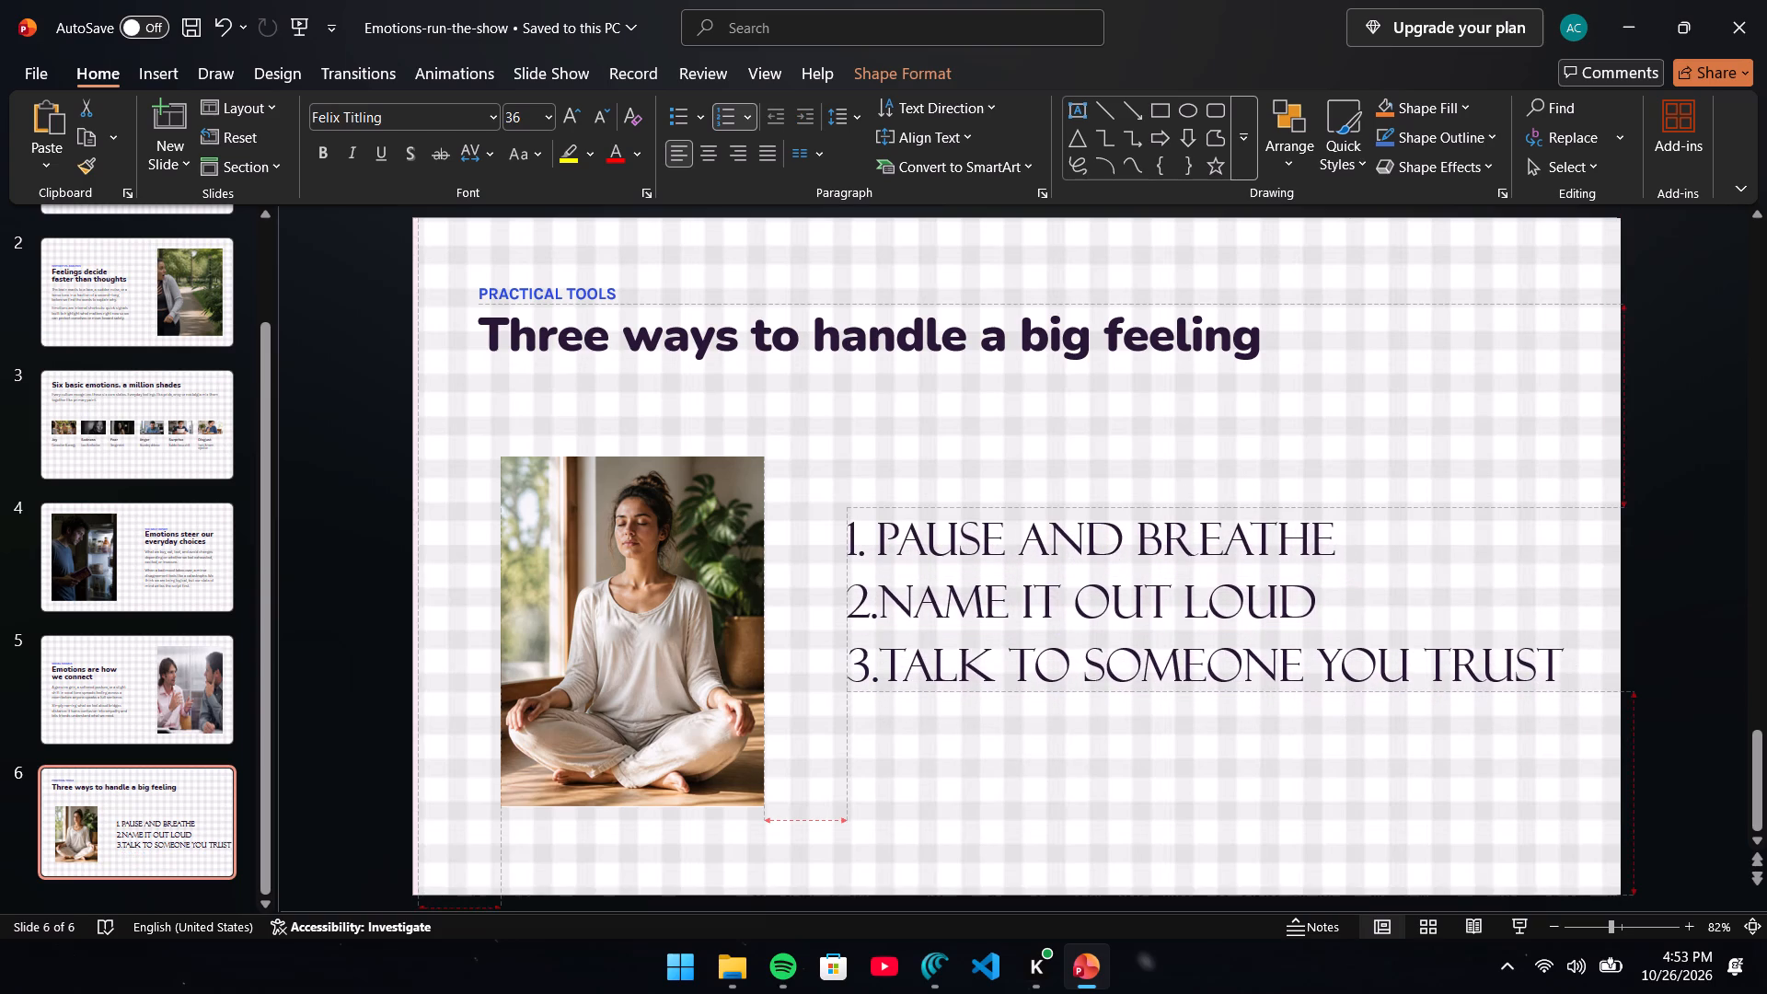
pyautogui.moveTo(1280, 503); pyautogui.dragTo(1282, 520)
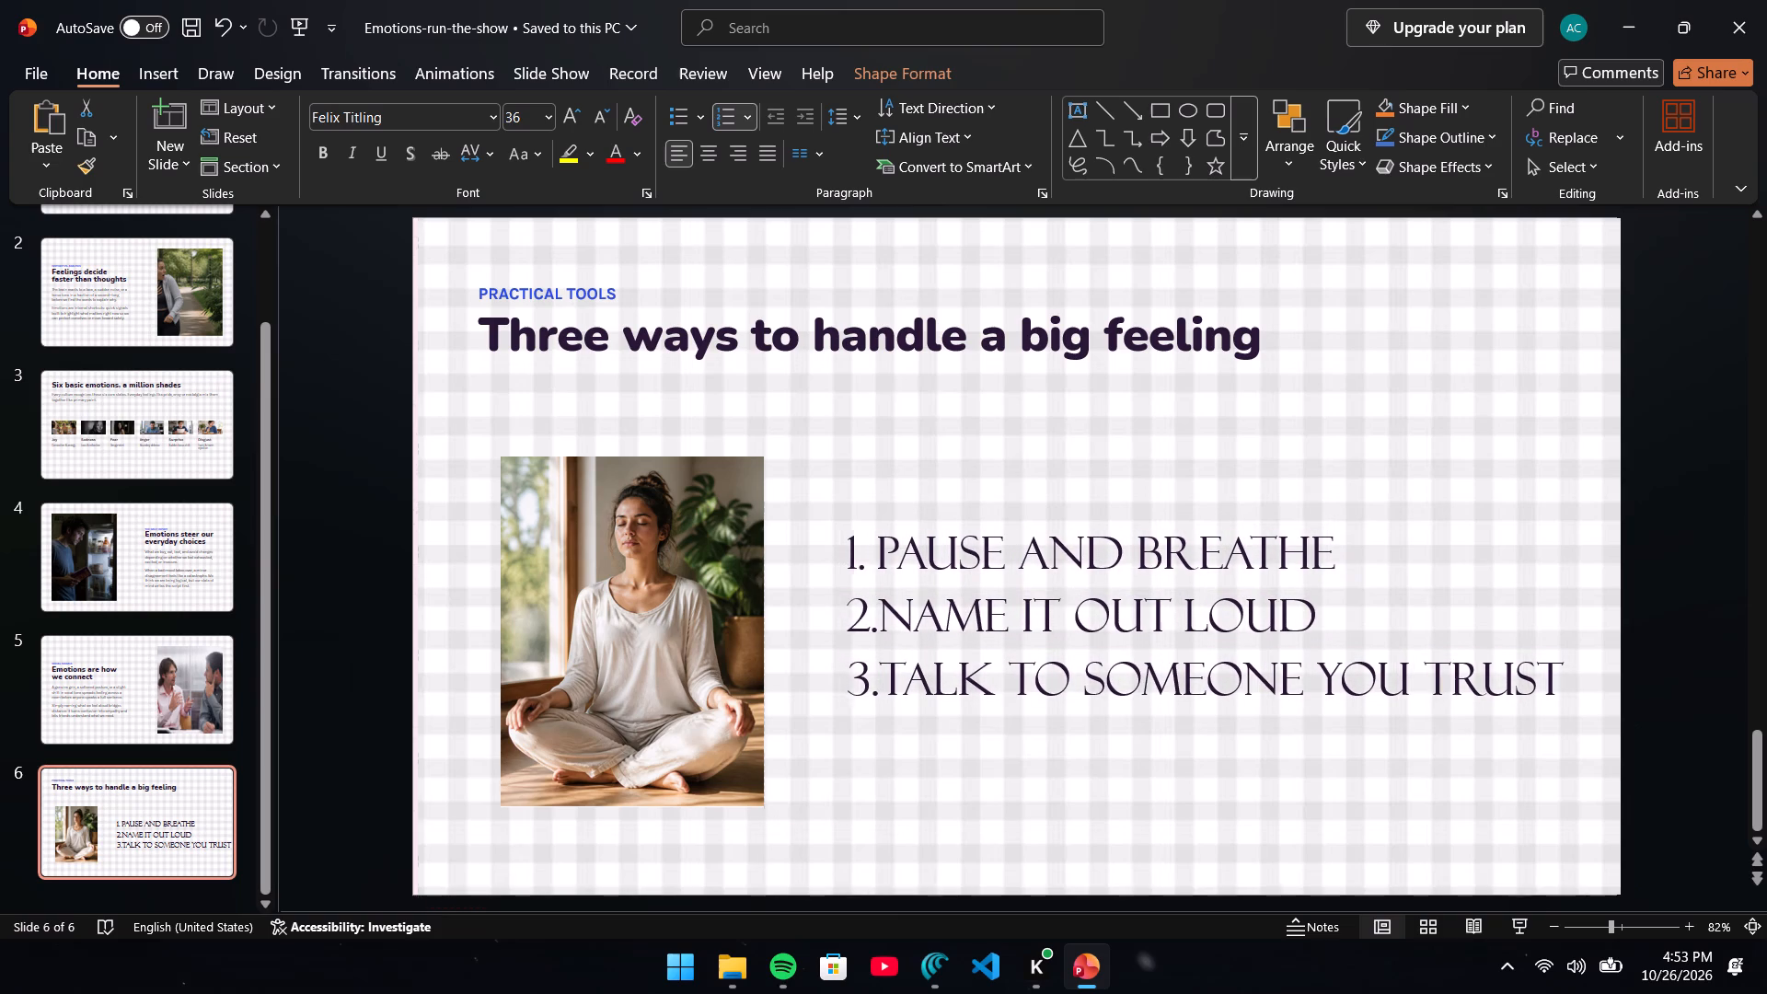
pyautogui.moveTo(1282, 520); pyautogui.dragTo(1284, 540)
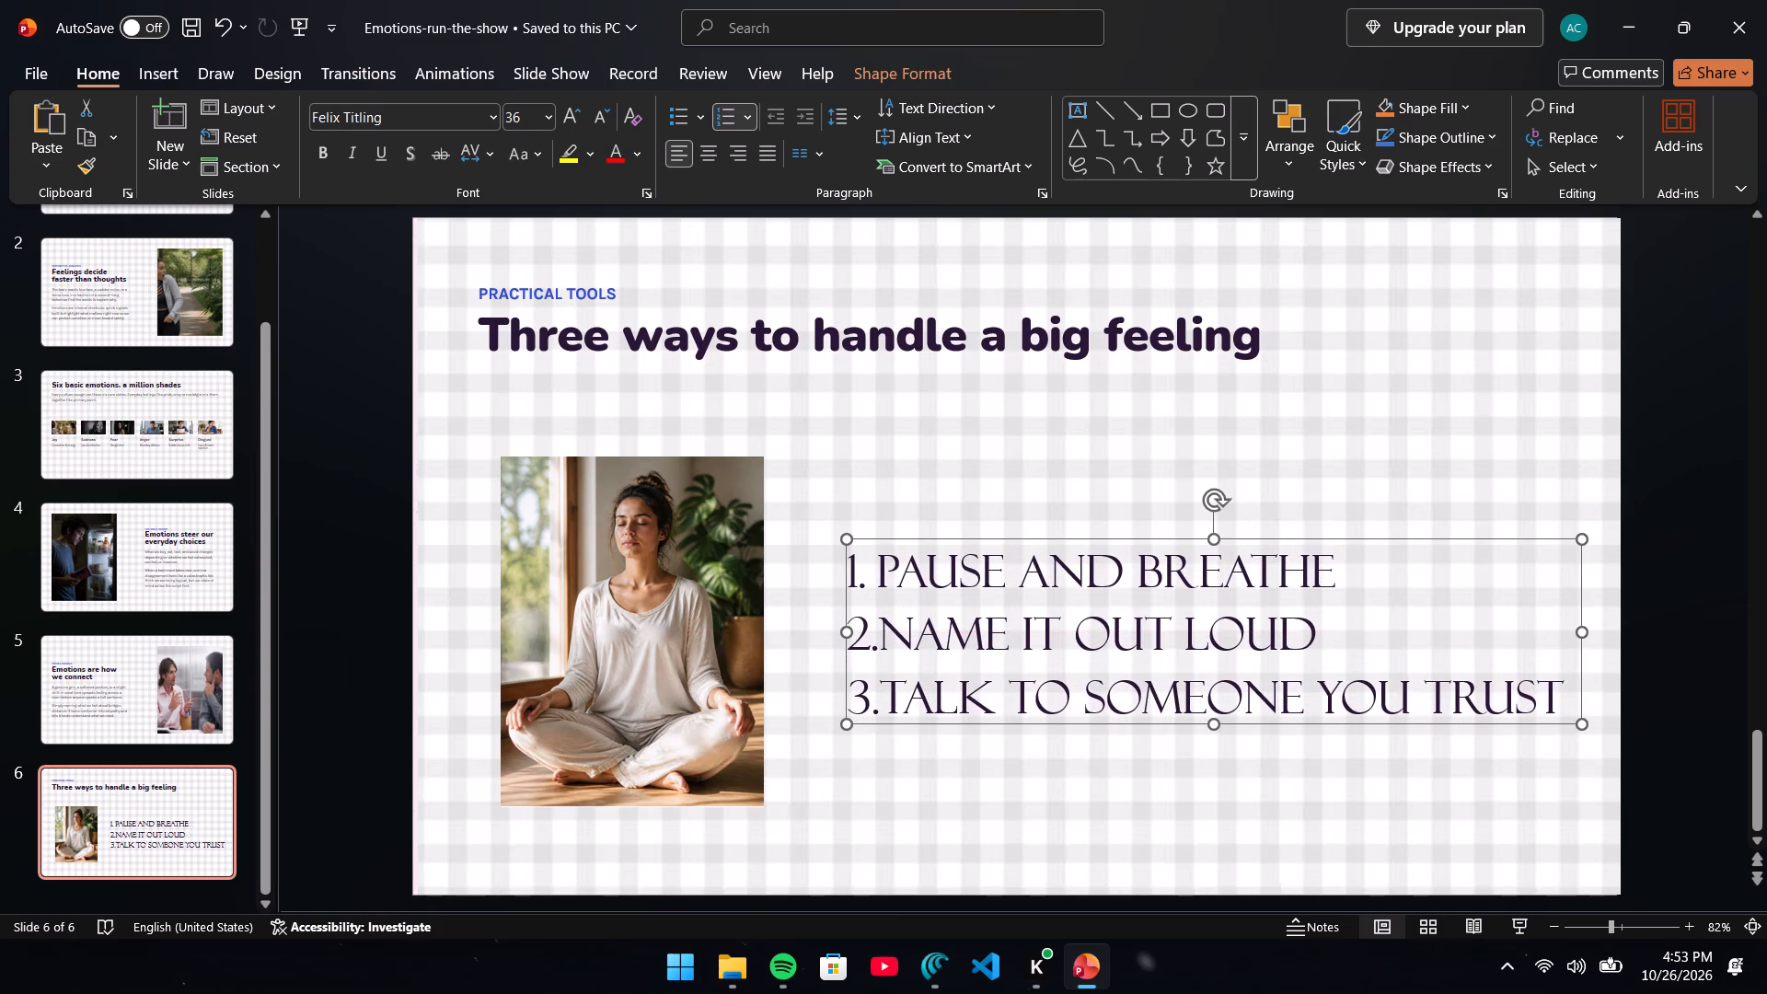
# Make the numbered list text on slide 6 bold.
pyautogui.click(321, 157)
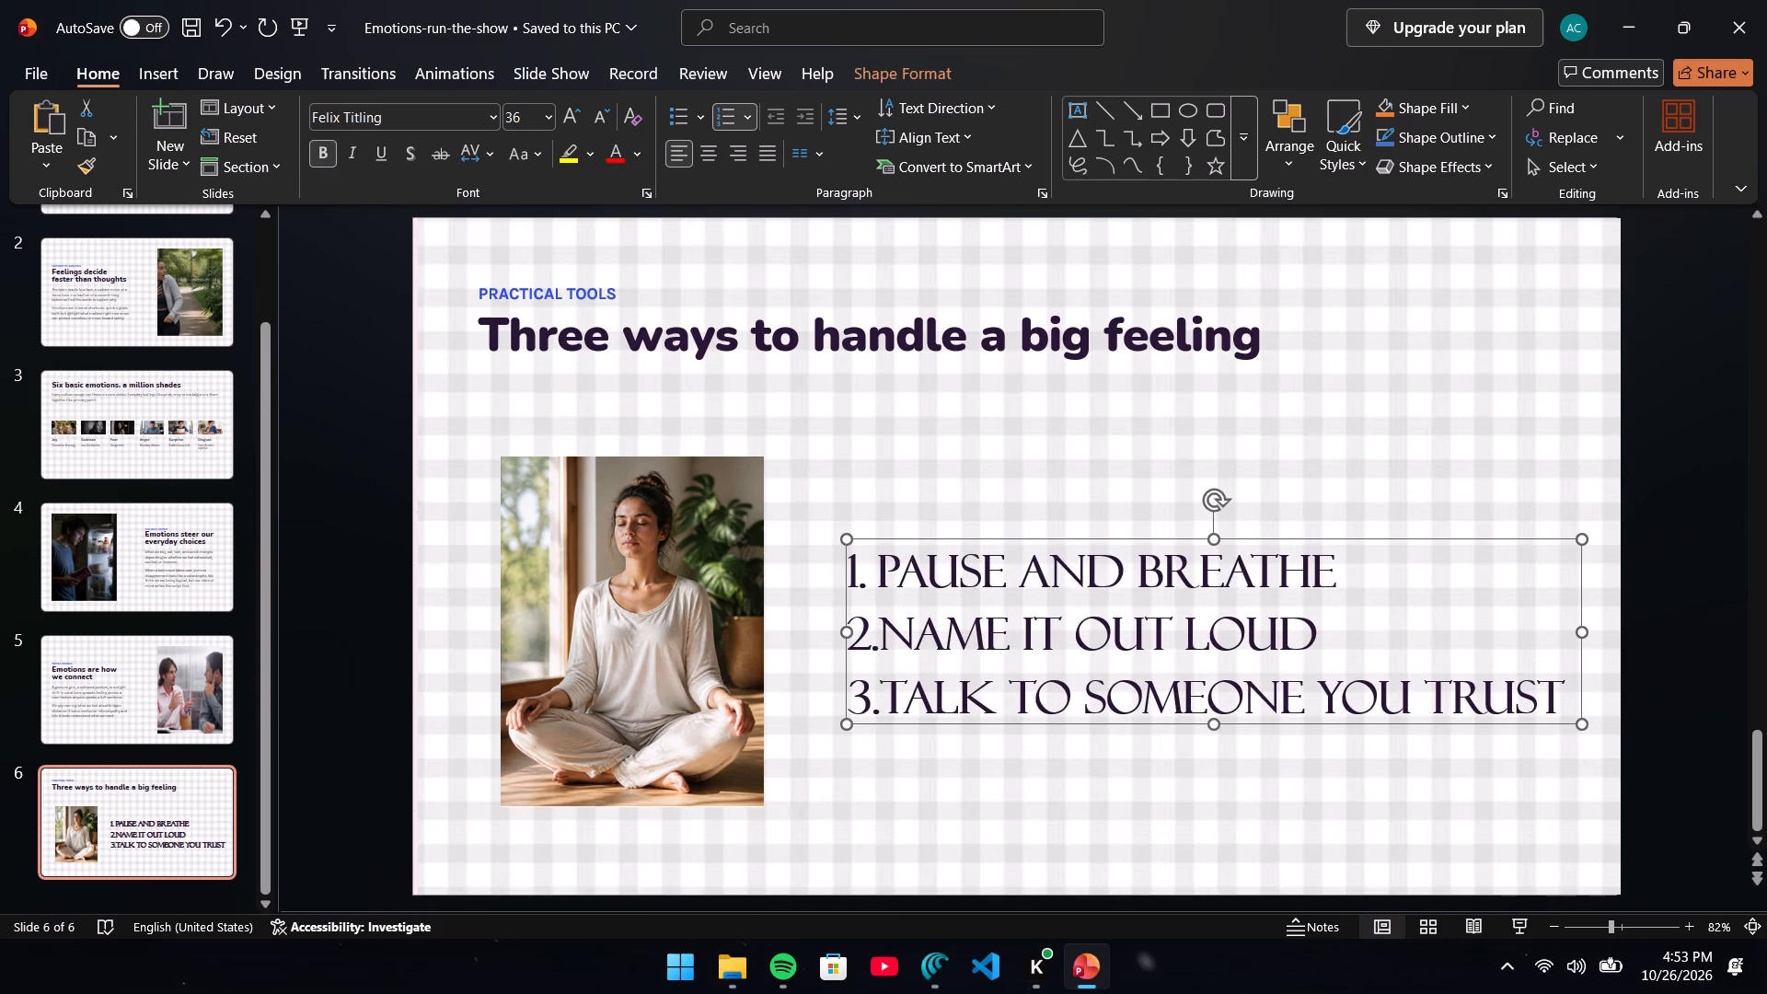
pyautogui.click(979, 459)
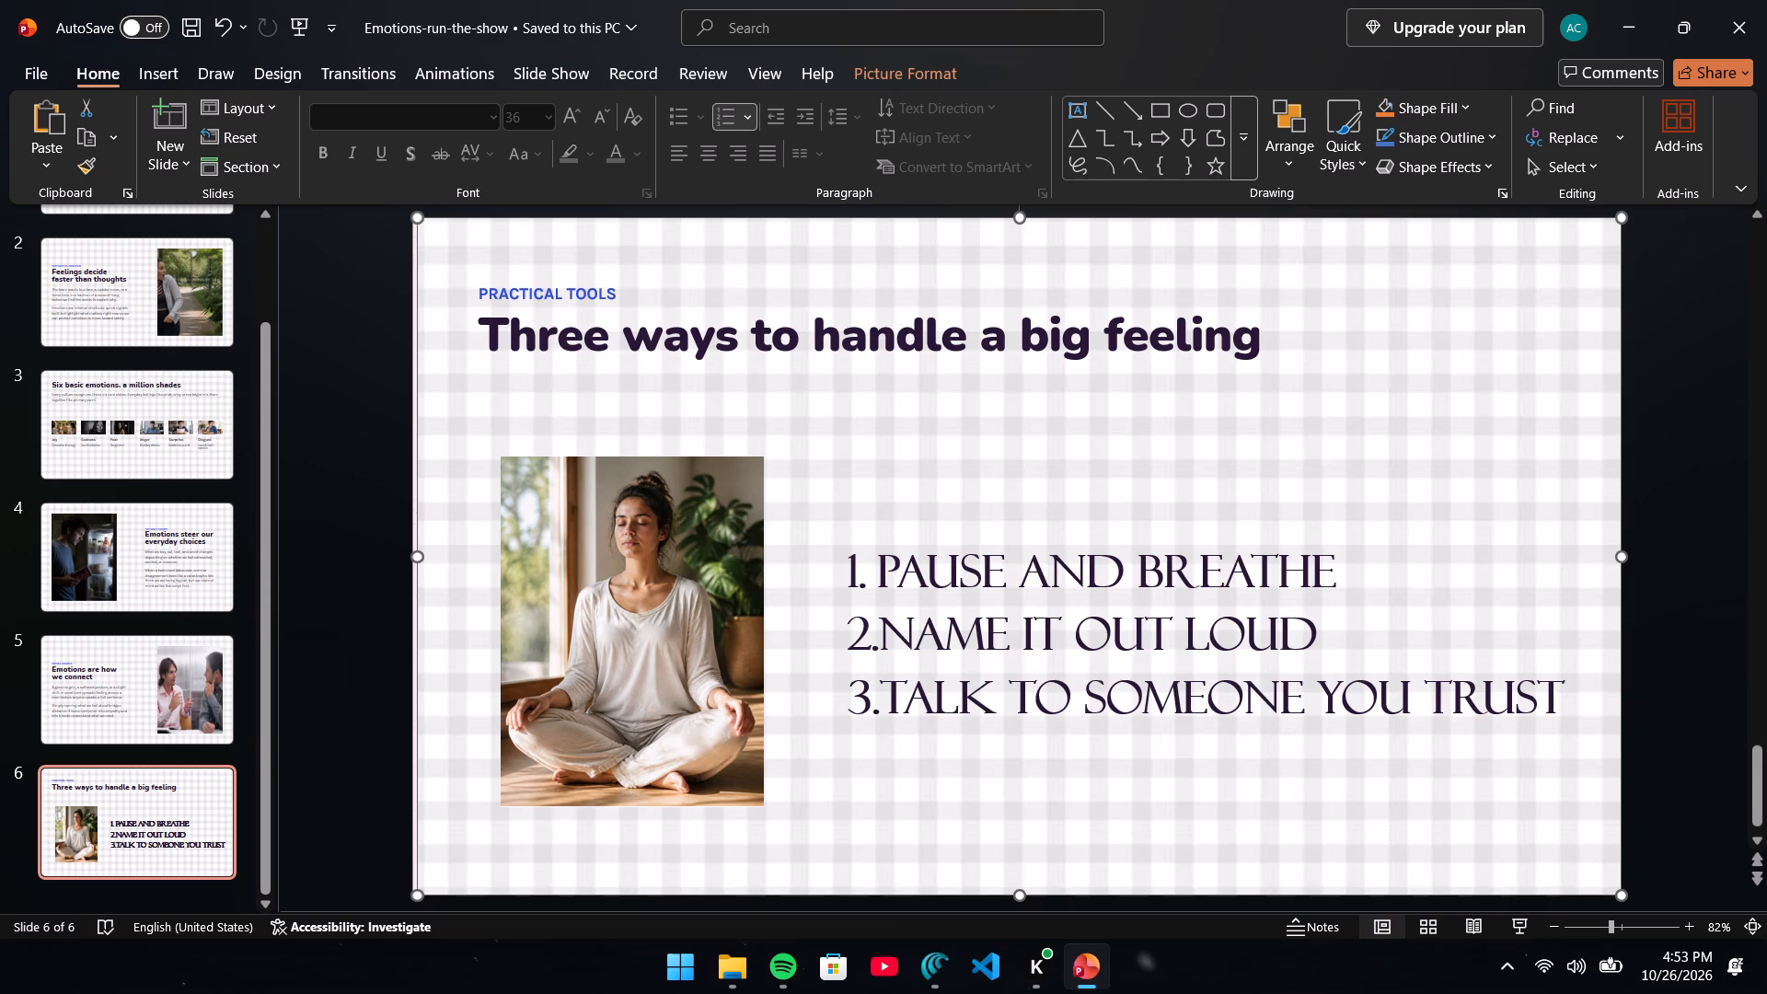
# Insert a blank line after each of the first two numbered list items on slide 6.
pyautogui.click(1368, 557)
pyautogui.press('Return')
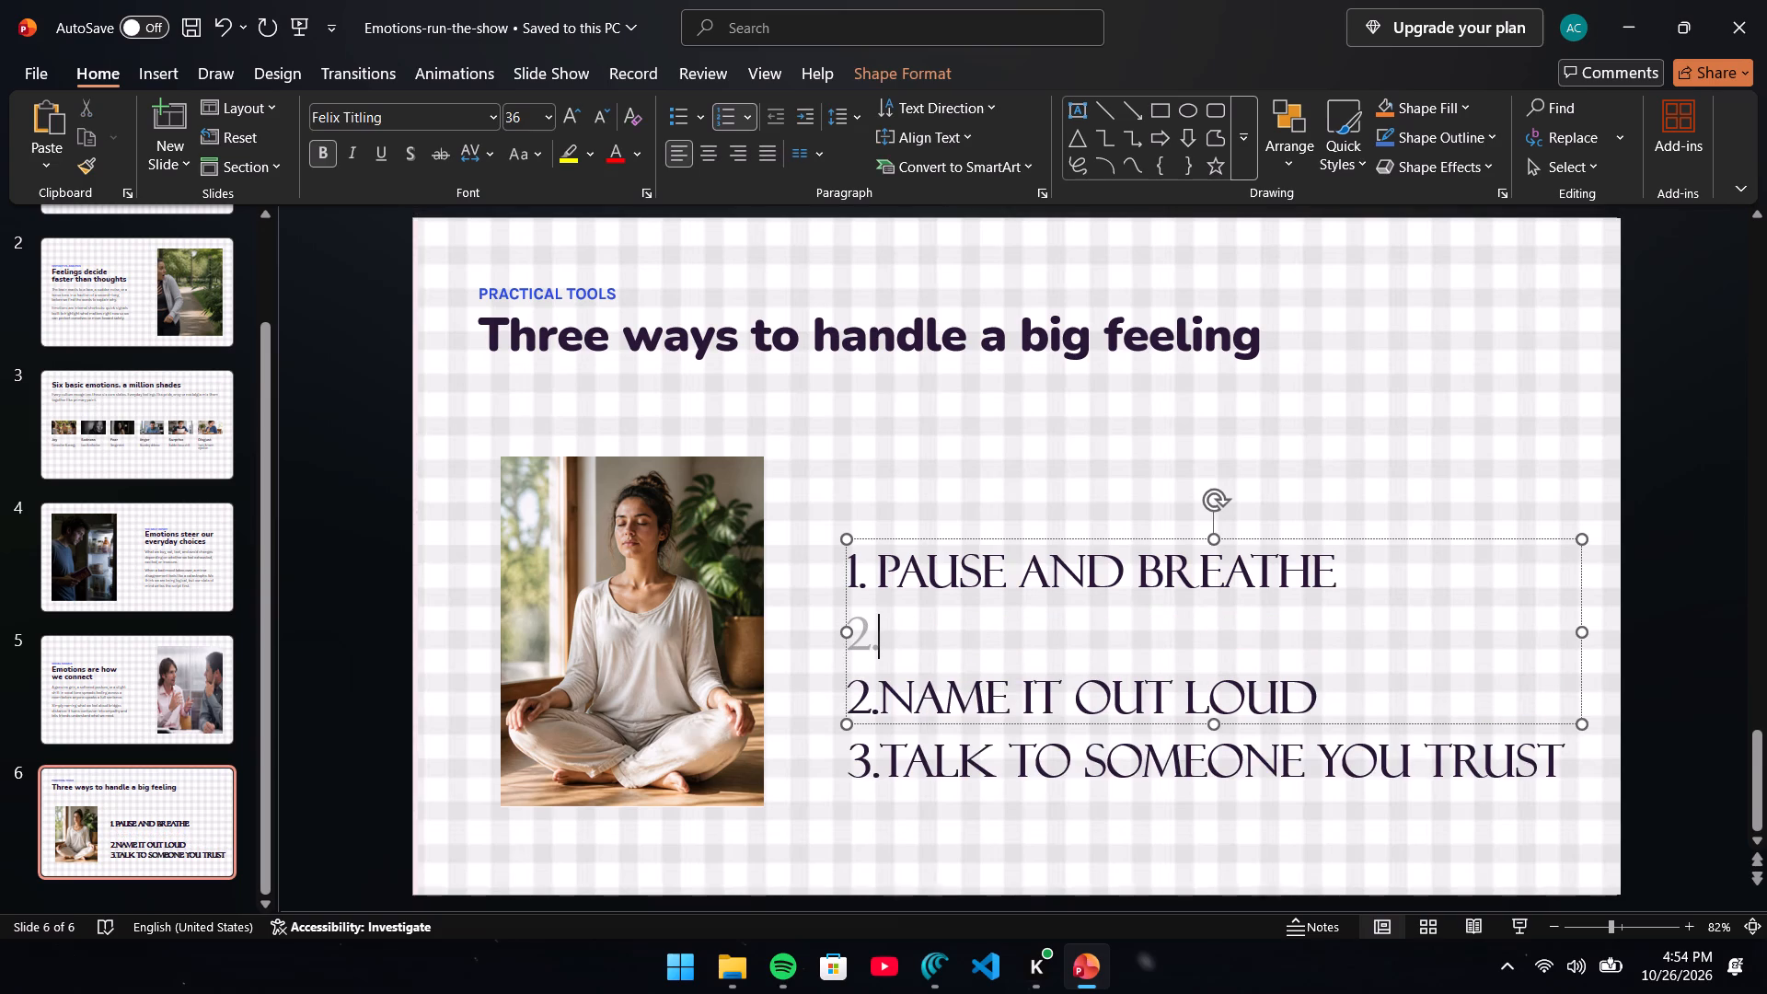
pyautogui.click(1337, 694)
pyautogui.press('Return')
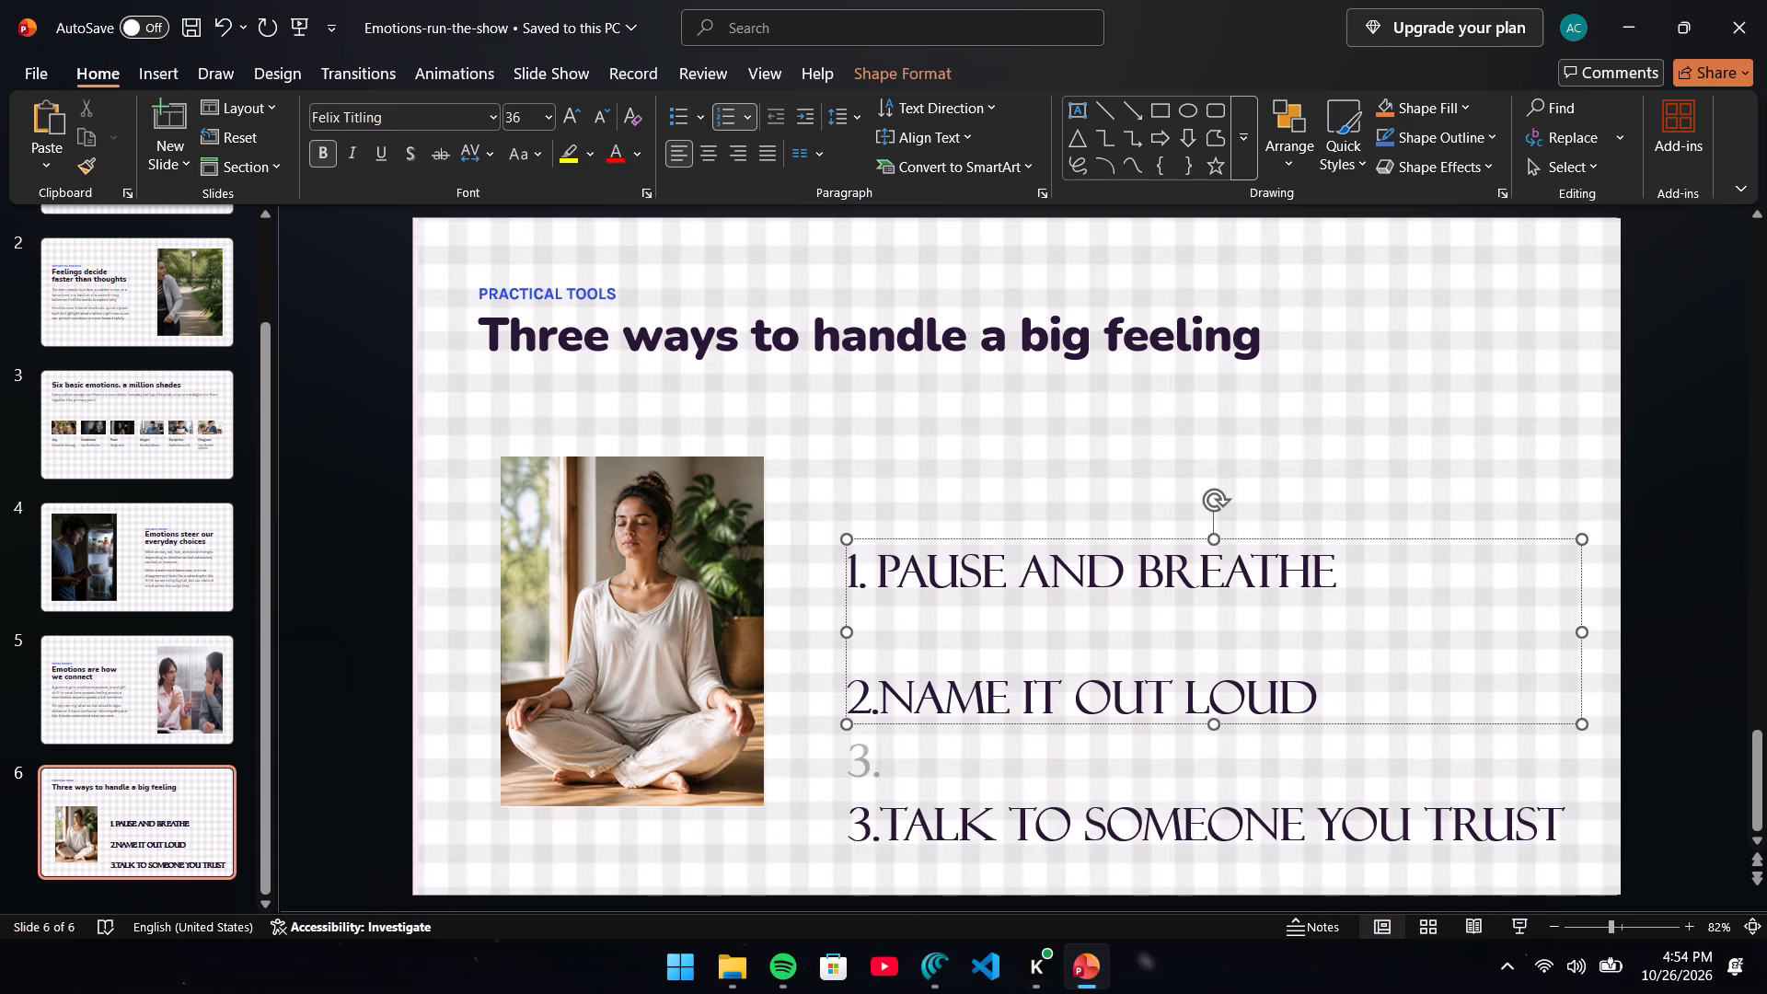
# Move the list's text box up so the three spaced items sit alongside the meditation photo.
pyautogui.moveTo(1273, 540); pyautogui.dragTo(1277, 491)
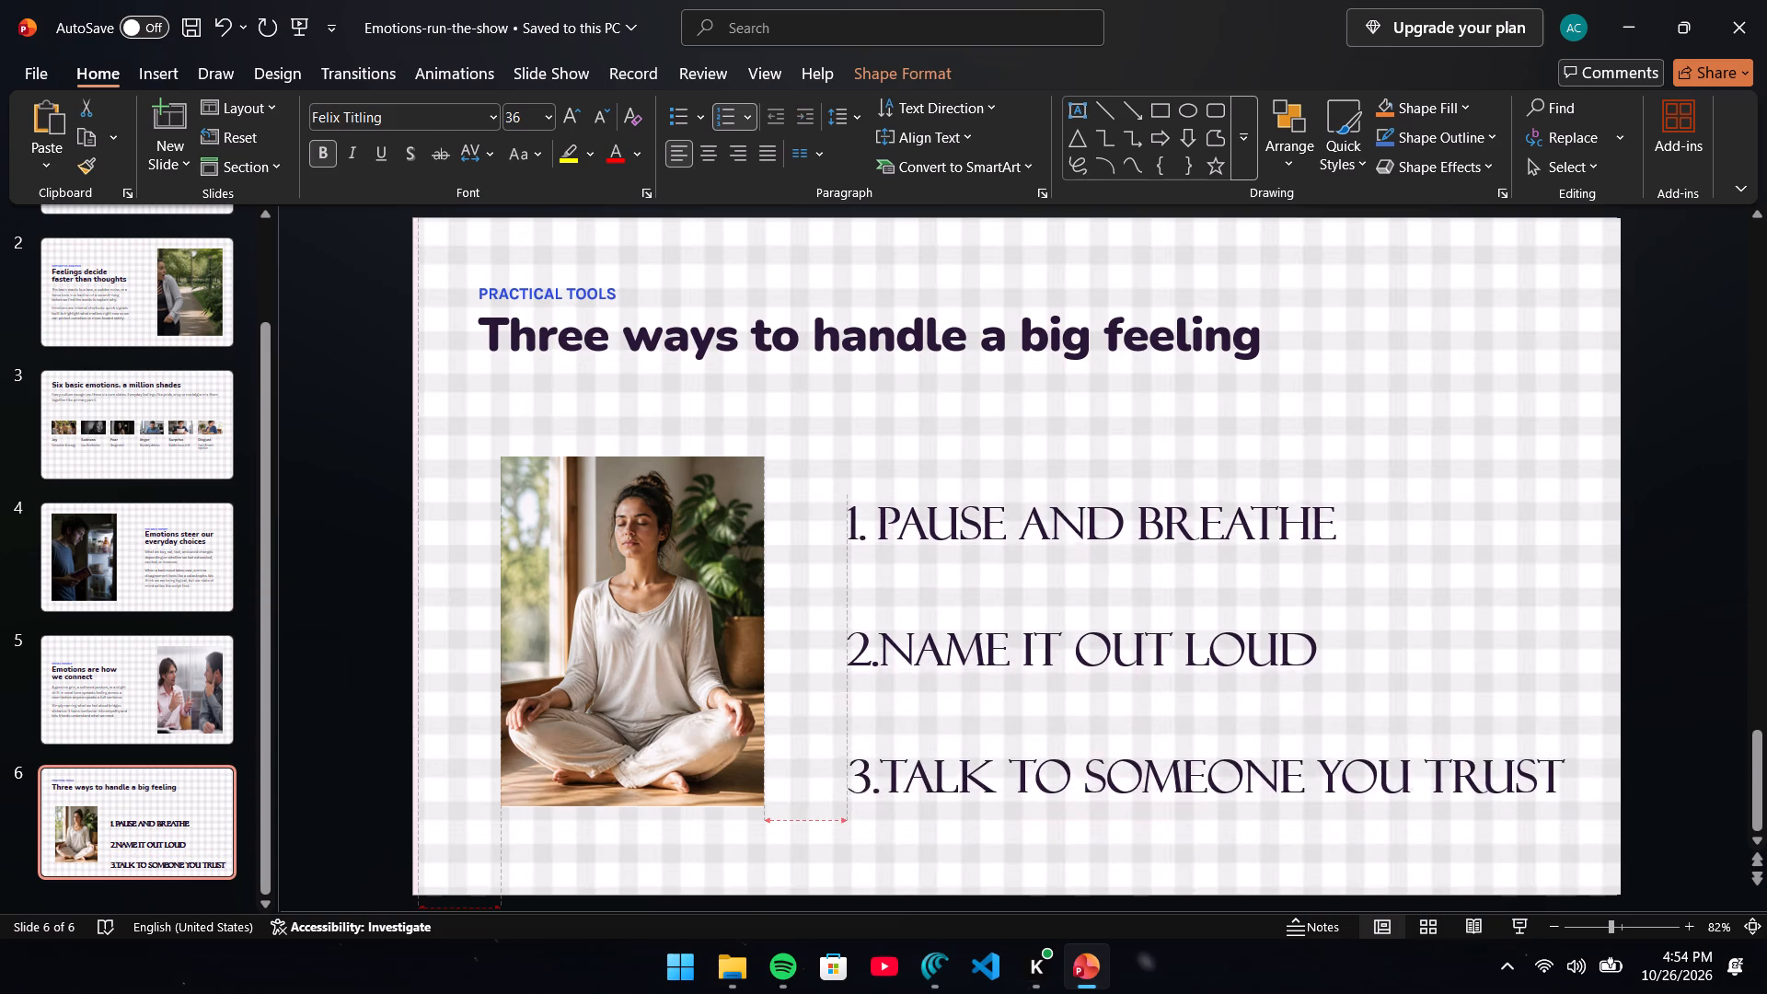
pyautogui.moveTo(1277, 491); pyautogui.dragTo(1269, 464)
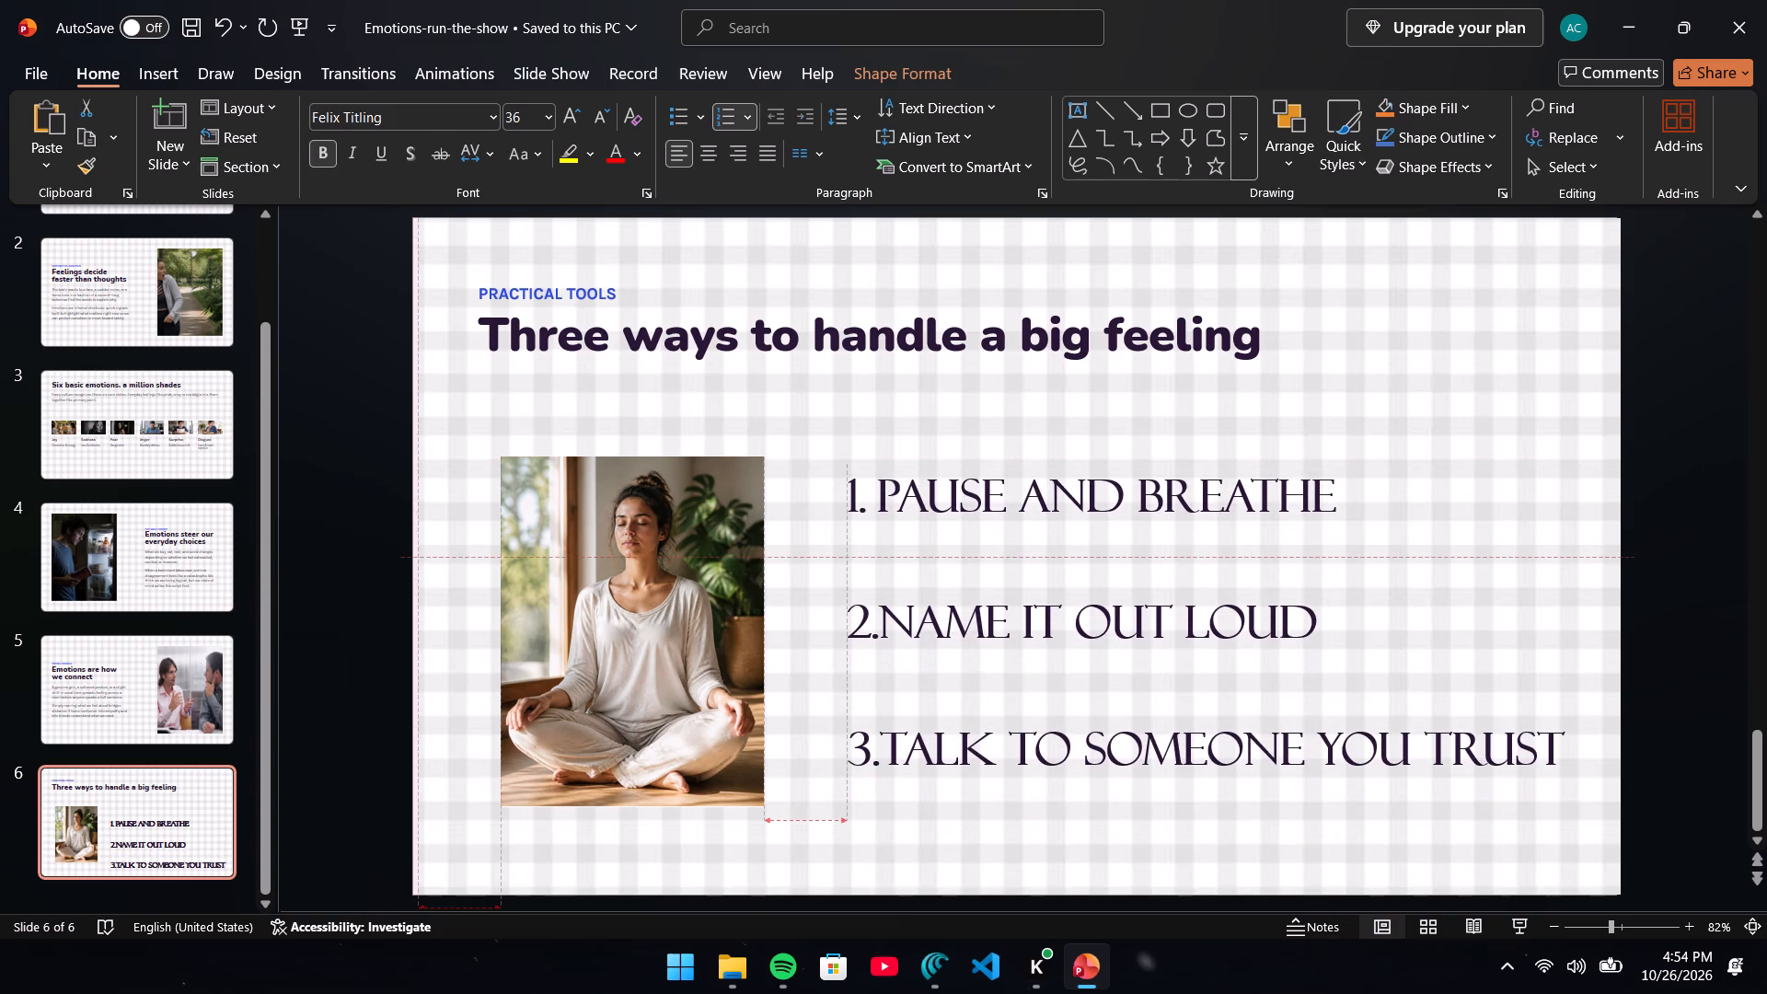
pyautogui.moveTo(1269, 464); pyautogui.dragTo(1271, 479)
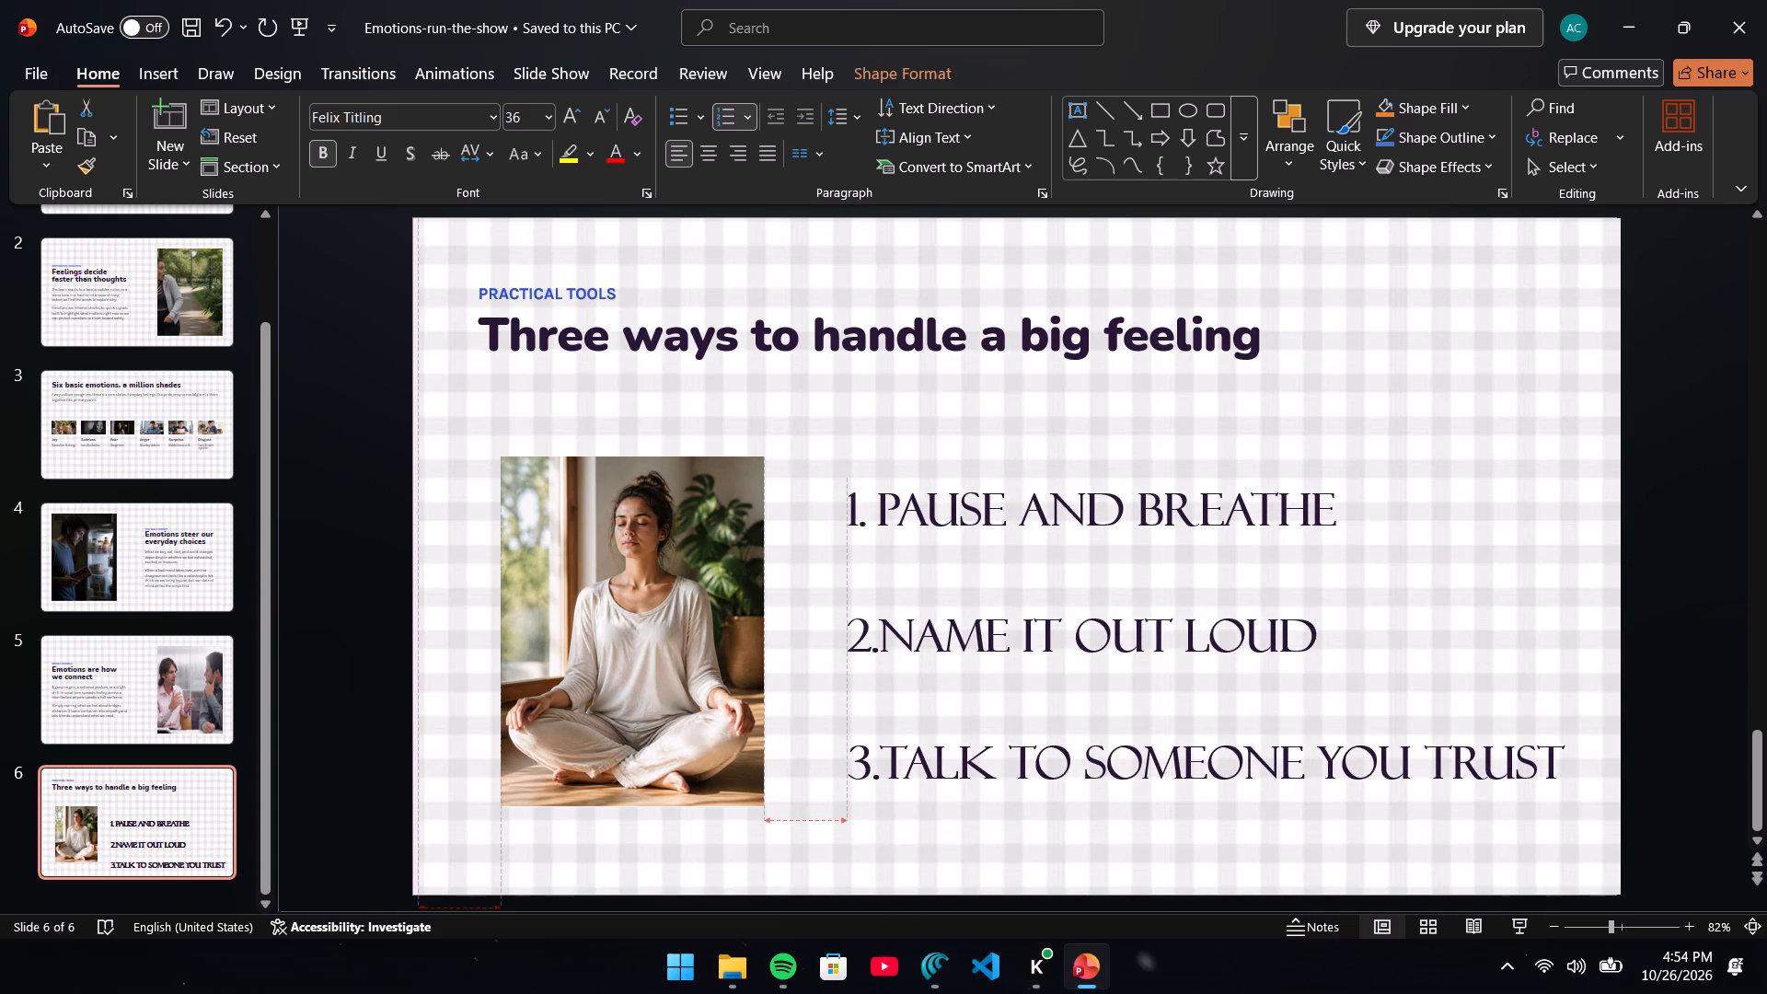
pyautogui.moveTo(1271, 479); pyautogui.dragTo(1270, 517)
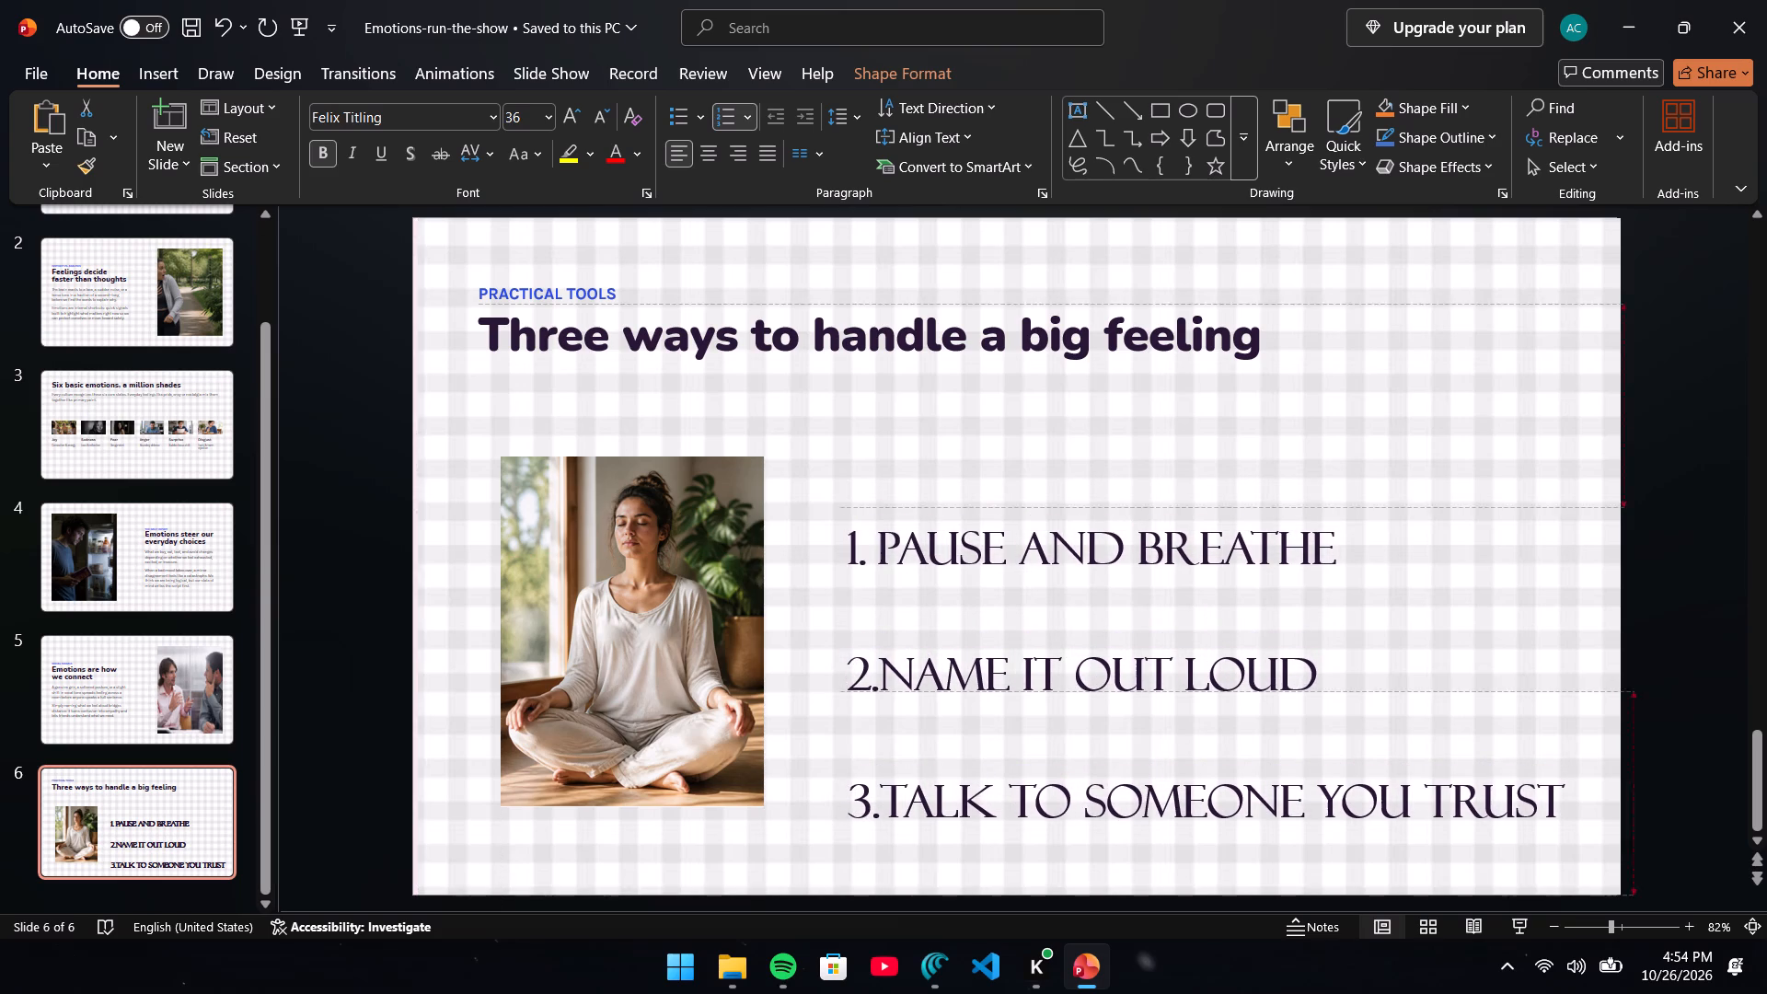
pyautogui.moveTo(1270, 517); pyautogui.dragTo(1278, 474)
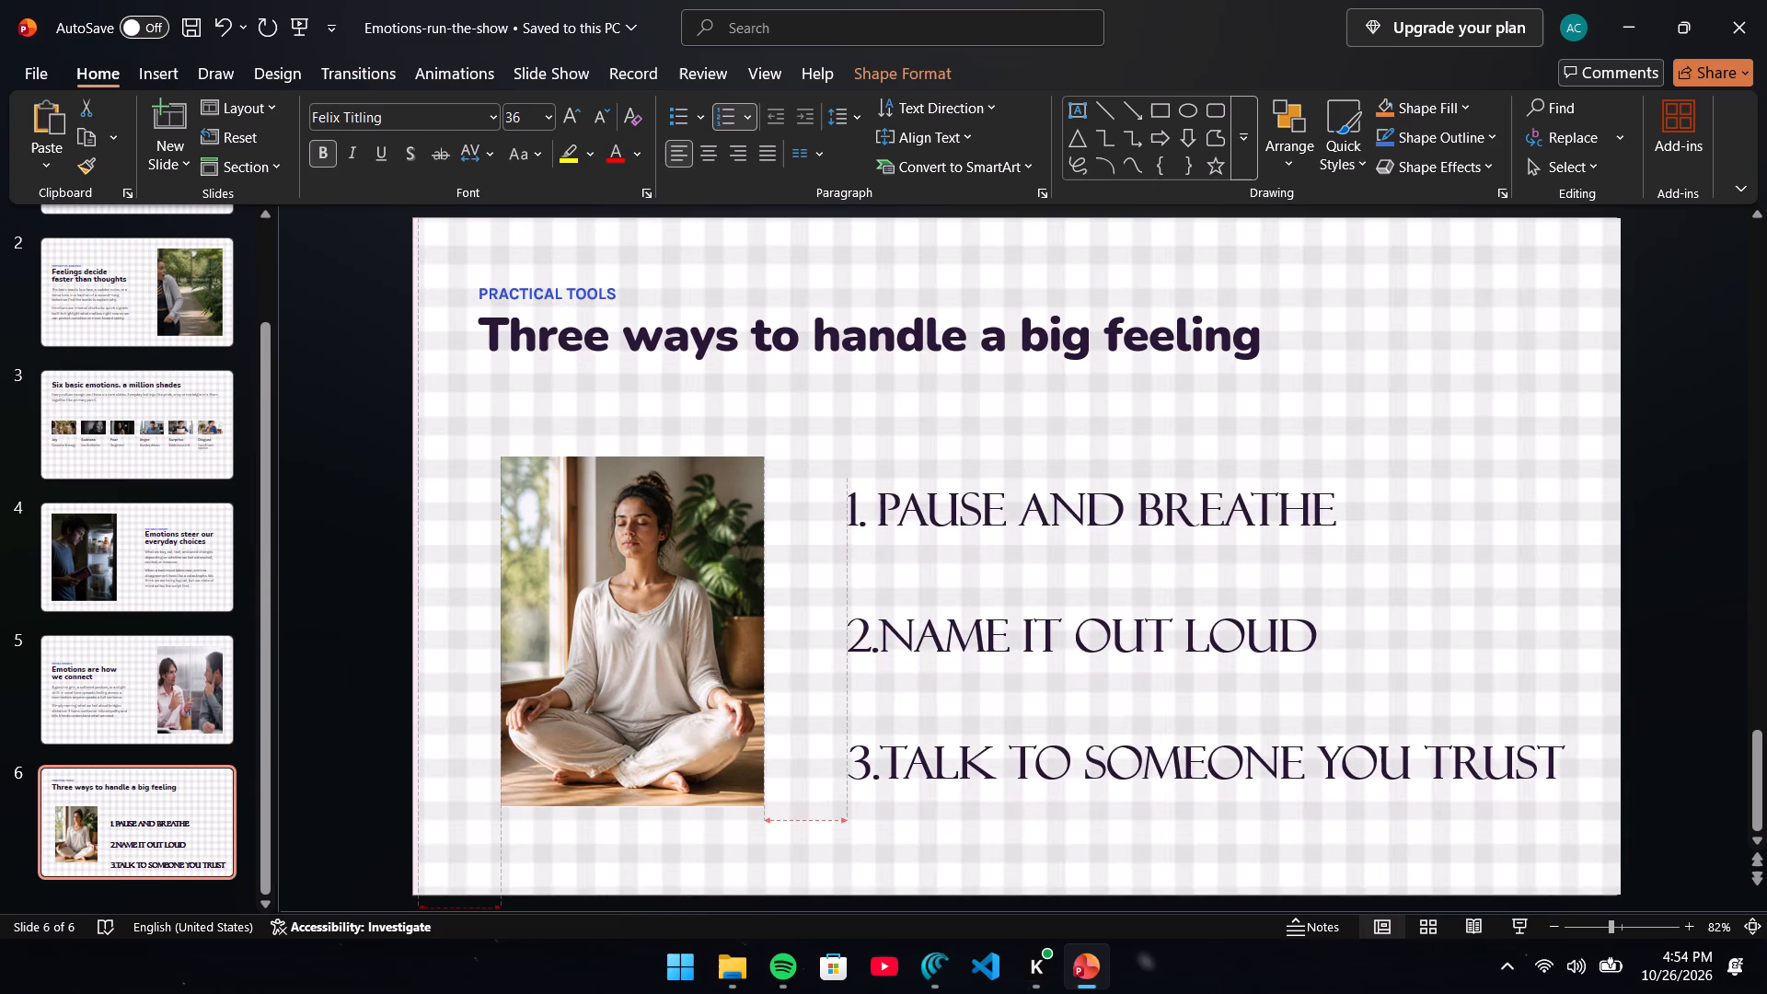
pyautogui.moveTo(1278, 474); pyautogui.dragTo(1278, 468)
pyautogui.click(1353, 419)
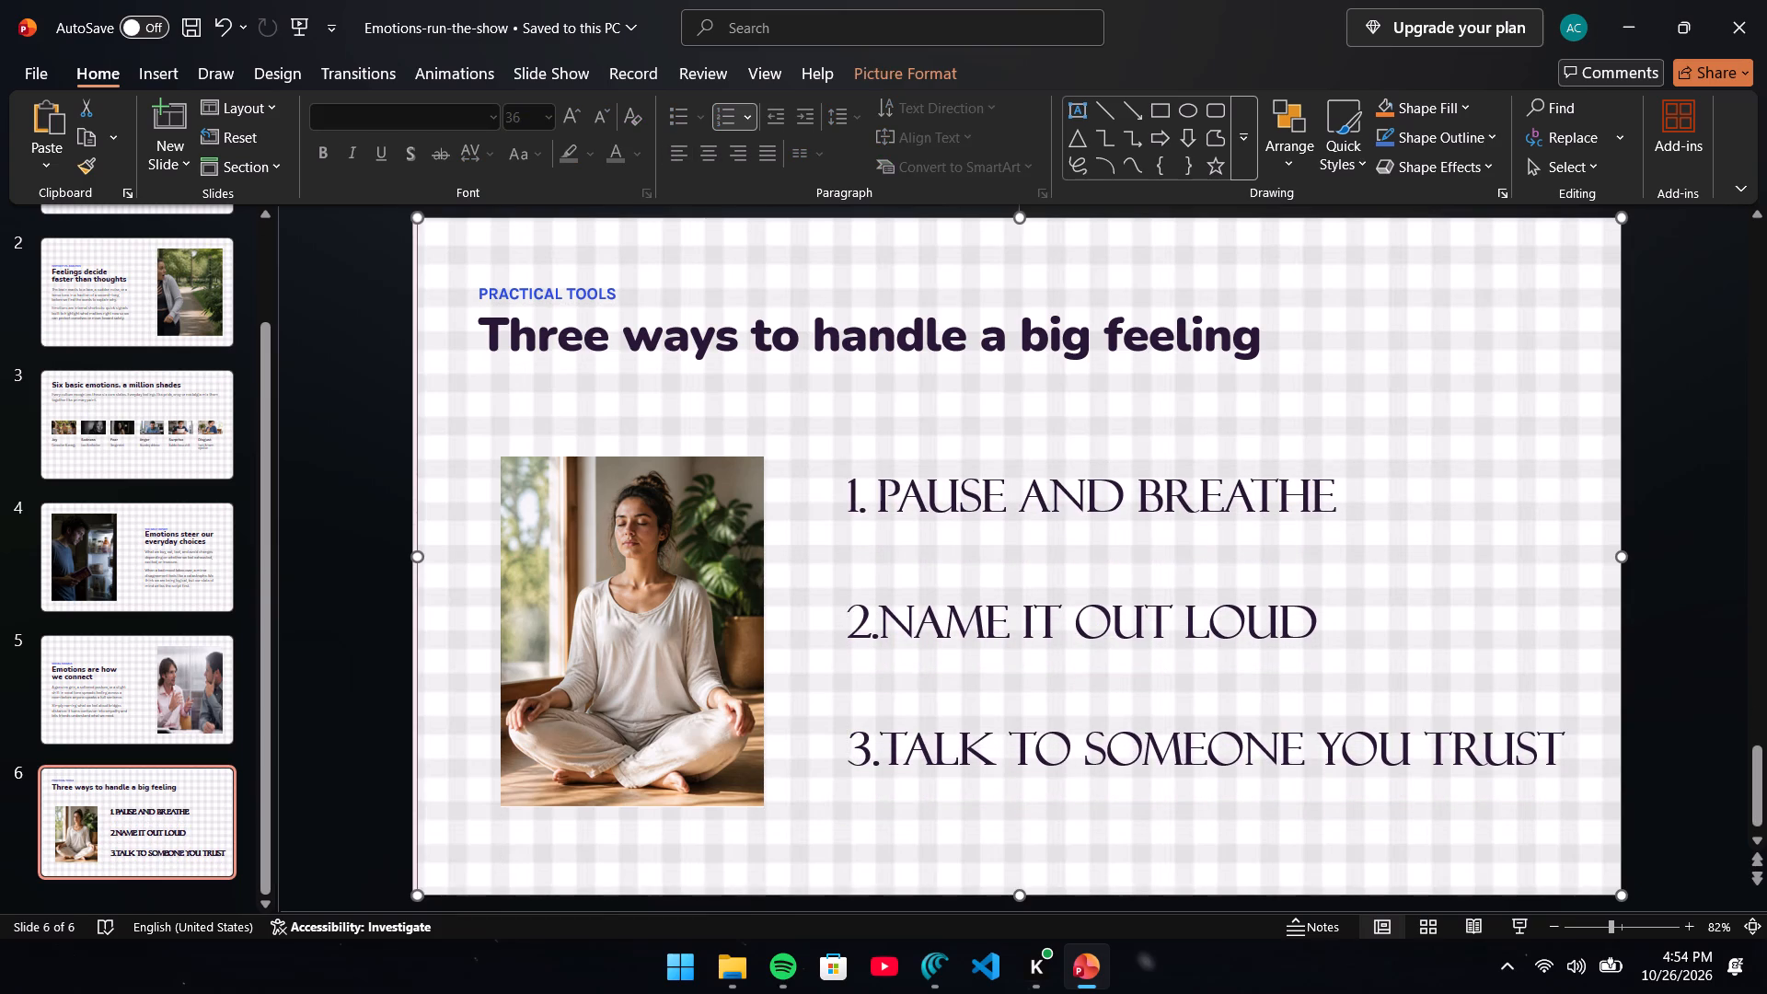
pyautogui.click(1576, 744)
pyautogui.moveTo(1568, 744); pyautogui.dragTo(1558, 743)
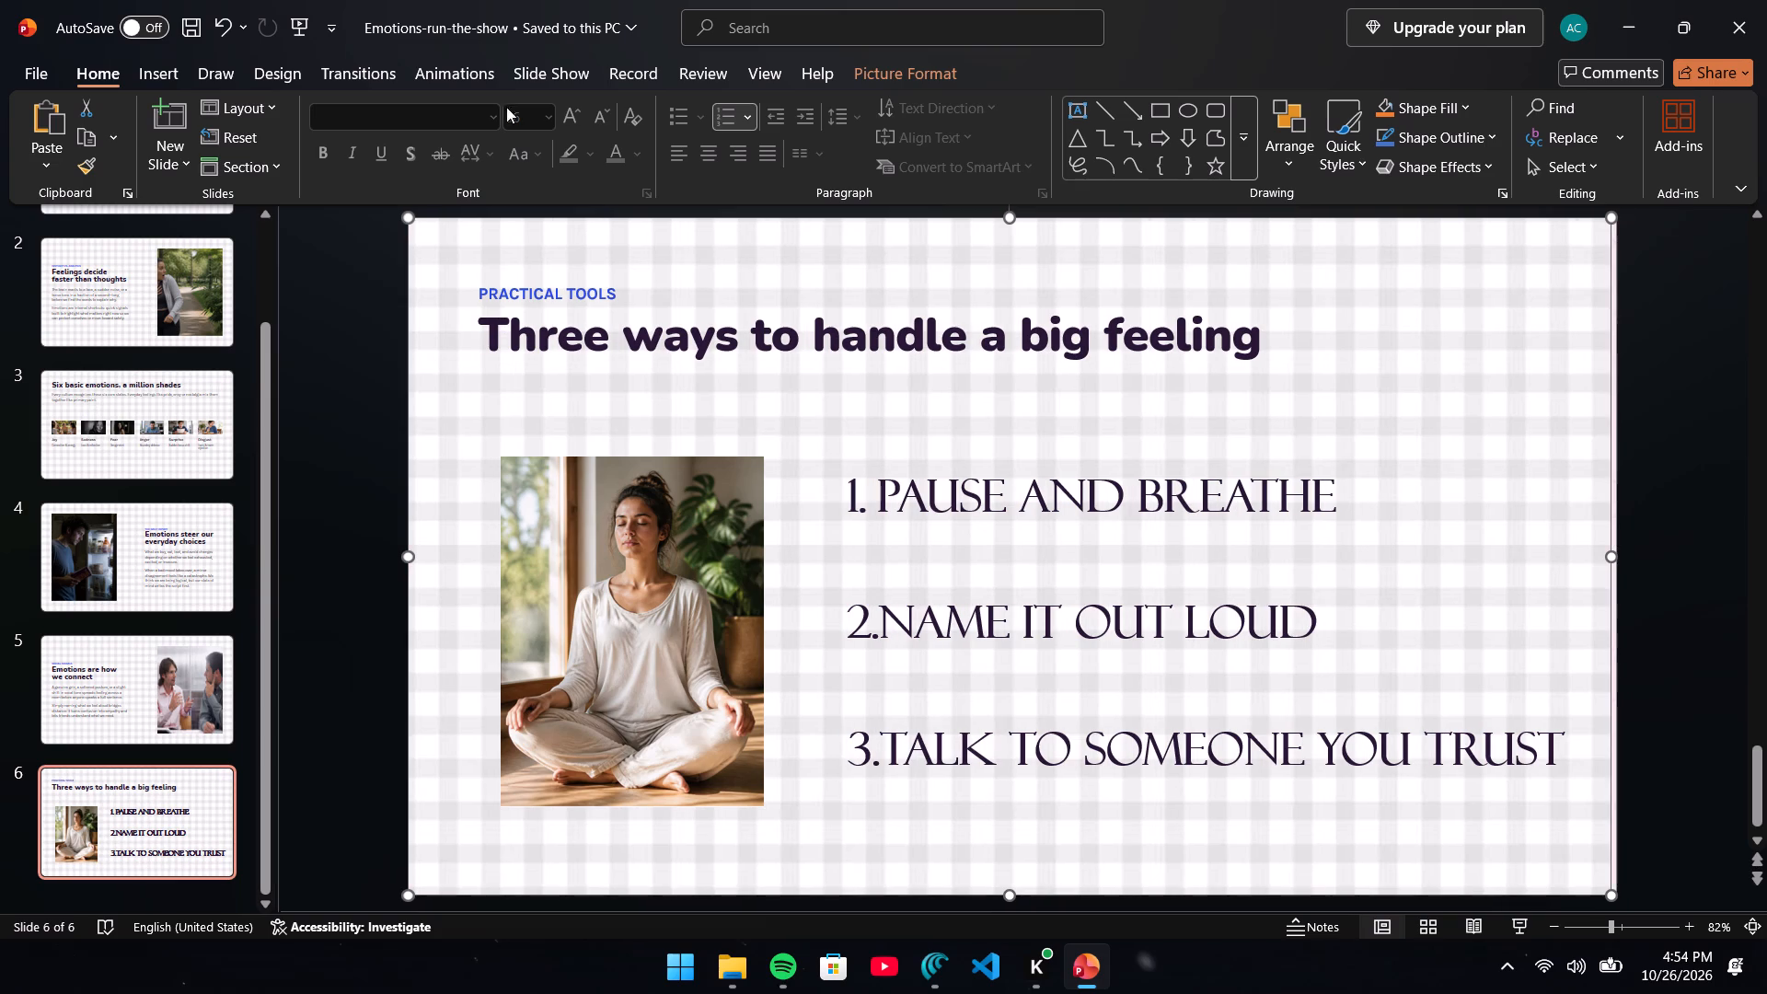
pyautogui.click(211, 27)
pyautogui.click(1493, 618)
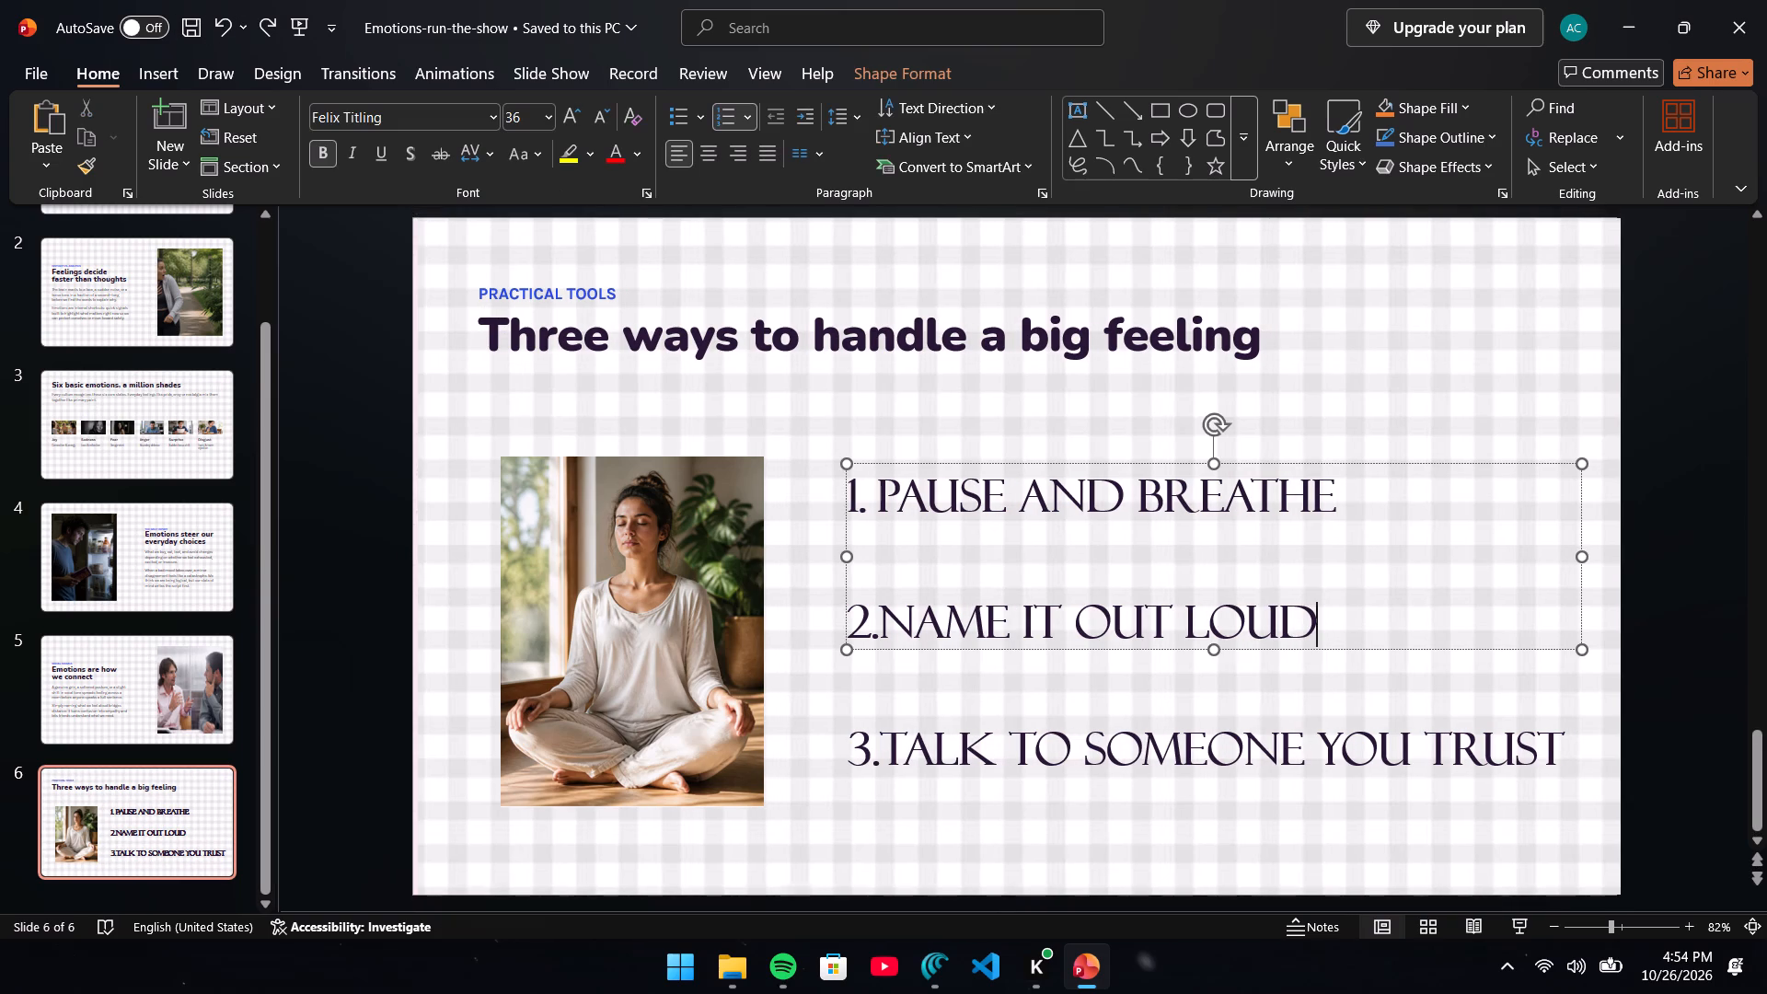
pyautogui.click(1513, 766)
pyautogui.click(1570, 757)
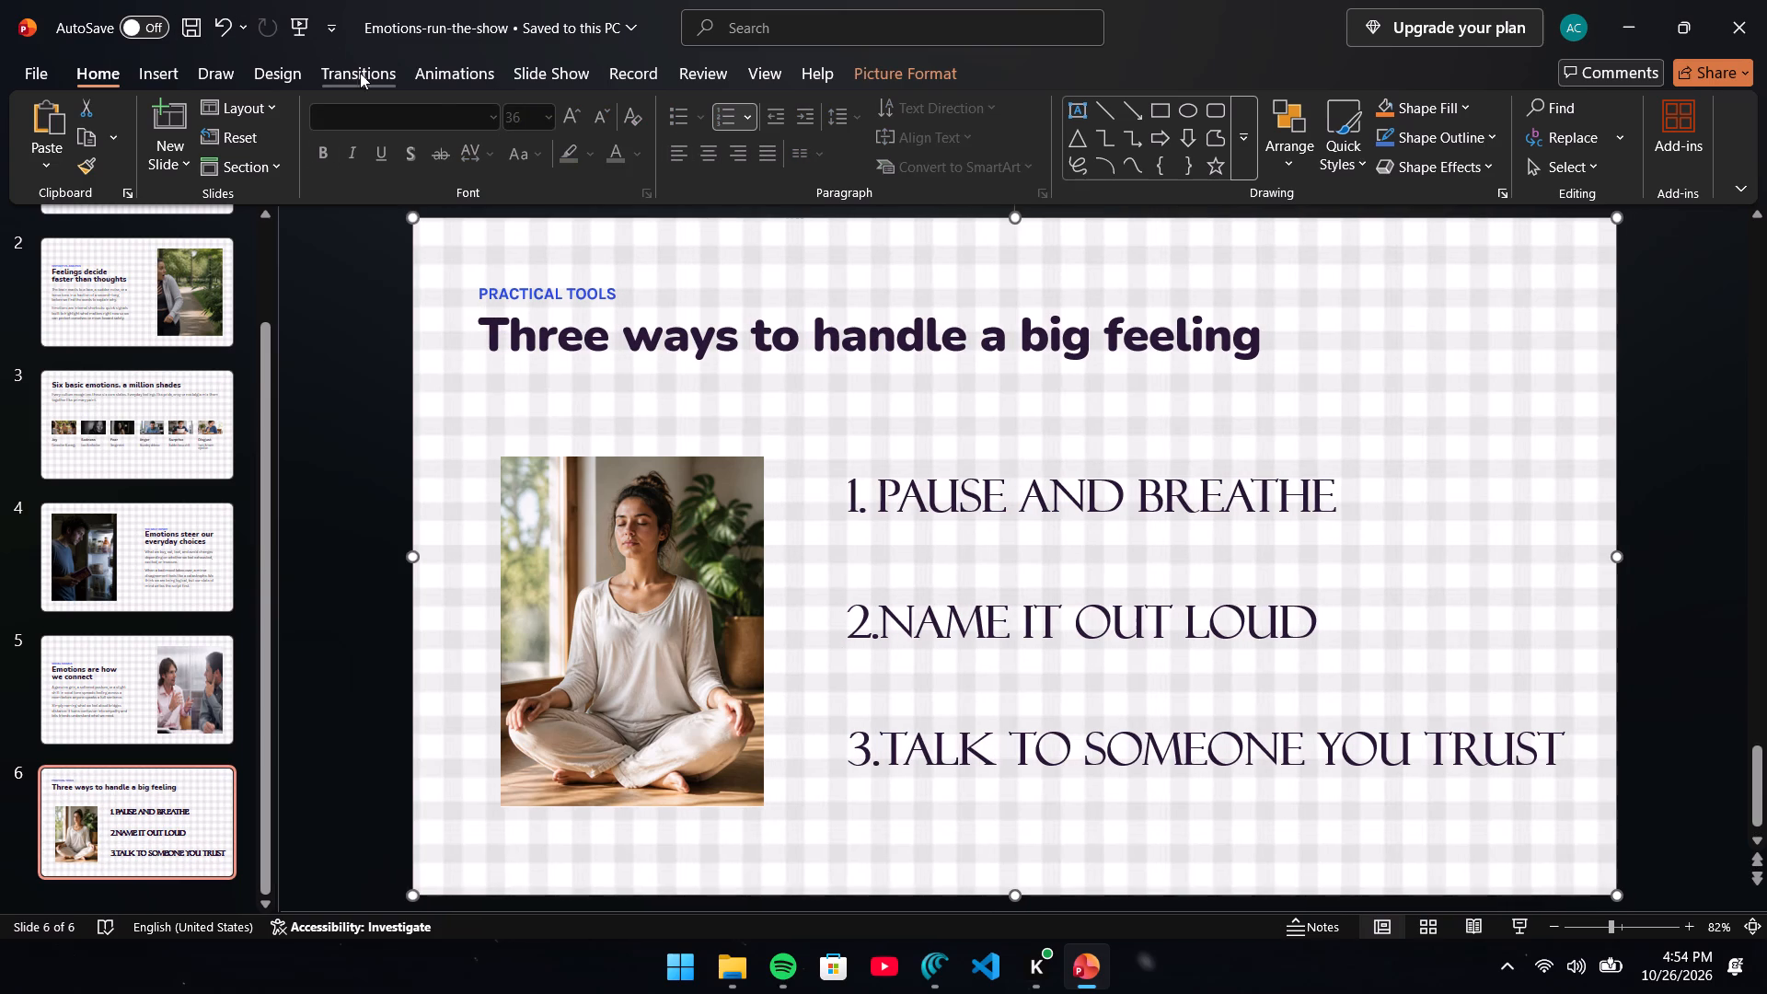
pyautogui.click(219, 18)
# Extend the list text box's bottom edge down so the frame encloses the third item.
pyautogui.click(1395, 605)
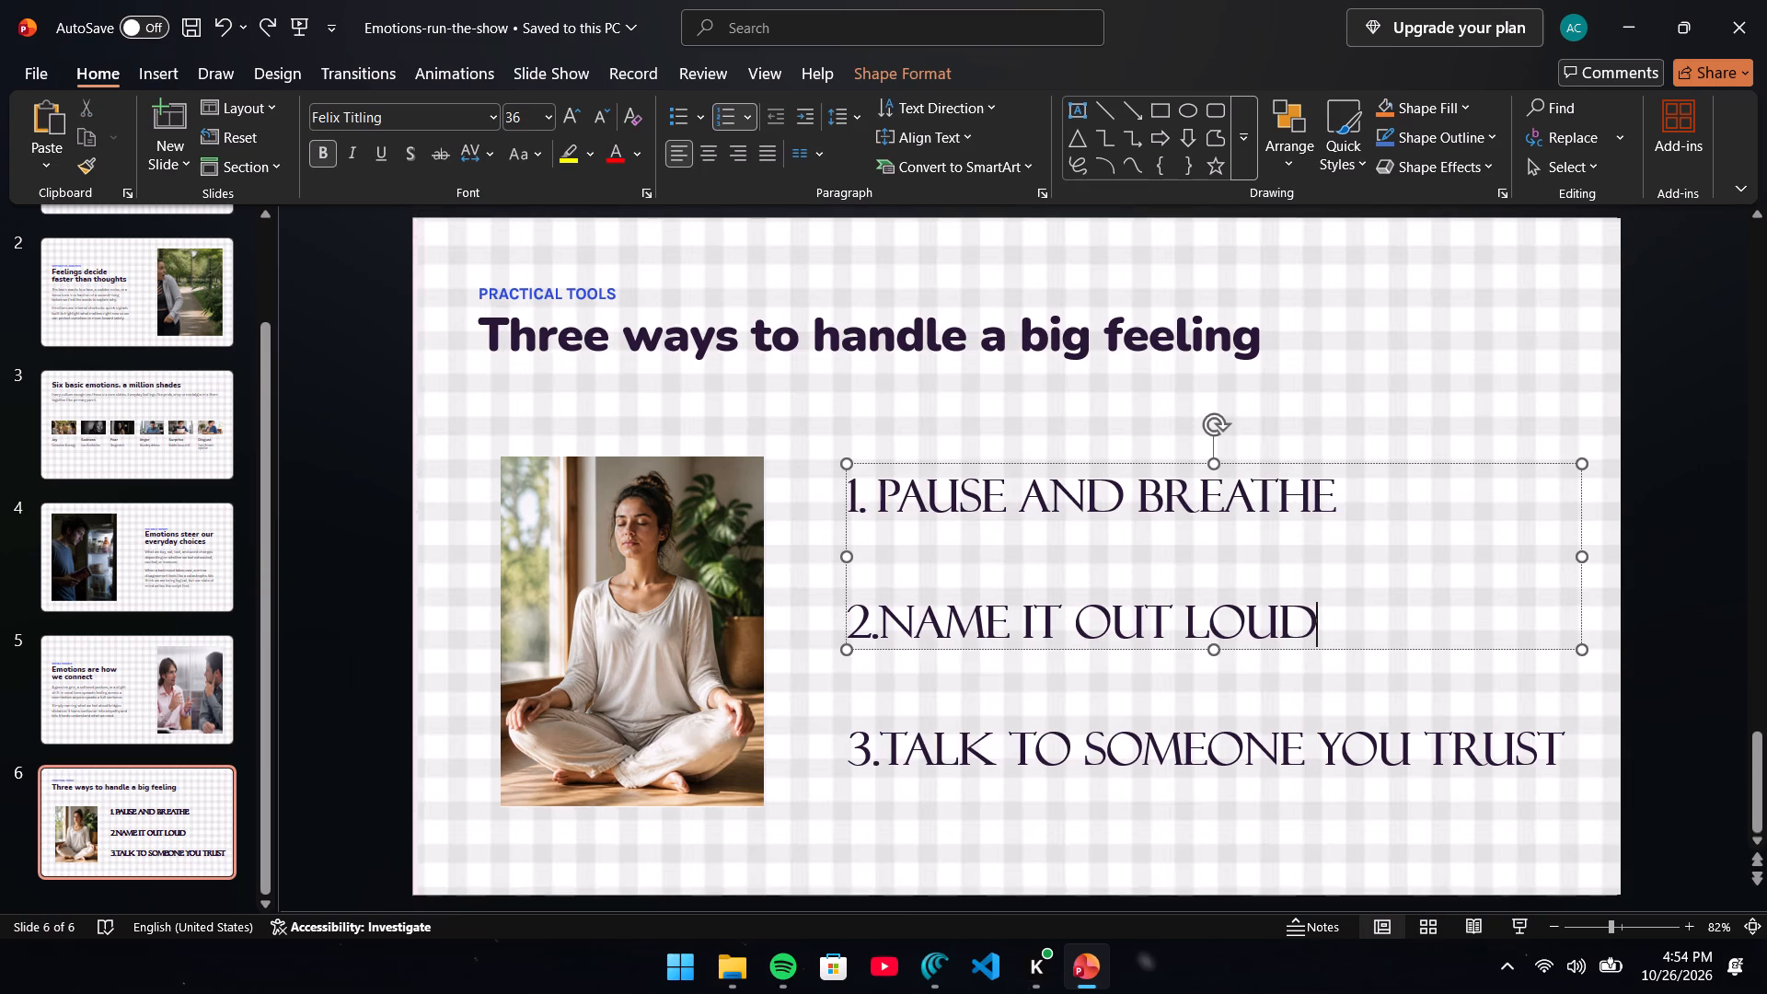
pyautogui.click(1501, 762)
pyautogui.moveTo(1213, 650); pyautogui.dragTo(1216, 775)
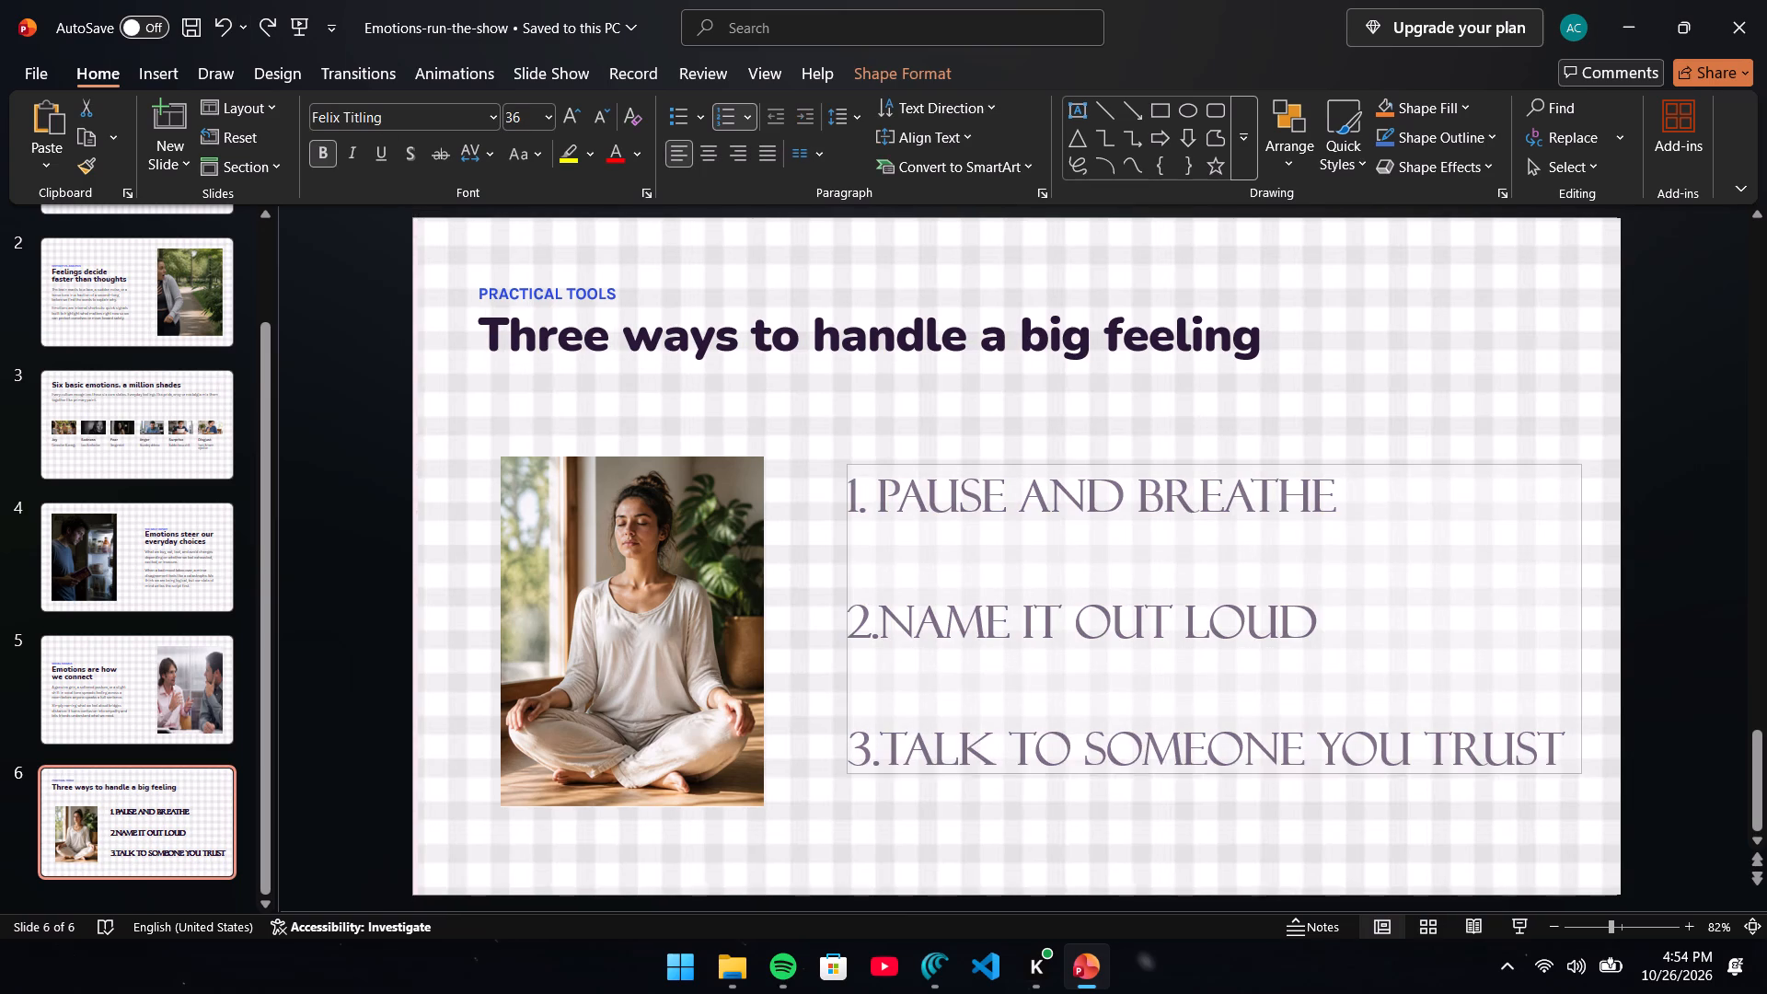
pyautogui.moveTo(1216, 775); pyautogui.dragTo(1233, 787)
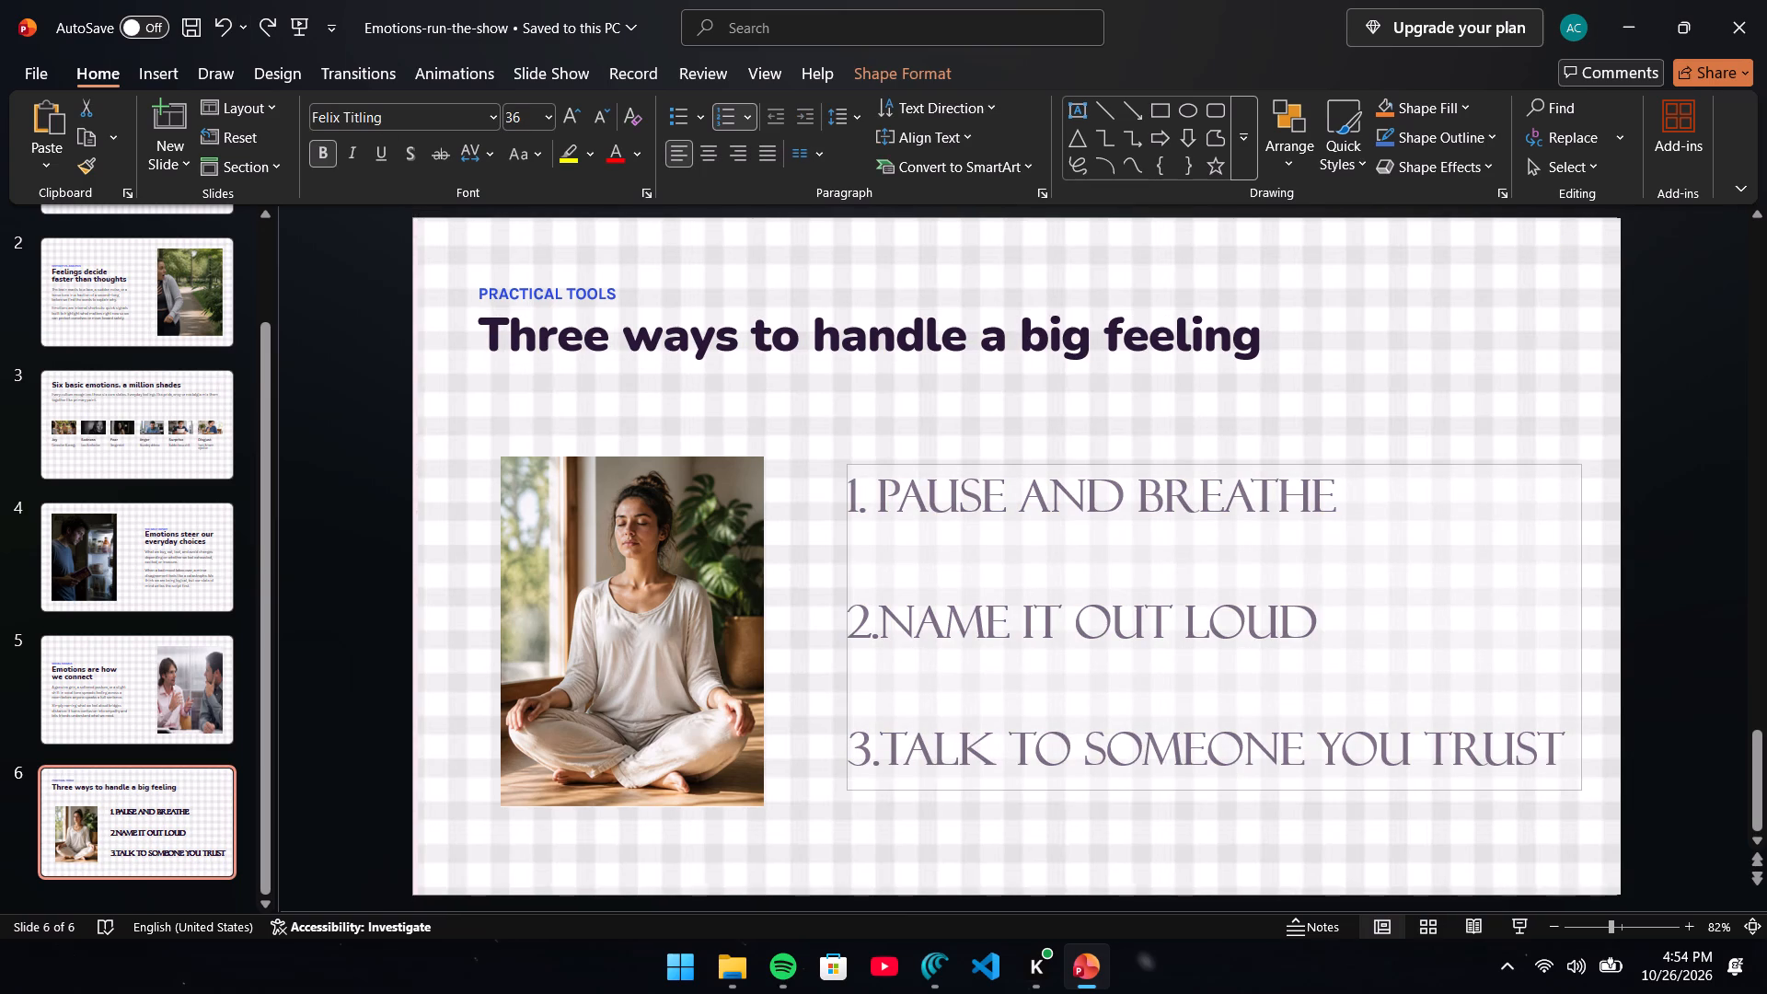
pyautogui.moveTo(1233, 787); pyautogui.dragTo(1240, 782)
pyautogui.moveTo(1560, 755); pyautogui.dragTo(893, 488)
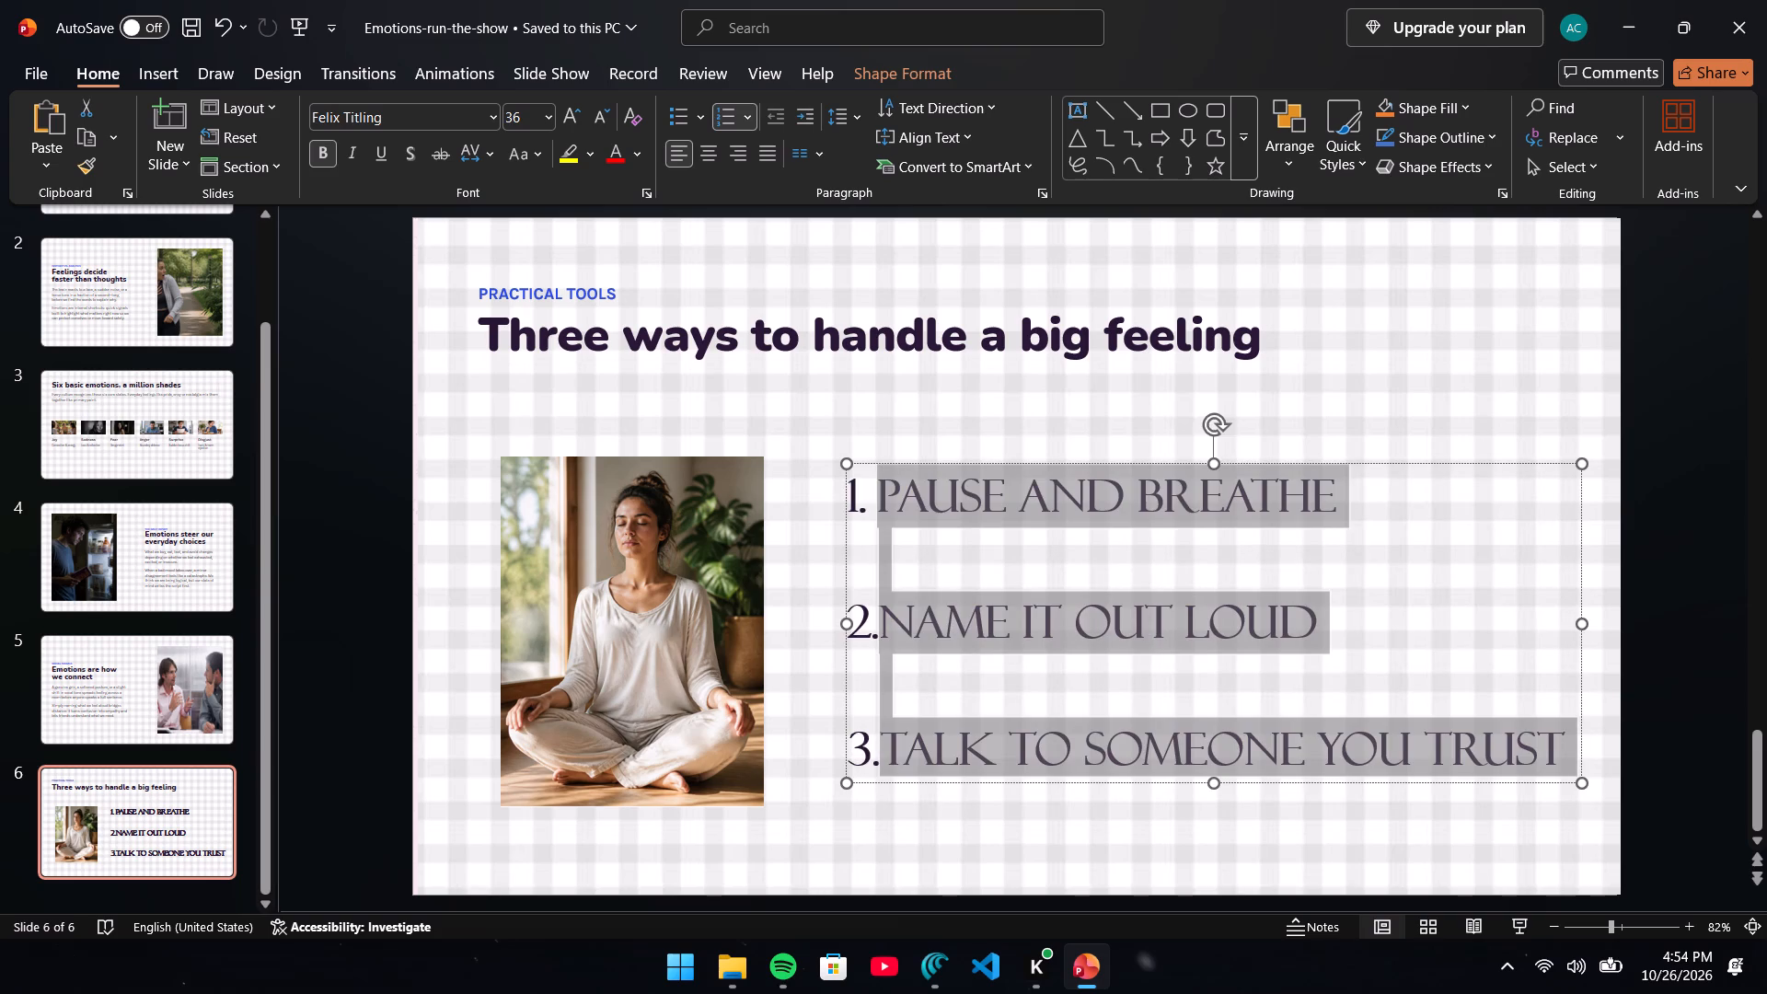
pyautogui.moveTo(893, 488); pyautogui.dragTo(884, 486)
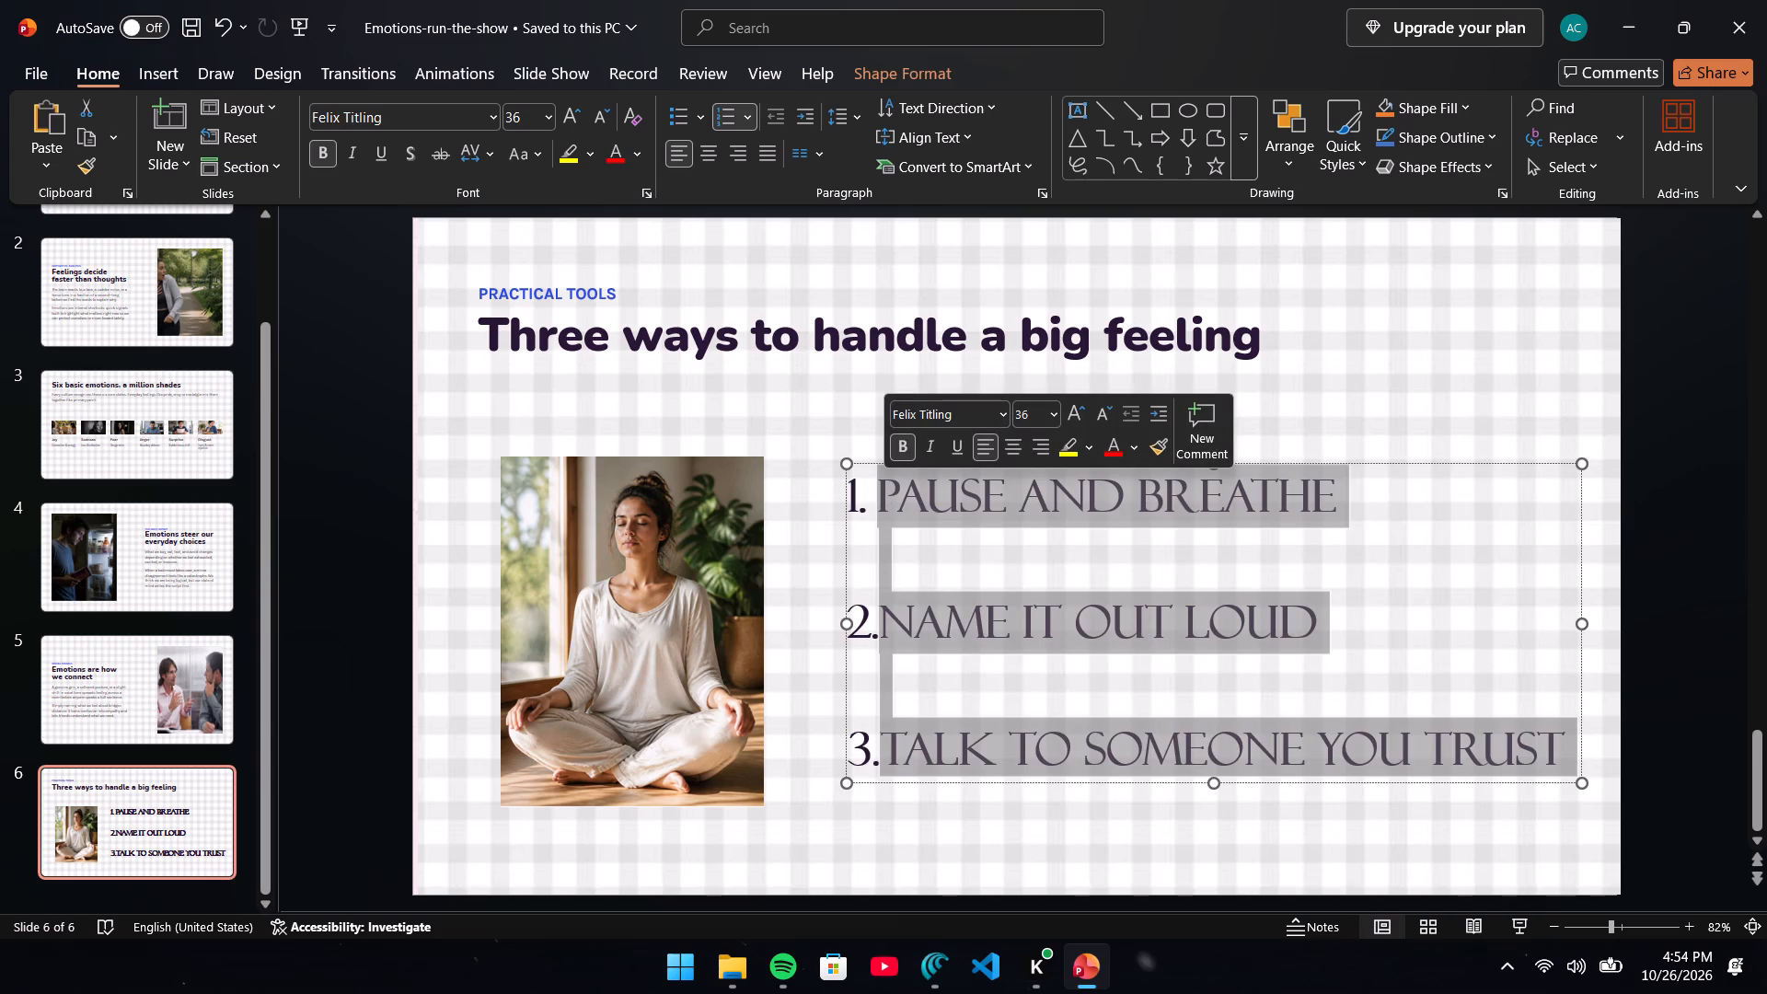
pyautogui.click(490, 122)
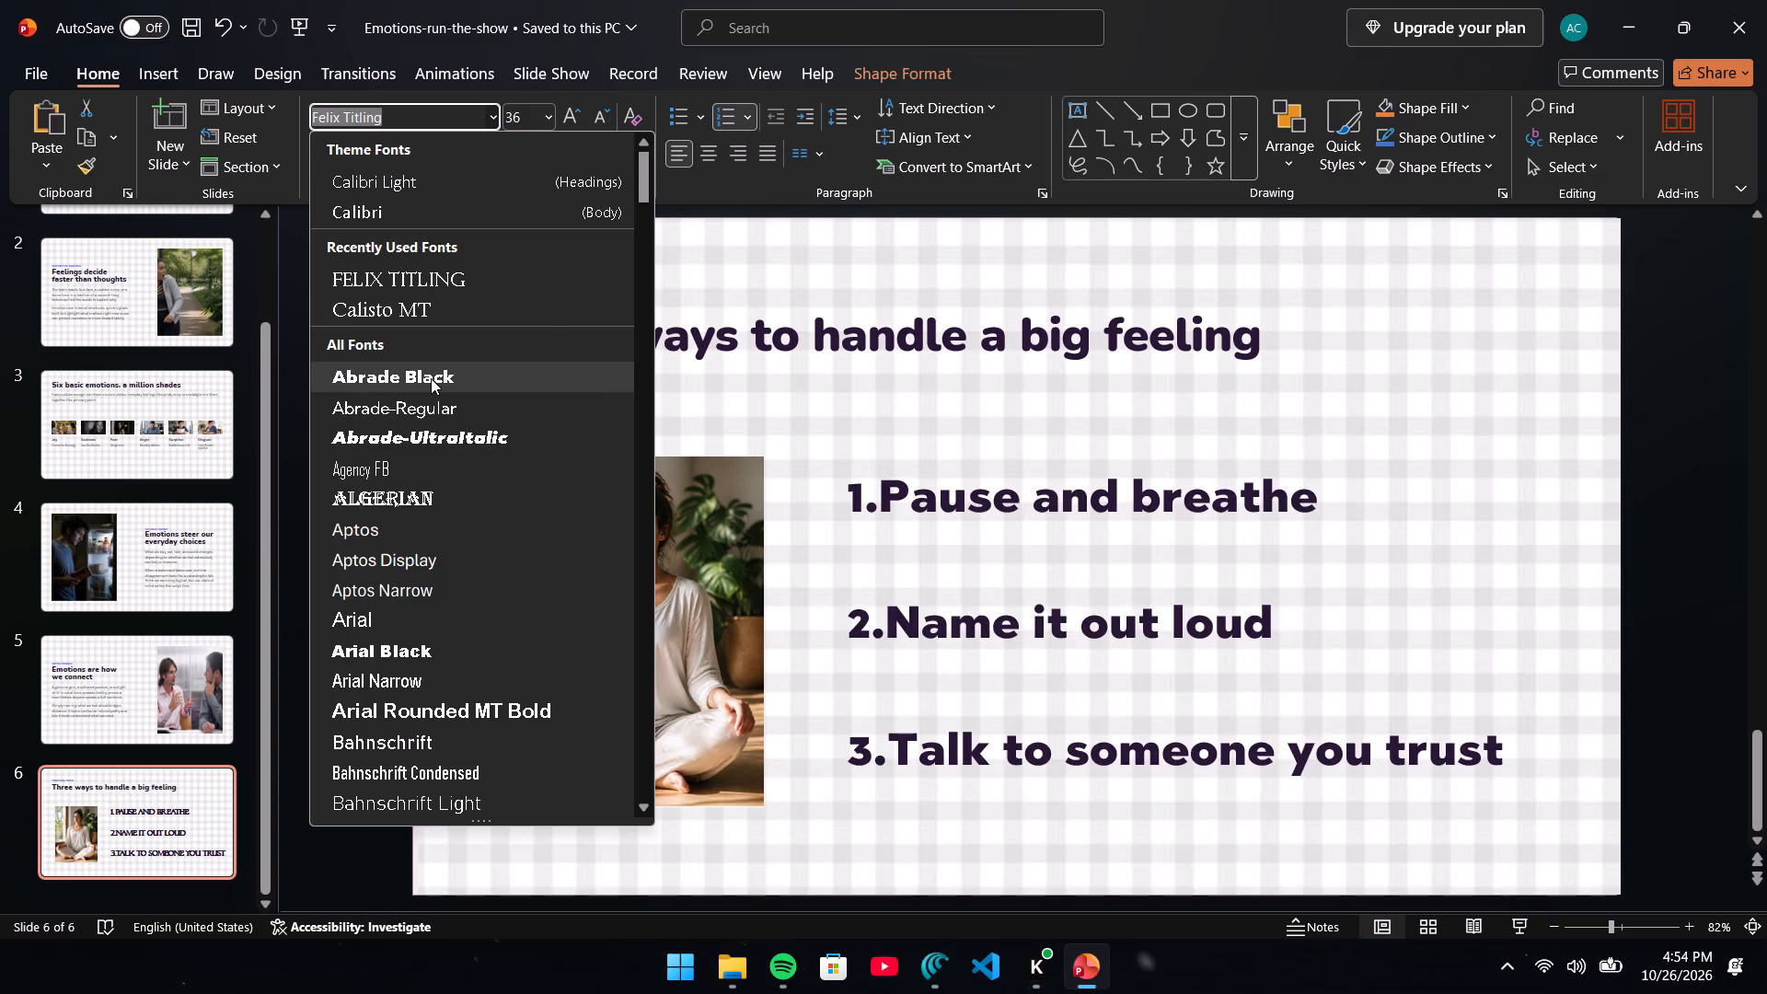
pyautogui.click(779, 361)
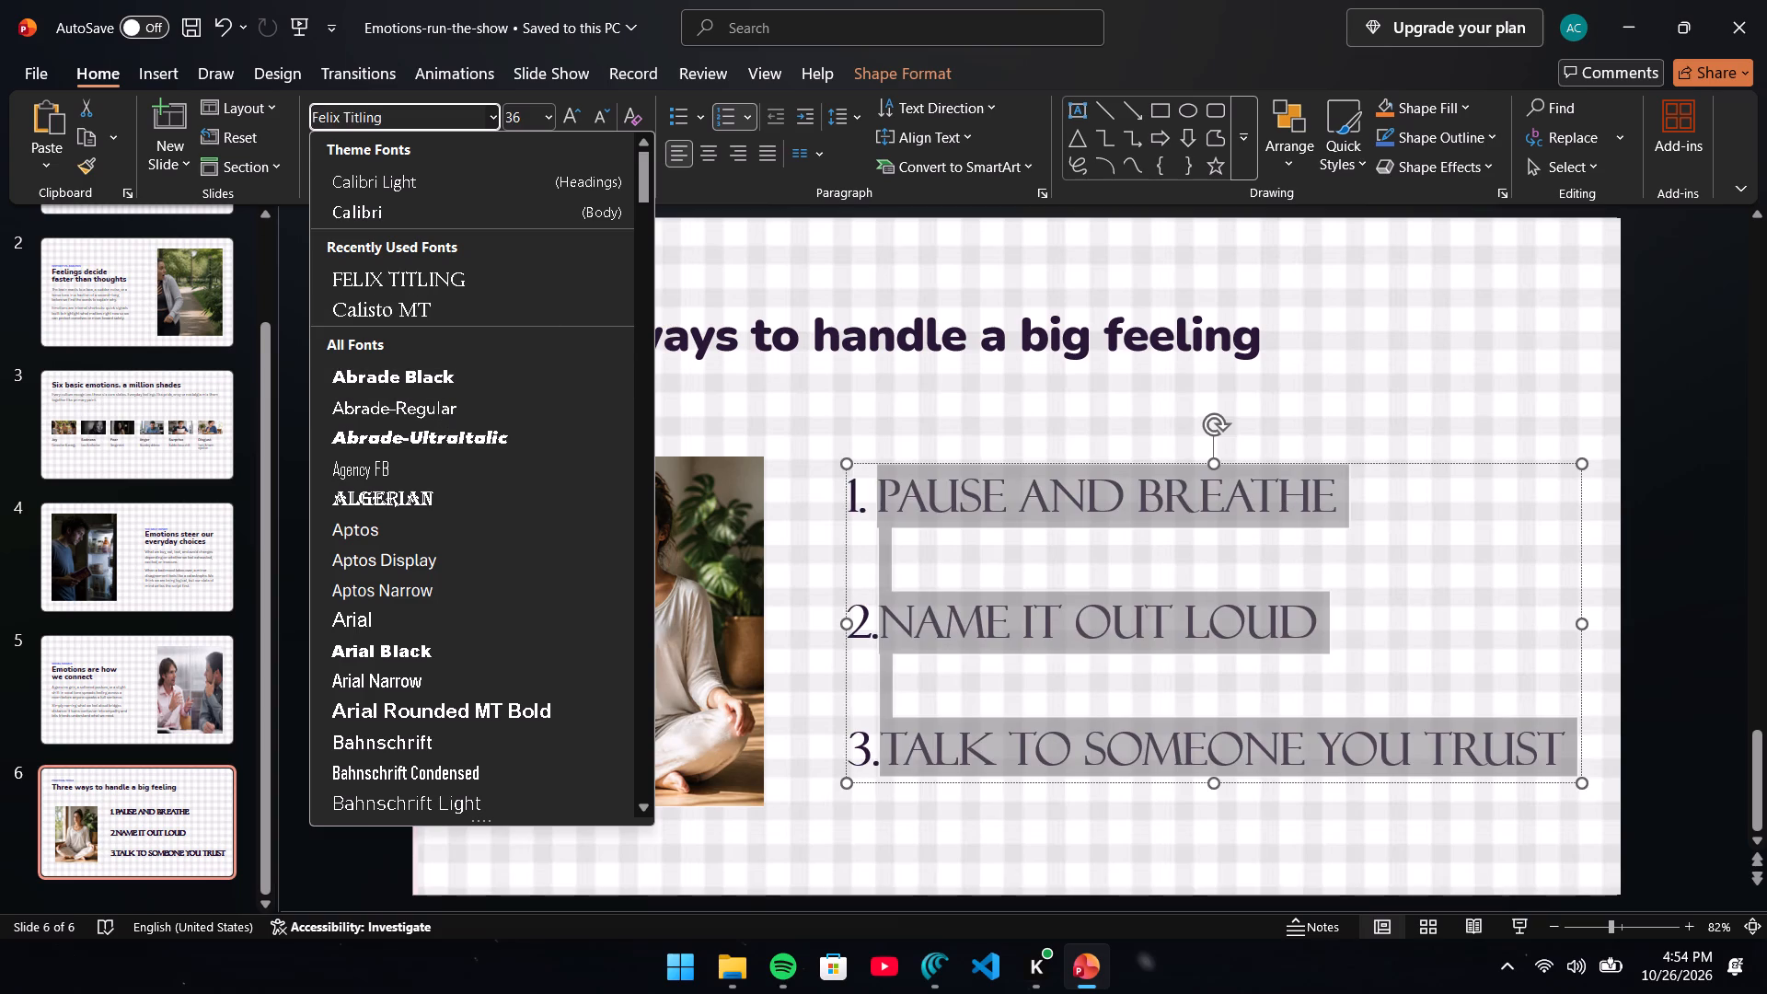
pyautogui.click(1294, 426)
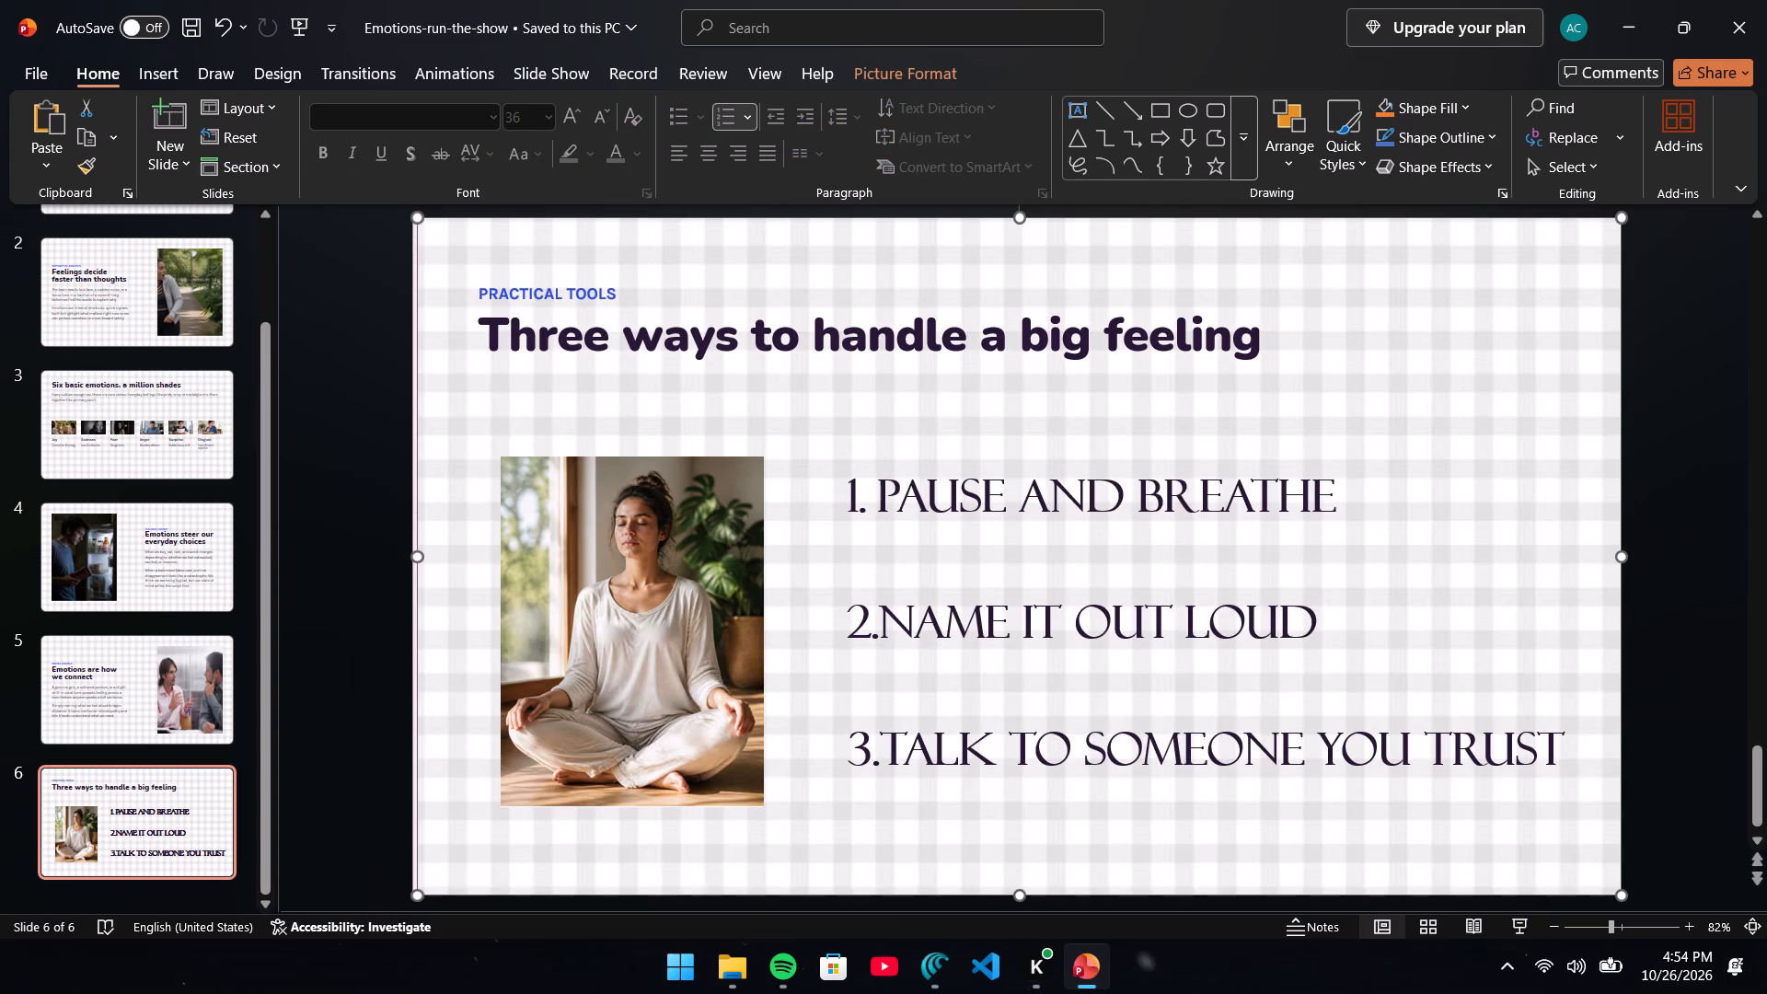
# Shift the list's text box slightly closer to the meditation photo and a little lower.
pyautogui.click(1046, 599)
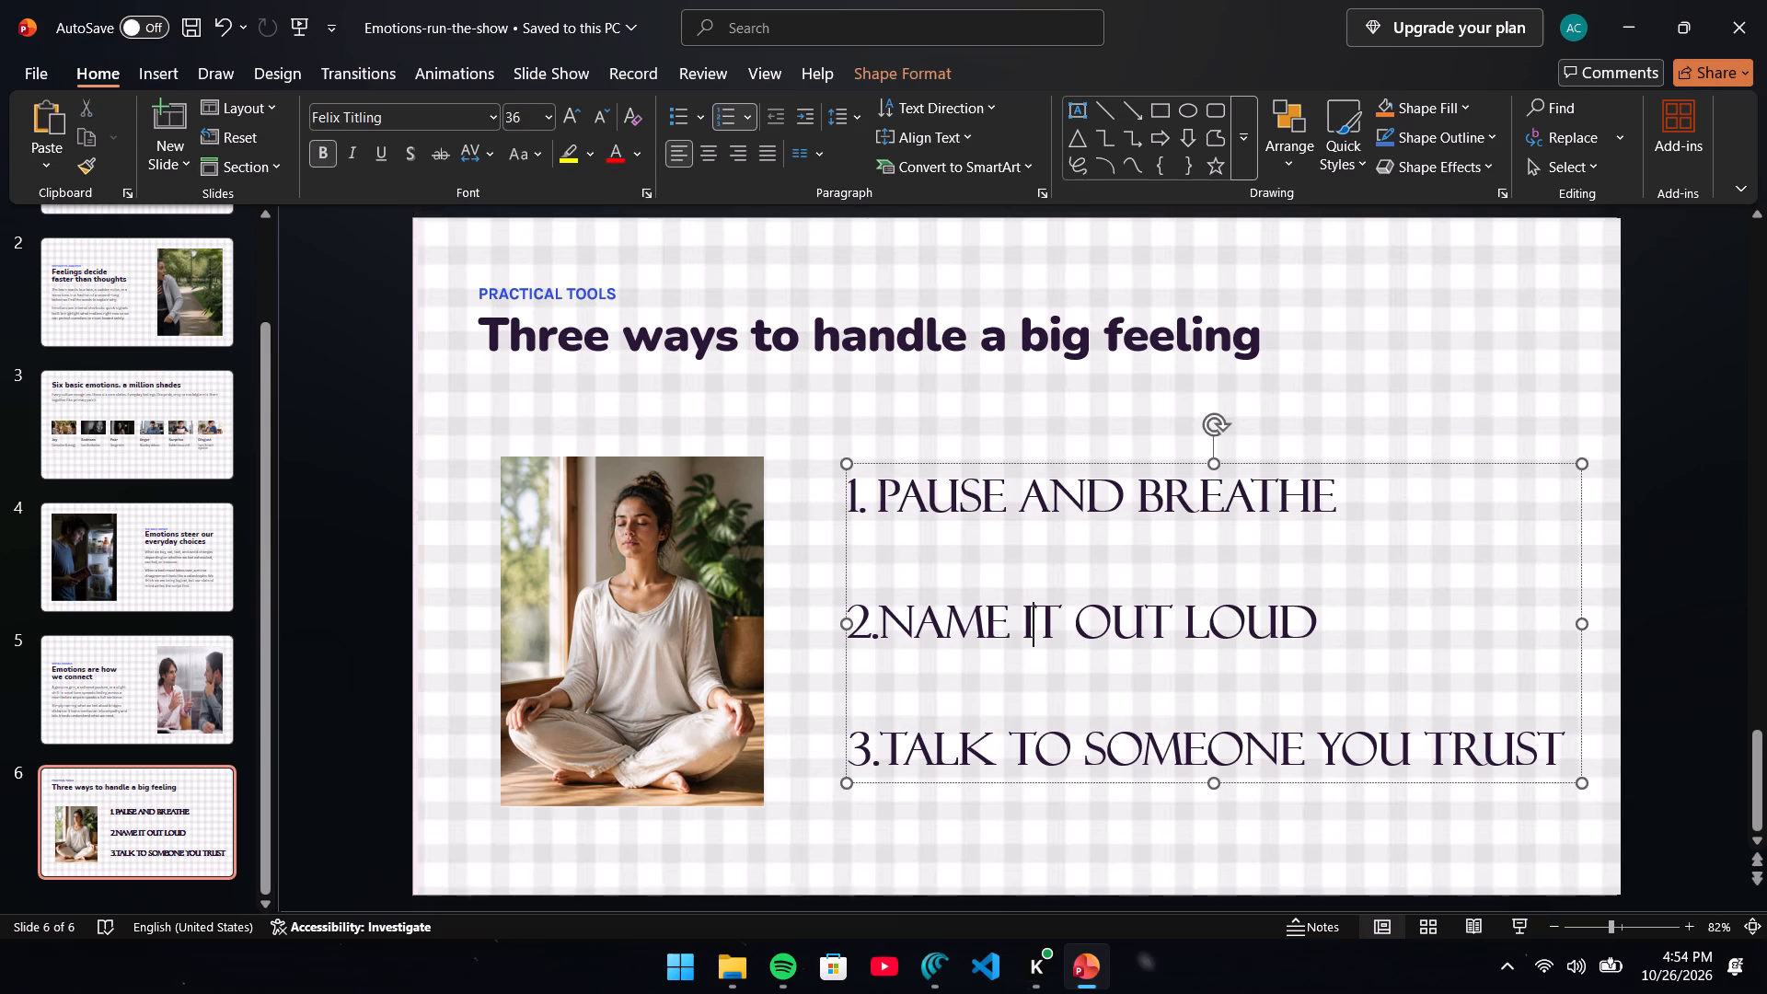
pyautogui.moveTo(1273, 463); pyautogui.dragTo(1264, 464)
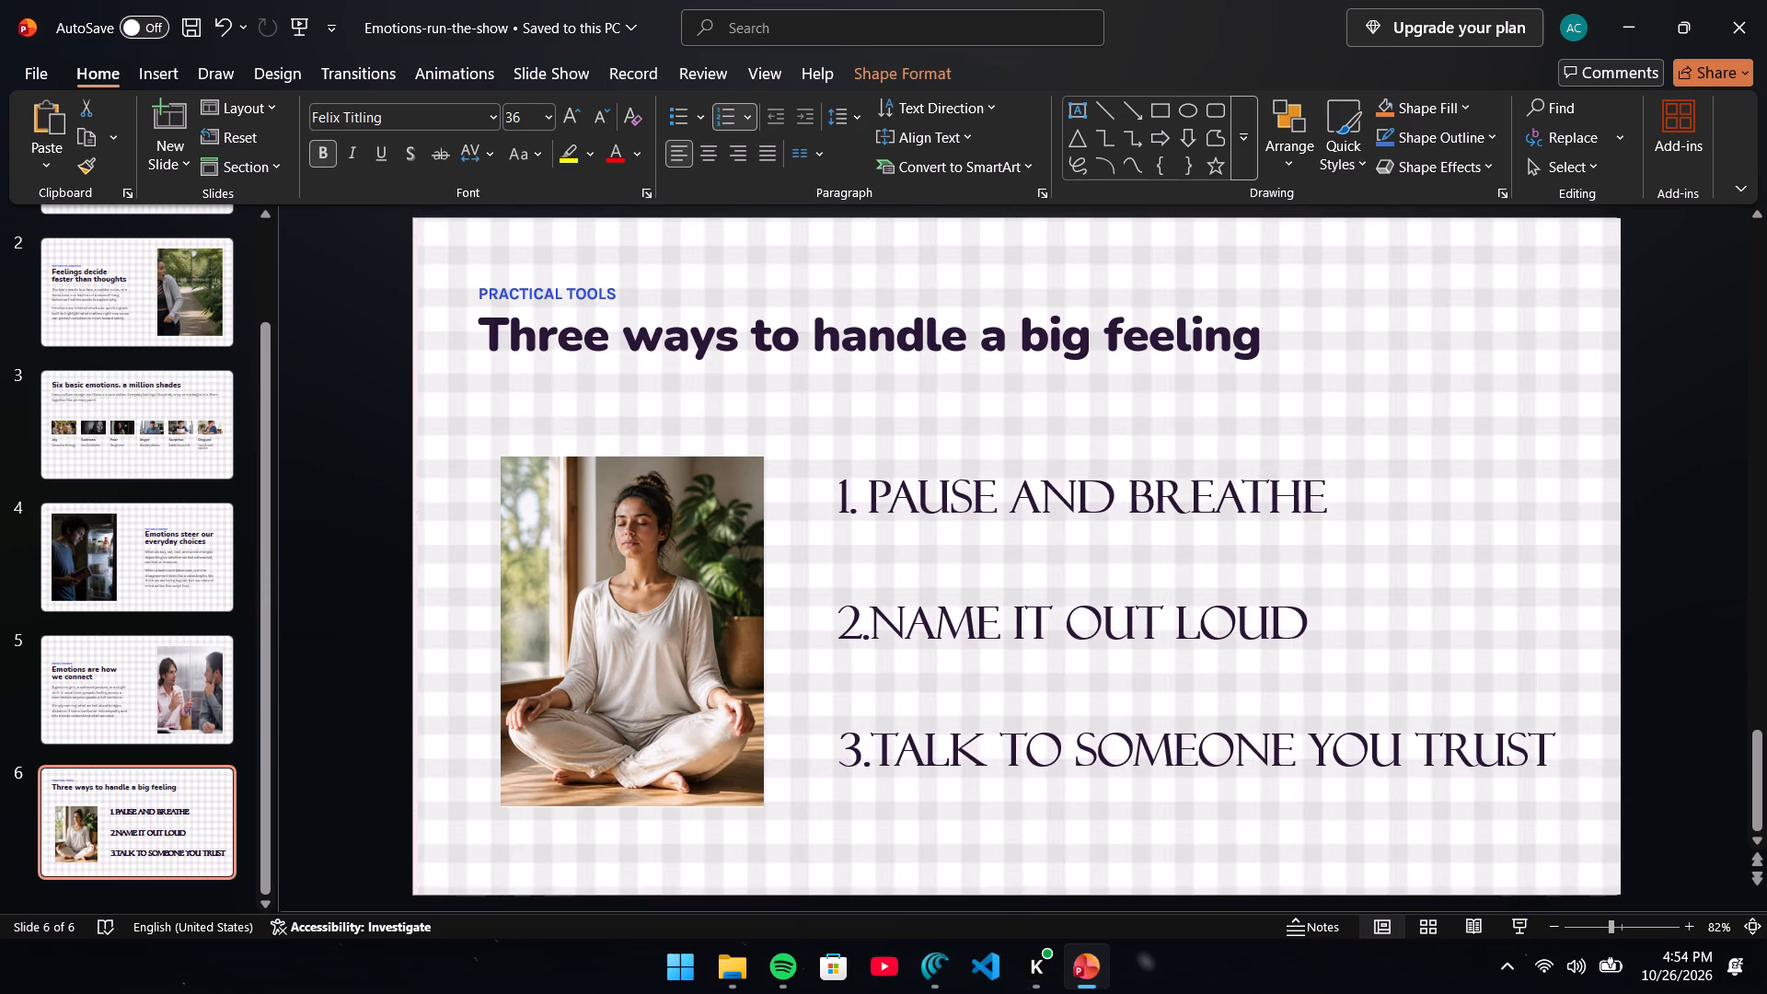
pyautogui.moveTo(1264, 464); pyautogui.dragTo(1259, 479)
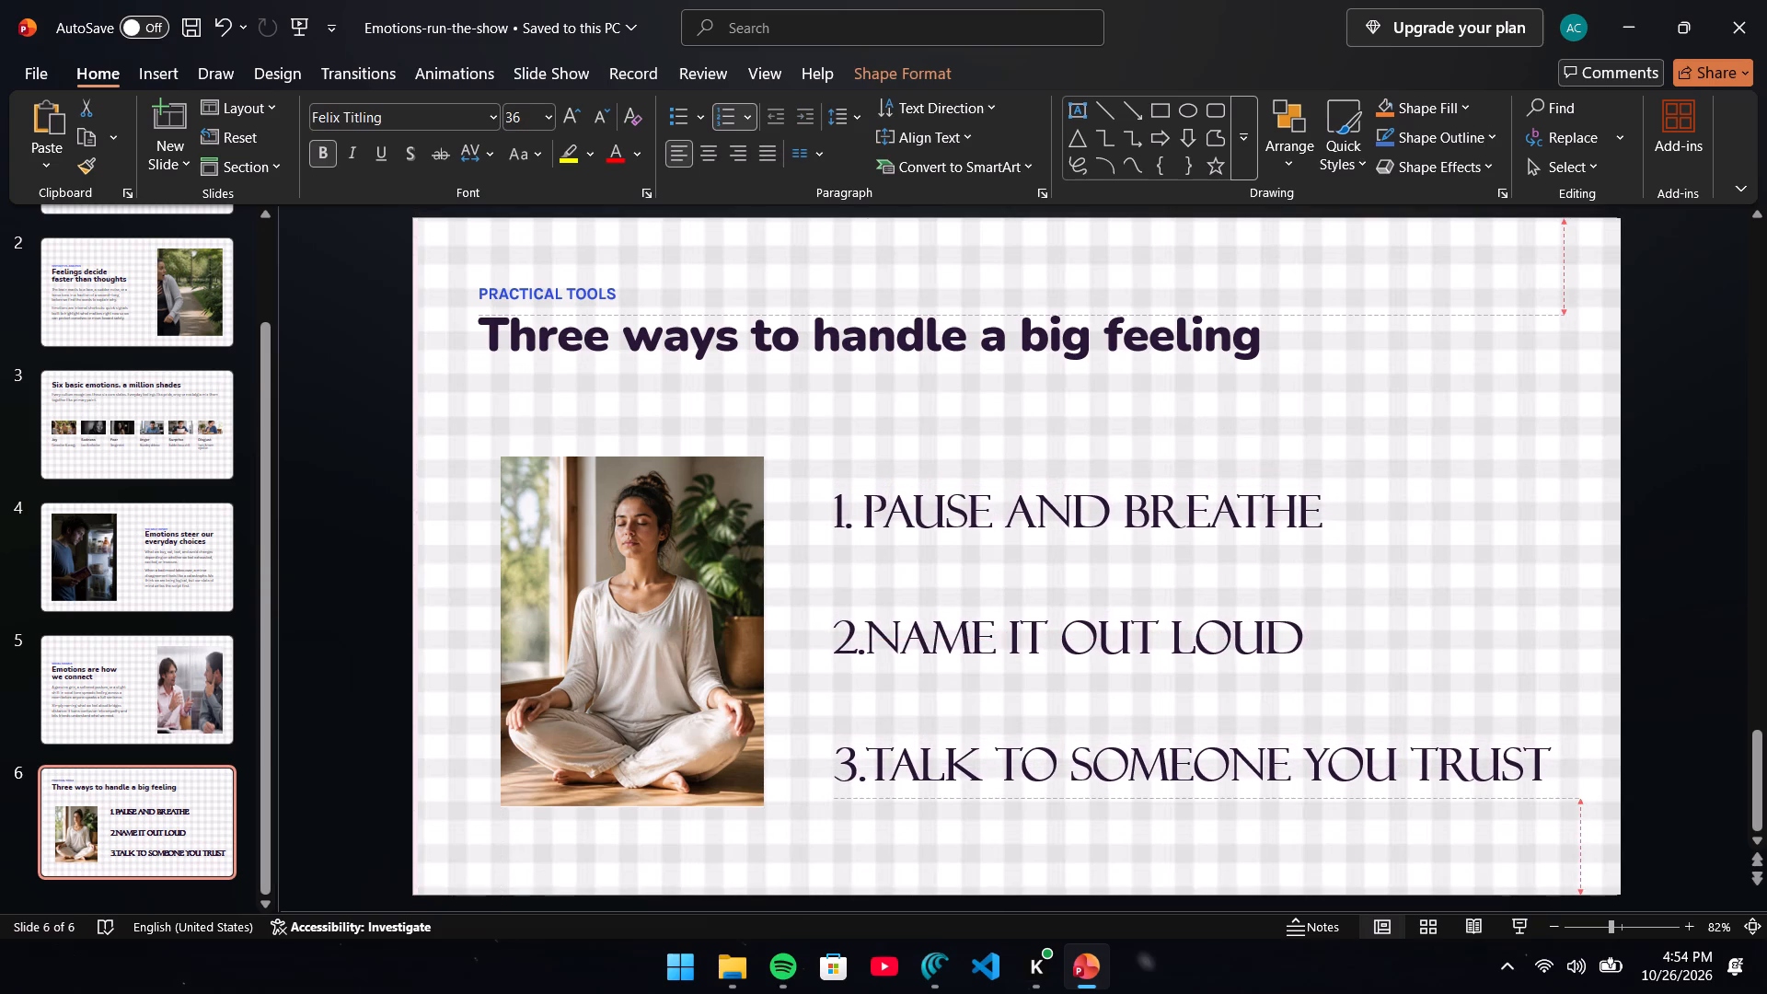
pyautogui.moveTo(1259, 479); pyautogui.dragTo(1259, 472)
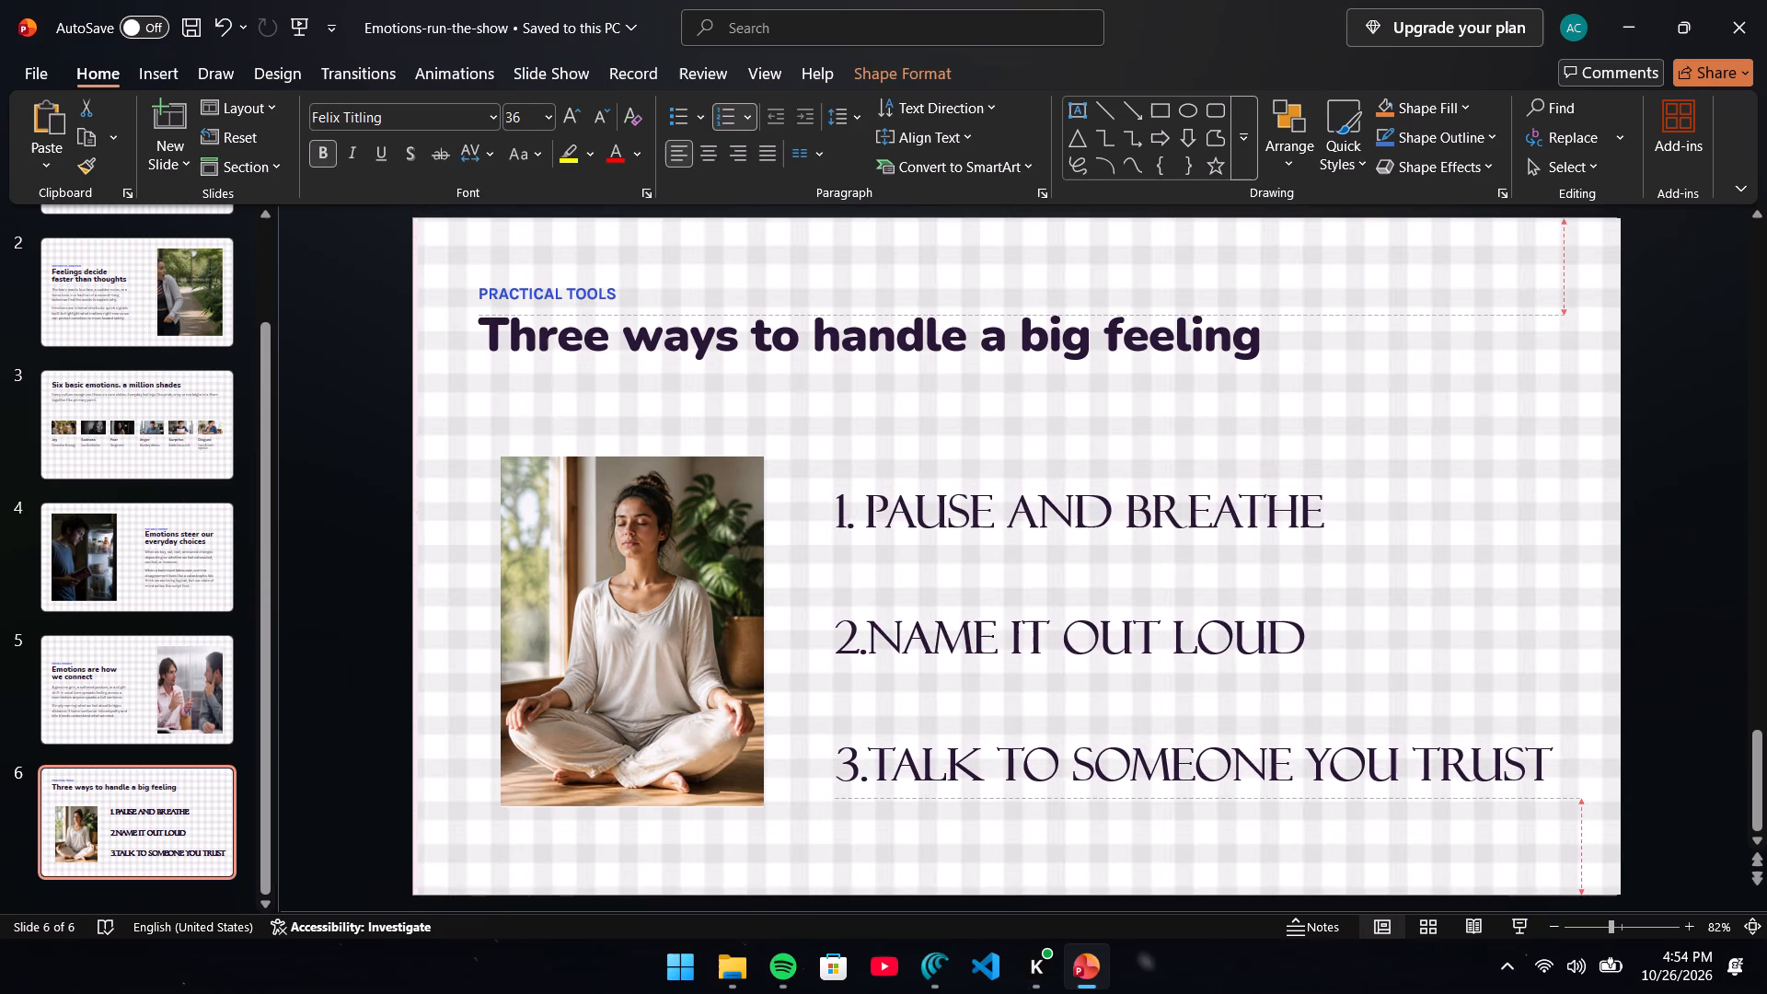
pyautogui.moveTo(1259, 472); pyautogui.dragTo(1256, 474)
pyautogui.click(1345, 431)
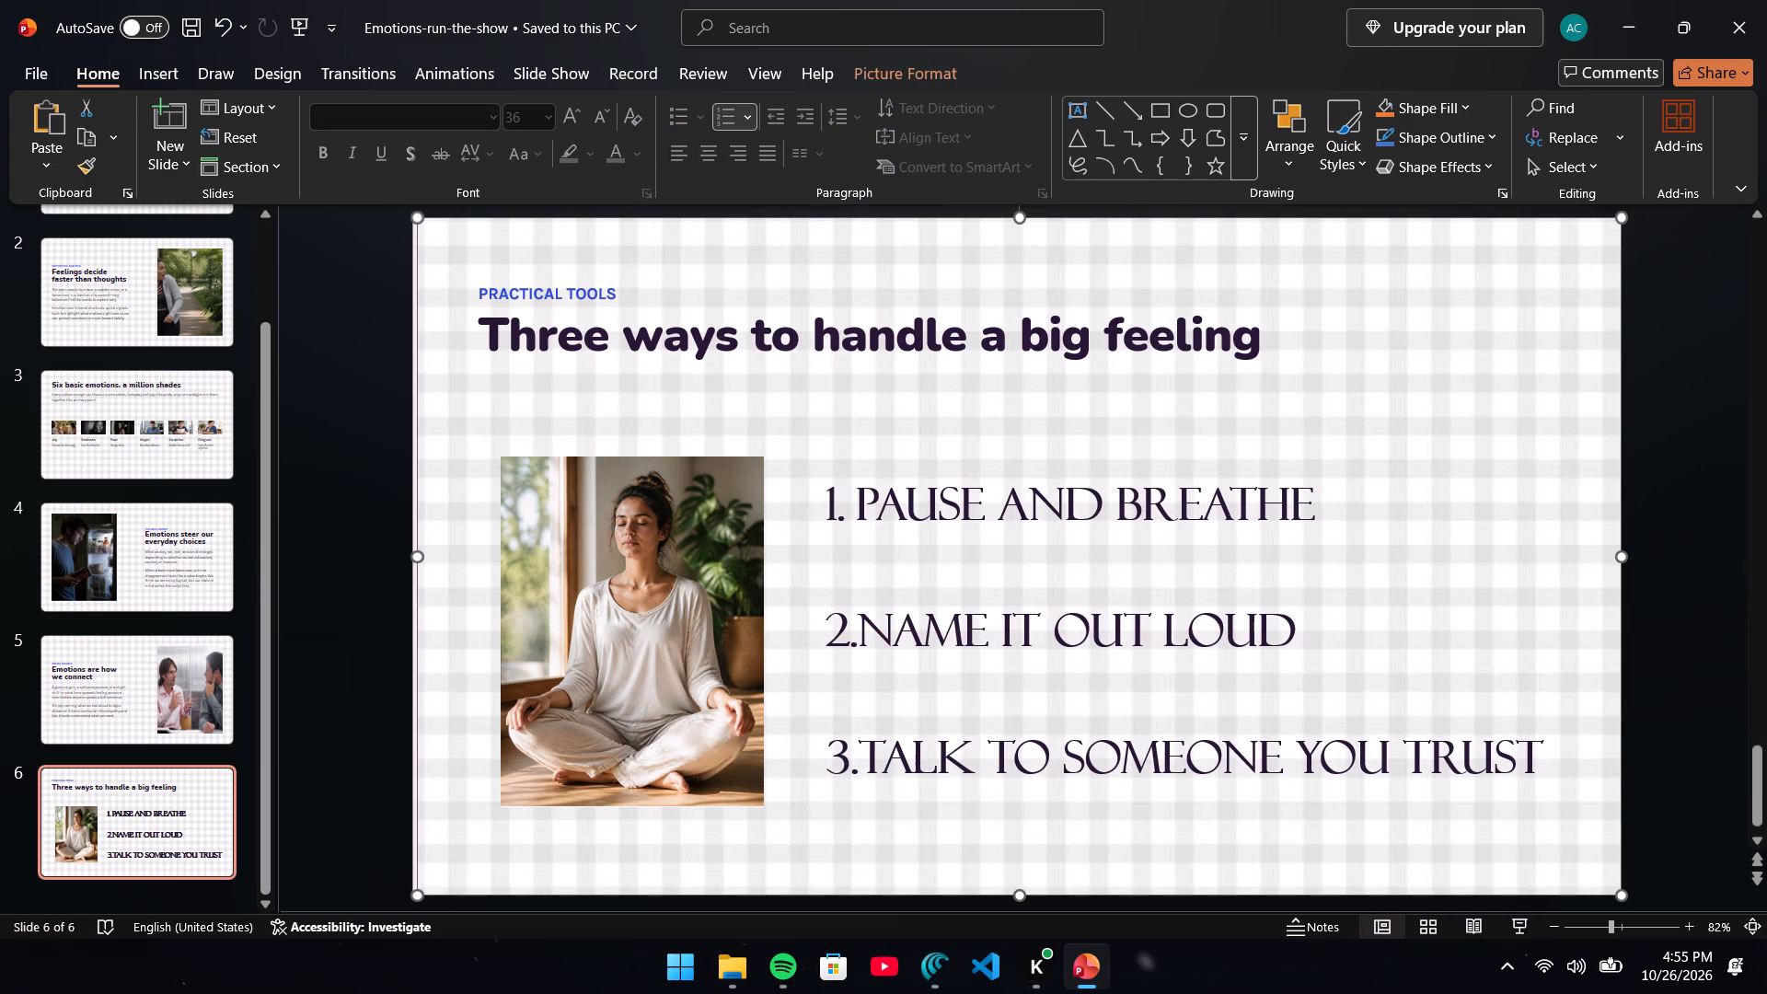
# Return through the slides to the title slide and save the presentation.
pyautogui.scroll(3, 1411, 620)
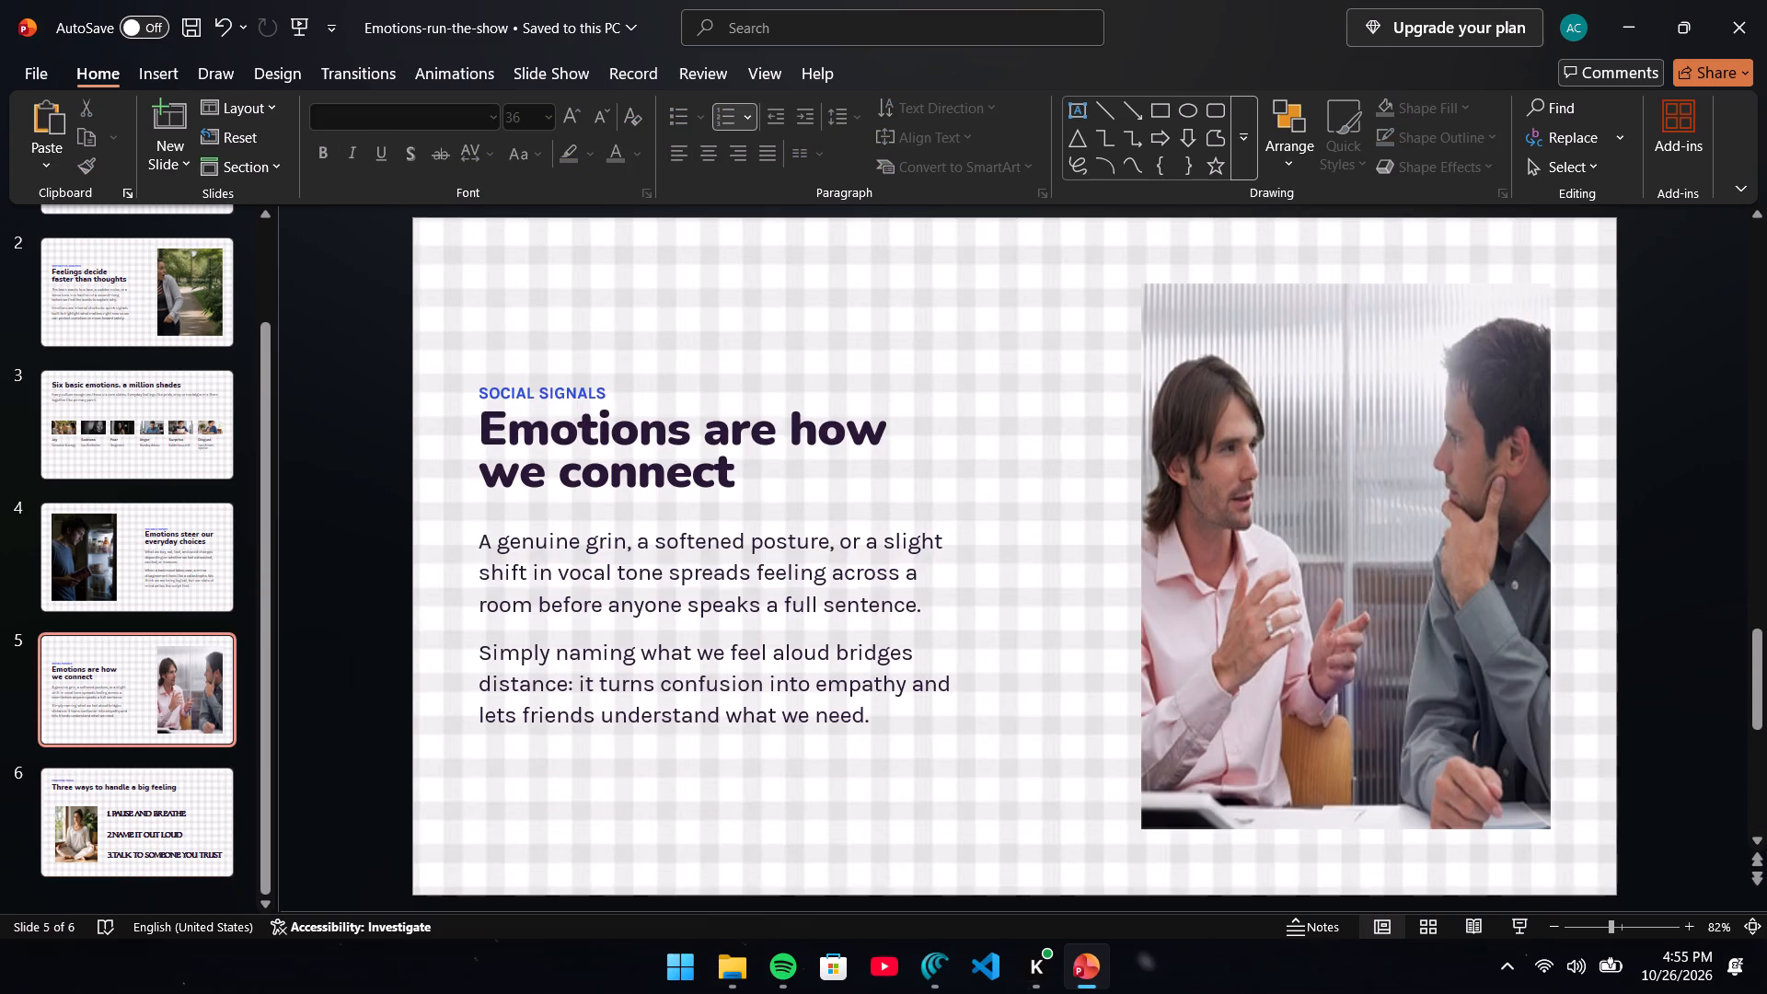
pyautogui.scroll(7, 1392, 642)
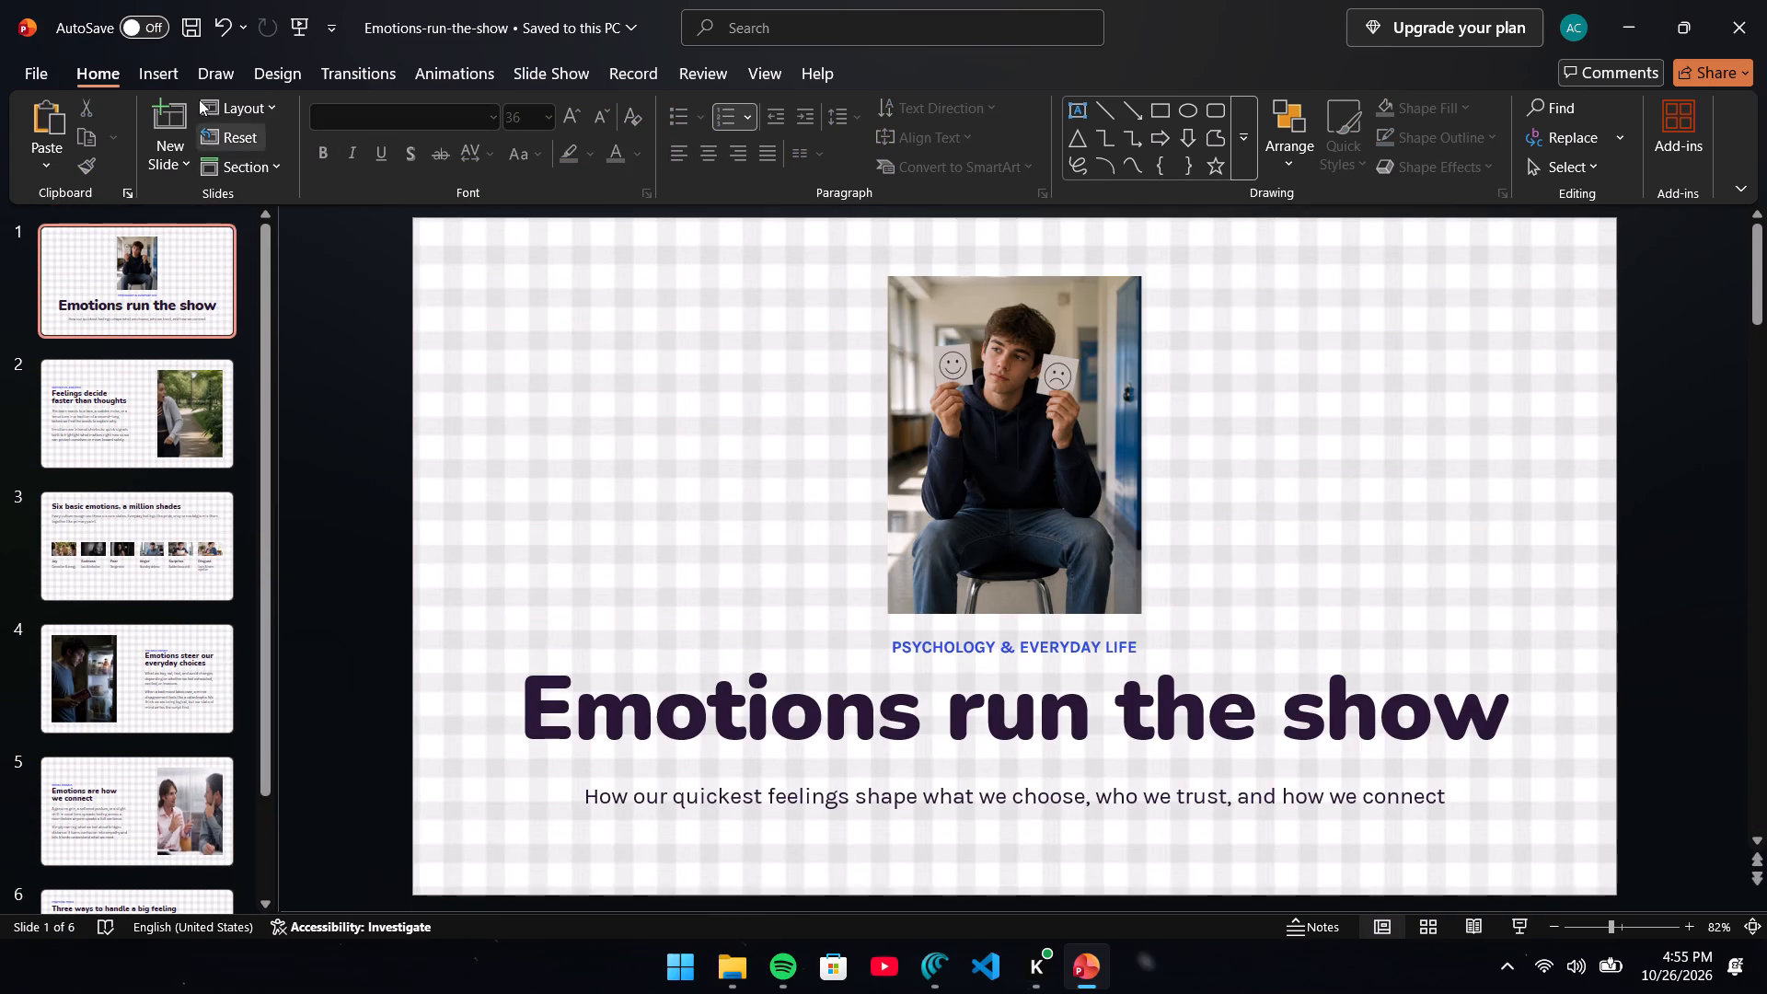
pyautogui.click(185, 31)
# Switch to File Explorer and try to rename the Emotions-run-the-show file in Downloads as the registration number.
pyautogui.click(732, 972)
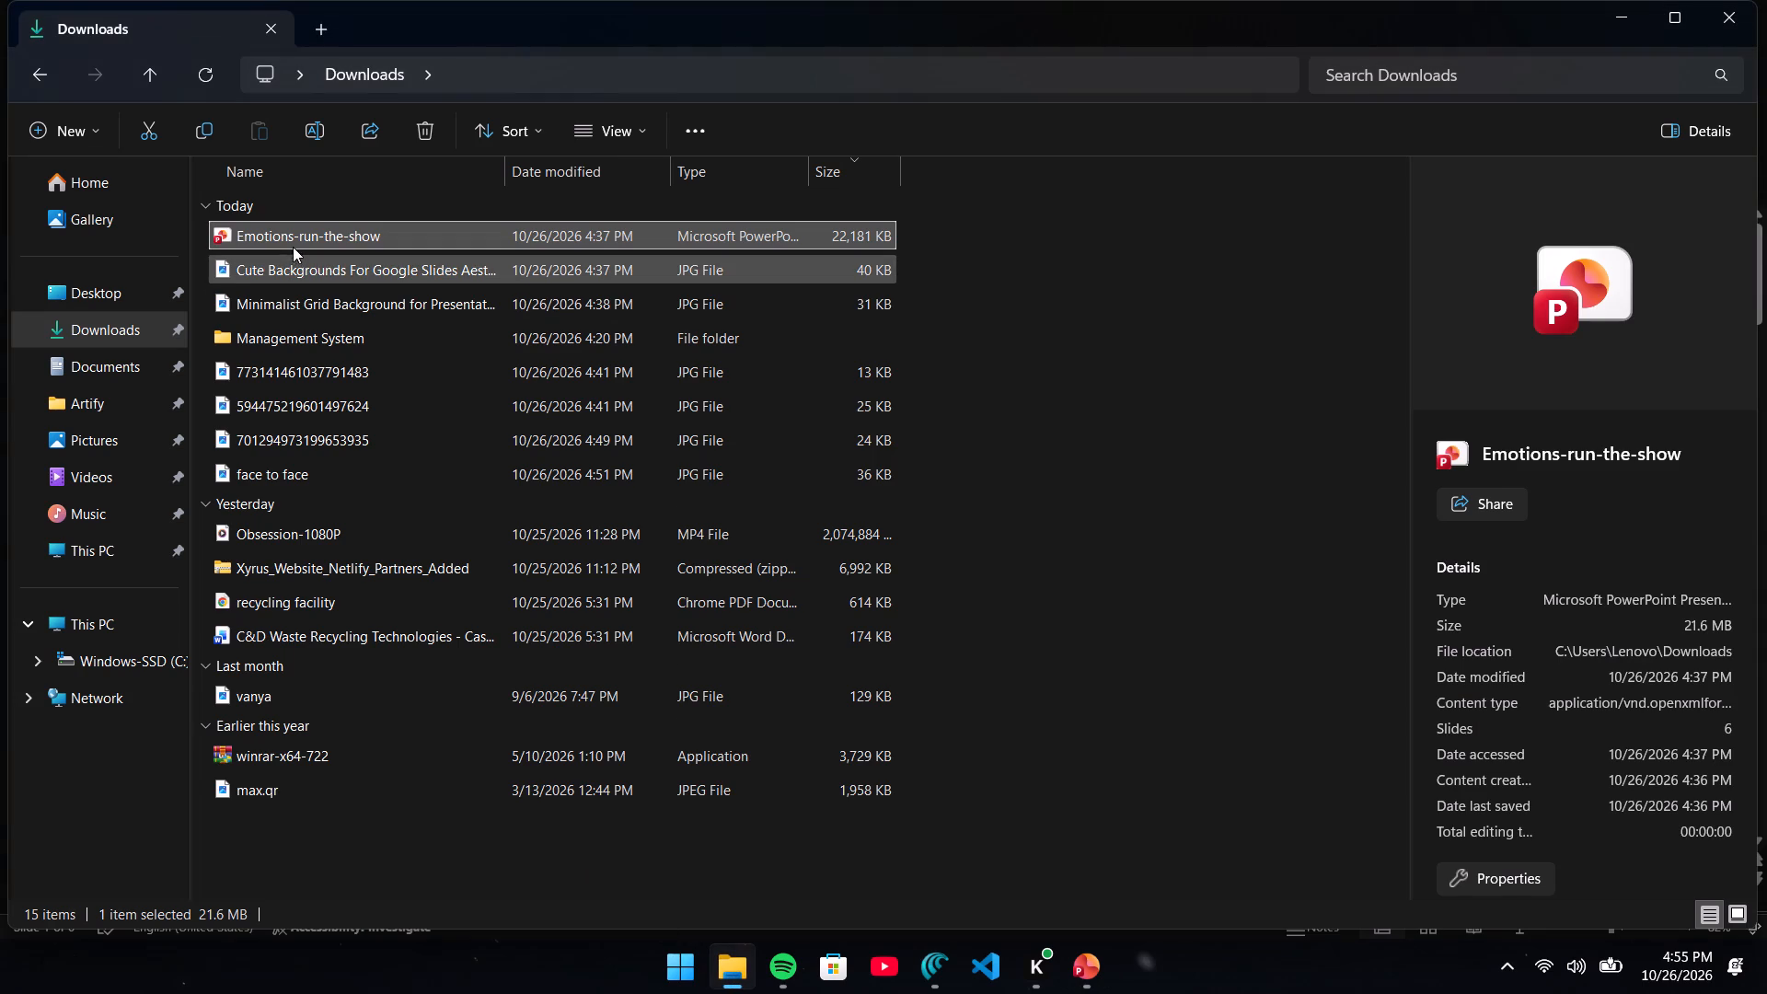
pyautogui.click(306, 121)
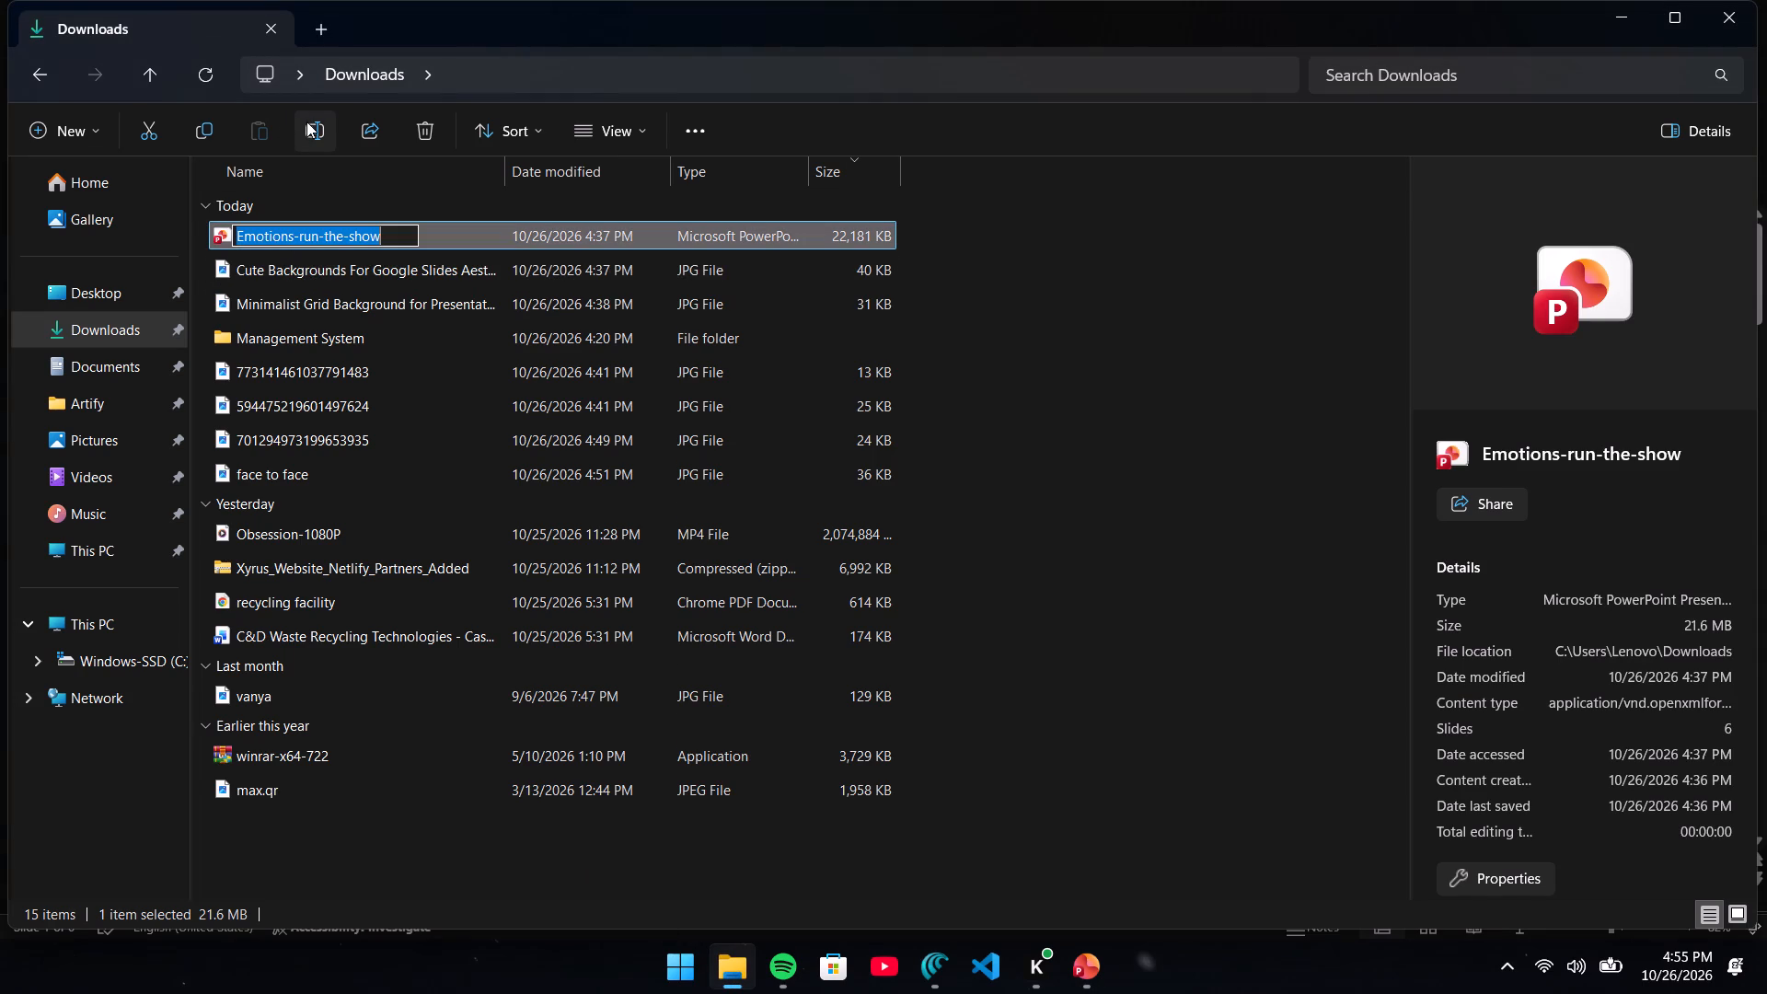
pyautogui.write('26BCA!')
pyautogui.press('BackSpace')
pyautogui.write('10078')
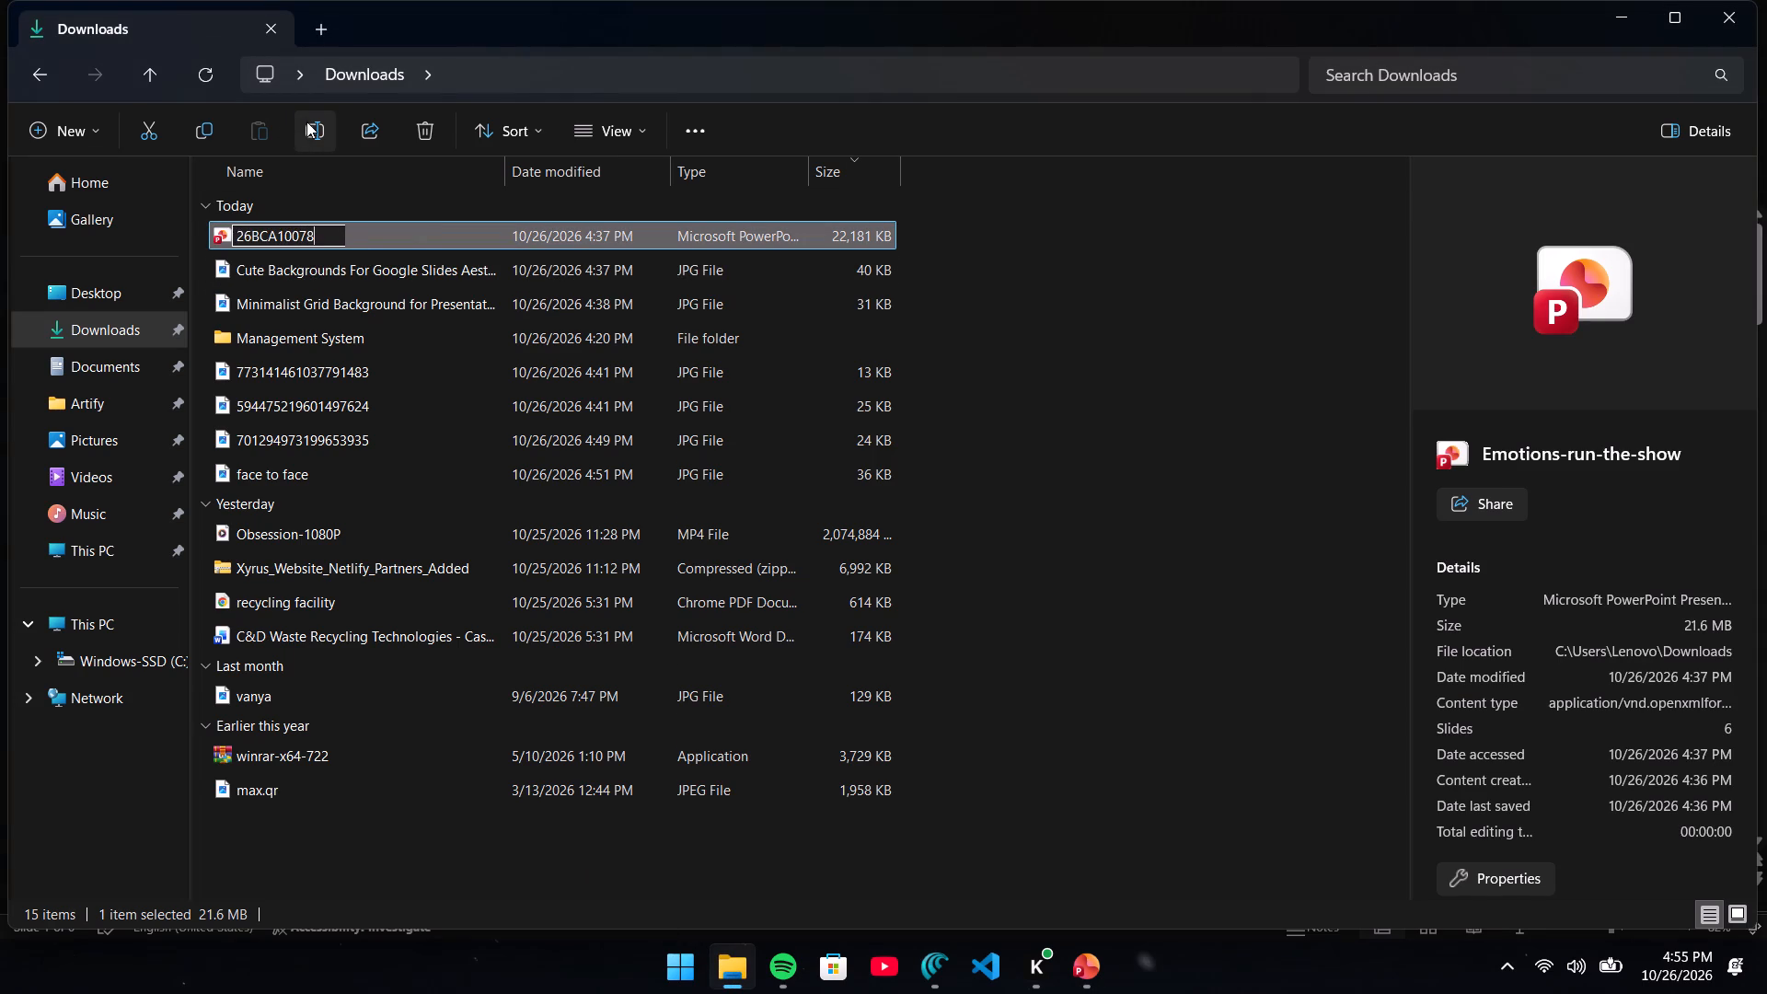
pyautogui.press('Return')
pyautogui.click(398, 274)
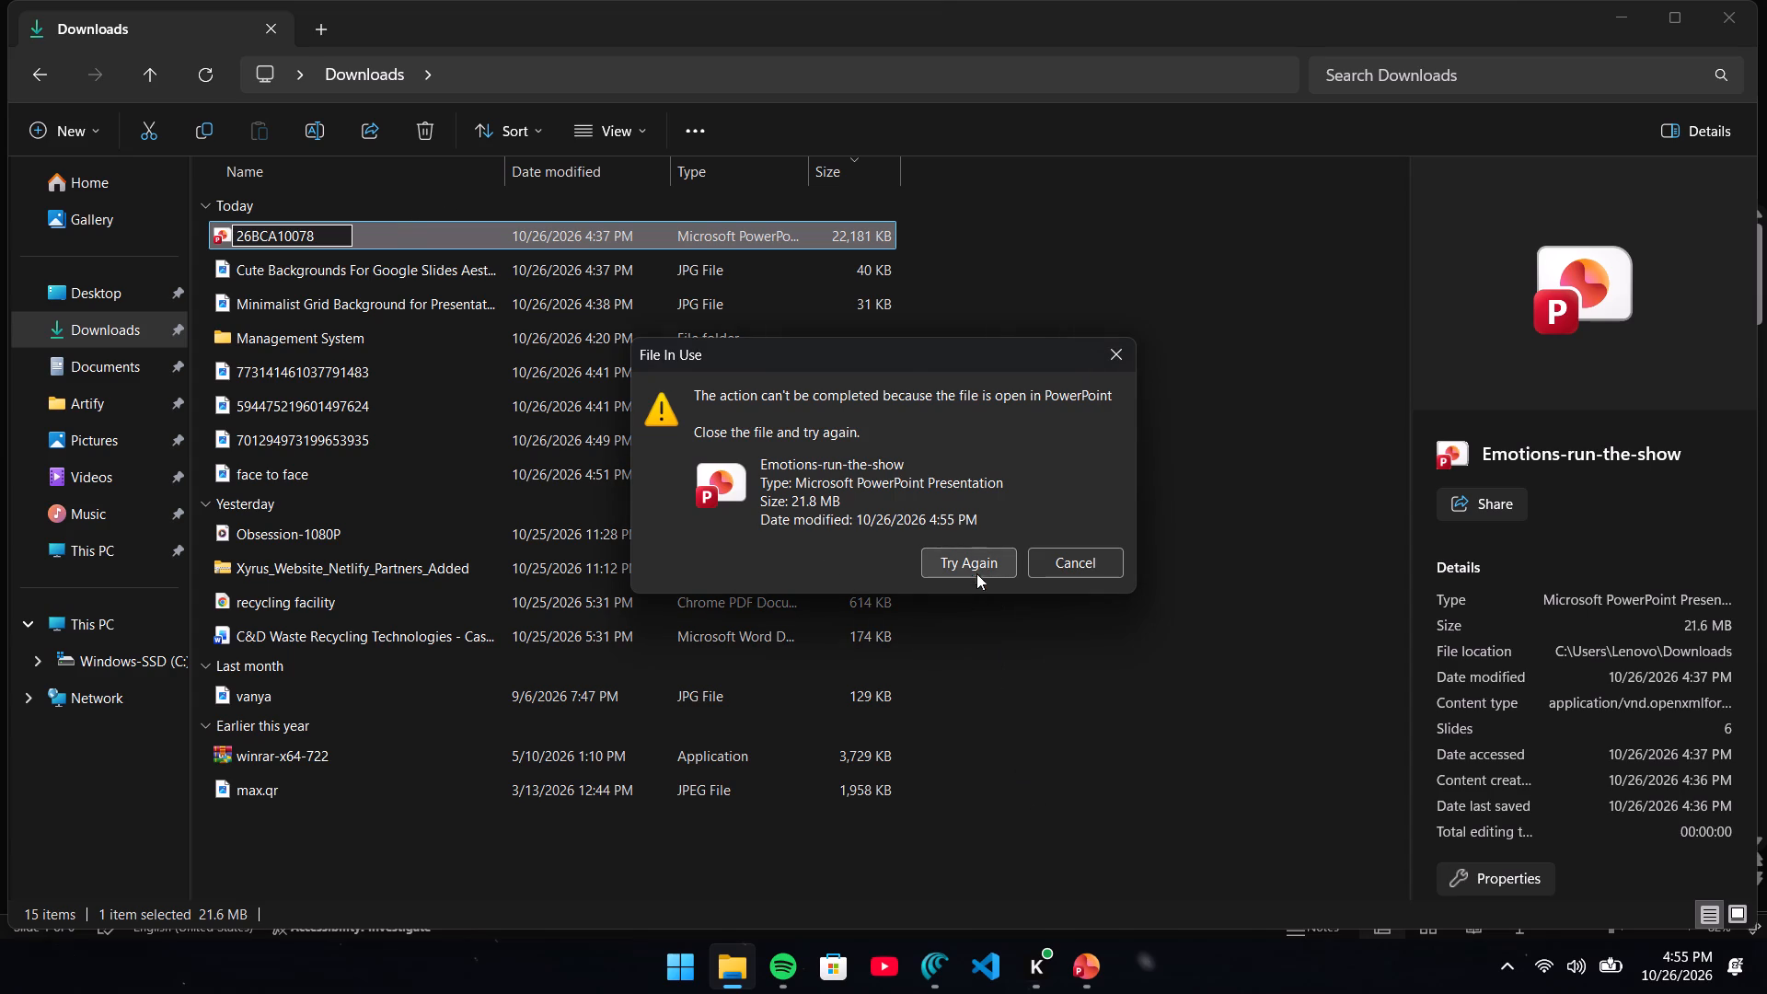
# Save and close the presentation in PowerPoint, and retry the pending file rename in File Explorer.
pyautogui.click(1068, 959)
pyautogui.click(190, 27)
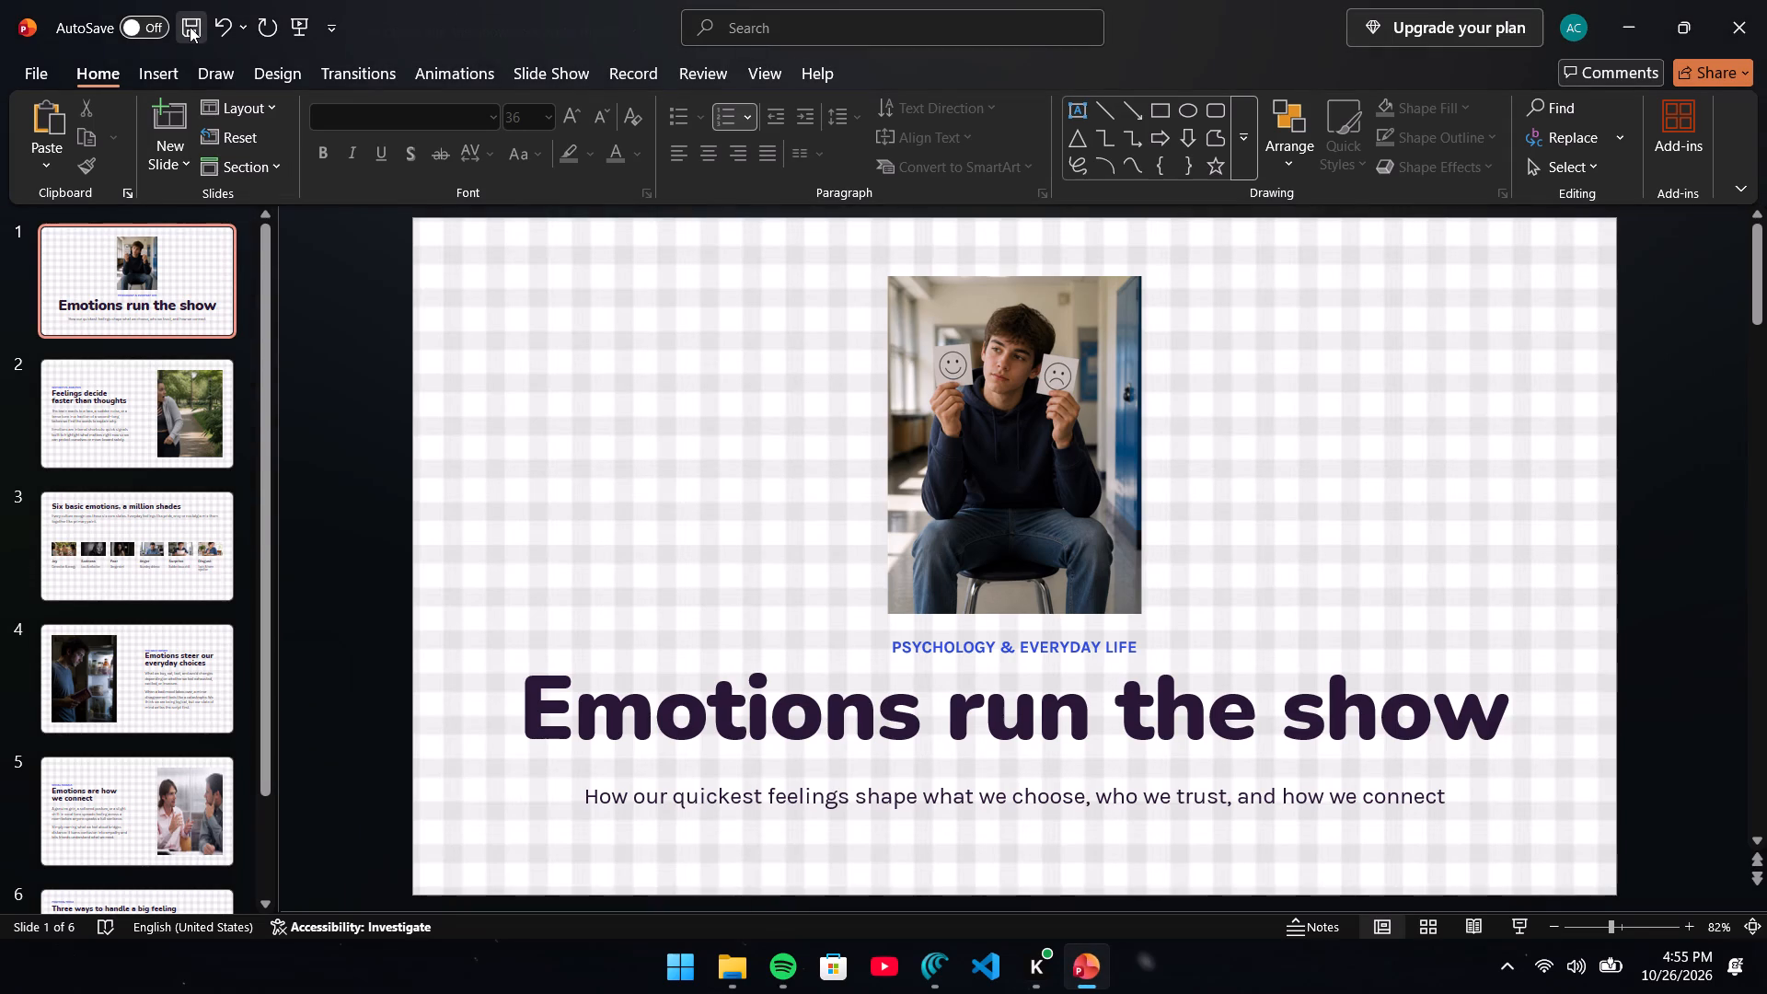
pyautogui.click(1765, 32)
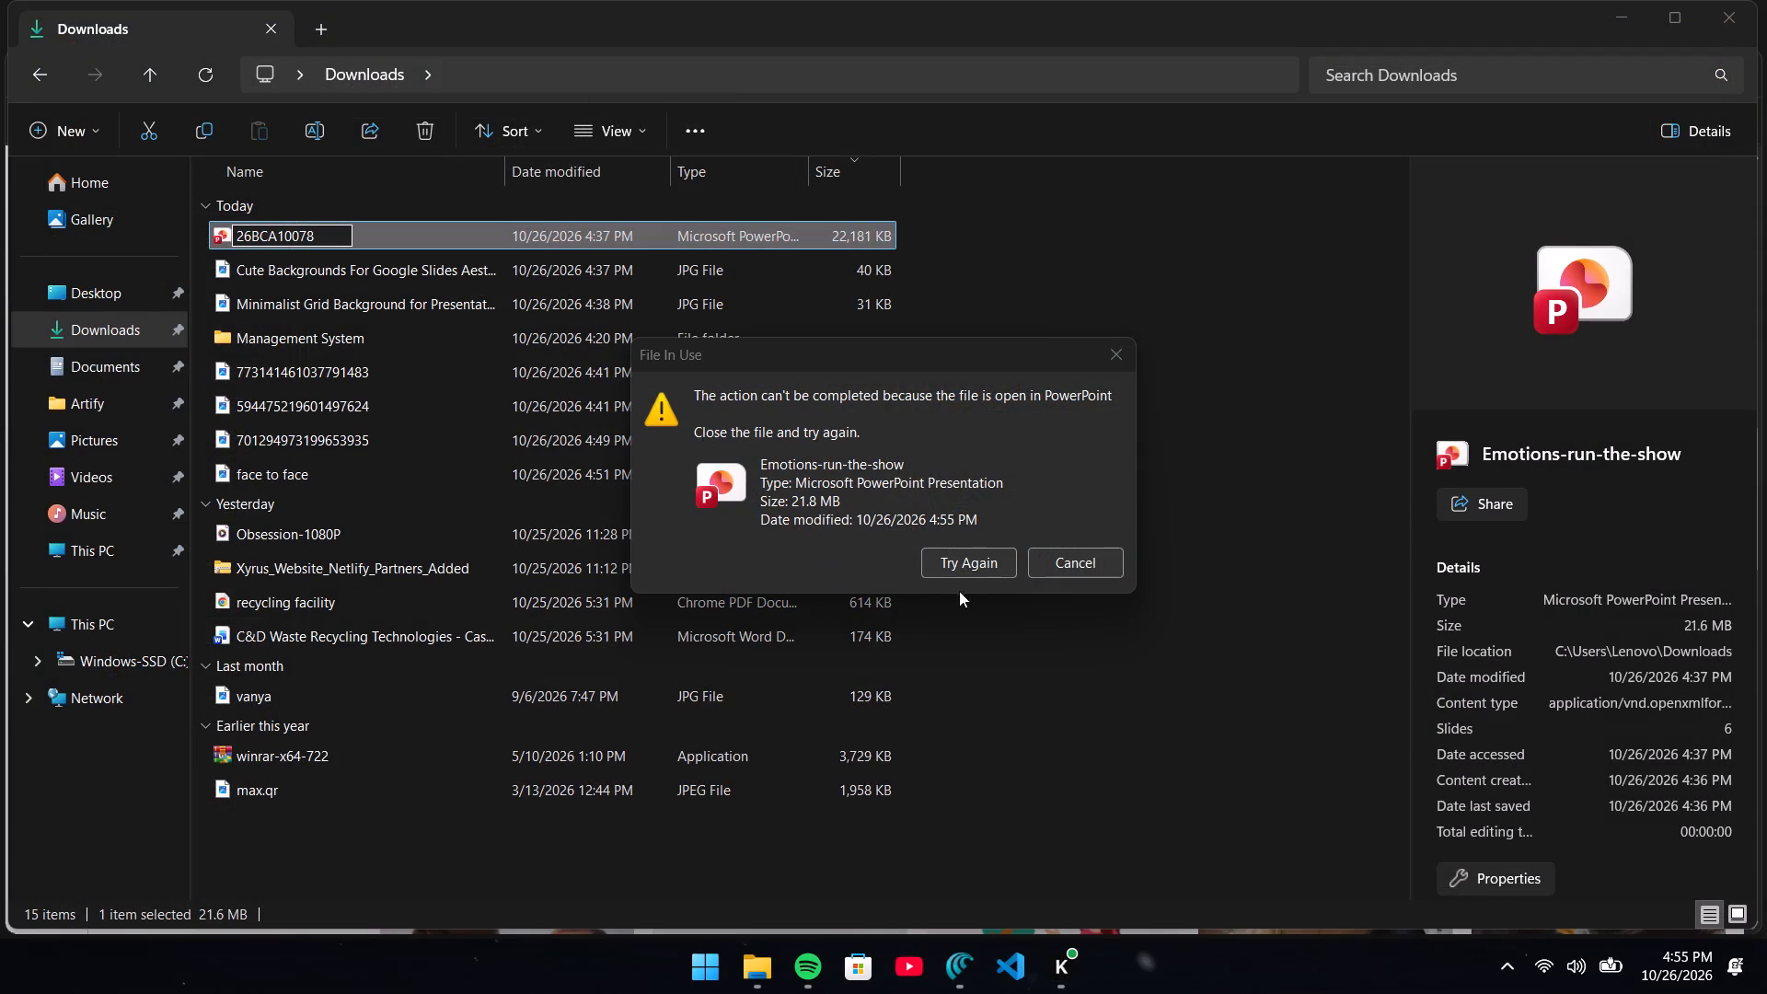
pyautogui.click(984, 551)
# Delete the Cute Backgrounds For Google Slides and Minimalist Grid Background image files from Downloads.
pyautogui.click(485, 262)
pyautogui.click(421, 139)
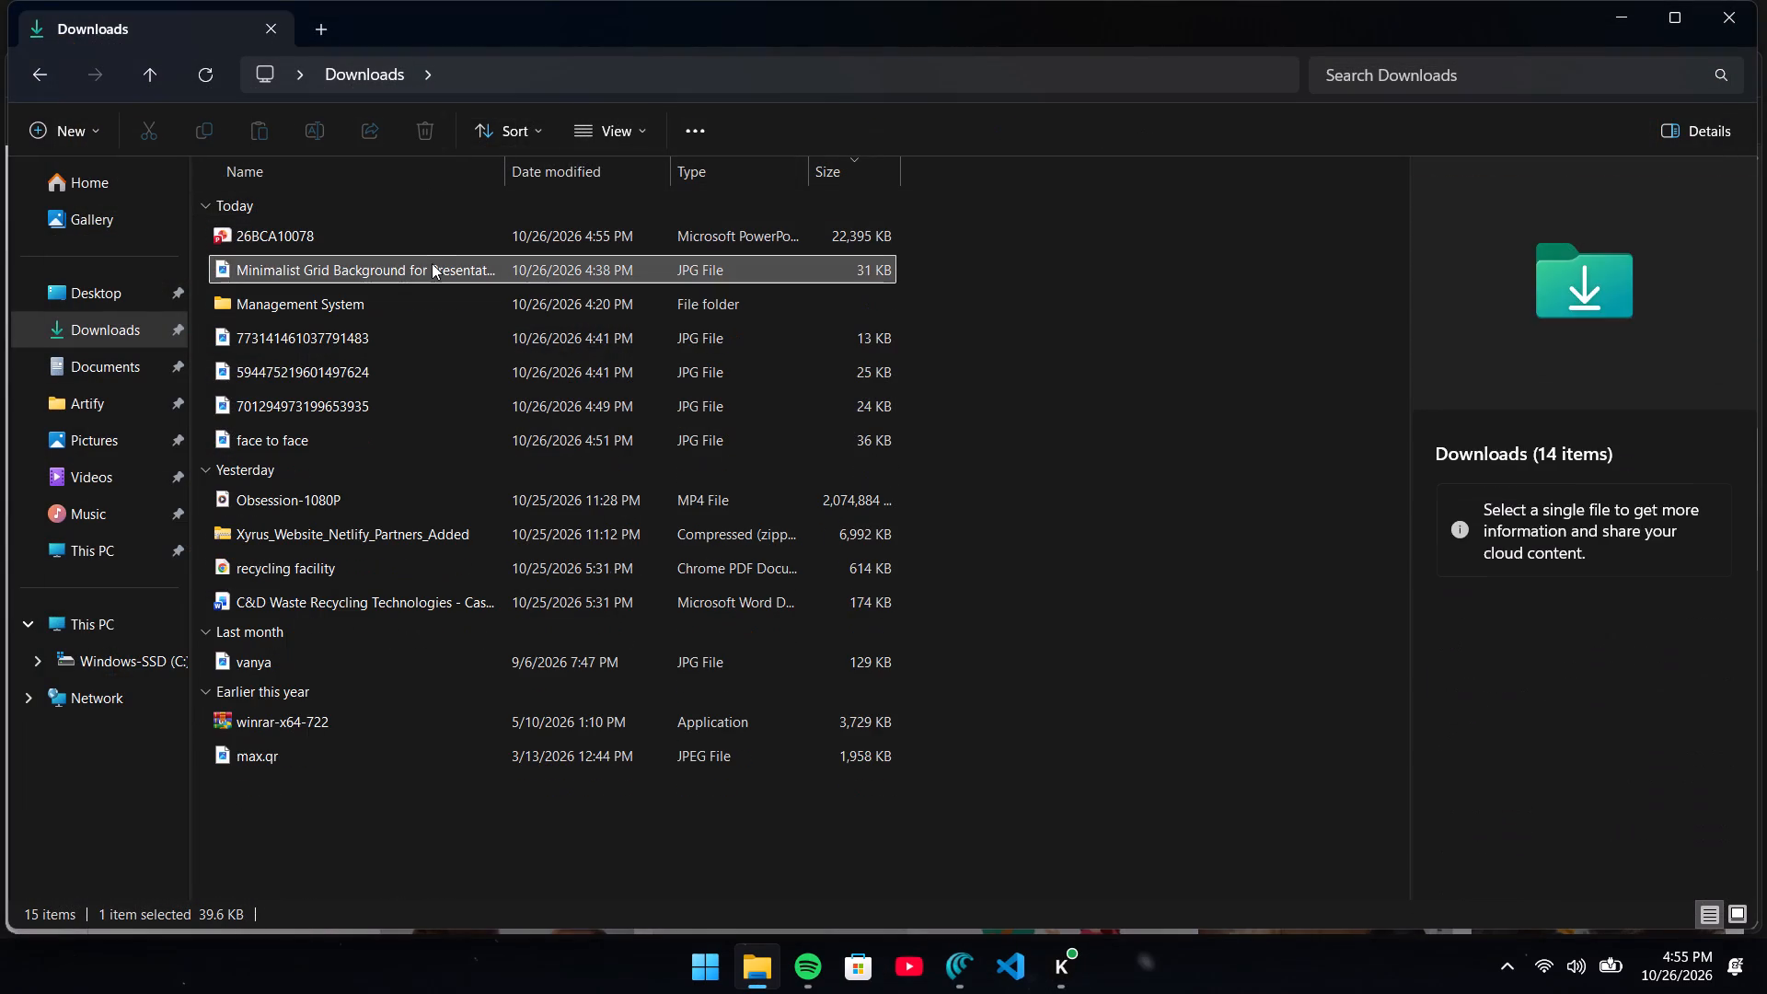
pyautogui.click(432, 263)
pyautogui.click(426, 132)
pyautogui.click(395, 283)
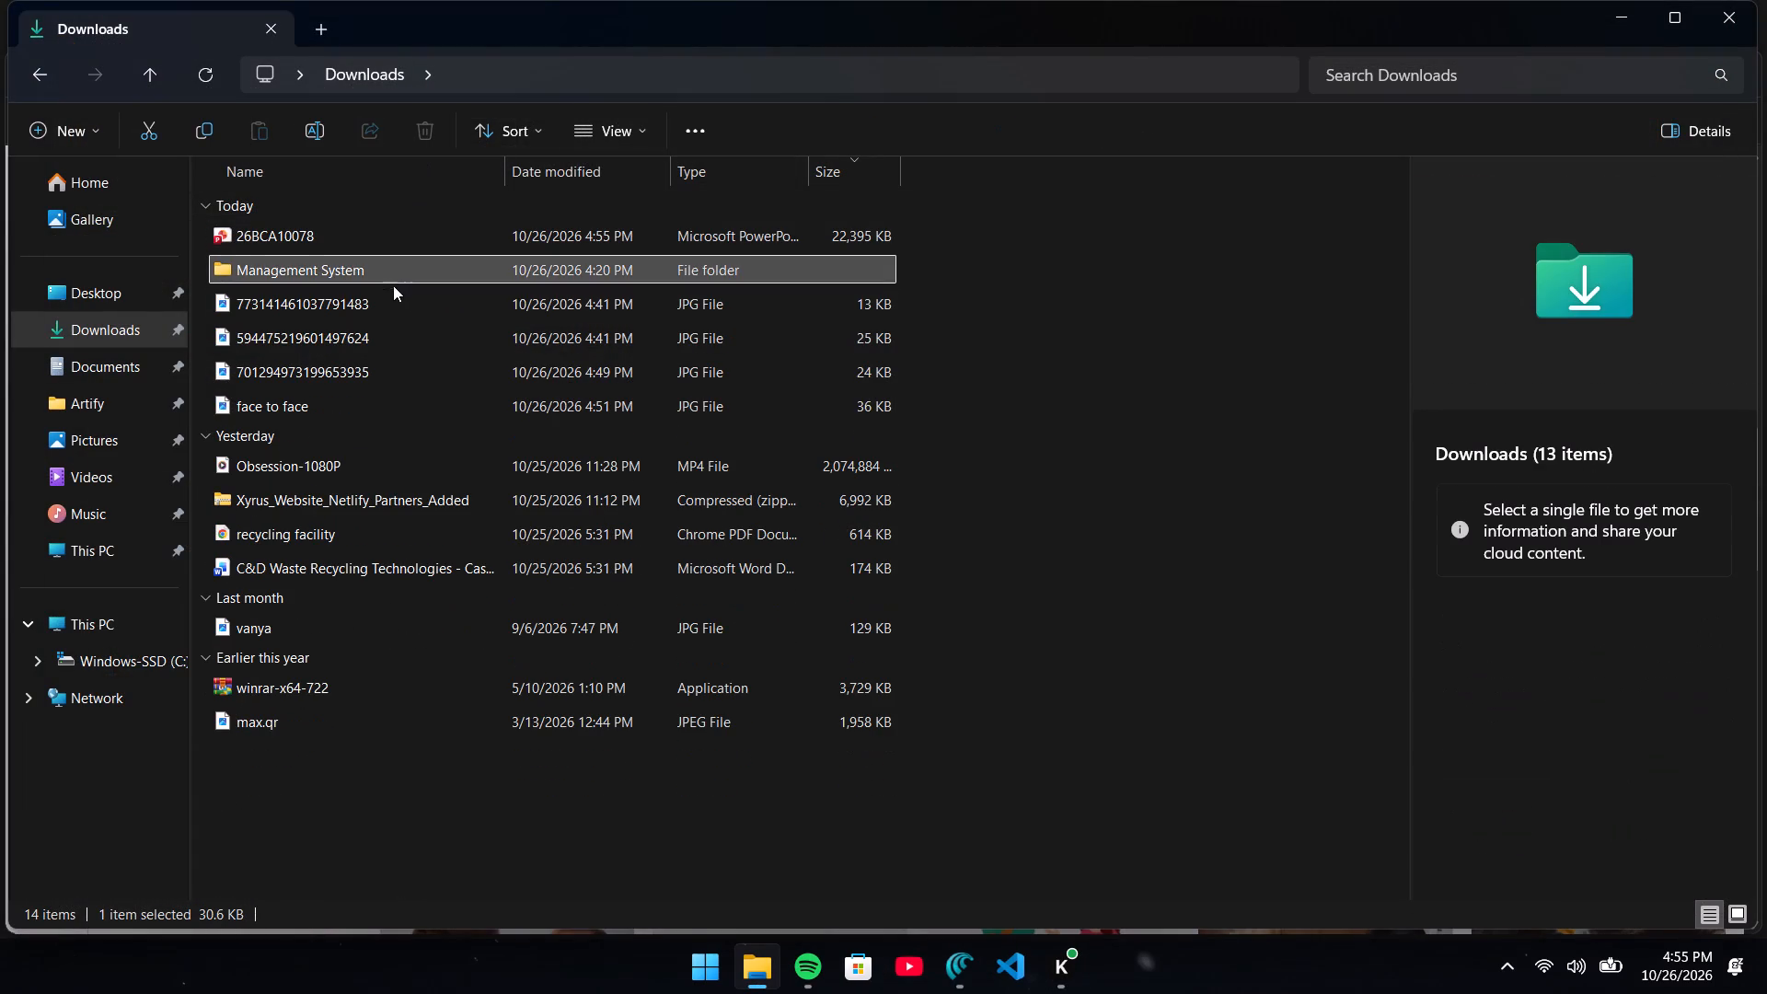
pyautogui.click(388, 302)
pyautogui.click(434, 125)
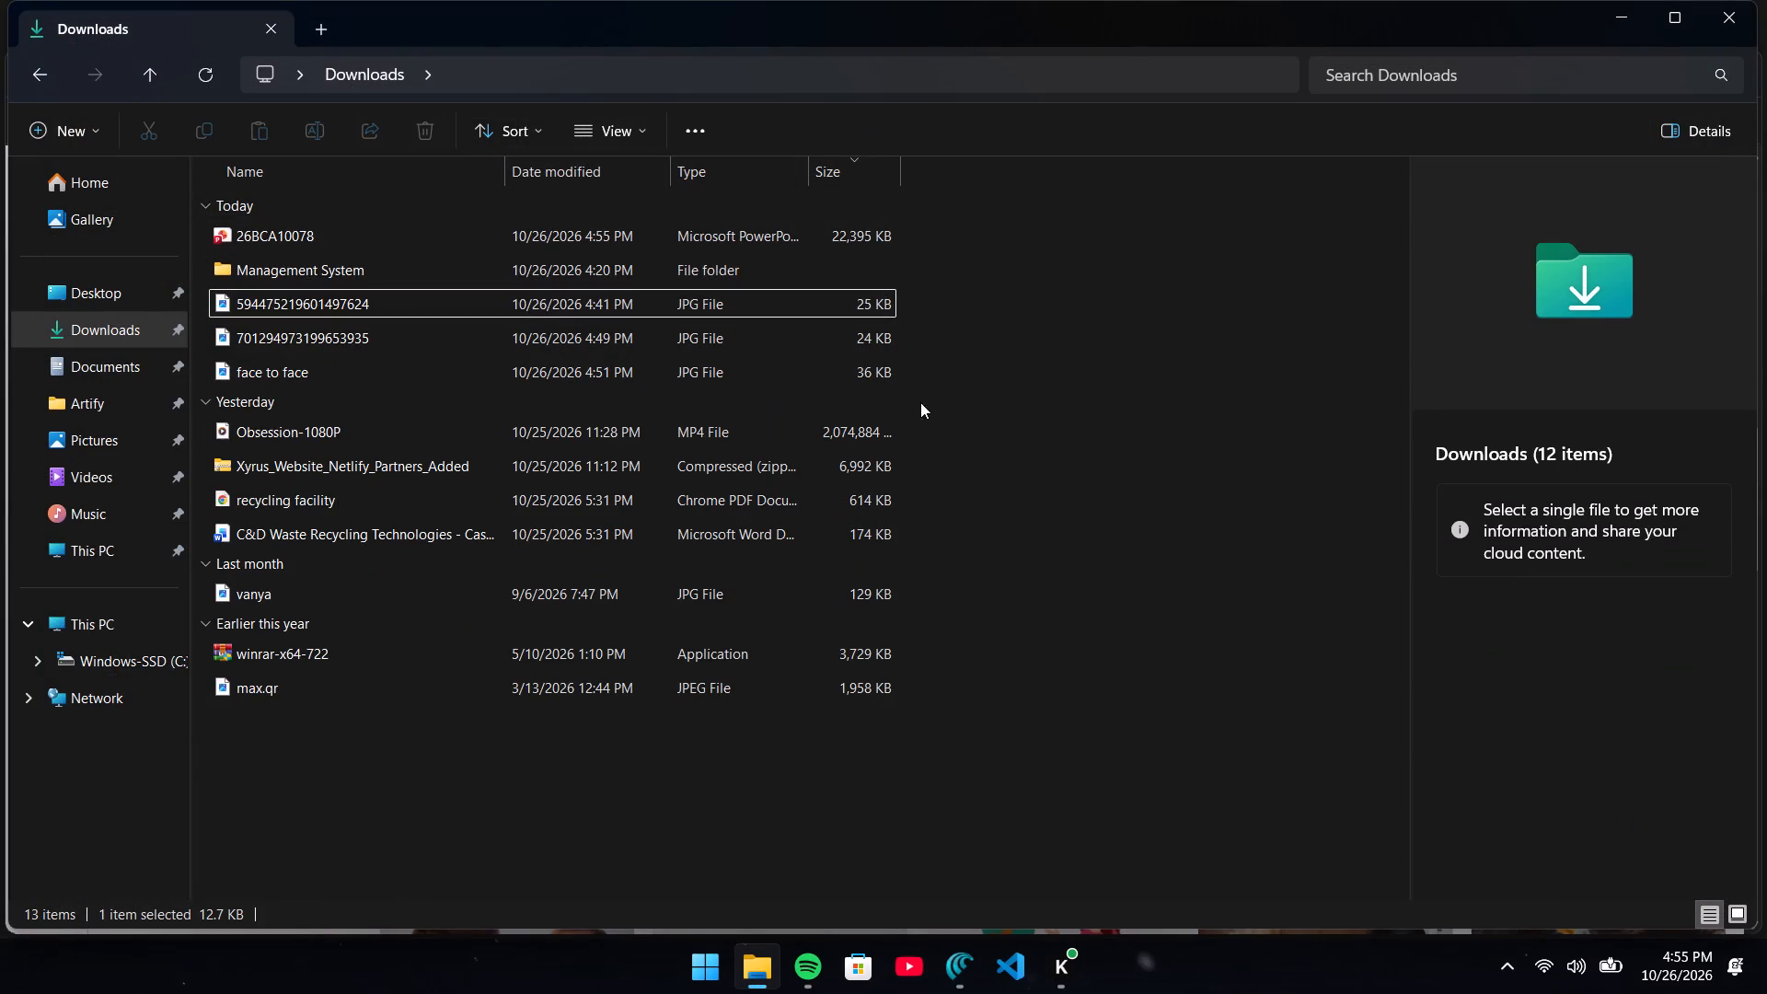
pyautogui.moveTo(955, 376); pyautogui.dragTo(850, 313)
pyautogui.click(422, 135)
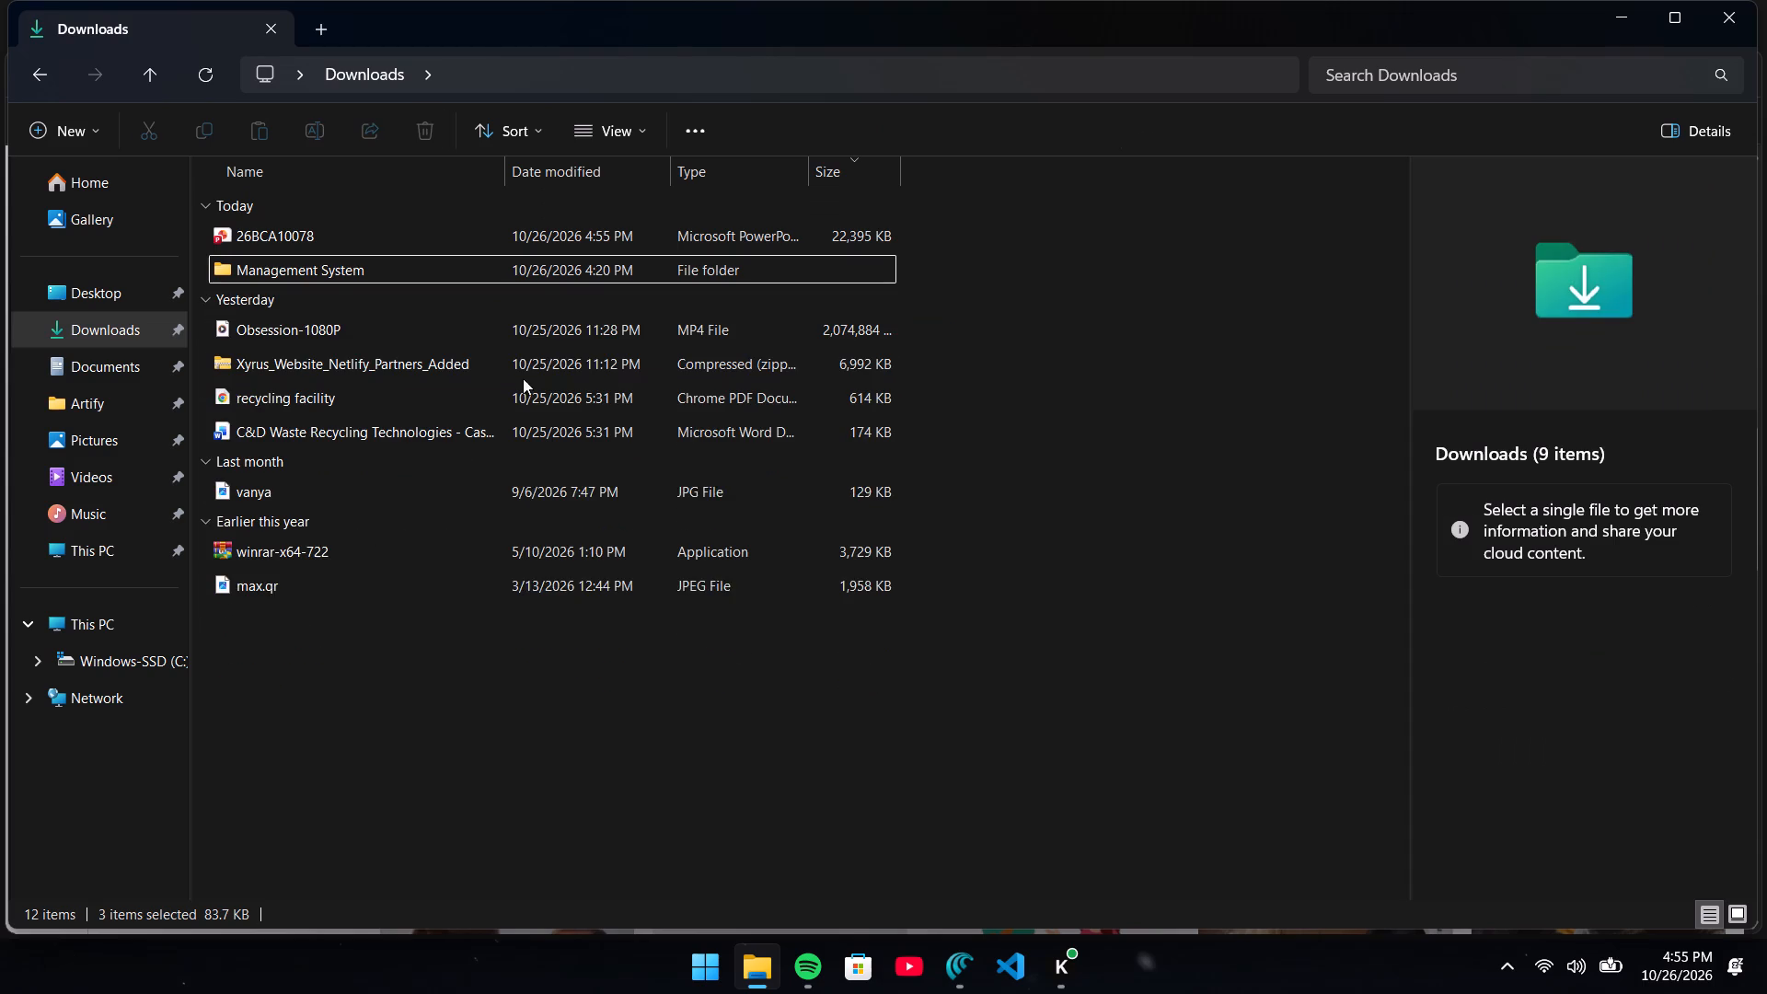